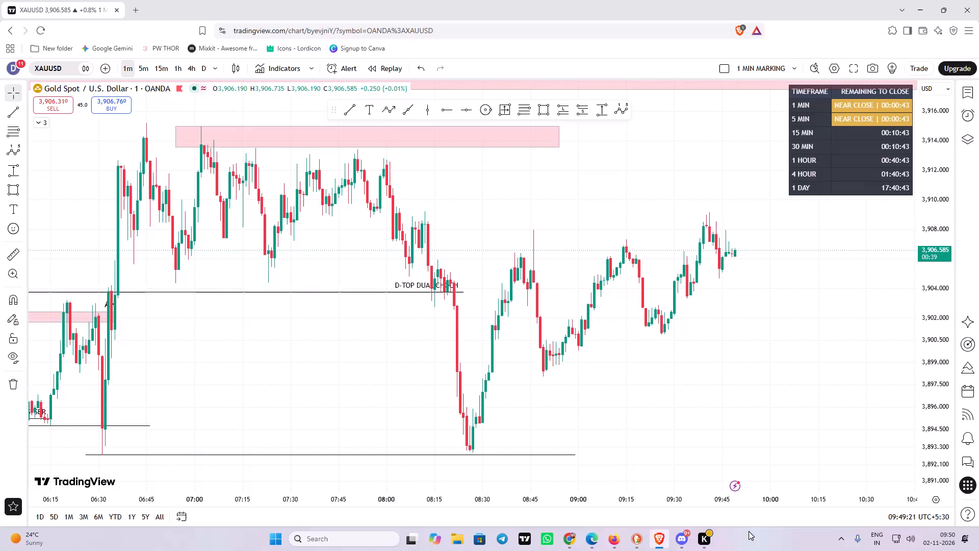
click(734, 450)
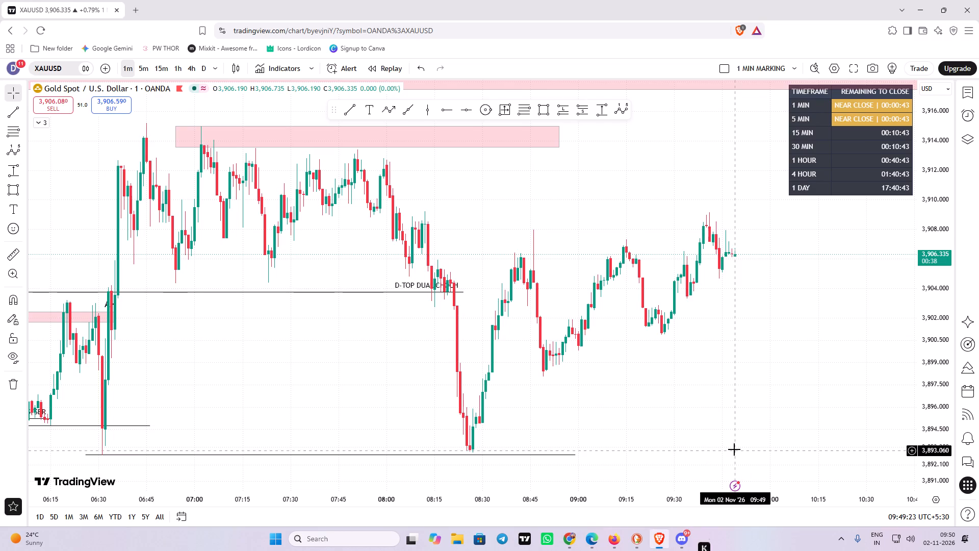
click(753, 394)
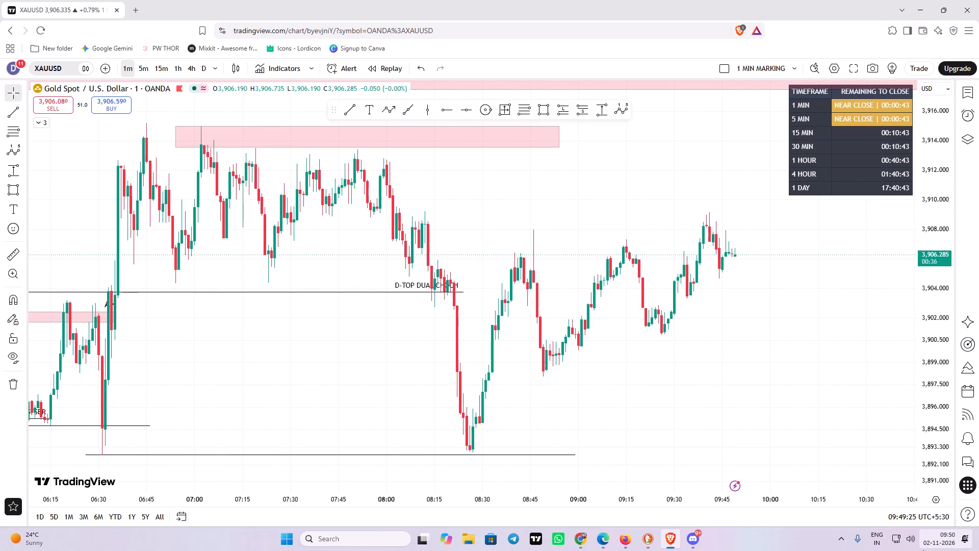
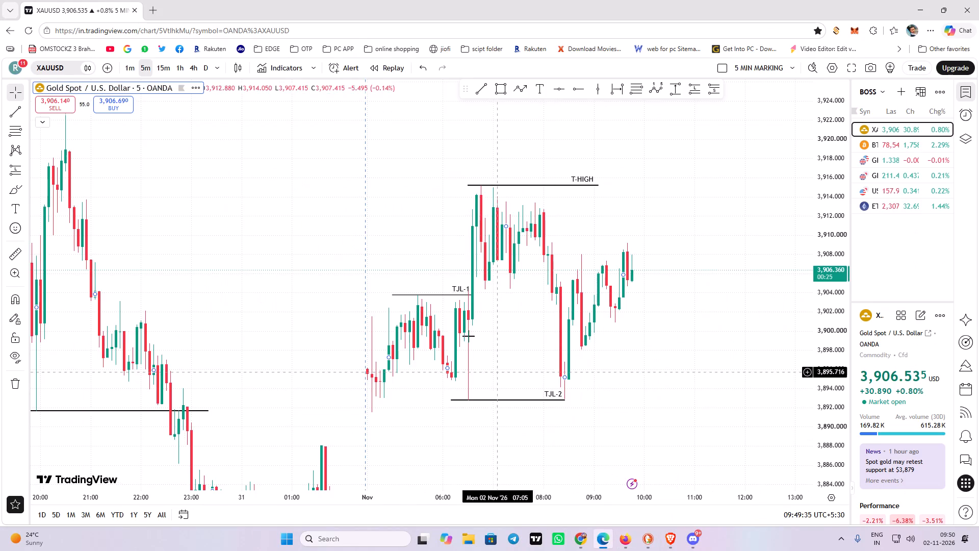
Switch the XAUUSD chart to the 1-hour timeframe and reset the chart view.
scroll(339, 220, down, 2)
click(177, 64)
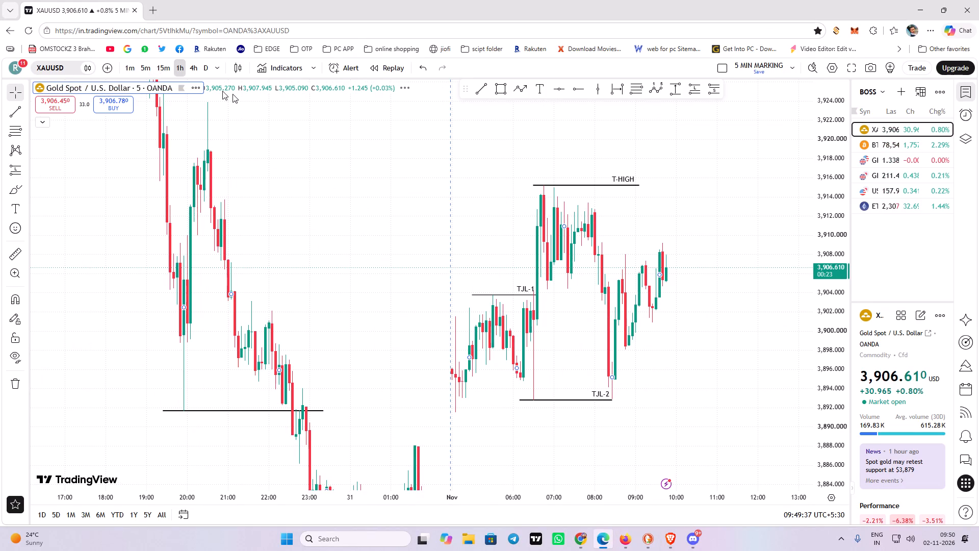
right_click(353, 168)
click(385, 179)
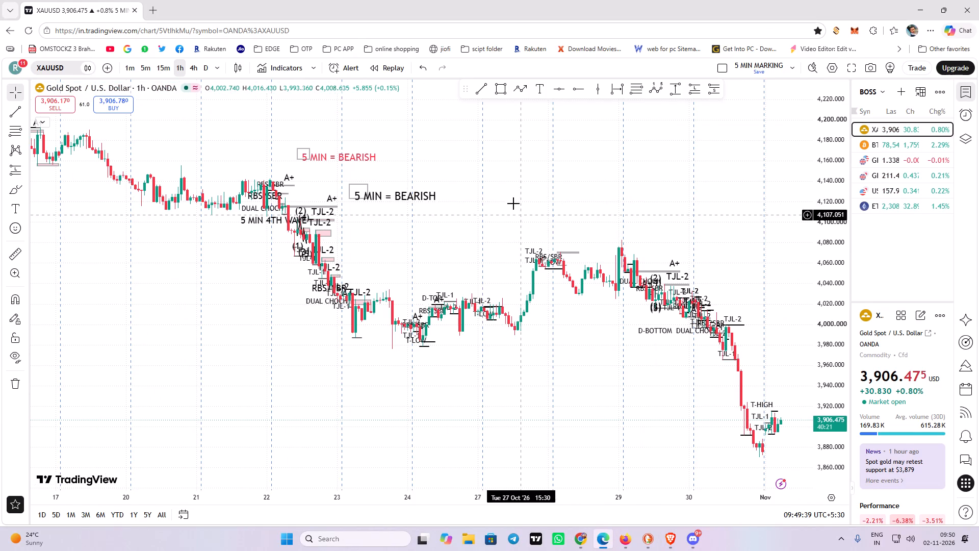
Examine the 1-hour XAUUSD price structure and existing markings from mid-October to early November, including the 5 MIN = BEARISH area.
drag(499, 202, 535, 235)
scroll(511, 225, up, 2)
drag(828, 289, 752, 22)
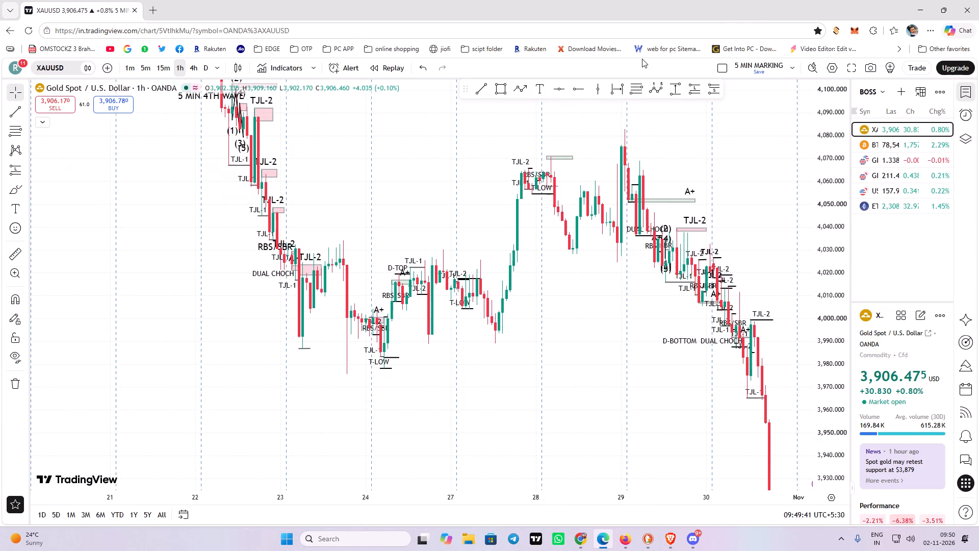
drag(347, 140, 430, 316)
scroll(415, 270, up, 3)
drag(324, 254, 711, 340)
scroll(666, 311, up, 3)
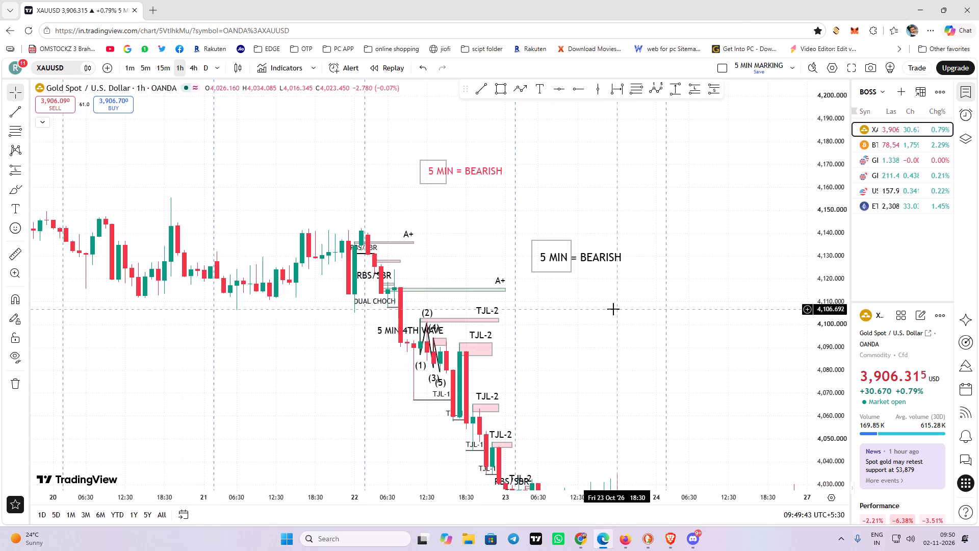
scroll(612, 327, down, 2)
drag(614, 346, 441, 216)
scroll(511, 217, down, 1)
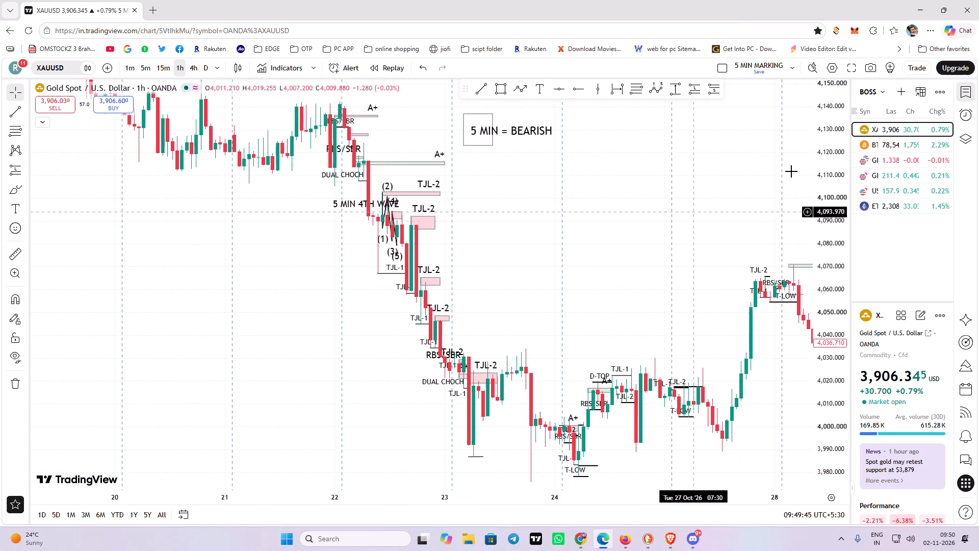
drag(813, 113, 844, 221)
scroll(716, 219, down, 3)
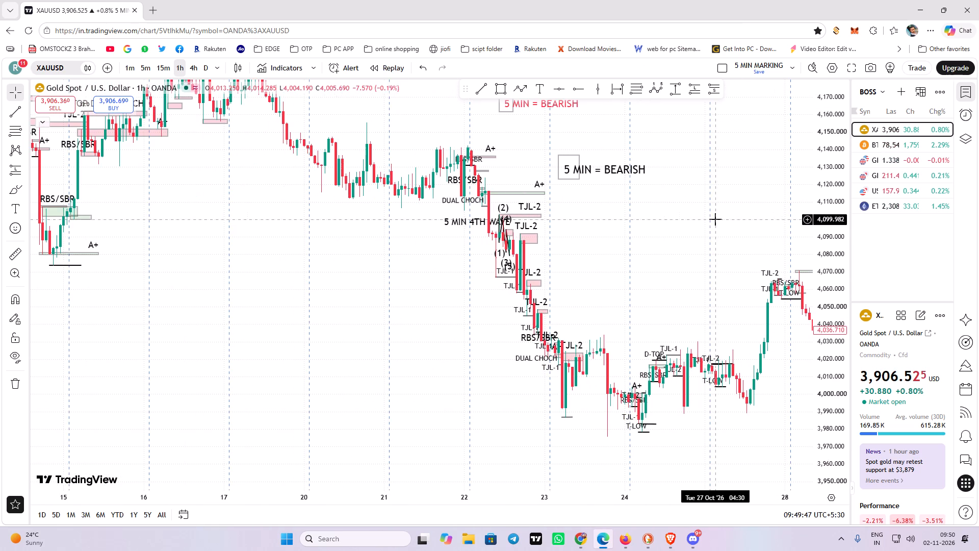
drag(734, 233, 585, 252)
drag(675, 265, 557, 244)
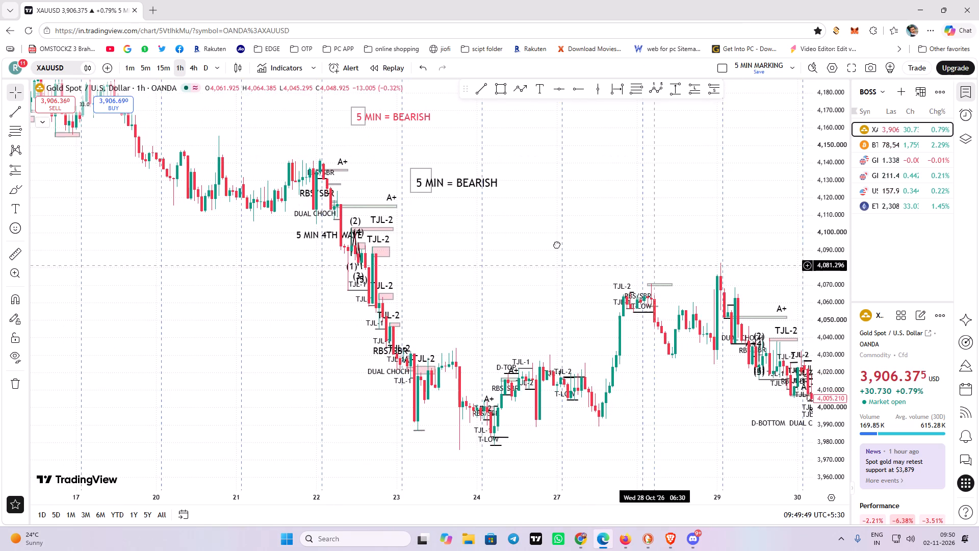
drag(557, 244, 479, 238)
scroll(479, 241, down, 5)
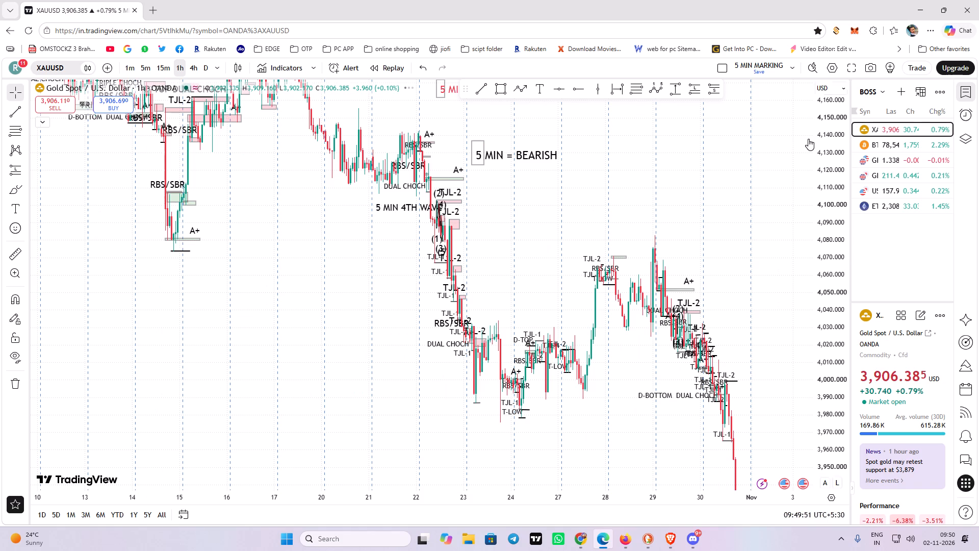
drag(827, 119, 849, 341)
drag(740, 266, 608, 248)
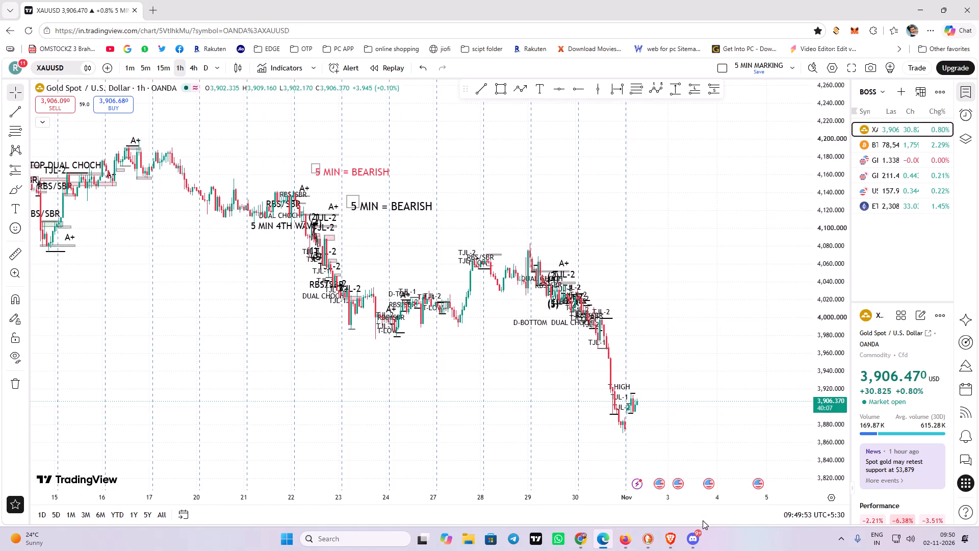
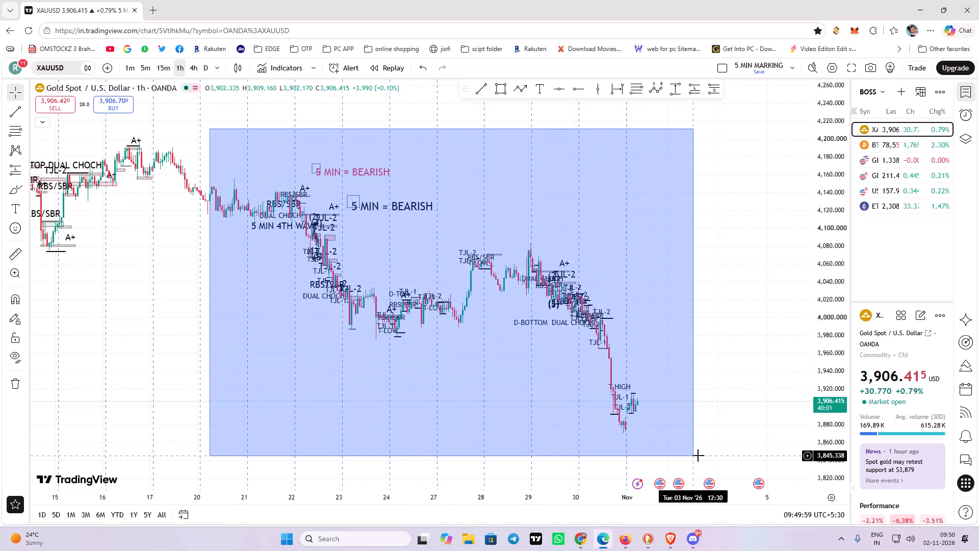
Delete the selected chart markings between 22 October and 2 November, including the locked ones.
click(699, 114)
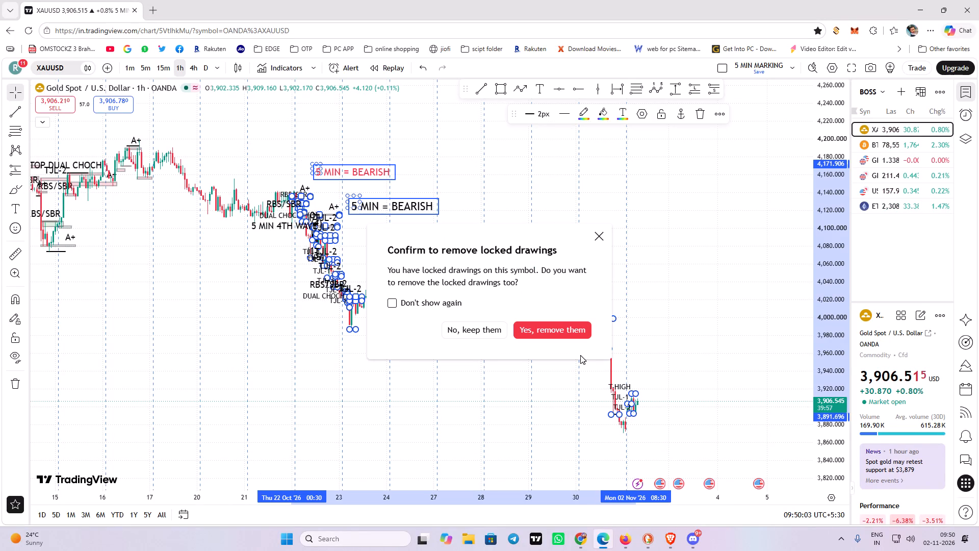
click(564, 333)
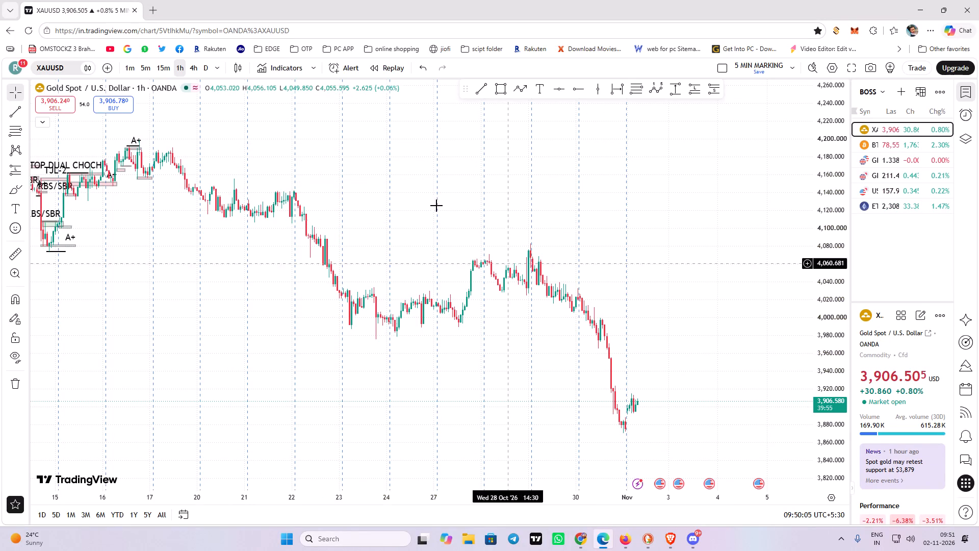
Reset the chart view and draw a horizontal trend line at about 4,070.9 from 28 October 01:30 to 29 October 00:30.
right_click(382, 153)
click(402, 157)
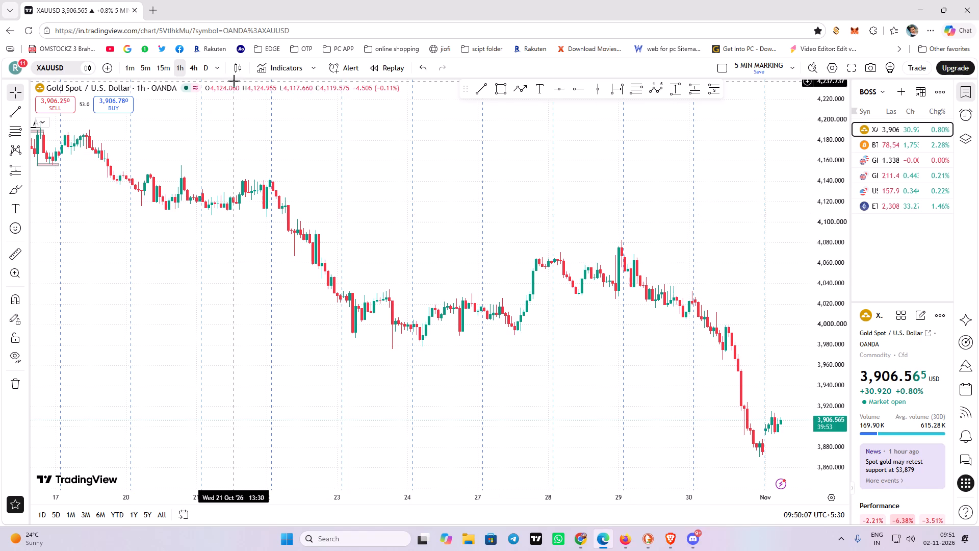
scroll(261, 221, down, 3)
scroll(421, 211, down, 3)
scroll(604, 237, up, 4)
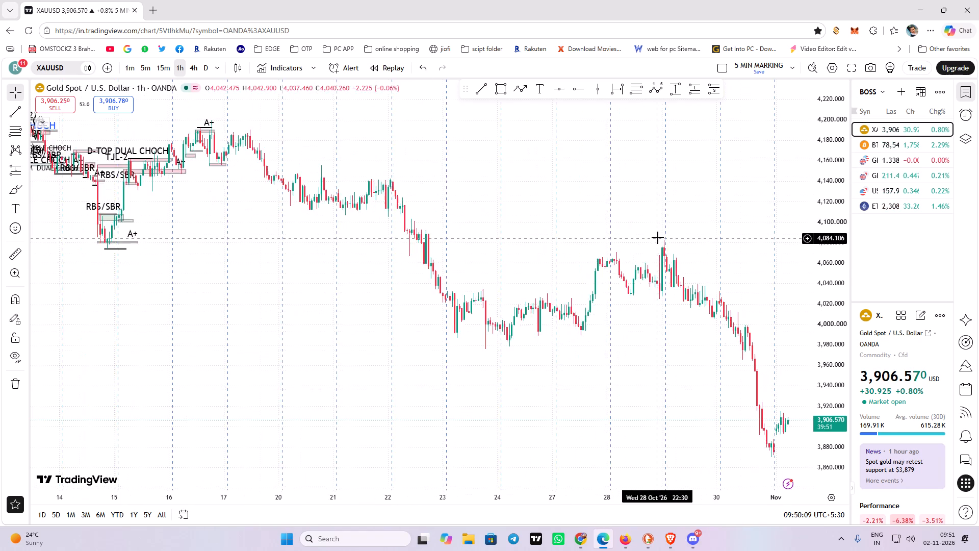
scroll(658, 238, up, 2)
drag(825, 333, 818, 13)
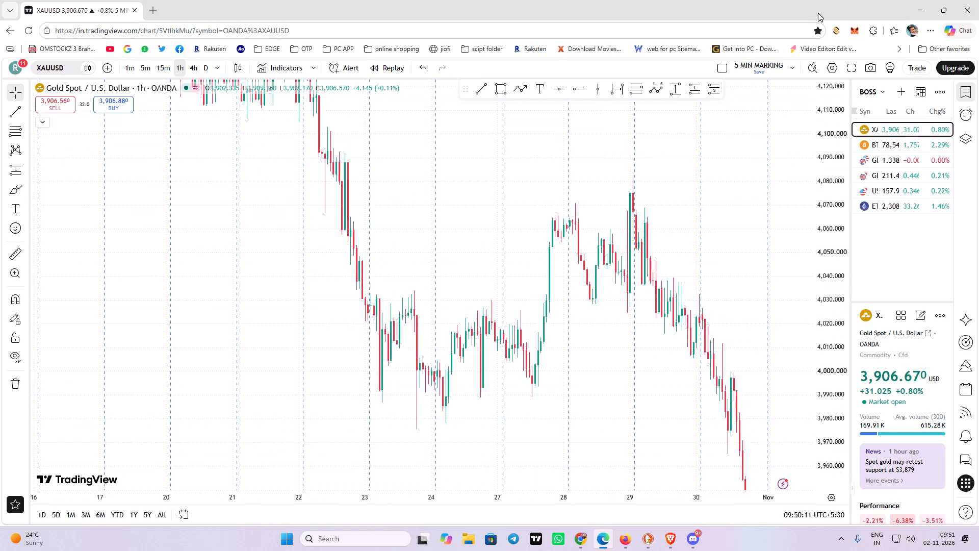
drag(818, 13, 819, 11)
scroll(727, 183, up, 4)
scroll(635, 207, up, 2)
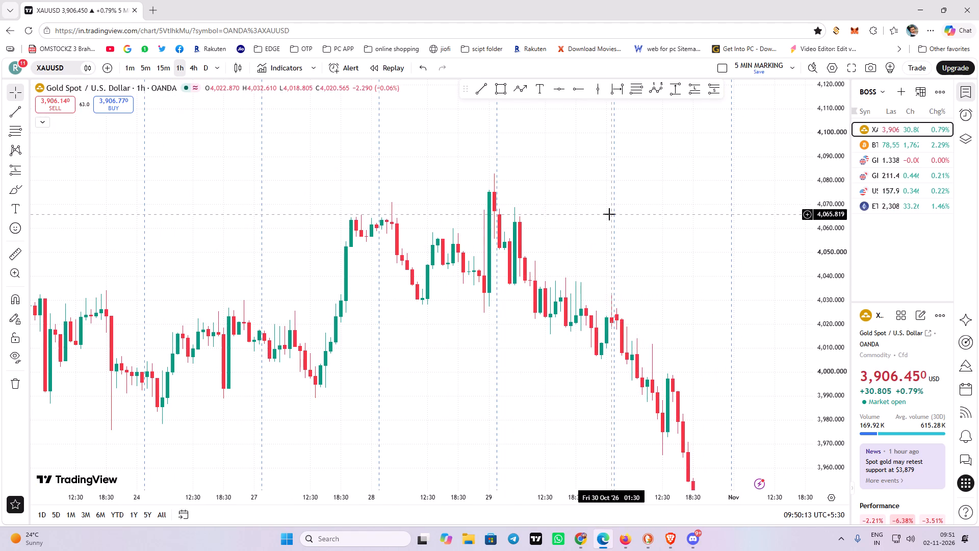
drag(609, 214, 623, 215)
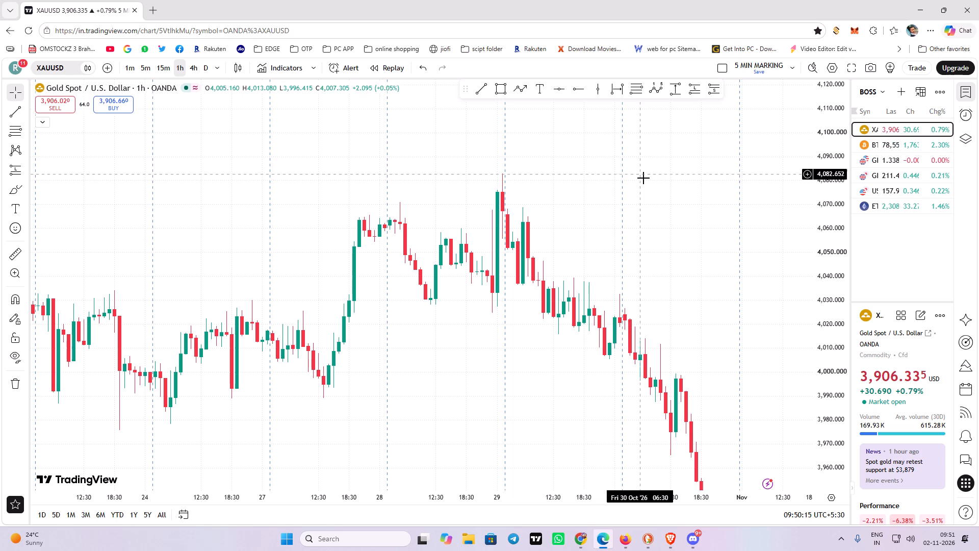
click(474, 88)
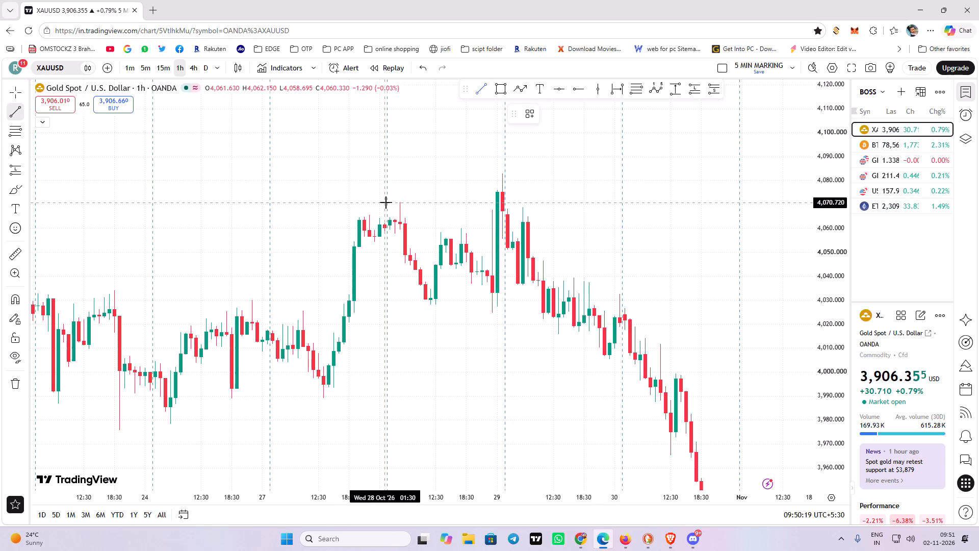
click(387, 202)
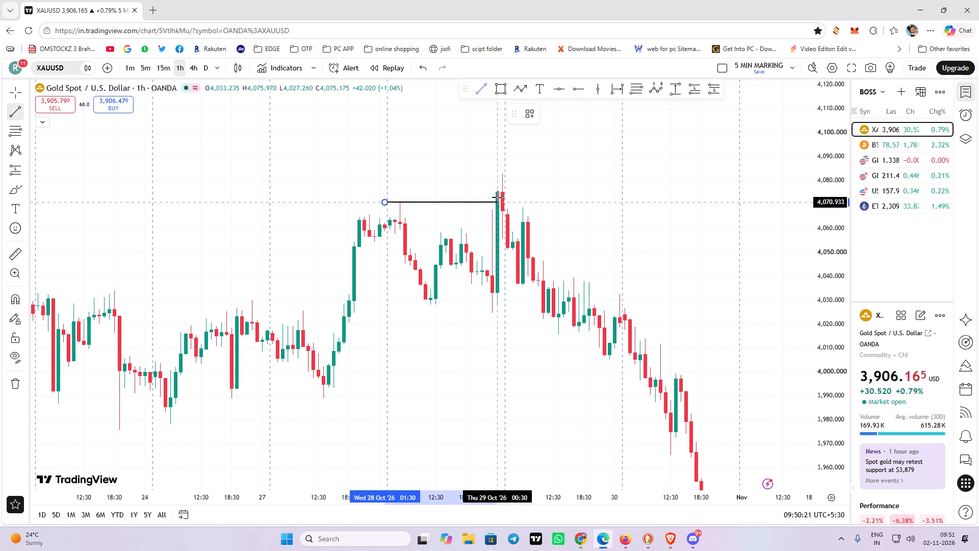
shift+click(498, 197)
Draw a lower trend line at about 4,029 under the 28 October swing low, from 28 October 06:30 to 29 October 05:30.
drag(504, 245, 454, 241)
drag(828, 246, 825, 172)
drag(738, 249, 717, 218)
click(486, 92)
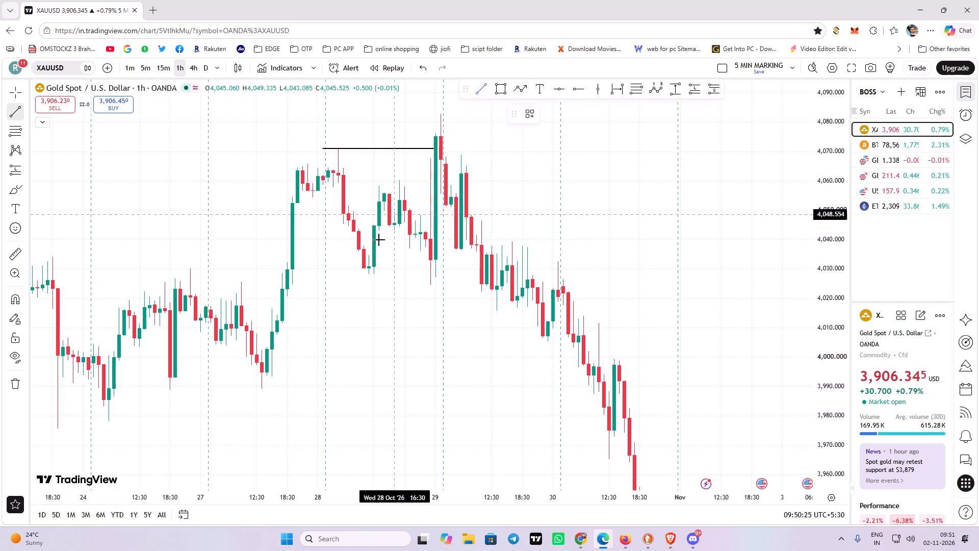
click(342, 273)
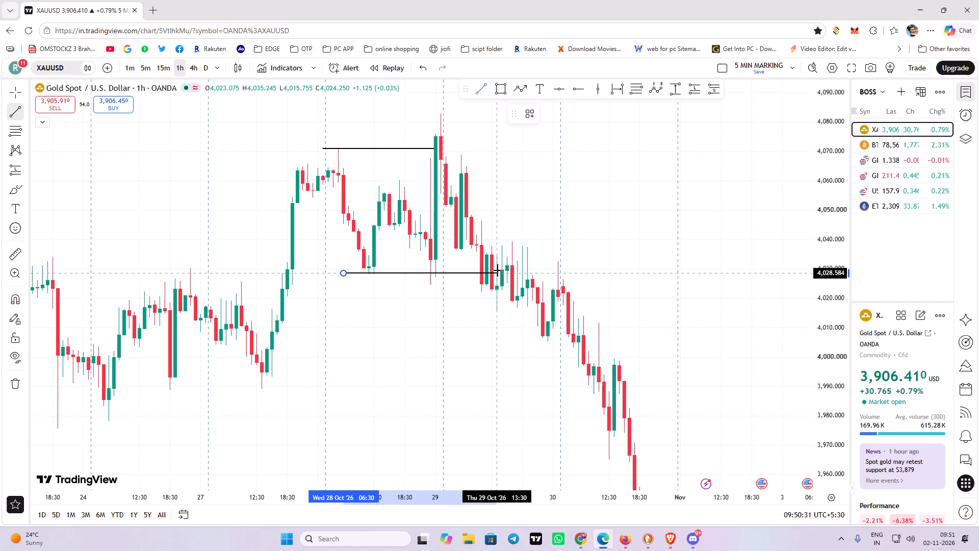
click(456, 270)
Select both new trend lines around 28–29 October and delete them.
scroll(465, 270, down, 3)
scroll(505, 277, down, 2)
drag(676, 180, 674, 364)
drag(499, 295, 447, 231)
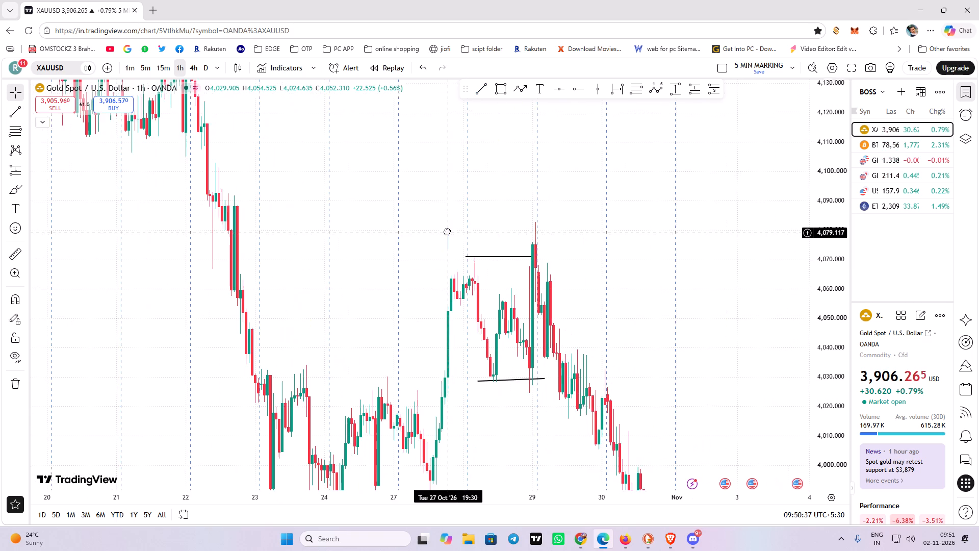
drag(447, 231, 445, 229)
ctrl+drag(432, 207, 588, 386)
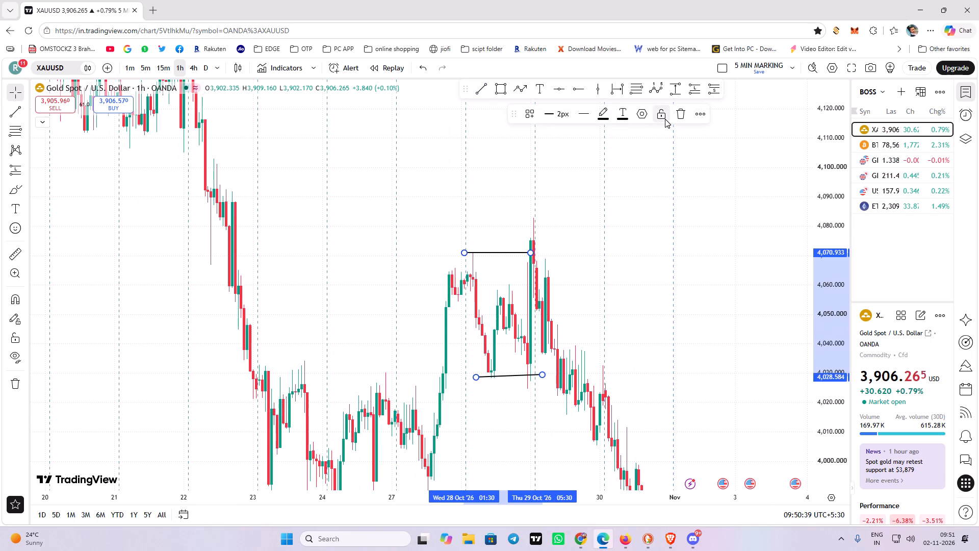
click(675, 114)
Examine the 1-hour price structure from early October through the 28–30 October swing highs and lows.
scroll(553, 235, down, 3)
drag(539, 189, 574, 363)
drag(551, 249, 617, 369)
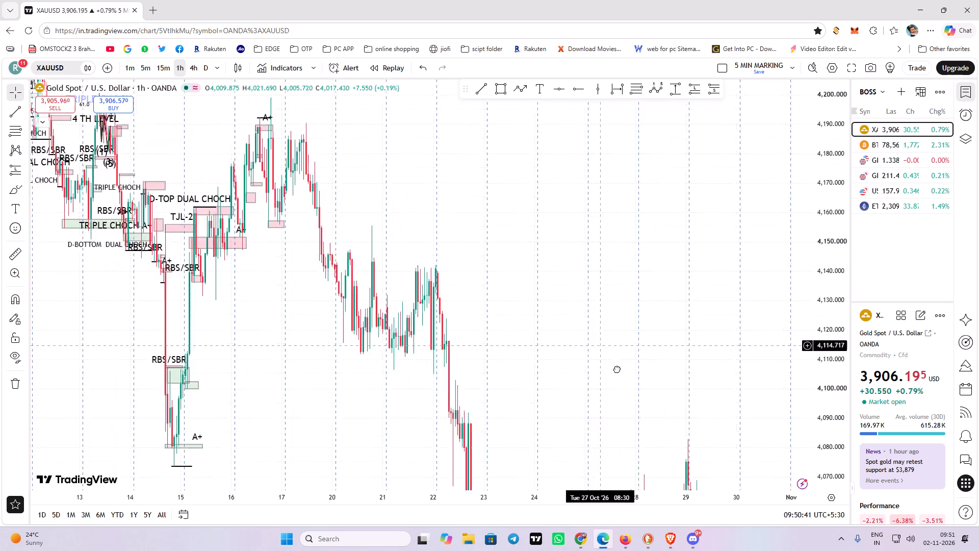
drag(617, 369, 669, 399)
scroll(661, 364, down, 2)
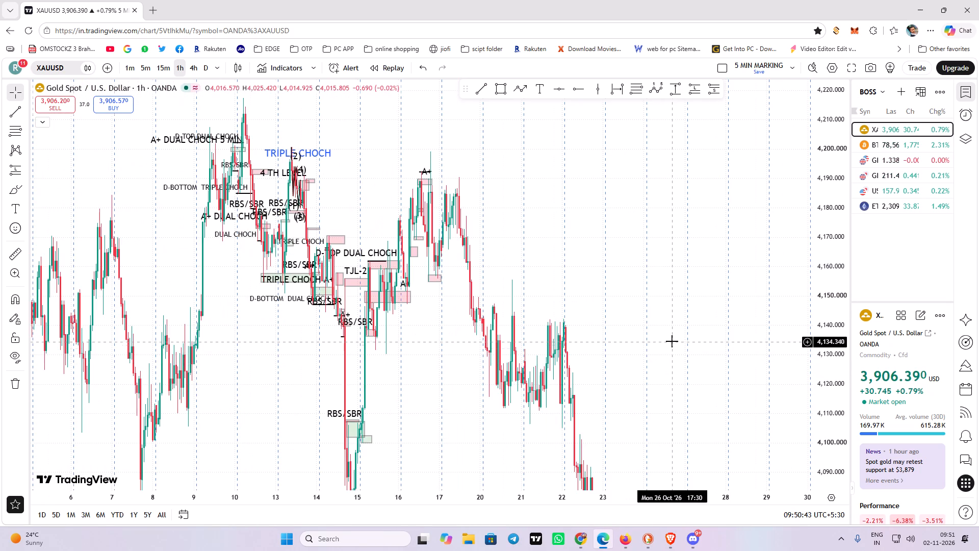
drag(654, 366, 426, 198)
scroll(472, 290, up, 3)
drag(451, 302, 455, 283)
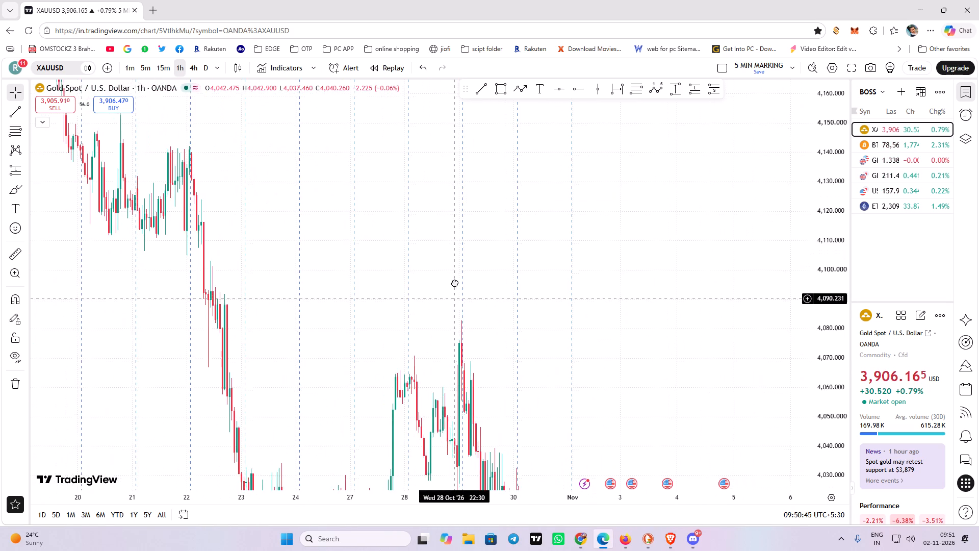
drag(455, 283, 455, 166)
drag(503, 271, 506, 204)
scroll(488, 339, up, 2)
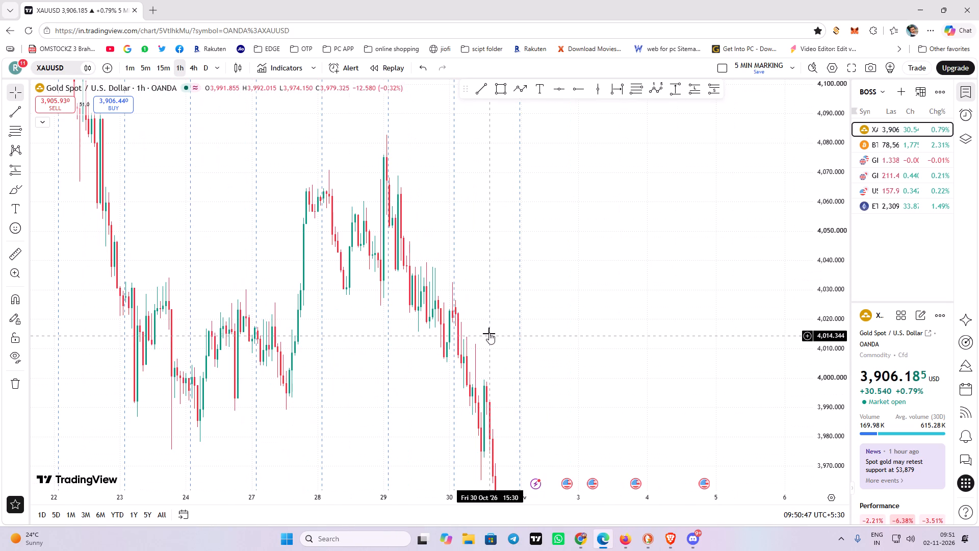
scroll(382, 304, up, 1)
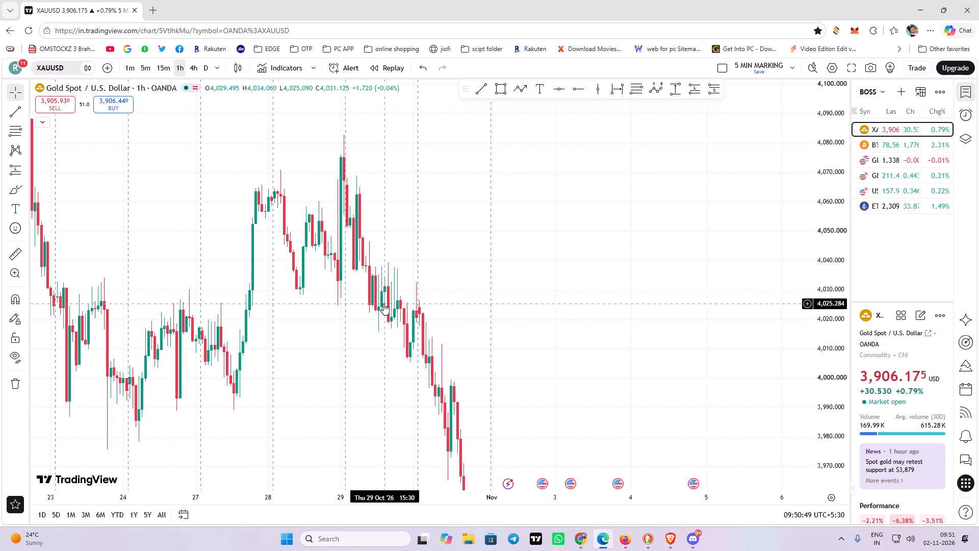
drag(377, 314, 548, 385)
drag(832, 363, 808, 256)
scroll(603, 329, up, 3)
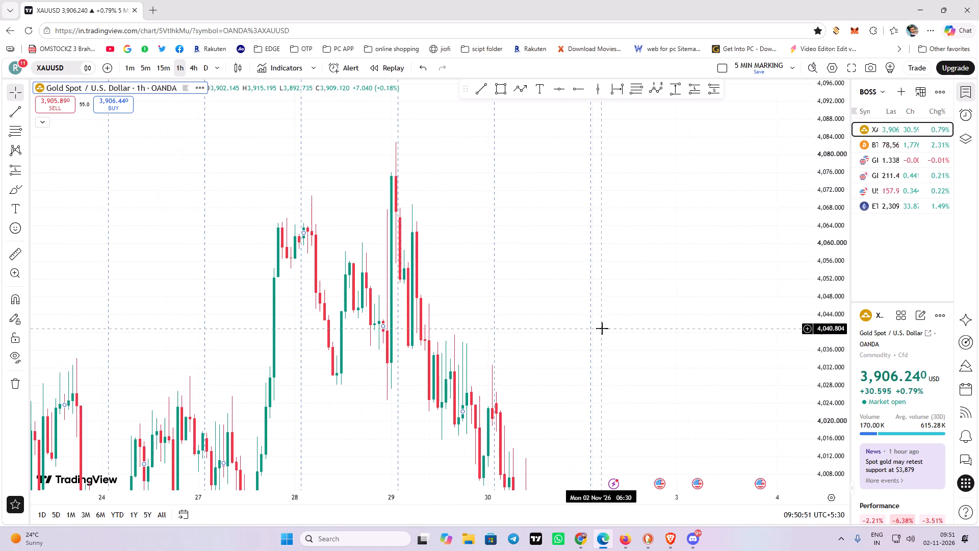
drag(489, 341, 511, 306)
drag(829, 126, 821, 218)
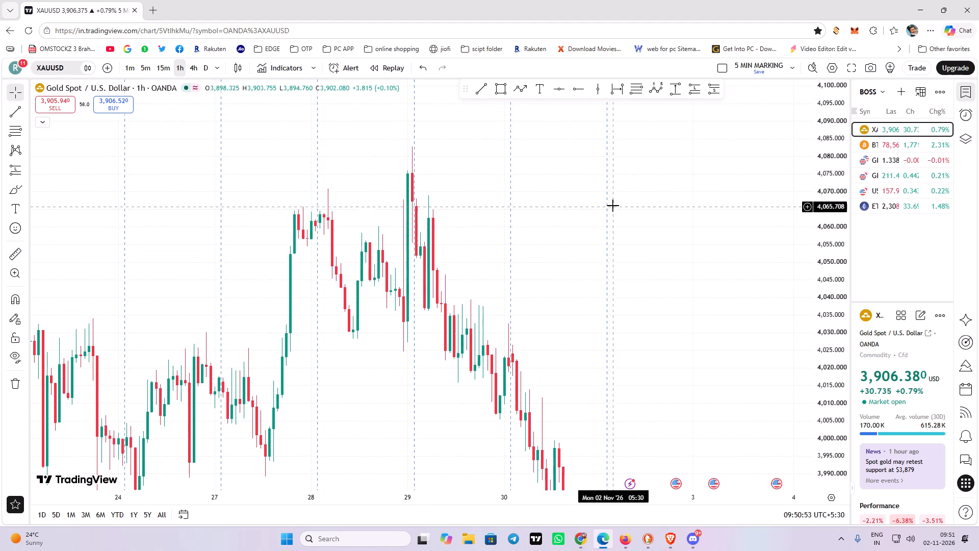
scroll(613, 206, up, 3)
drag(494, 256, 705, 210)
scroll(429, 234, down, 1)
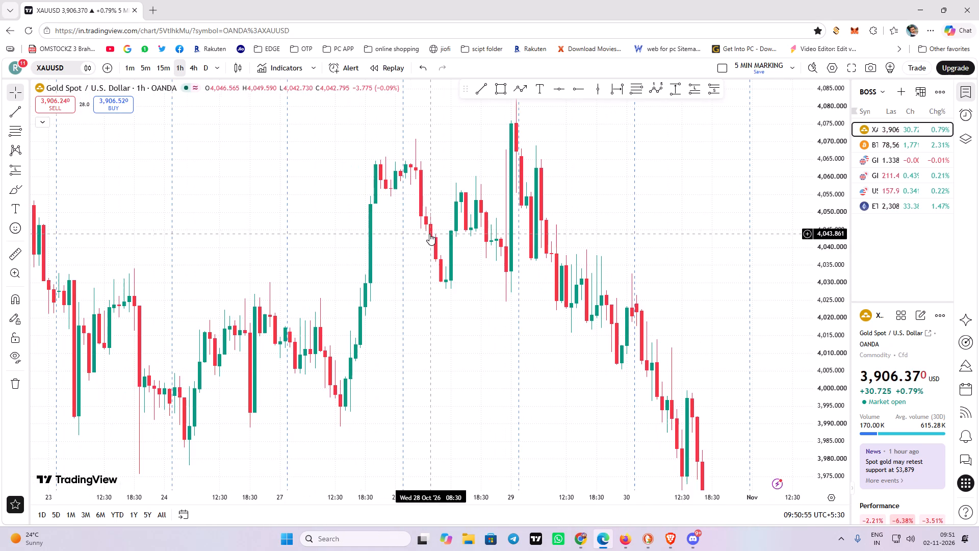
drag(409, 257, 413, 306)
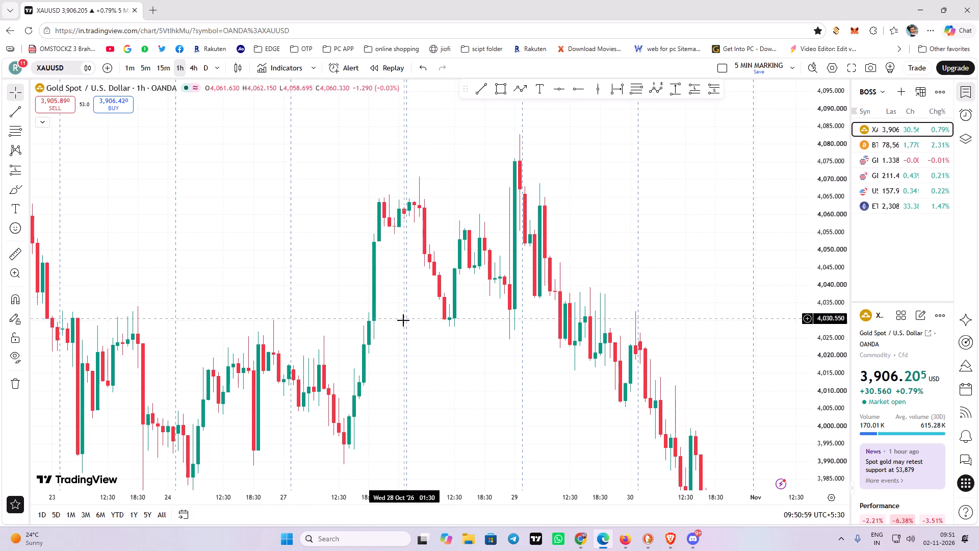
Draw a horizontal trend line at about 4,065 along the 28 October highs, from 27 October 16:30 to 29 October 01:30.
click(484, 88)
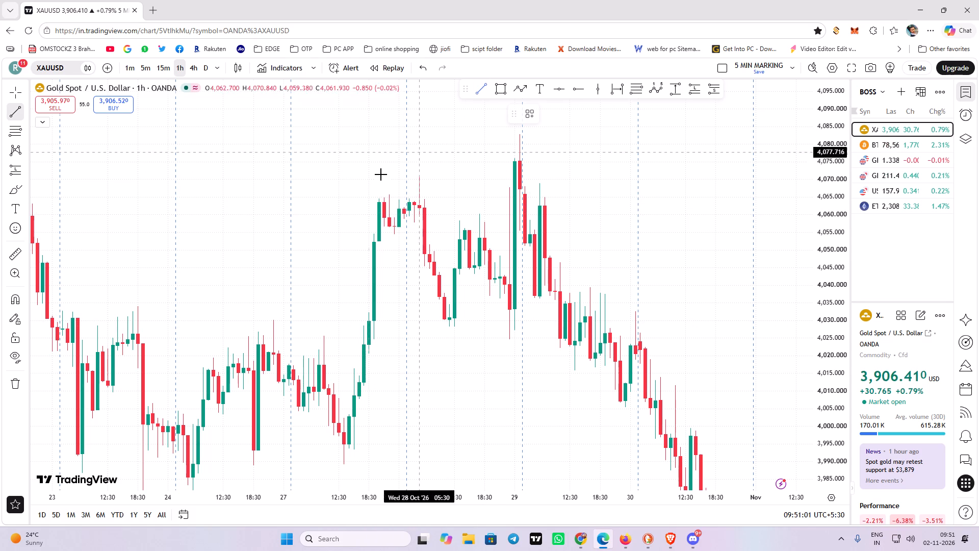
click(356, 197)
shift+click(518, 185)
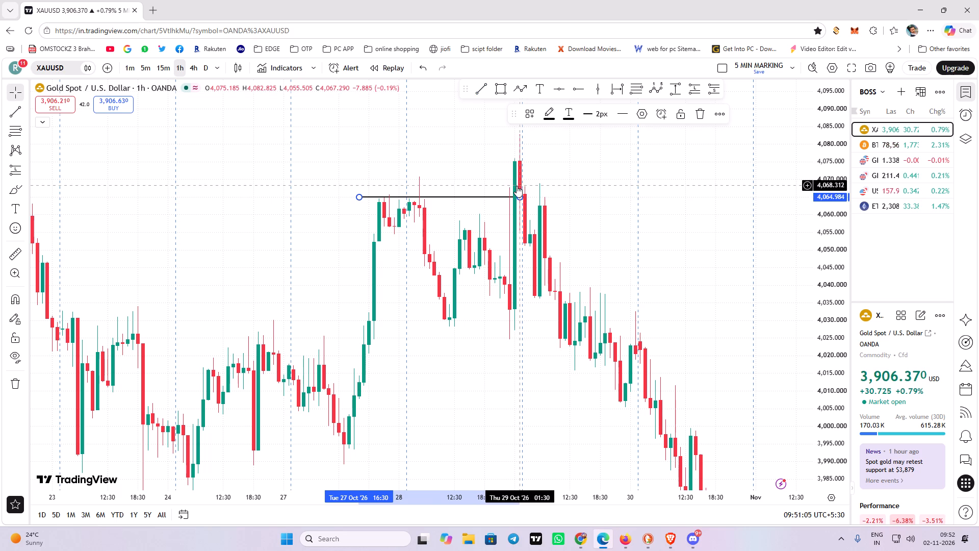
click(639, 207)
drag(640, 205, 628, 187)
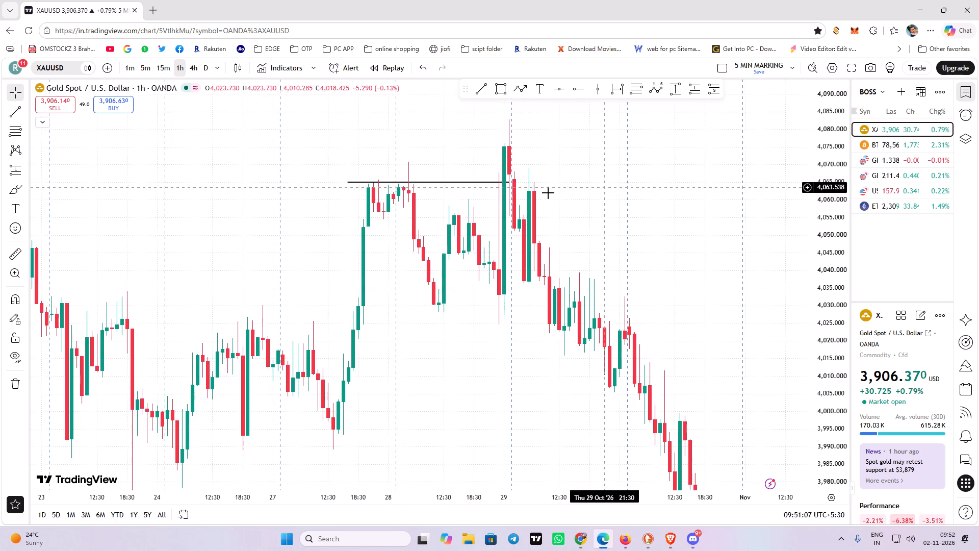
click(482, 183)
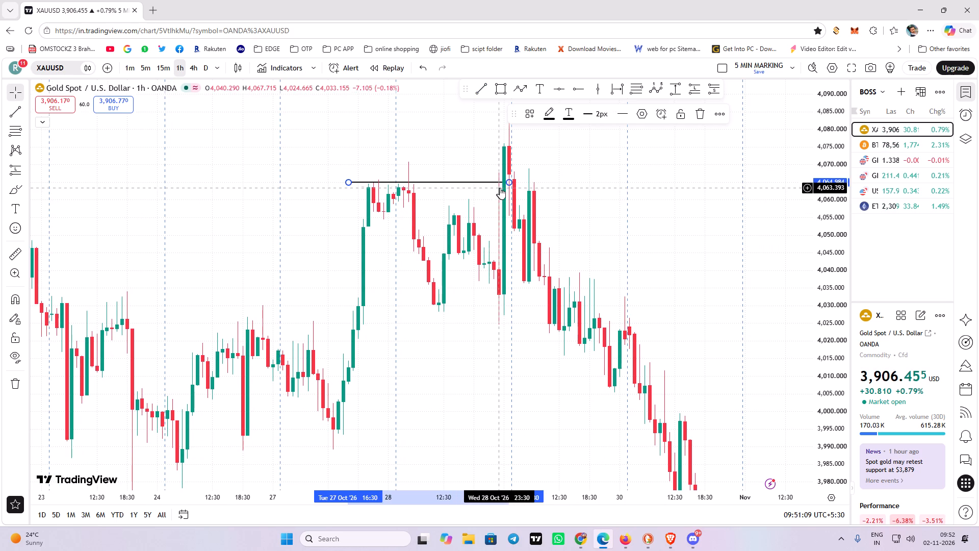
drag(588, 196, 587, 188)
Draw a horizontal trend line at about 4,028 under the 28 October swing low, extending from 28 October 04:30 into 29 October.
click(483, 91)
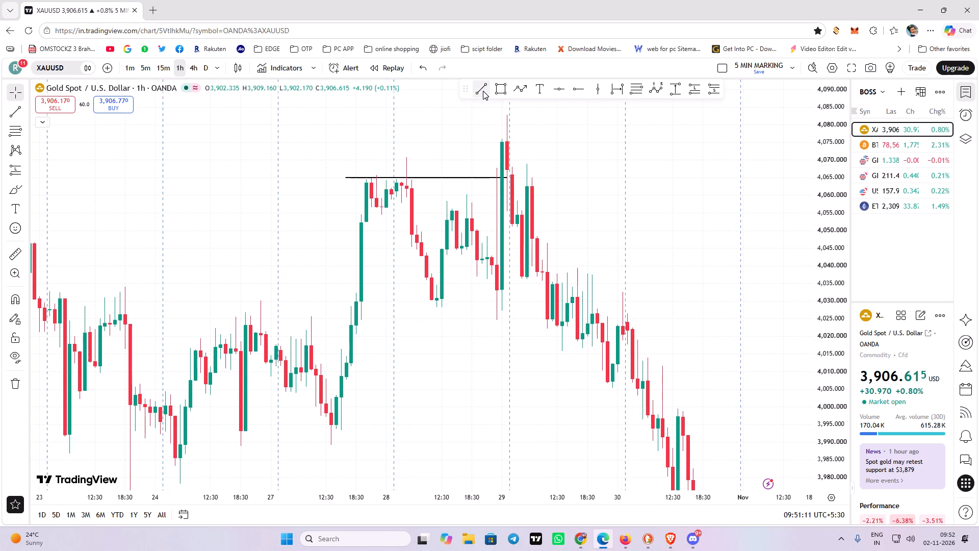
click(402, 307)
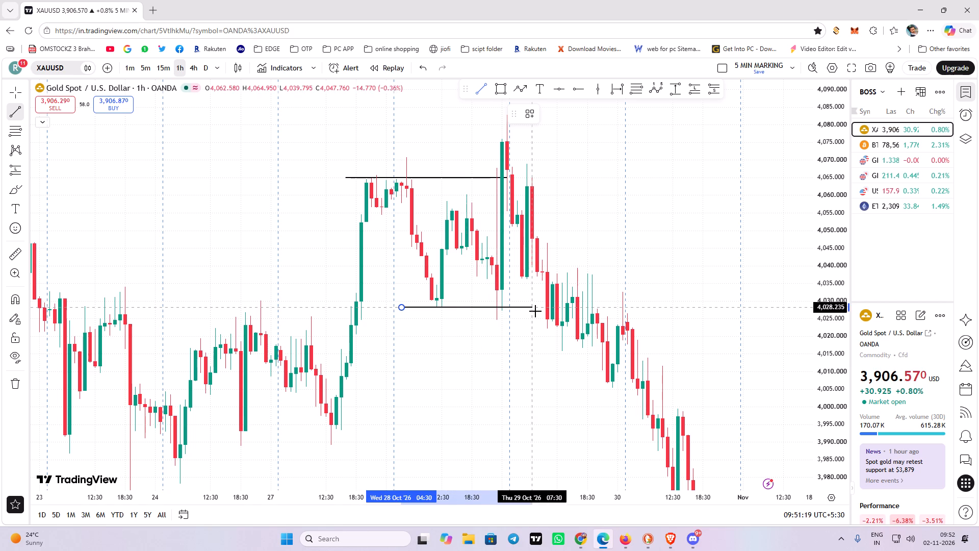
shift+click(564, 308)
click(608, 258)
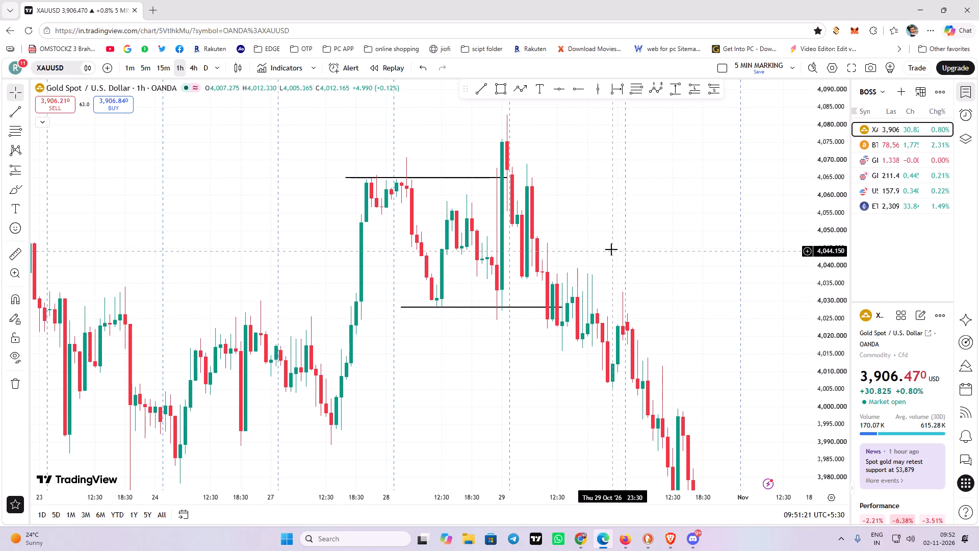
Move the lower trend line down to about 4,025, at the wick low just before 29 October.
scroll(612, 246, down, 1)
drag(675, 225, 572, 229)
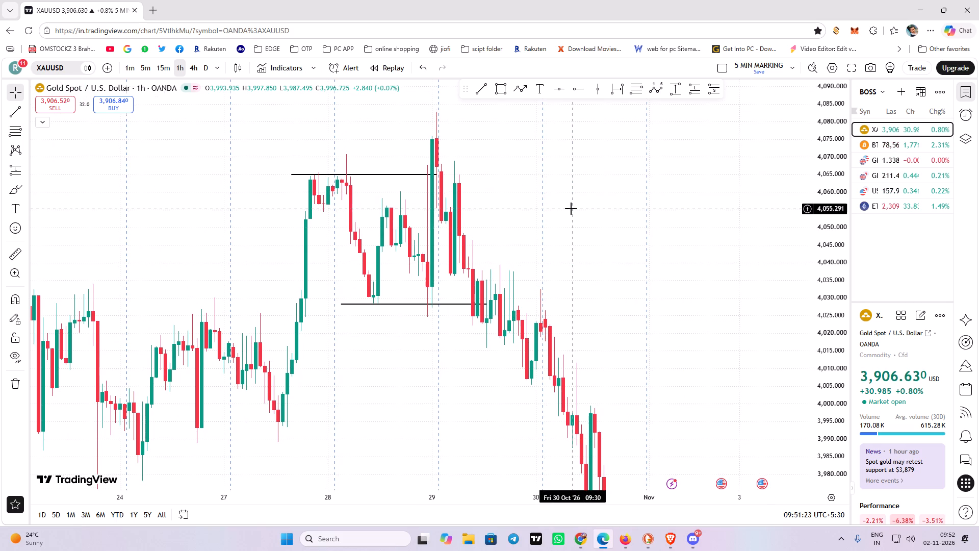
drag(571, 209, 574, 231)
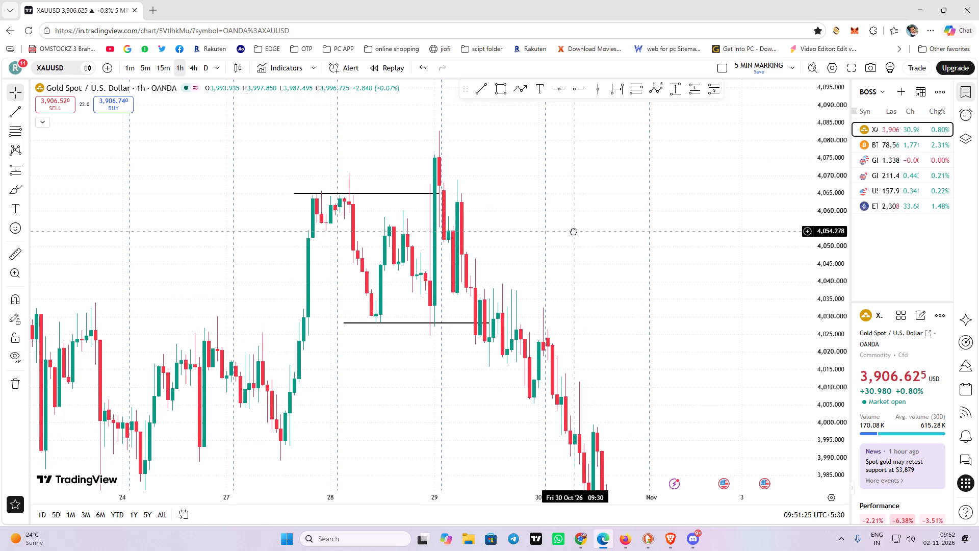
drag(574, 231, 579, 217)
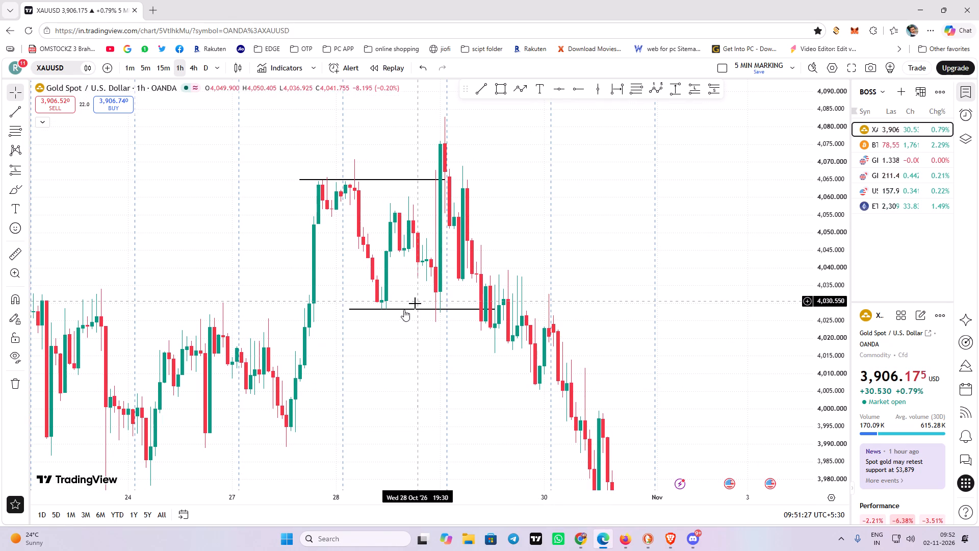
drag(409, 308, 421, 320)
click(574, 269)
Draw a rectangle zone from about 4,034 to 4,025, spanning 28 October 21:30 to 29 October 14:30.
scroll(583, 232, up, 1)
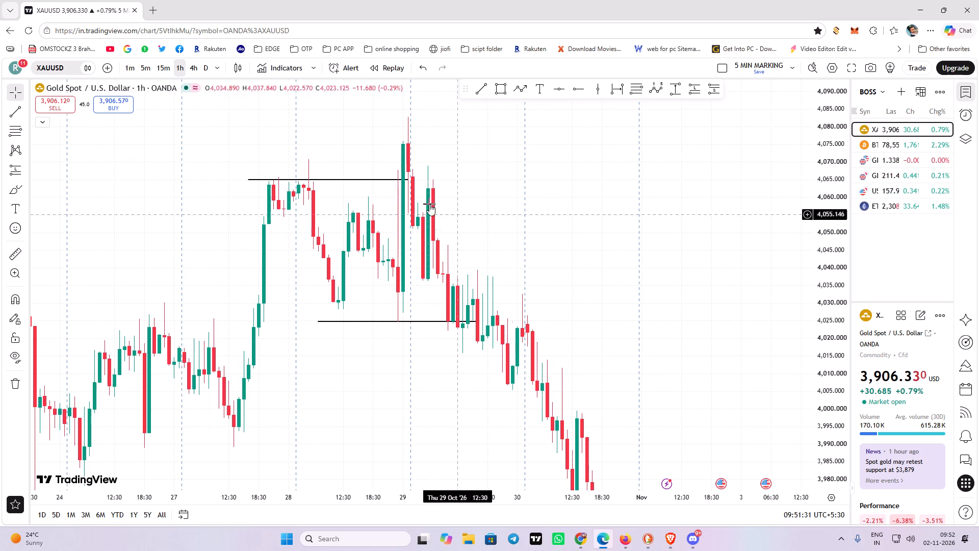
click(505, 89)
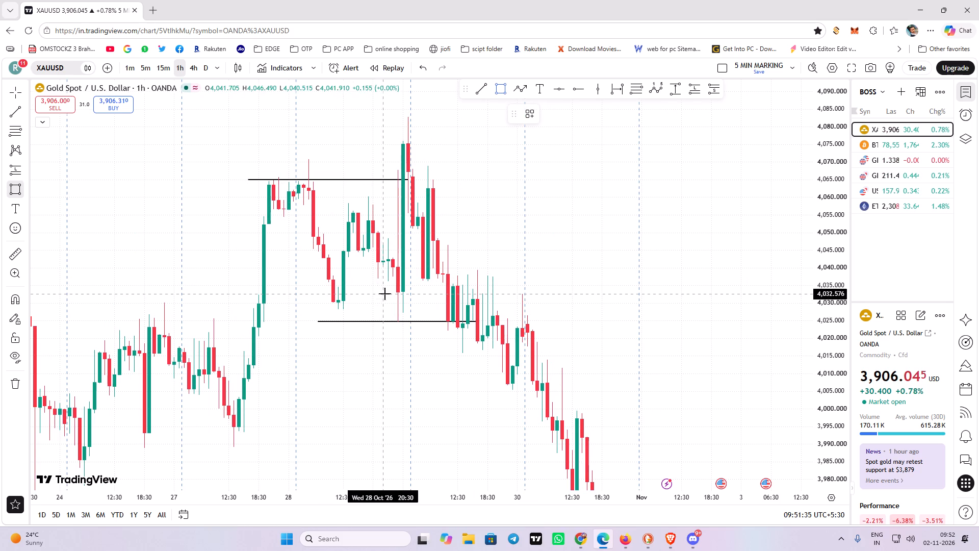
drag(389, 288, 470, 322)
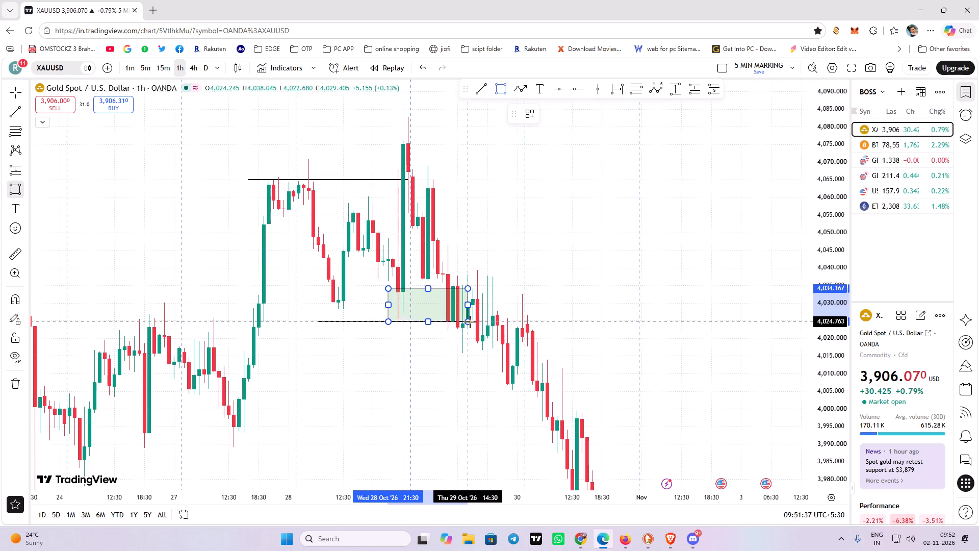
Adjust the rectangle zone over 28–29 October so it spans from about 4,033.7 down to 4,024.6.
drag(470, 322, 468, 322)
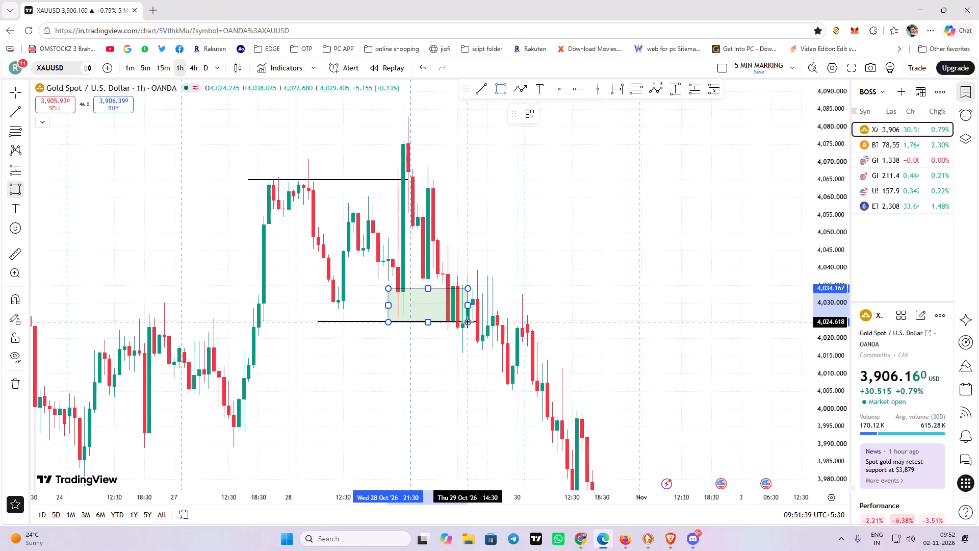
drag(468, 322, 469, 322)
click(469, 322)
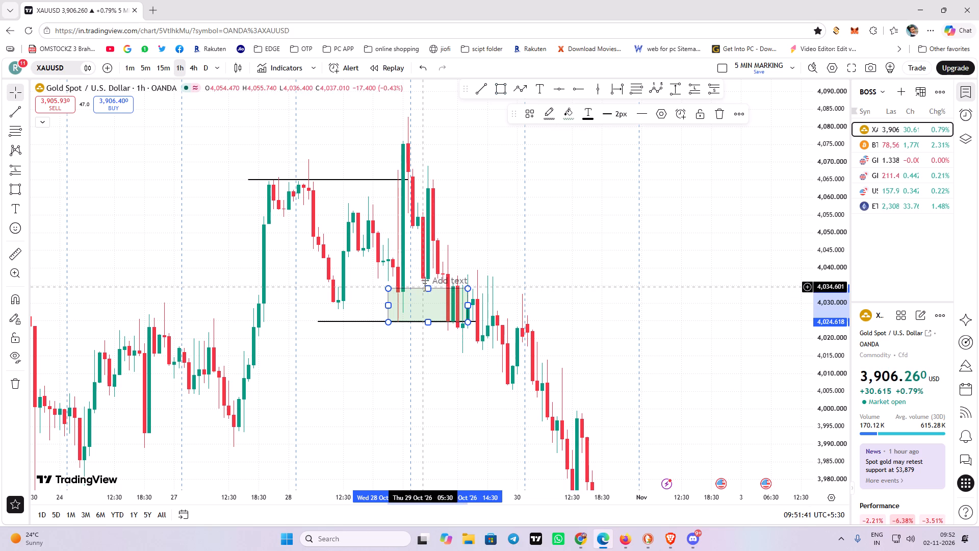
click(428, 287)
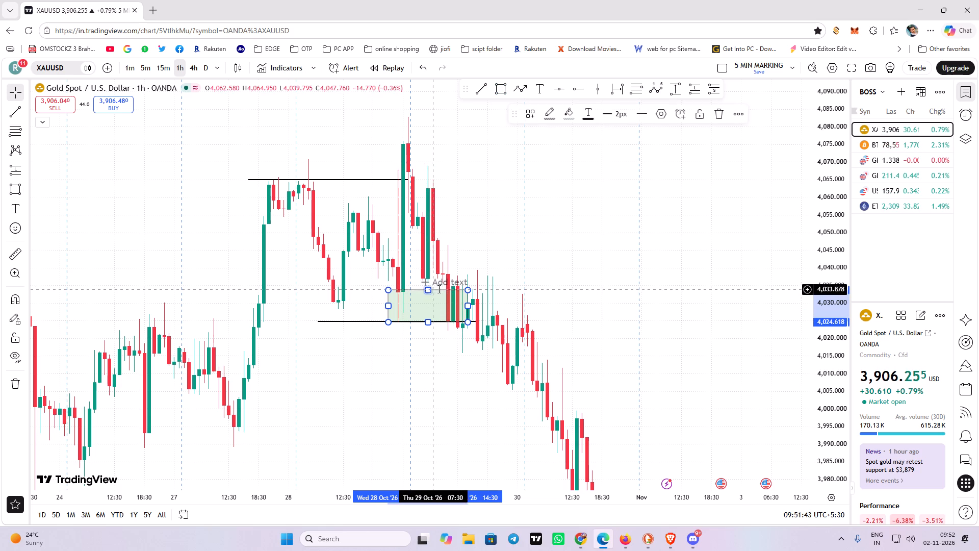
Apply the RBS/SBR drawing template to the rectangle zone.
click(534, 113)
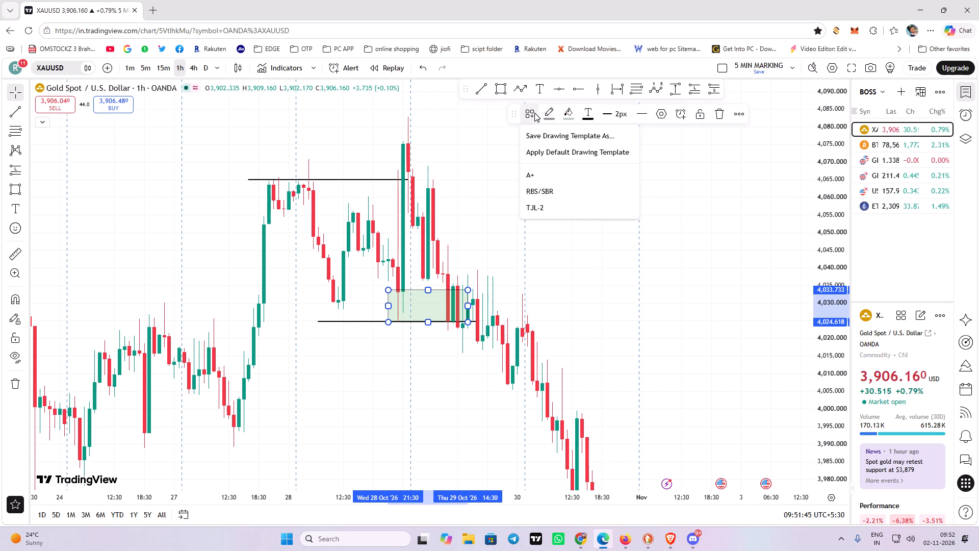
click(551, 191)
drag(556, 222, 532, 227)
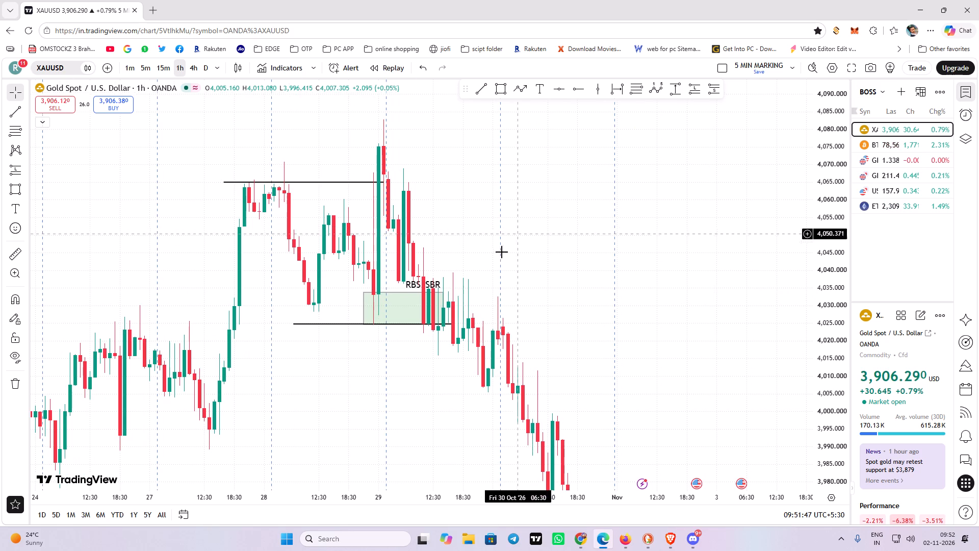
click(439, 303)
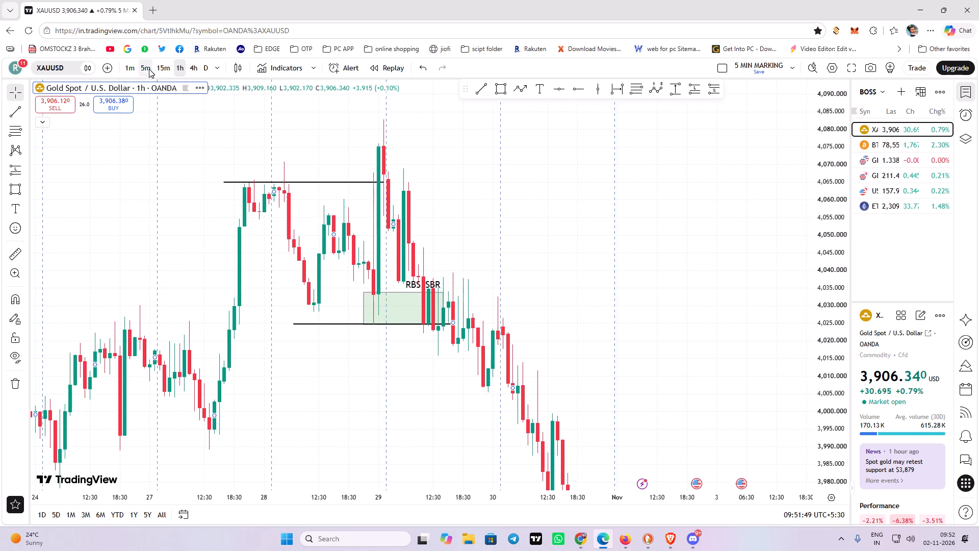
Switch the chart to the 1-minute interval and bring the 29 October RBS/SBR zone into view.
click(127, 69)
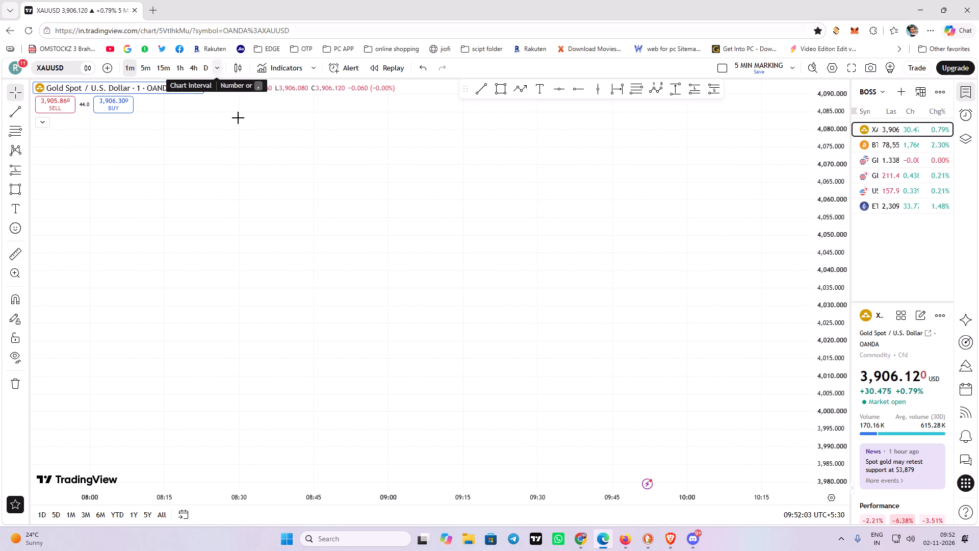
scroll(302, 283, down, 4)
drag(318, 261, 822, 468)
right_click(479, 162)
click(519, 181)
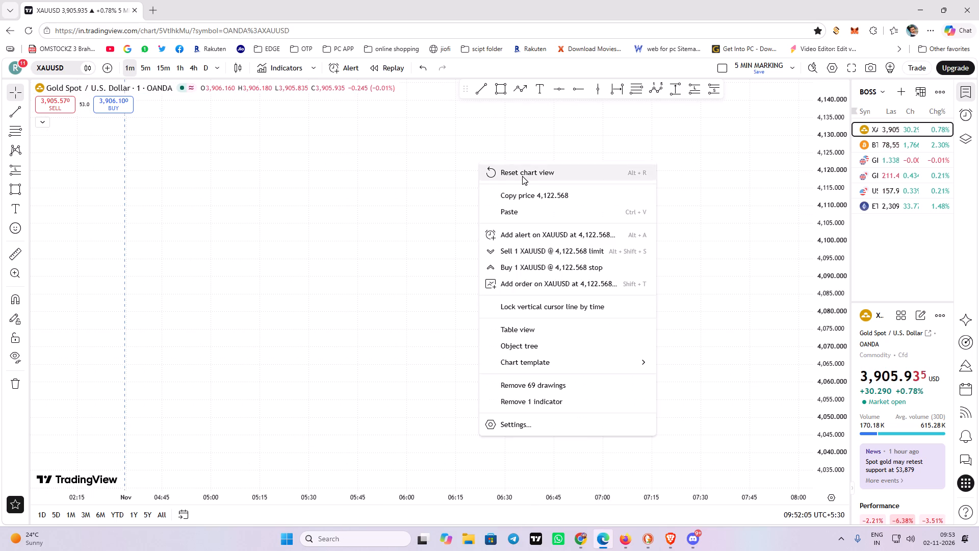
click(522, 176)
drag(301, 331, 536, 381)
scroll(521, 361, down, 9)
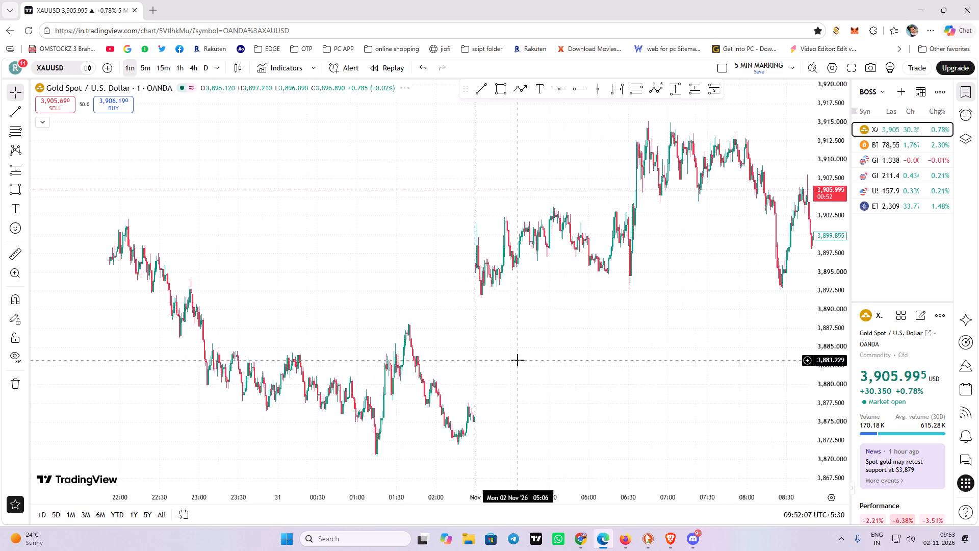
scroll(378, 345, down, 3)
drag(347, 213, 568, 422)
drag(324, 269, 701, 413)
drag(321, 271, 822, 330)
drag(568, 291, 854, 351)
drag(305, 269, 313, 273)
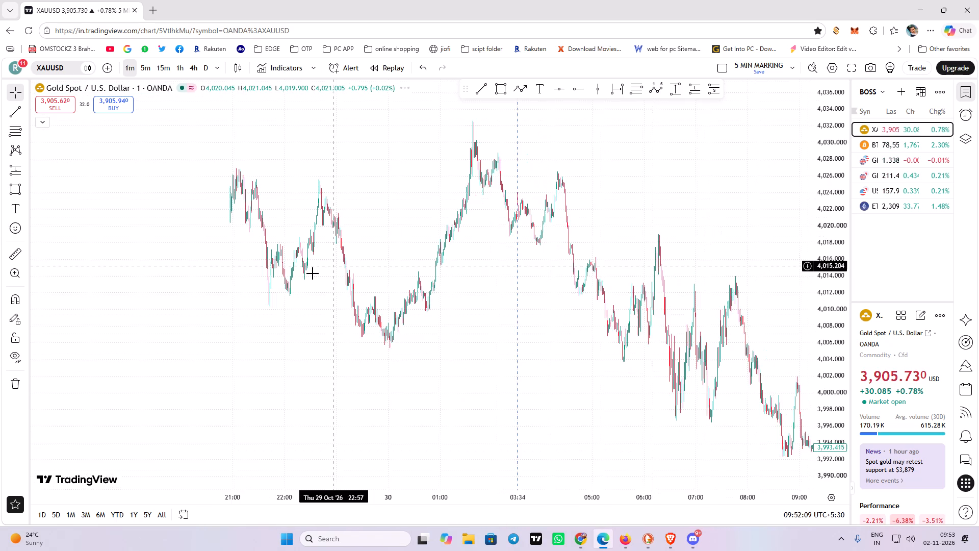
drag(313, 273, 591, 333)
drag(140, 274, 546, 367)
drag(336, 328, 572, 376)
drag(201, 342, 431, 393)
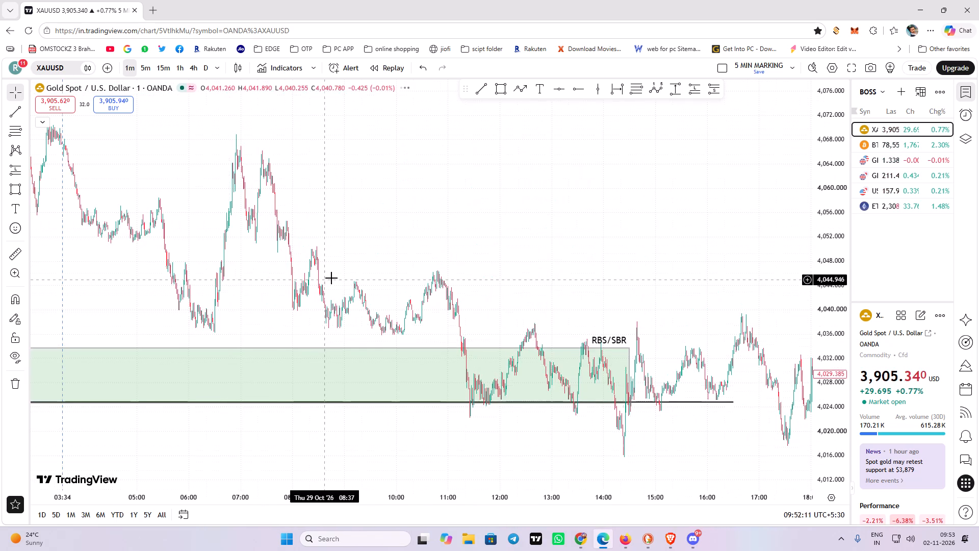
Examine the 1-minute price action entering the RBS/SBR zone on 29 October, between about 10:00 and 13:30.
drag(835, 375, 814, 134)
drag(663, 369, 653, 274)
scroll(608, 267, up, 4)
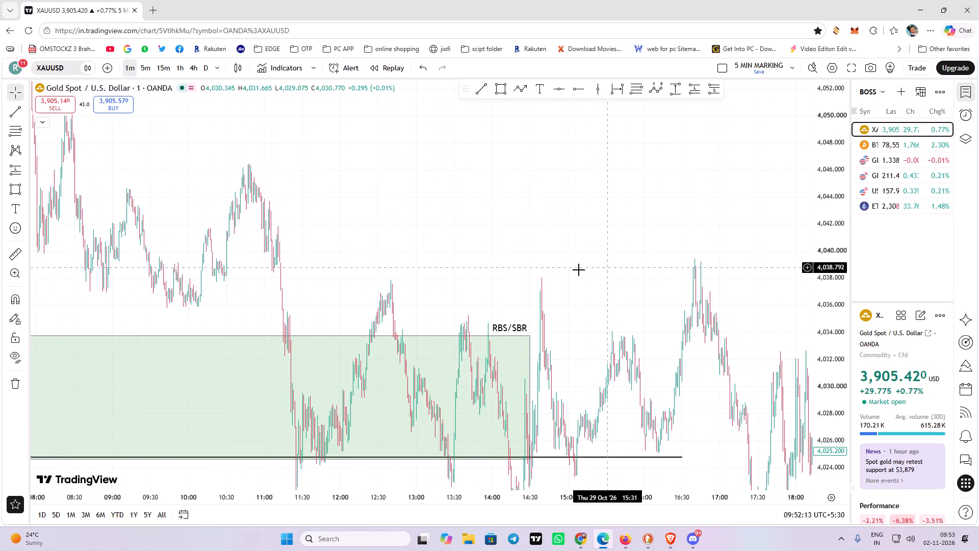
drag(350, 261, 653, 216)
scroll(600, 215, up, 3)
drag(519, 155, 574, 273)
scroll(556, 262, up, 2)
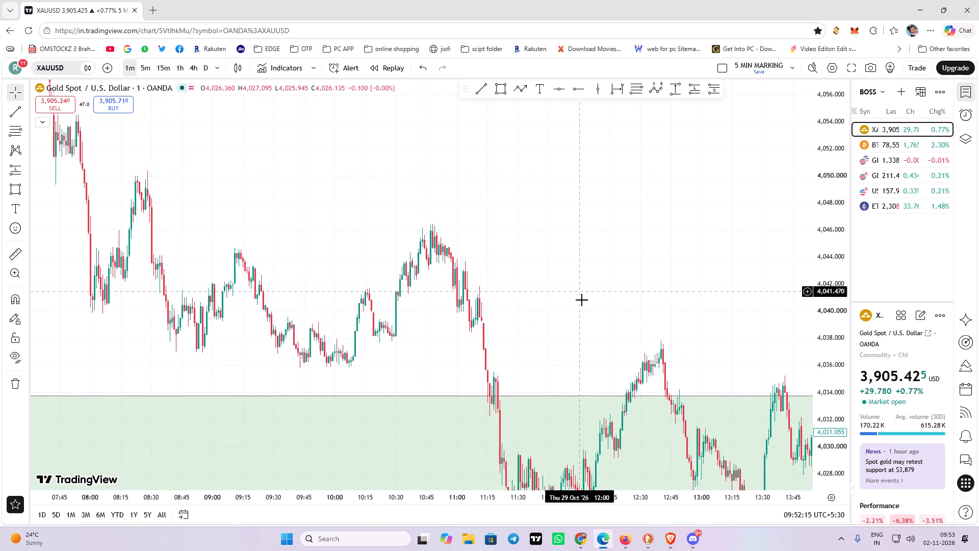
drag(582, 305, 537, 206)
scroll(494, 220, up, 3)
drag(455, 250, 522, 286)
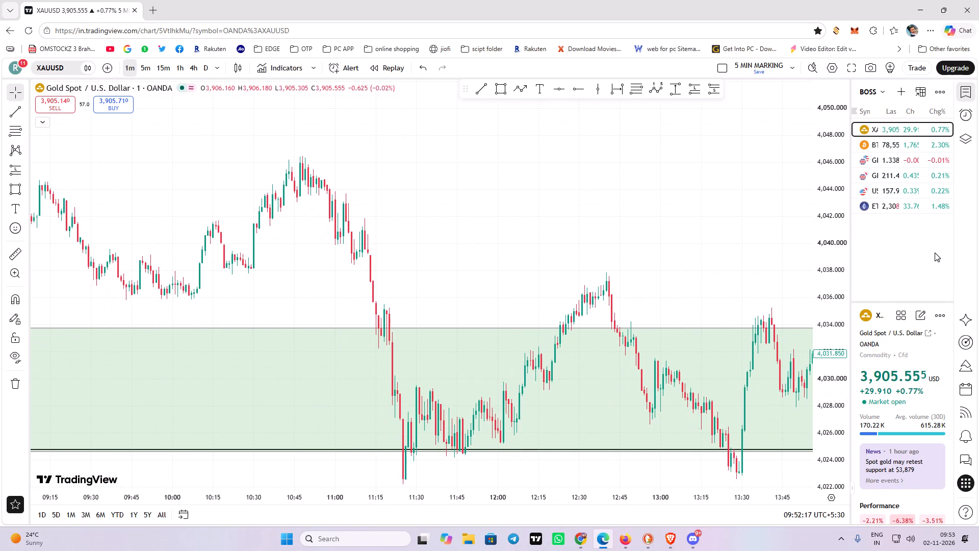
drag(838, 322, 836, 168)
scroll(631, 246, up, 3)
drag(407, 257, 566, 288)
drag(829, 134, 836, 237)
scroll(574, 259, up, 1)
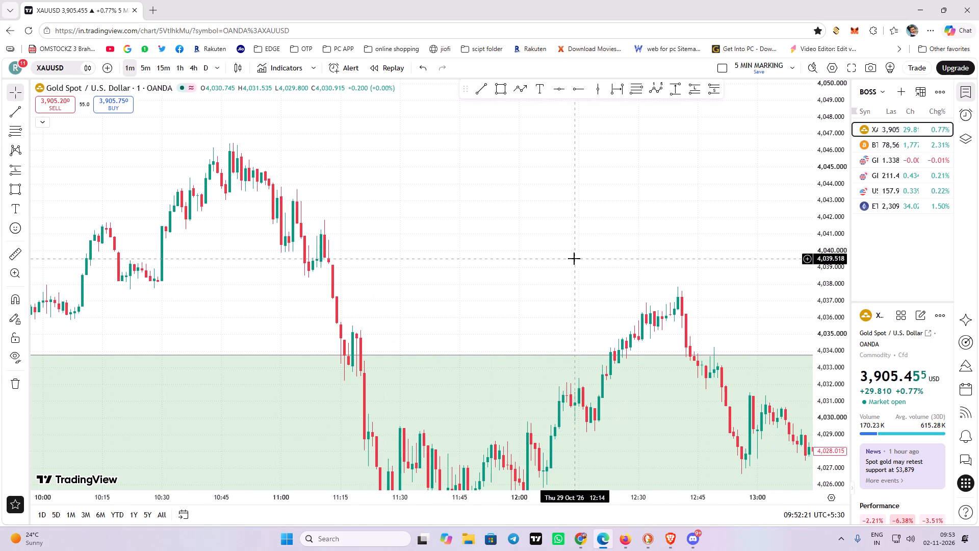
drag(530, 258, 578, 227)
scroll(580, 231, down, 1)
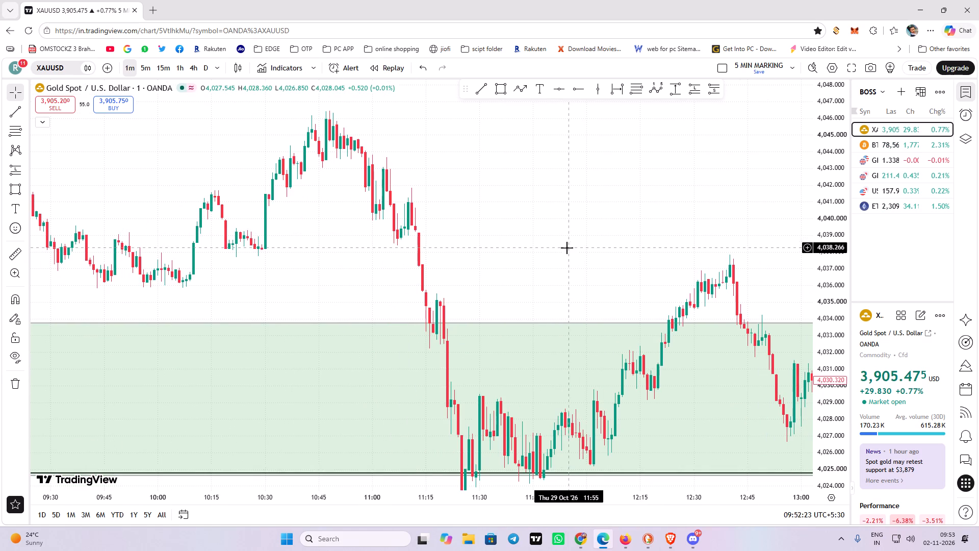
drag(560, 249, 416, 175)
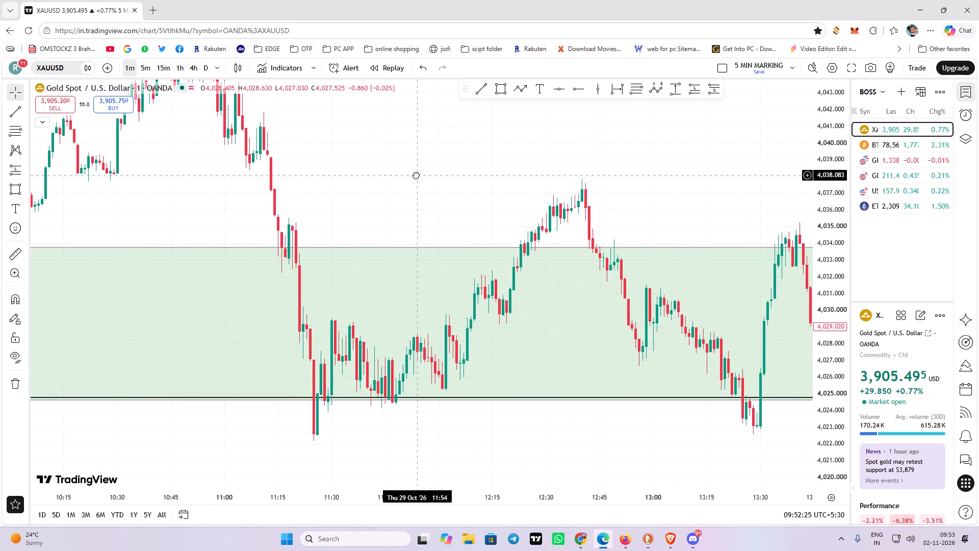
drag(416, 175, 422, 235)
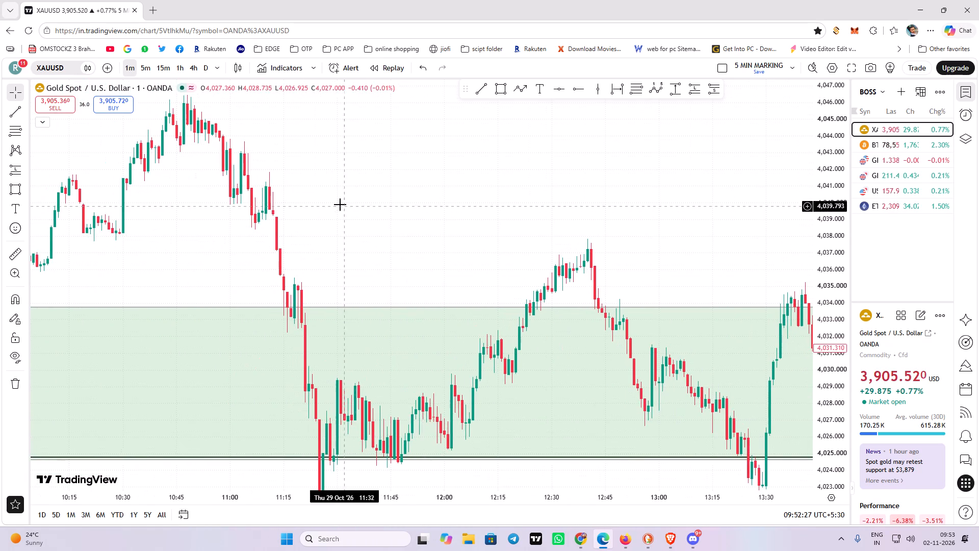
drag(339, 205, 374, 247)
scroll(370, 239, up, 1)
drag(822, 297, 810, 211)
scroll(437, 255, up, 1)
drag(367, 256, 558, 281)
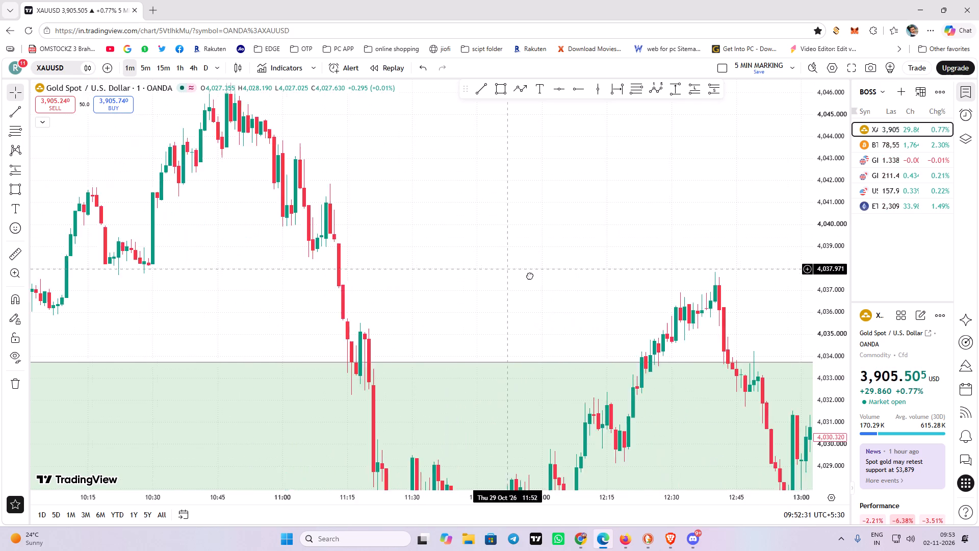
drag(503, 259, 610, 290)
scroll(508, 264, up, 2)
scroll(586, 326, down, 3)
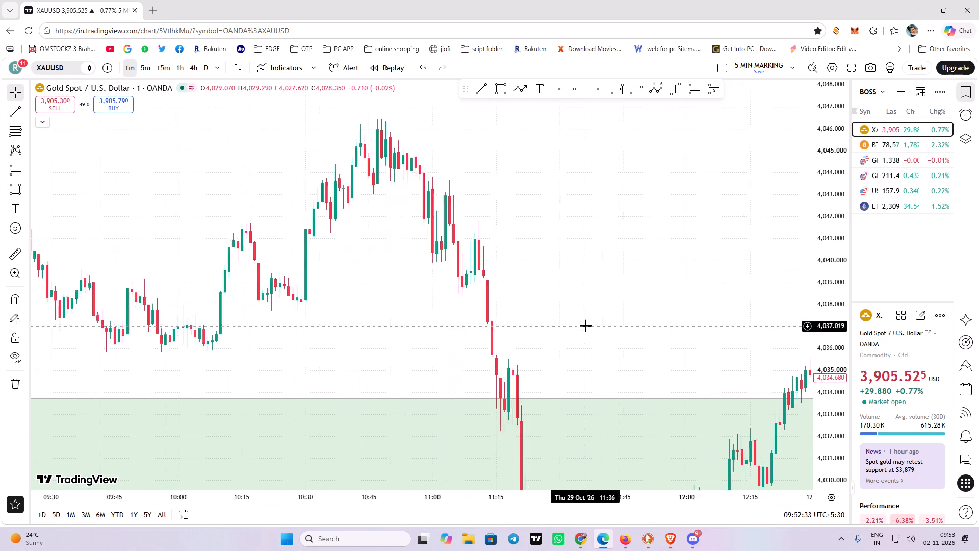
scroll(586, 326, down, 1)
drag(699, 327, 599, 329)
scroll(514, 276, up, 2)
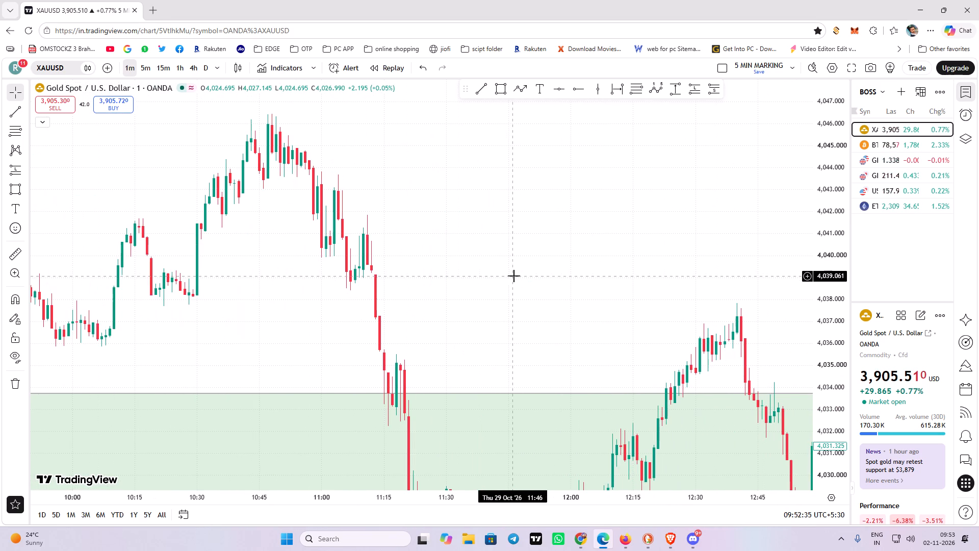
drag(530, 329, 520, 311)
drag(823, 151, 821, 181)
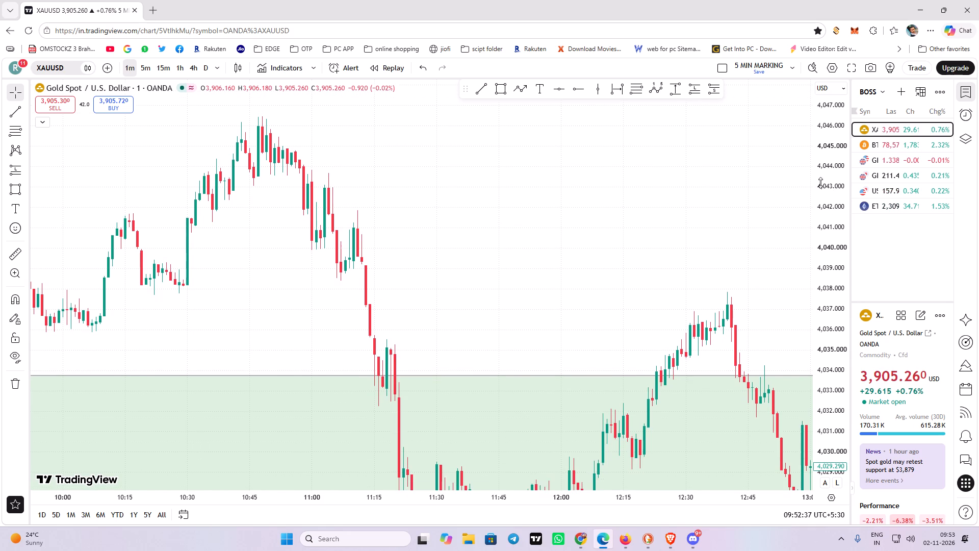
Draw a short horizontal trend line at about 4,038.4 under the swing low before the drop into the zone, ending at 11:14 on 29 October.
scroll(654, 220, up, 2)
drag(527, 287, 582, 274)
click(487, 91)
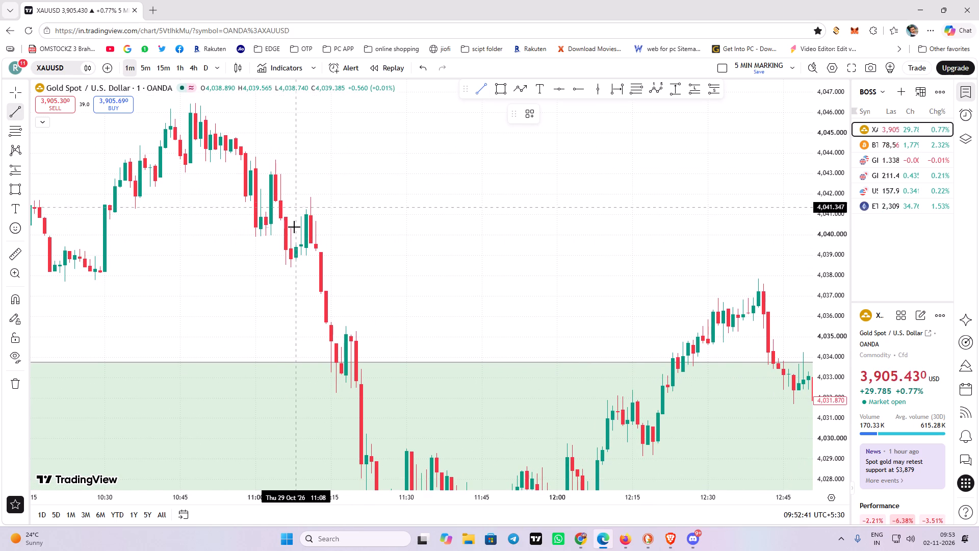
click(278, 267)
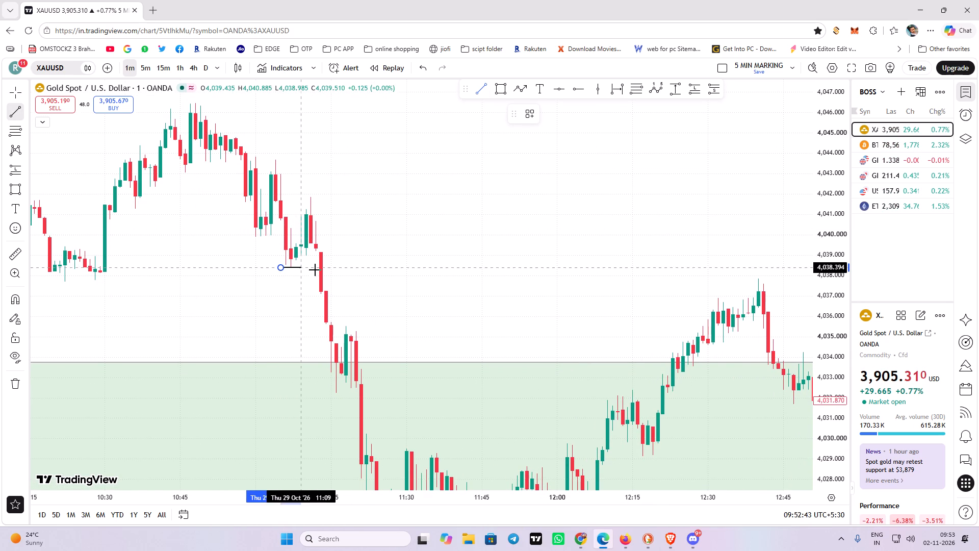
shift+click(326, 270)
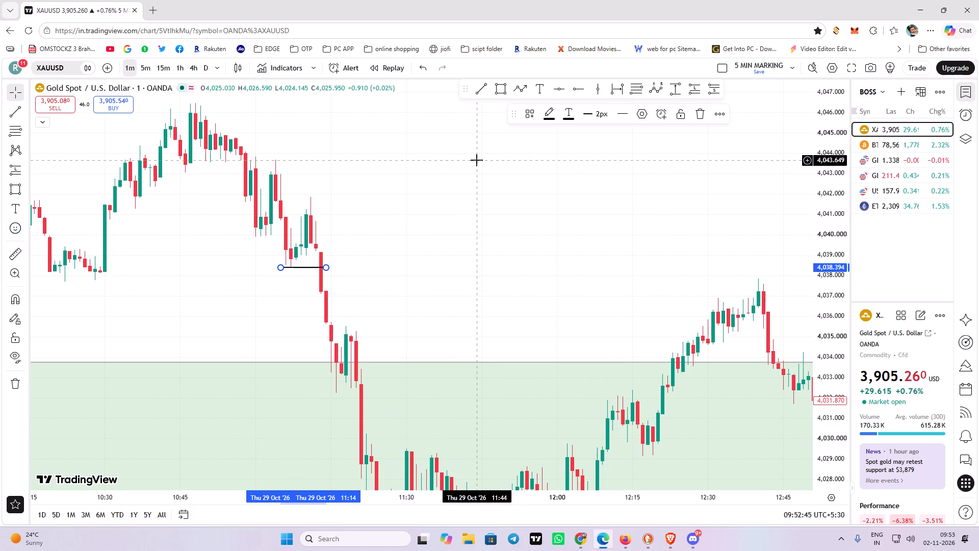
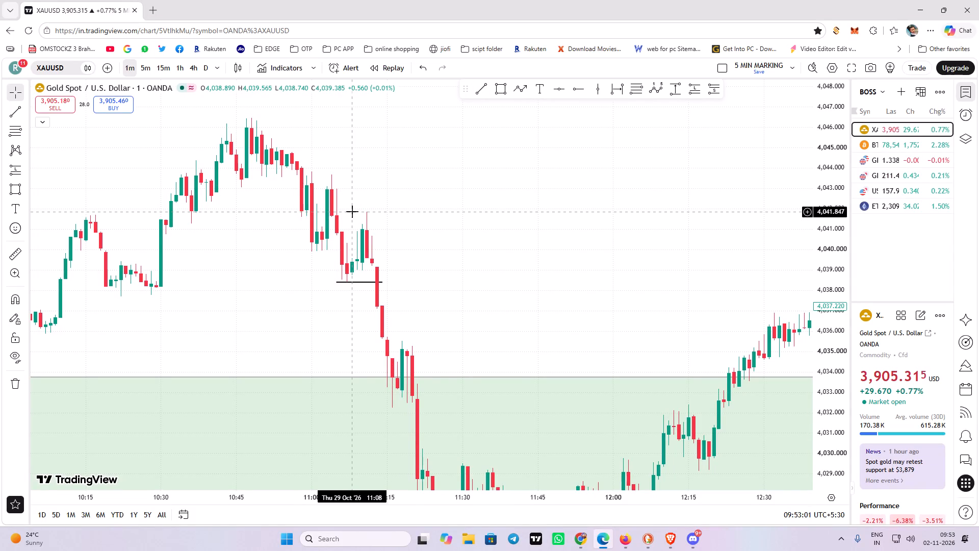
Mark the swing high at about 4,041.8 with a horizontal trend line from 11:09 to 11:27, using the TJL-2 template.
click(352, 212)
click(476, 84)
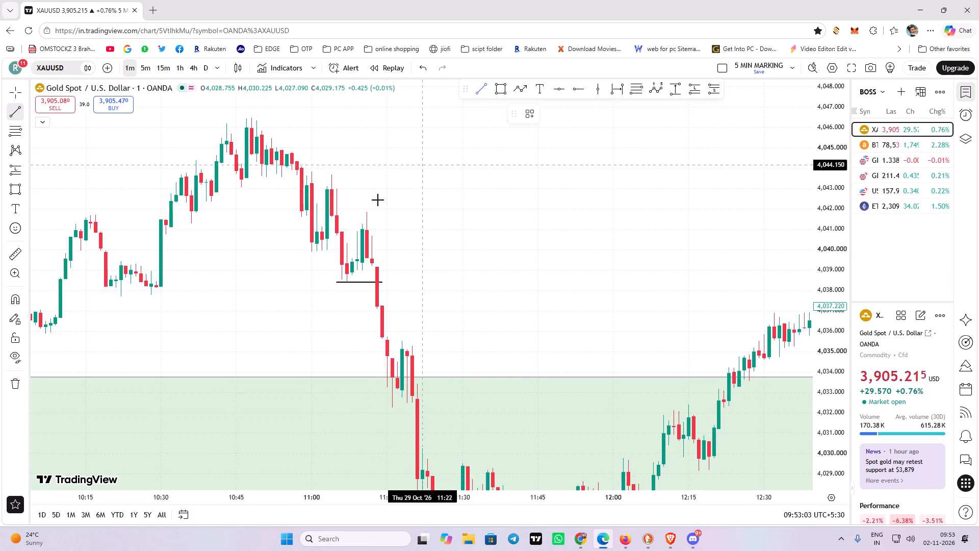
click(357, 212)
shift+click(447, 217)
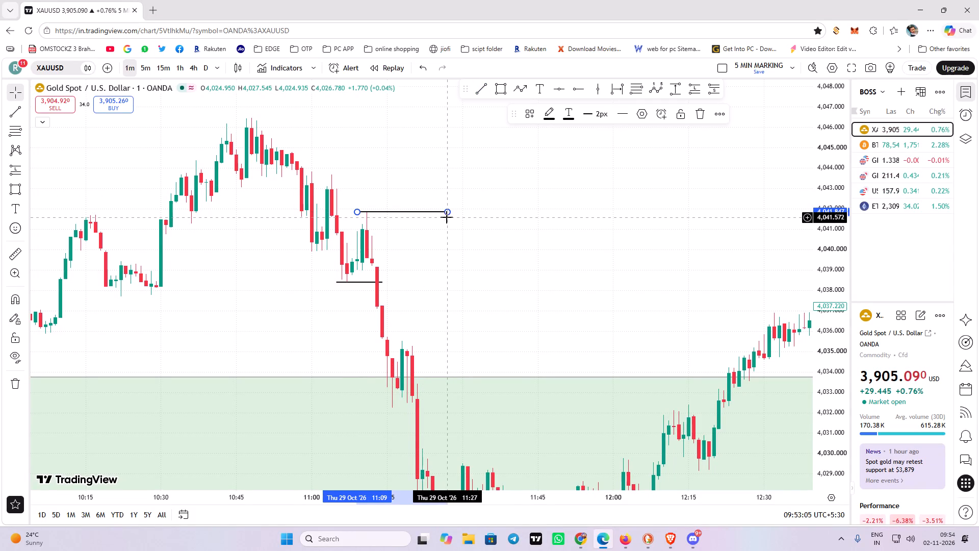
click(528, 110)
click(542, 286)
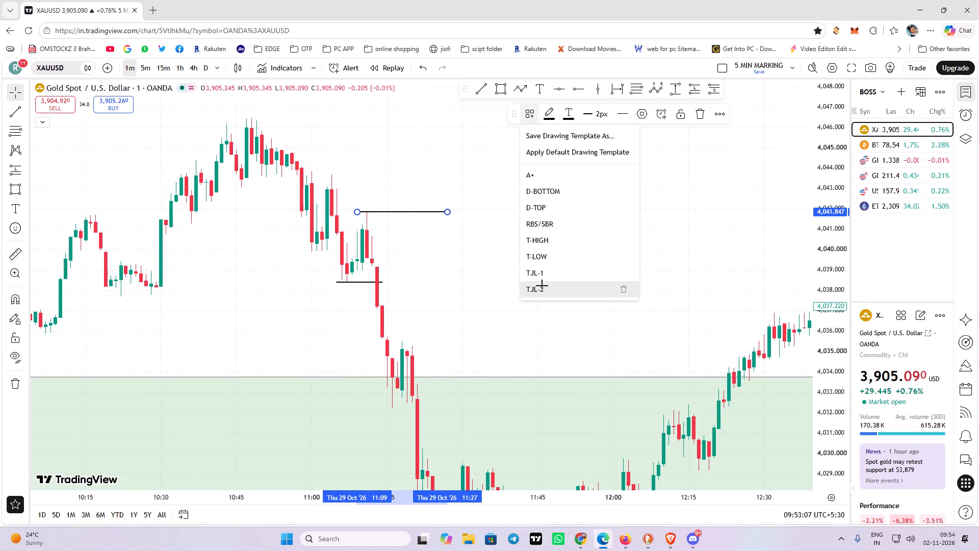
Apply the TJL-1 drawing template to the short horizontal line at about 4,038.4.
drag(510, 267, 486, 208)
click(351, 225)
click(531, 113)
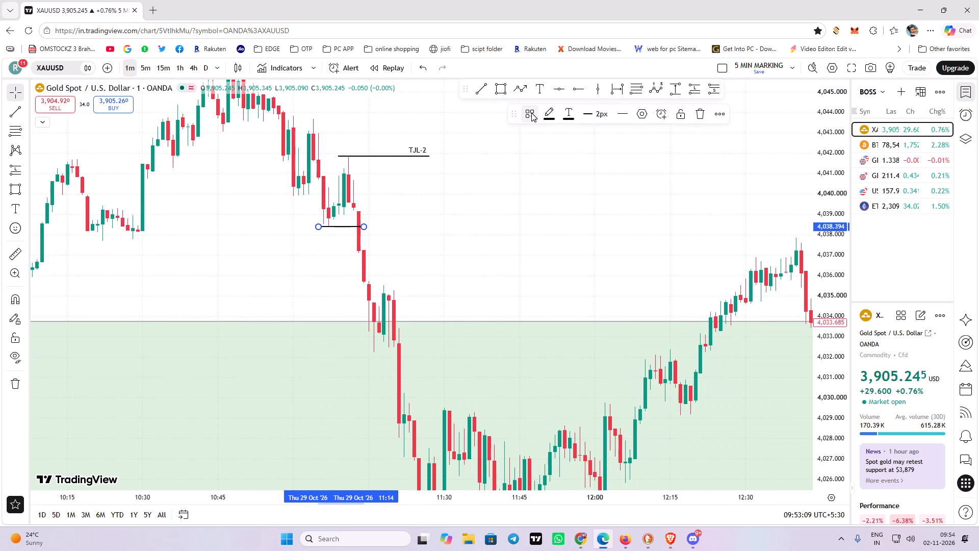
click(540, 275)
Mark the low below the RBS/SBR zone at about 4,022.2 with a horizontal trend line from 11:20 to 12:40, using the T-LOW template.
drag(491, 242, 469, 148)
drag(492, 214, 451, 155)
drag(513, 432, 514, 381)
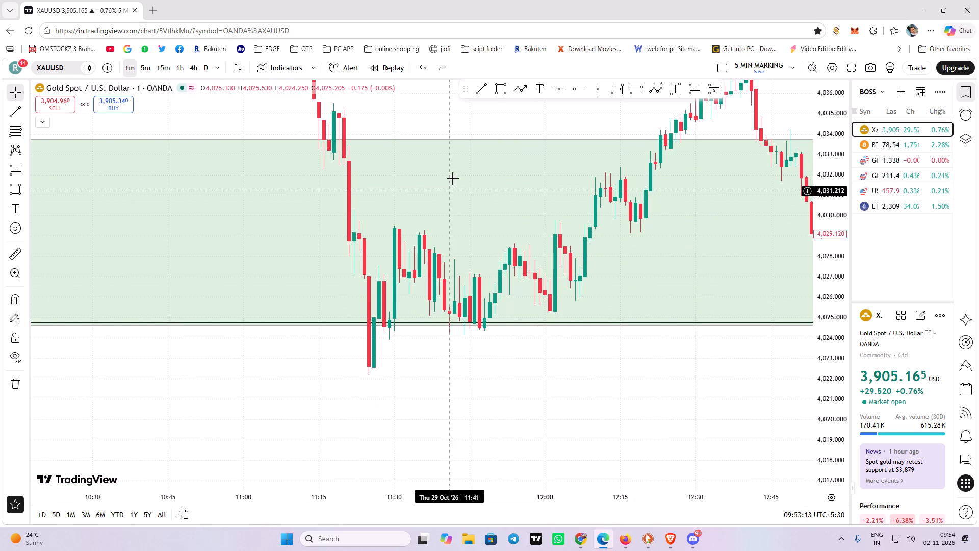
drag(661, 397, 622, 370)
click(479, 92)
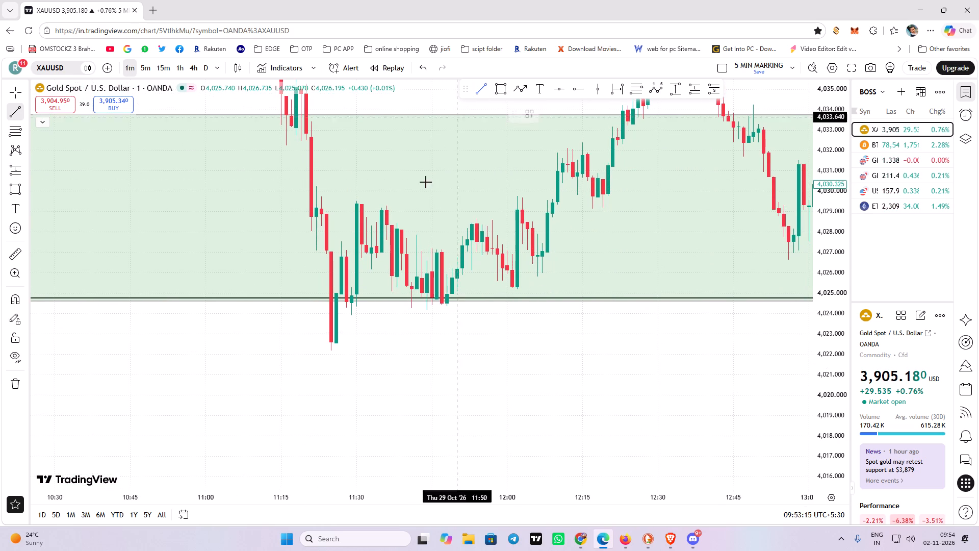
click(307, 350)
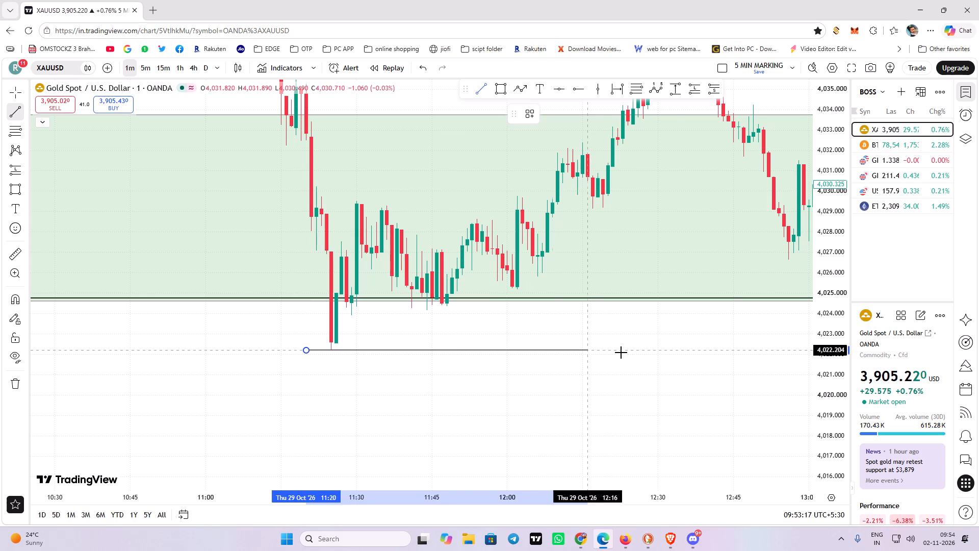
shift+click(706, 349)
click(534, 116)
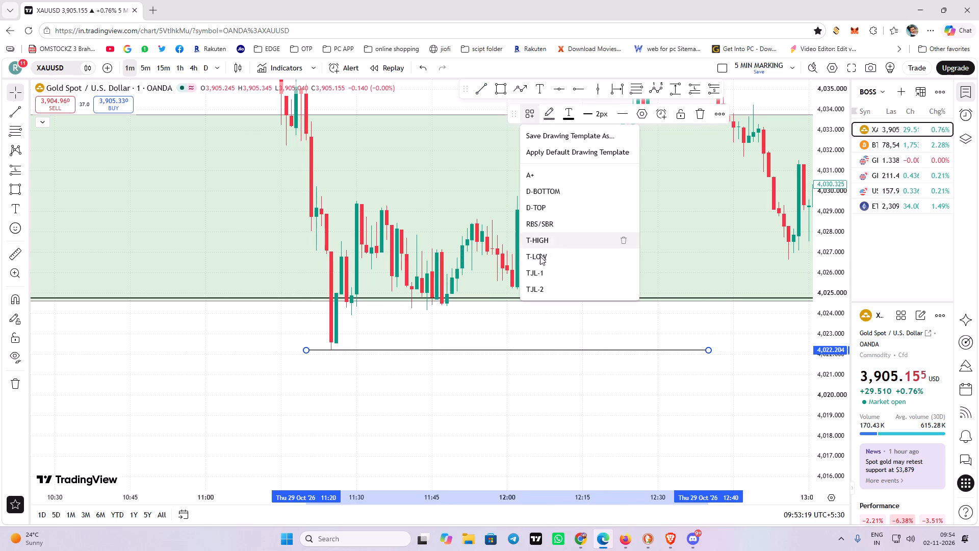
click(546, 257)
Draw an Elliott impulse wave (0–5) from the T-LOW low through the rising swings, ending at about 4,034.7 at 12:25.
drag(603, 396, 444, 402)
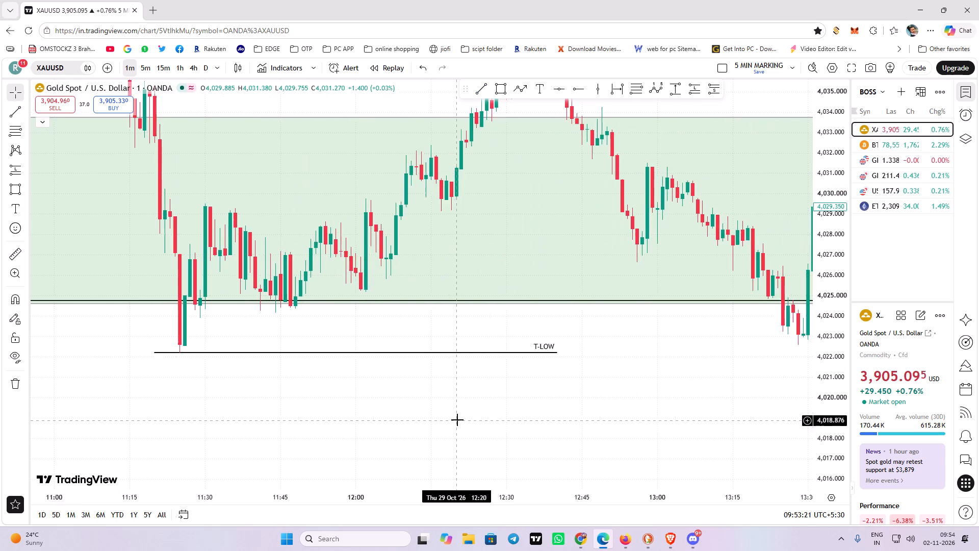
scroll(457, 420, down, 2)
drag(666, 379, 556, 422)
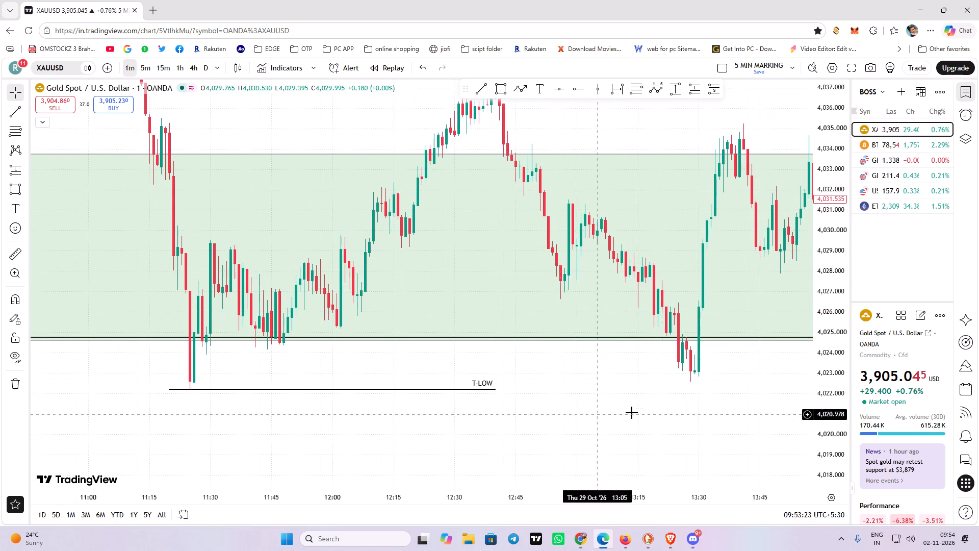
drag(699, 416, 679, 417)
drag(828, 309, 837, 241)
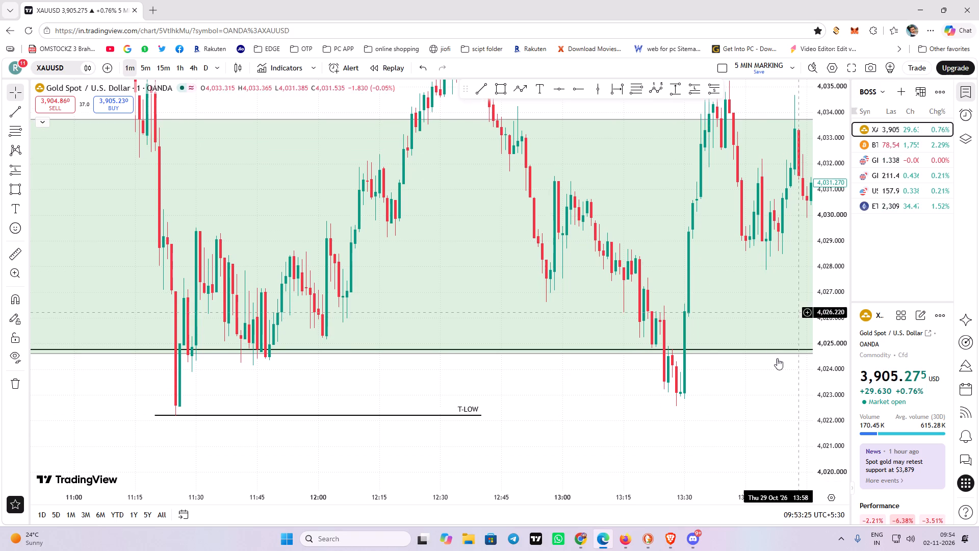
drag(624, 453, 714, 443)
drag(584, 210, 585, 242)
click(657, 88)
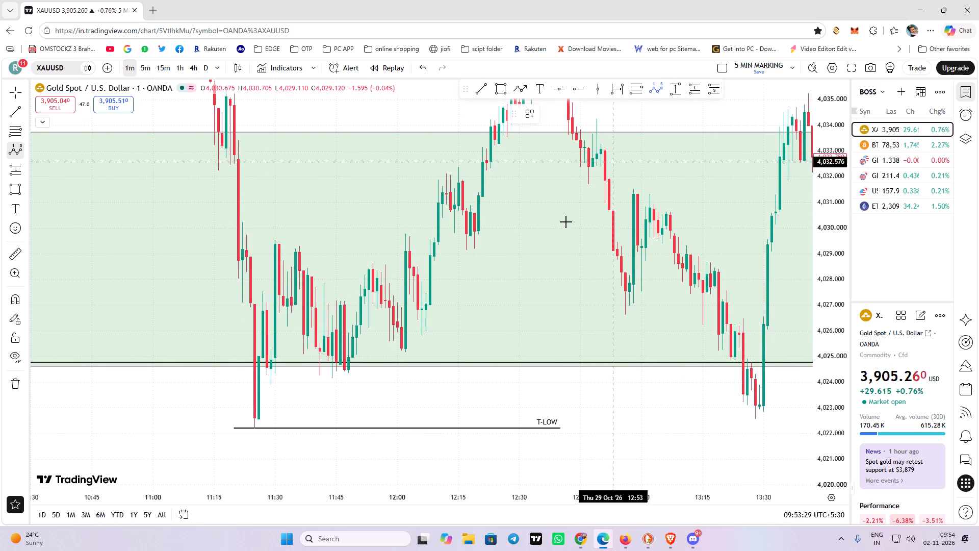
click(255, 430)
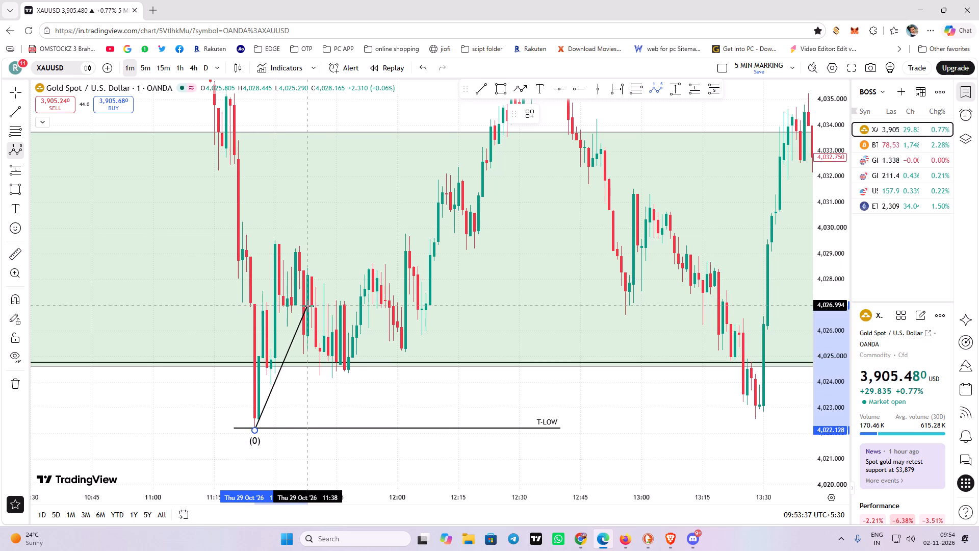
click(275, 240)
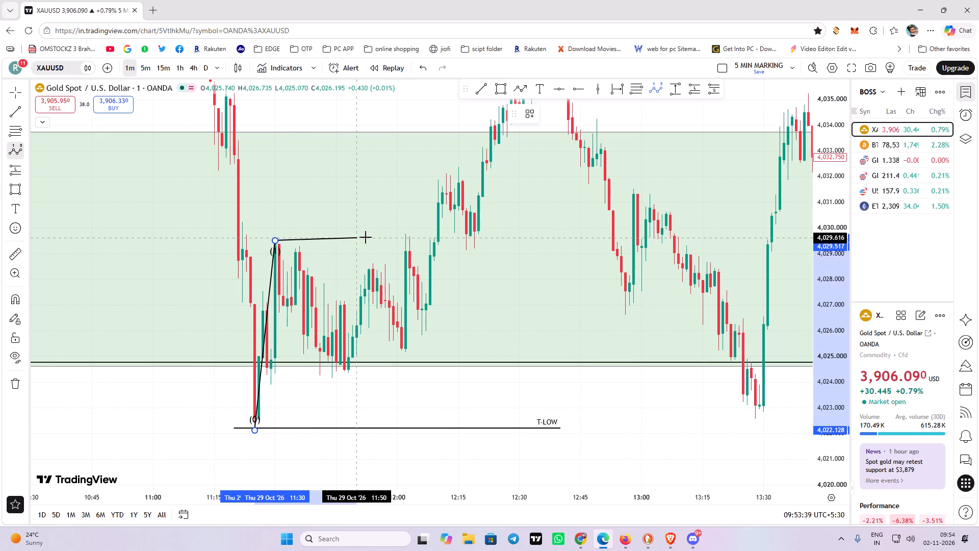
click(331, 377)
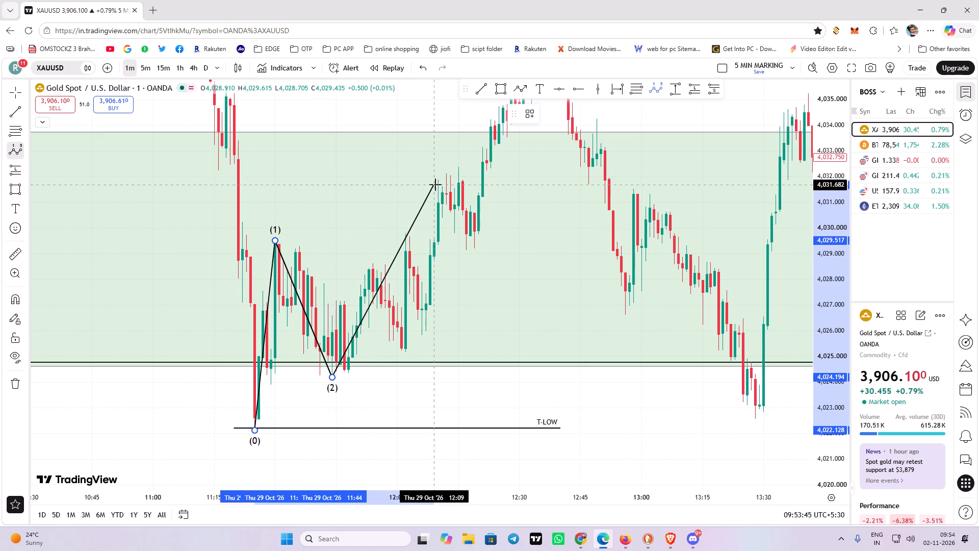
click(446, 174)
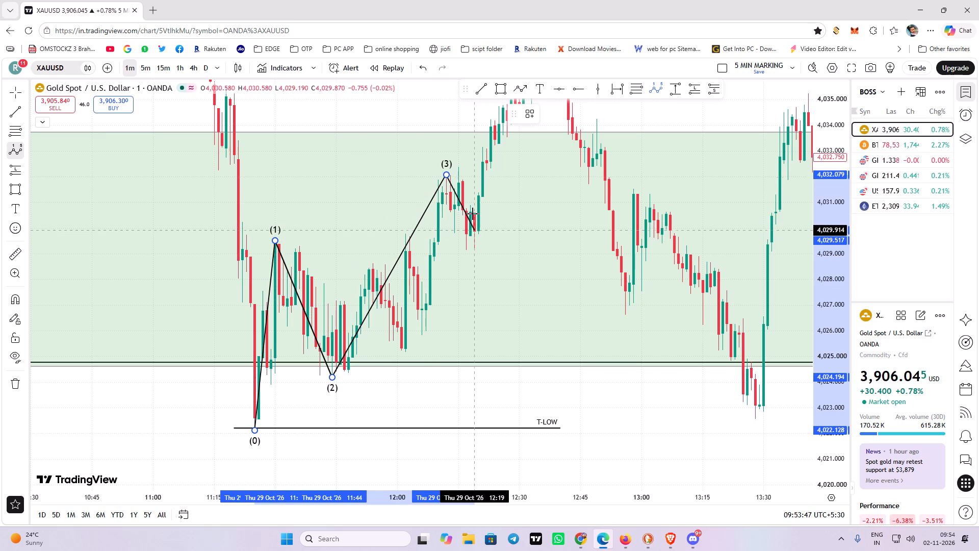
click(467, 249)
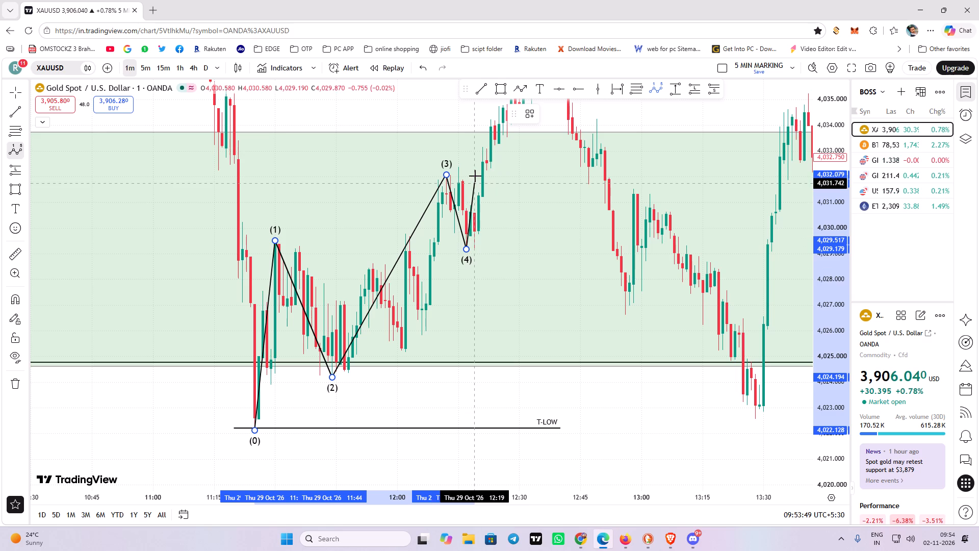
click(497, 107)
right_click(474, 133)
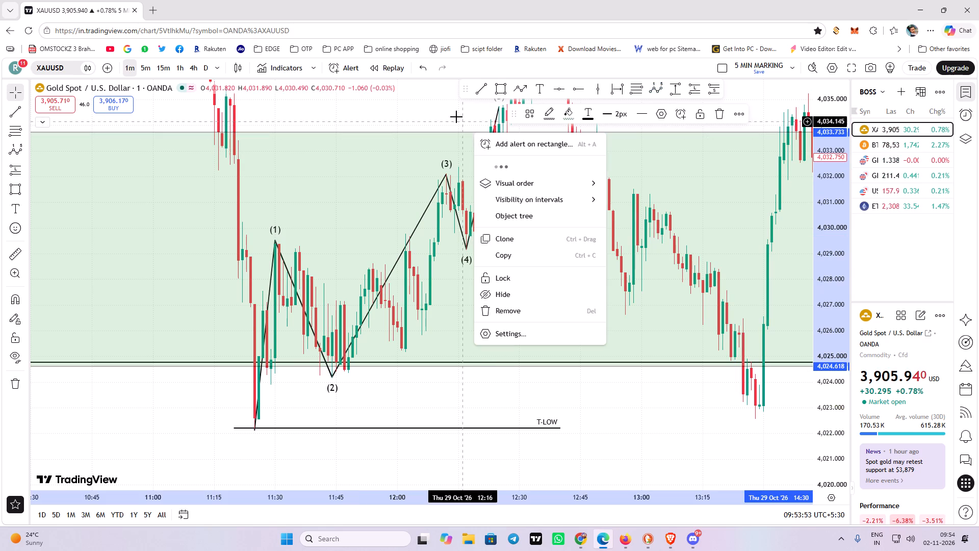
click(451, 115)
Move wave point (5) to the highest swing at about 4,037.8, 12:40 on 29 October.
drag(512, 230, 477, 284)
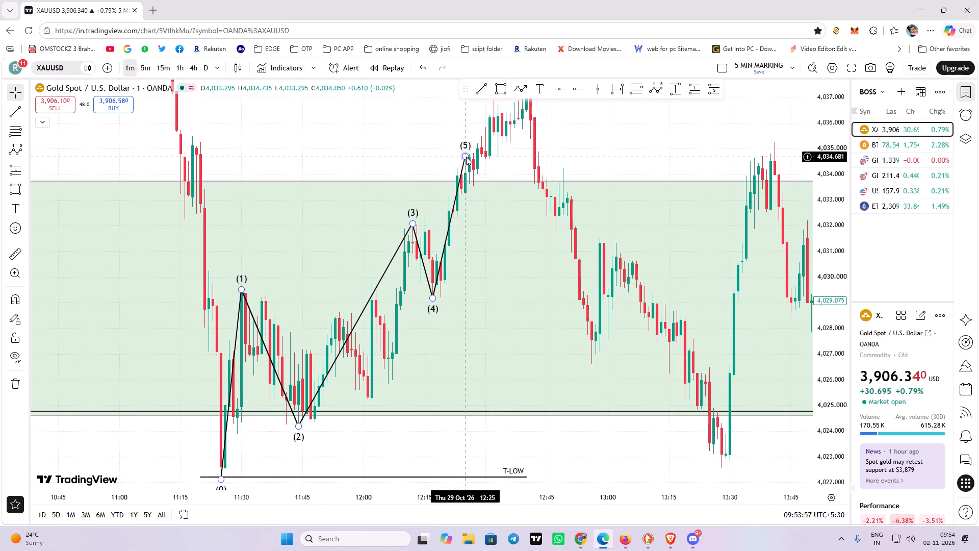
drag(511, 157, 508, 185)
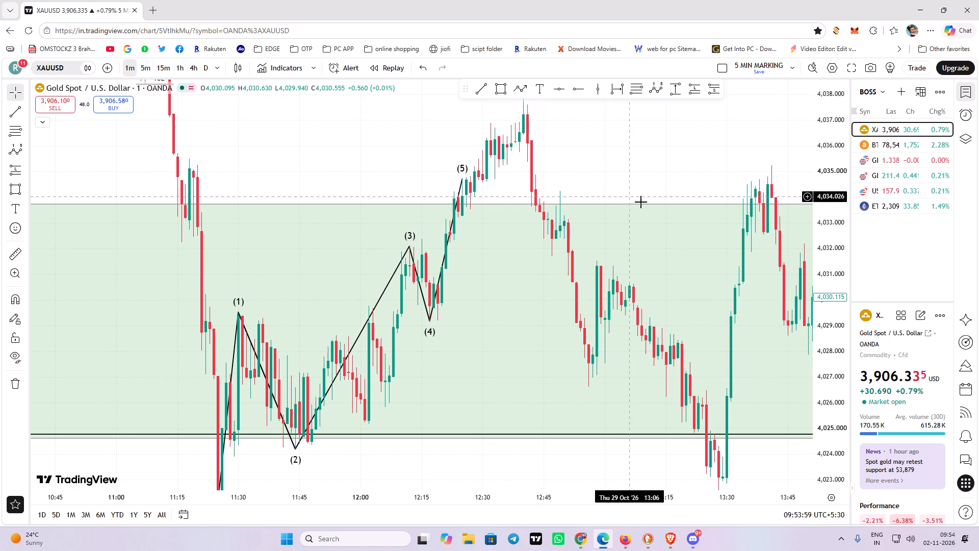
drag(833, 379, 818, 83)
drag(622, 181, 624, 269)
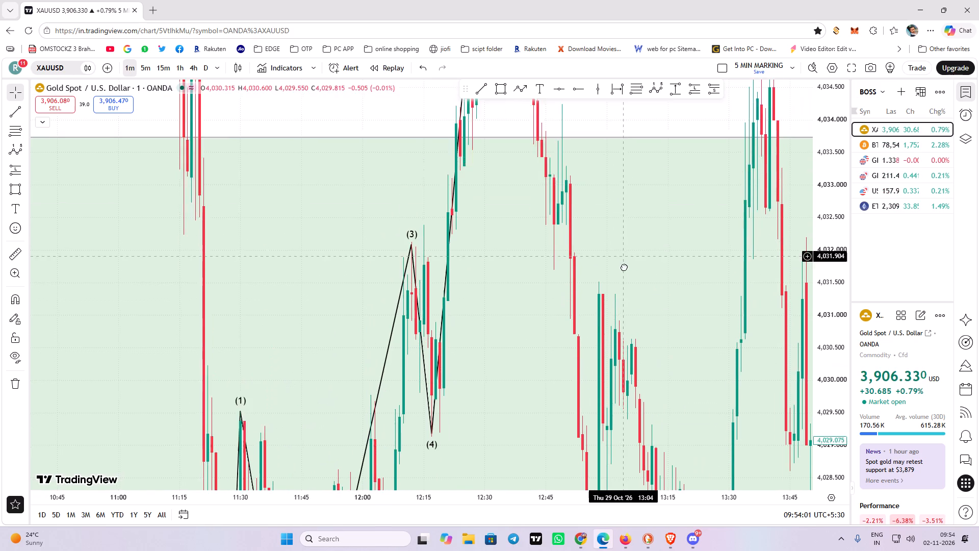
drag(624, 269, 607, 402)
scroll(499, 243, up, 1)
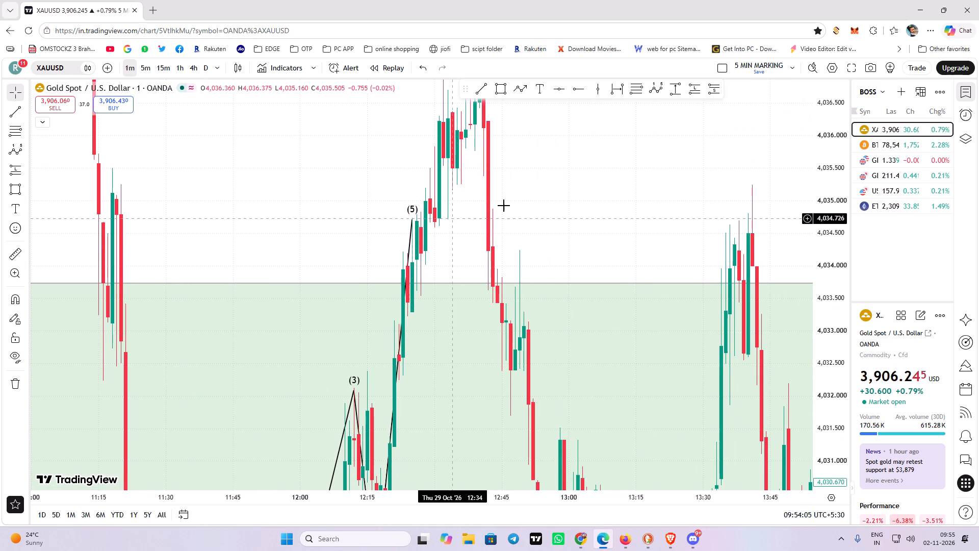
drag(600, 168, 597, 207)
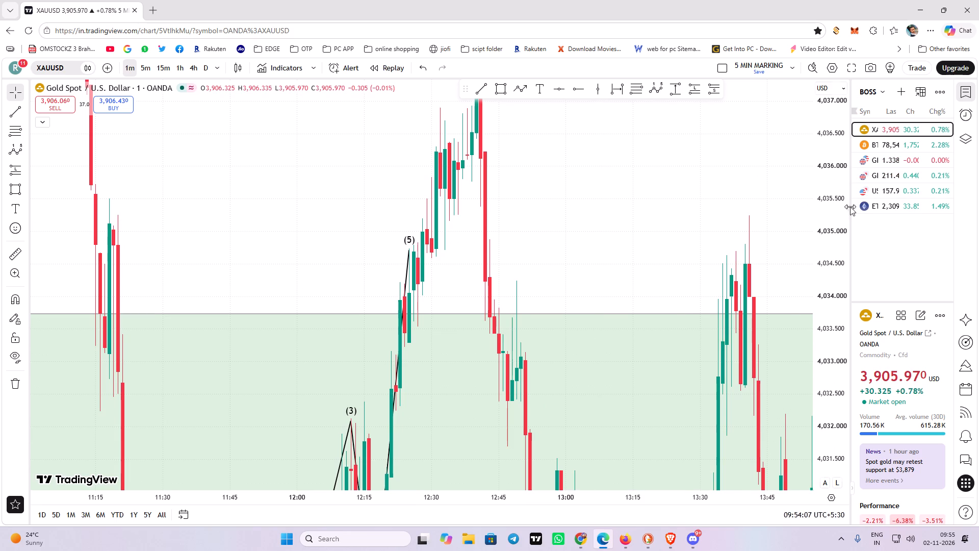
drag(839, 142, 816, 396)
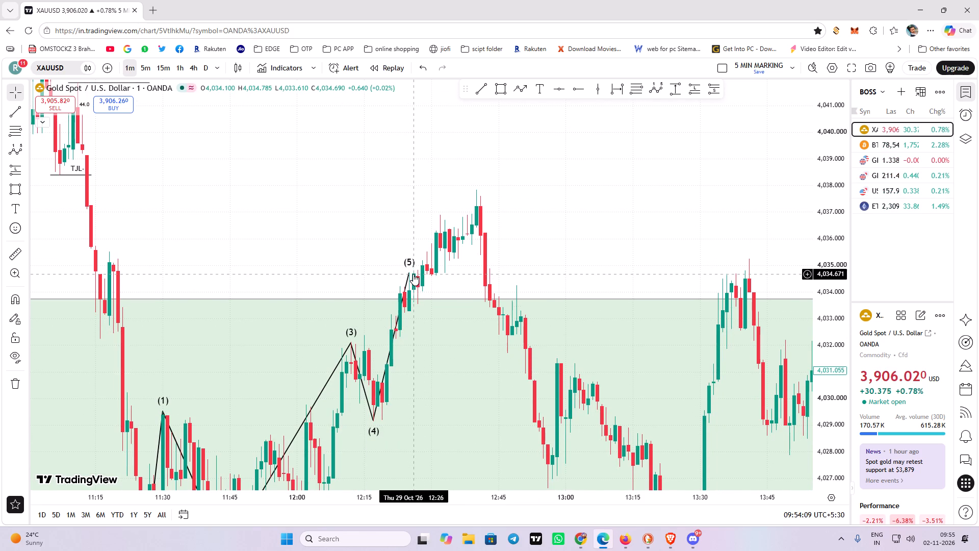
drag(410, 272, 484, 196)
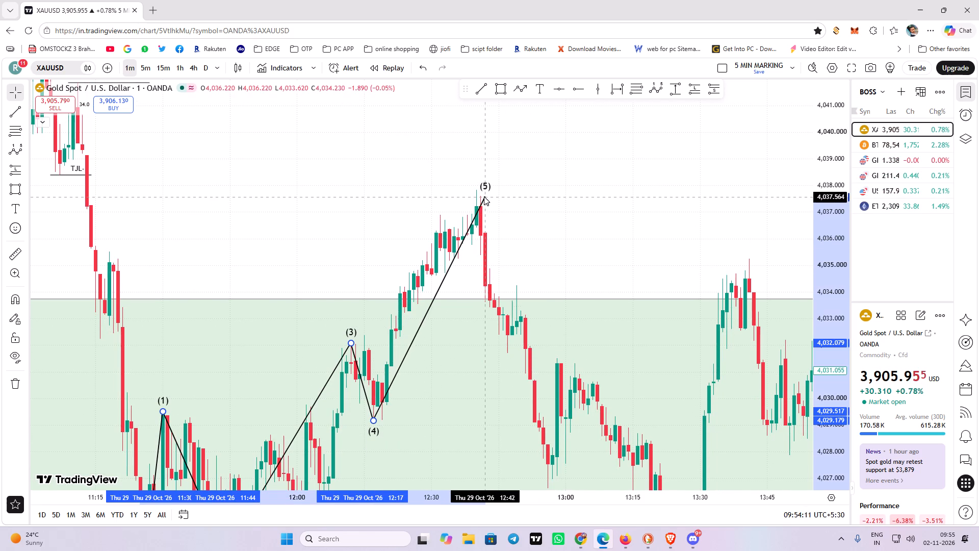
drag(484, 196, 476, 190)
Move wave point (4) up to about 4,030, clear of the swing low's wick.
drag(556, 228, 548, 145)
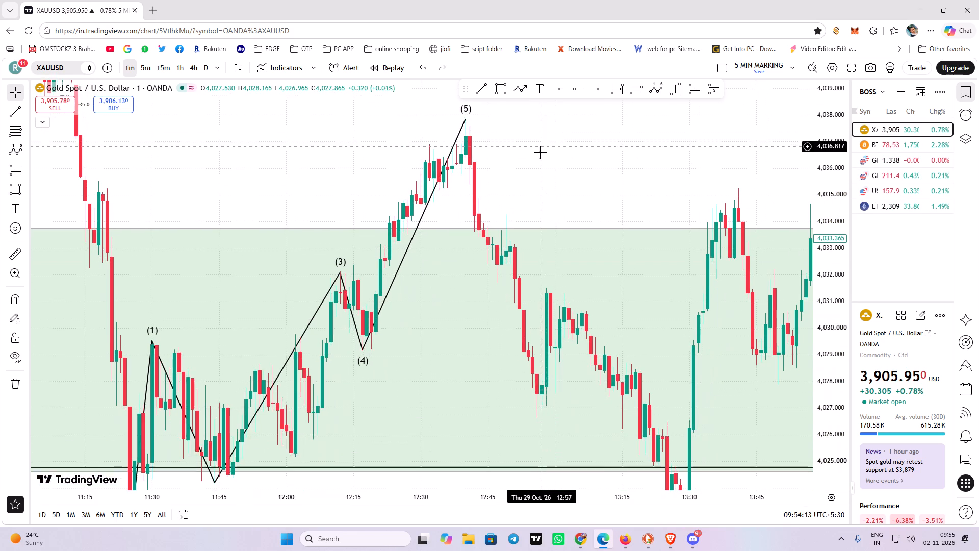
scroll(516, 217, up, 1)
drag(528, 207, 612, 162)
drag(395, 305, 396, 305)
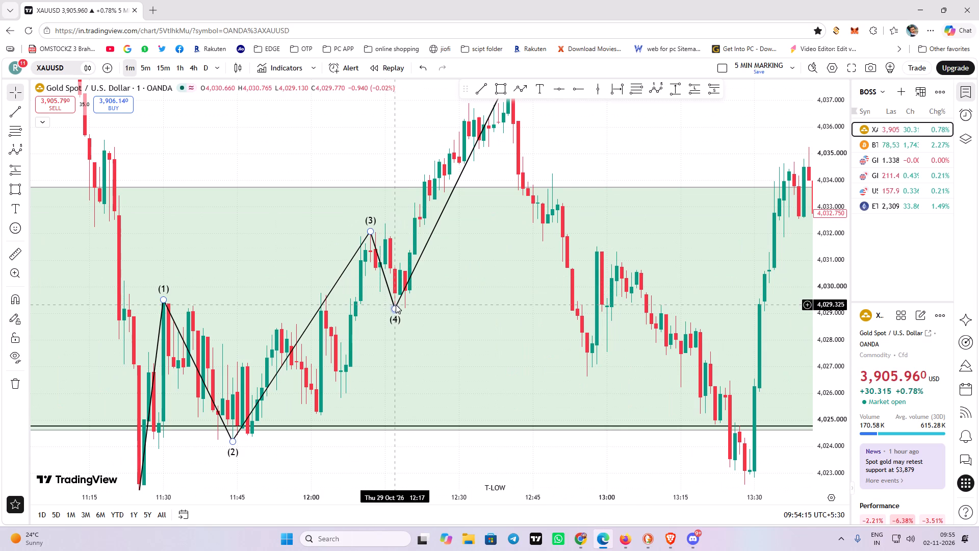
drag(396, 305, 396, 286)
Draw a rectangle zone at the wave (4) low from 12:14 to 12:56, between about 4,029.1 and 4,029.9.
click(503, 87)
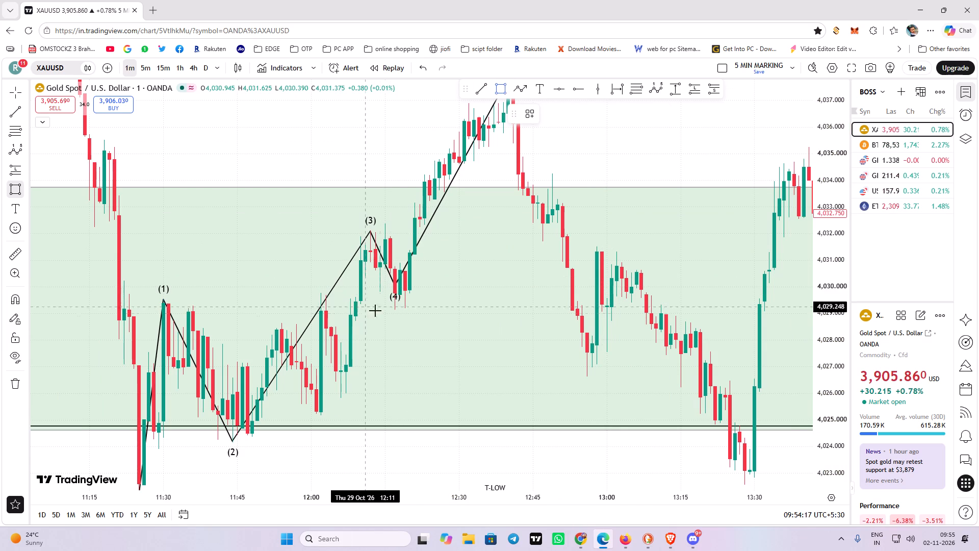
drag(382, 310, 639, 292)
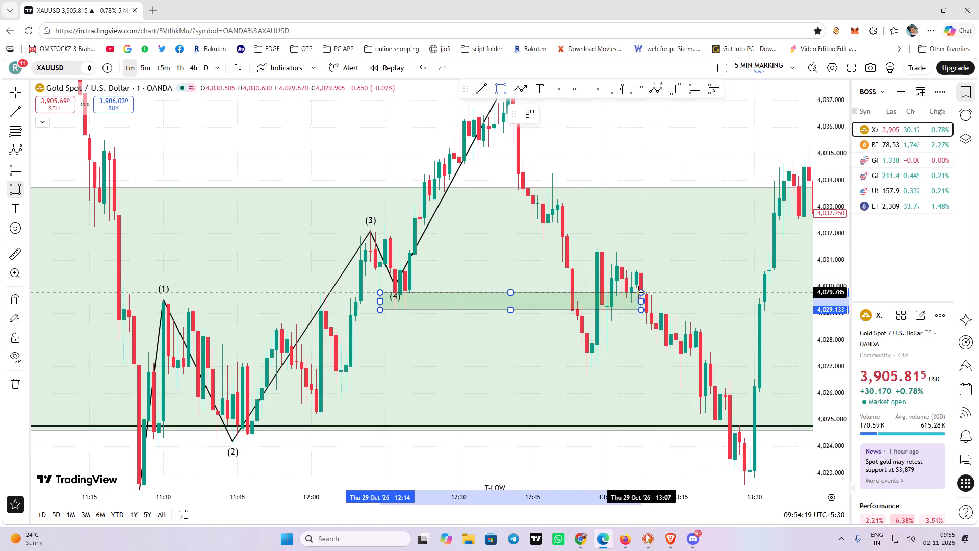
drag(639, 292, 629, 292)
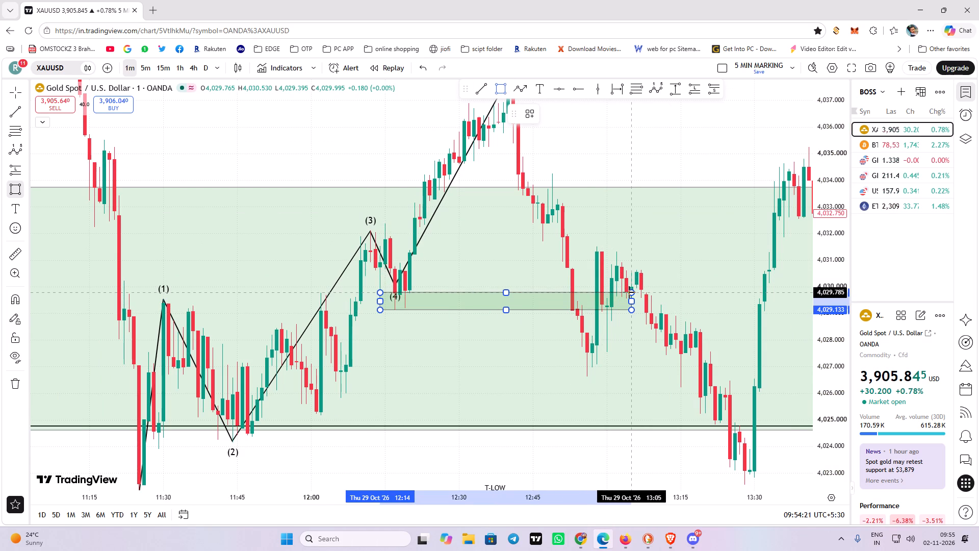
drag(629, 292, 629, 291)
click(628, 290)
drag(627, 302, 582, 308)
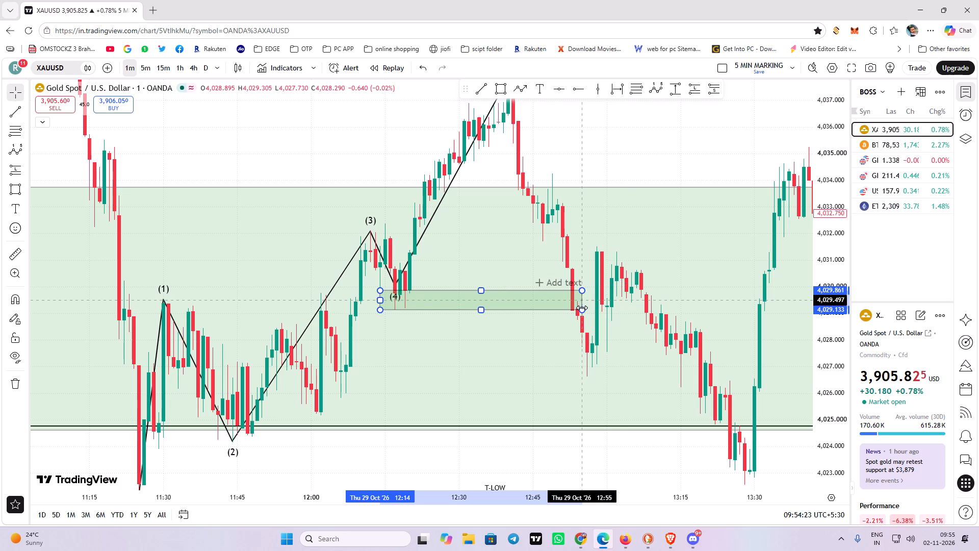
drag(582, 308, 585, 309)
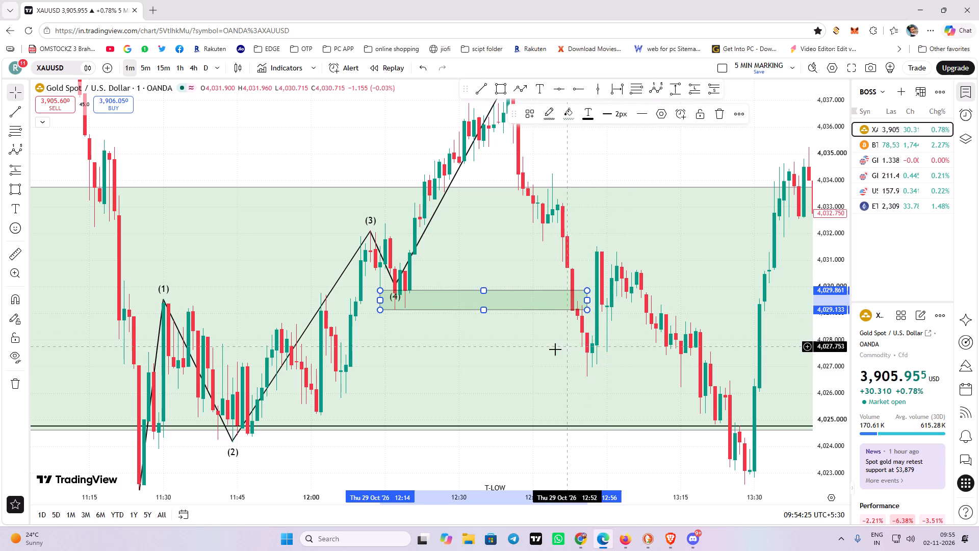
click(521, 356)
Move wave point (4) down to the bottom edge of the small rectangle, at about 4,029.1.
drag(599, 146, 592, 146)
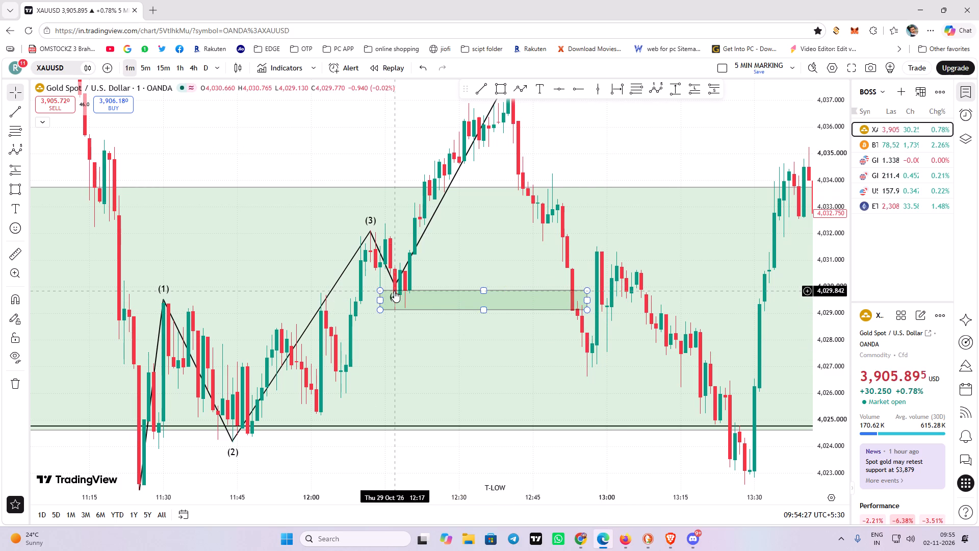
drag(394, 285, 393, 311)
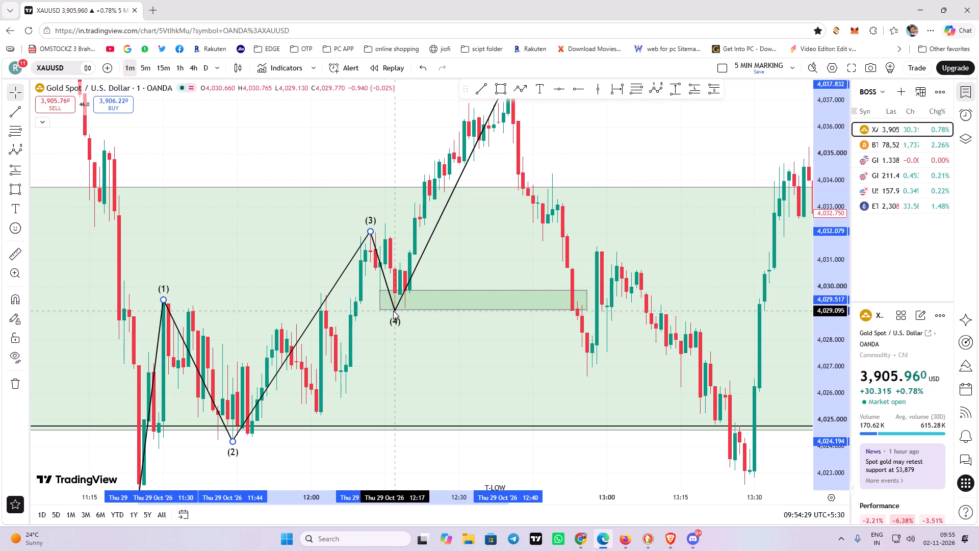
Delete the small rectangle zone at the wave (4) low.
drag(559, 169, 454, 151)
scroll(456, 233, down, 2)
drag(582, 456, 461, 423)
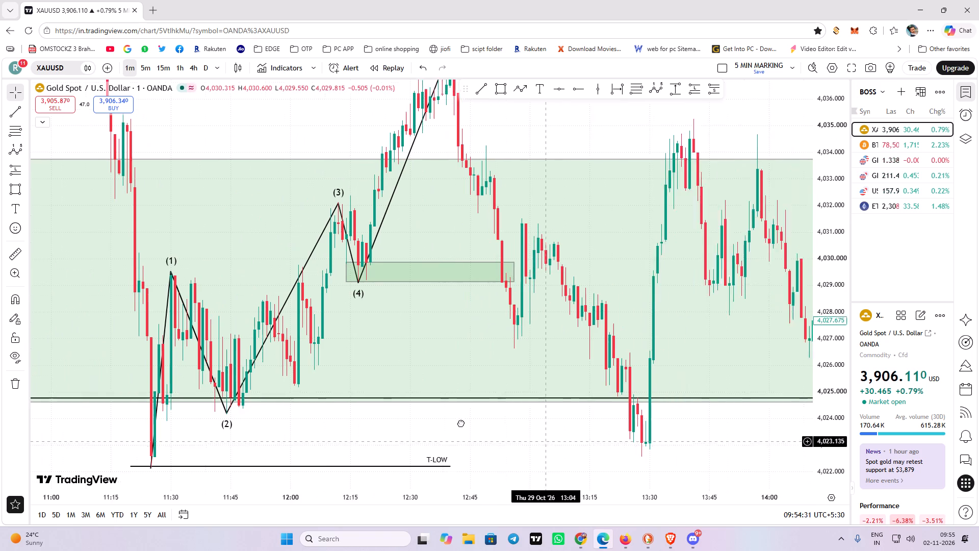
drag(461, 423, 419, 418)
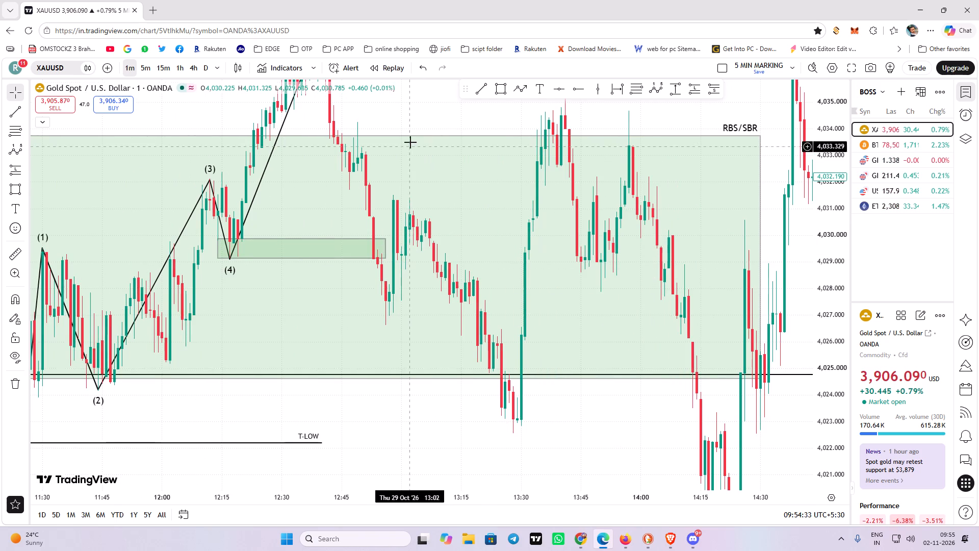
drag(420, 113, 445, 203)
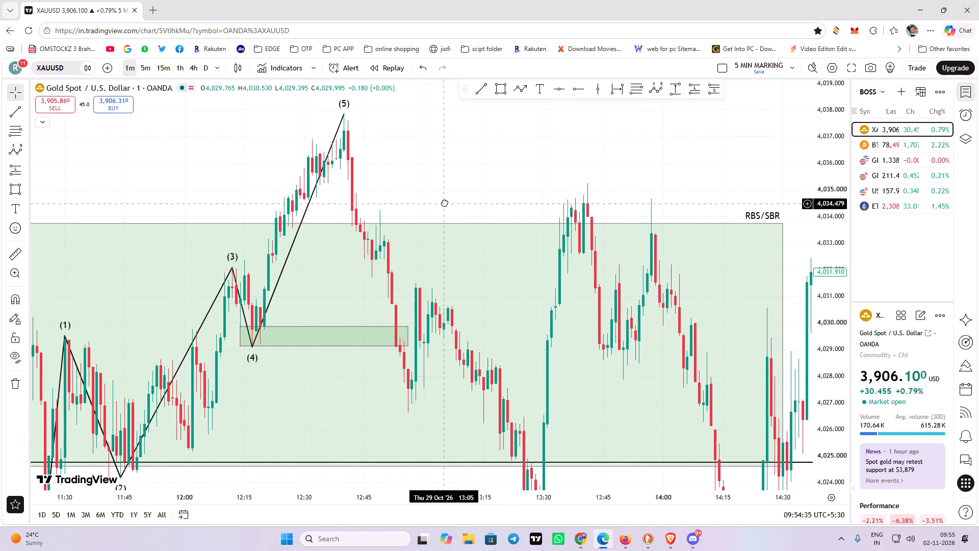
drag(445, 203, 445, 193)
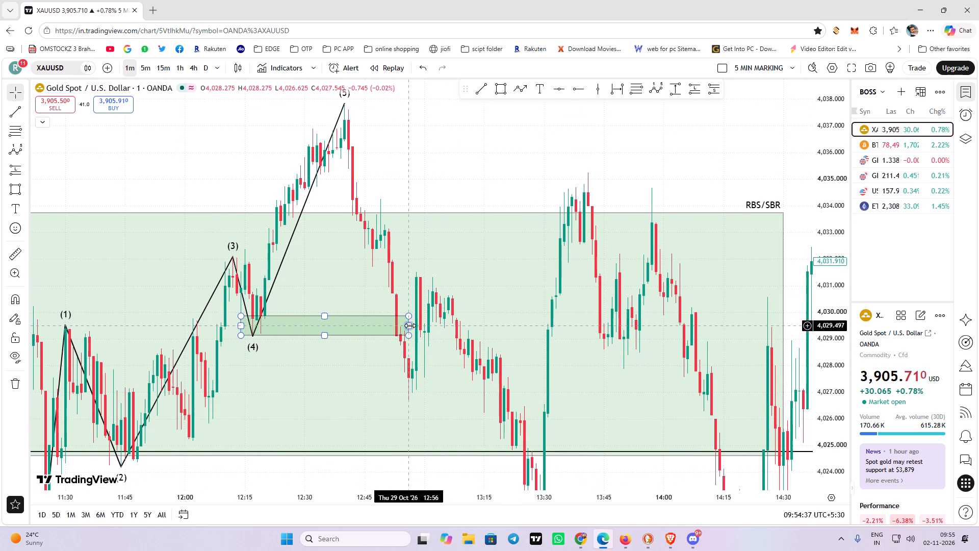
click(410, 325)
drag(454, 204, 459, 176)
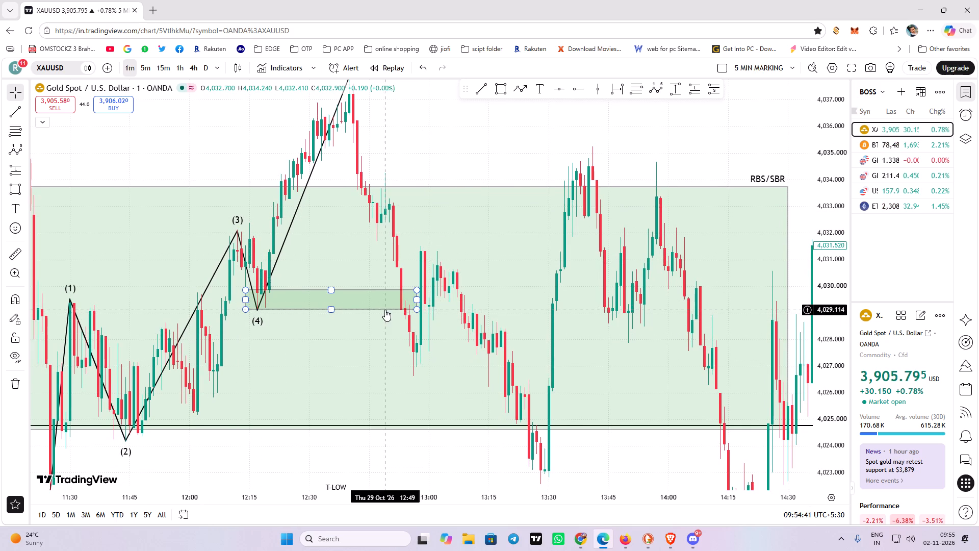
drag(497, 123, 491, 124)
drag(832, 154, 832, 154)
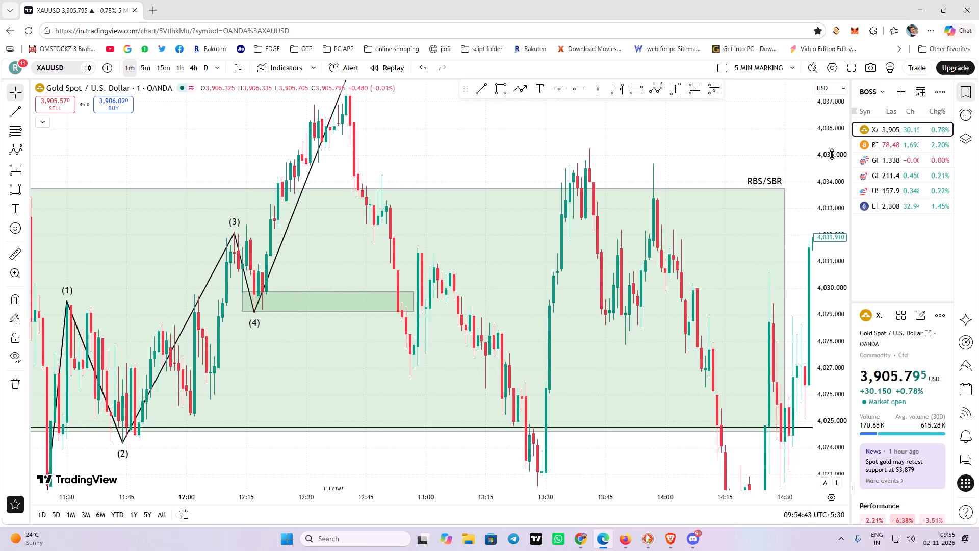
drag(832, 154, 831, 213)
drag(590, 181, 541, 129)
drag(483, 132, 506, 208)
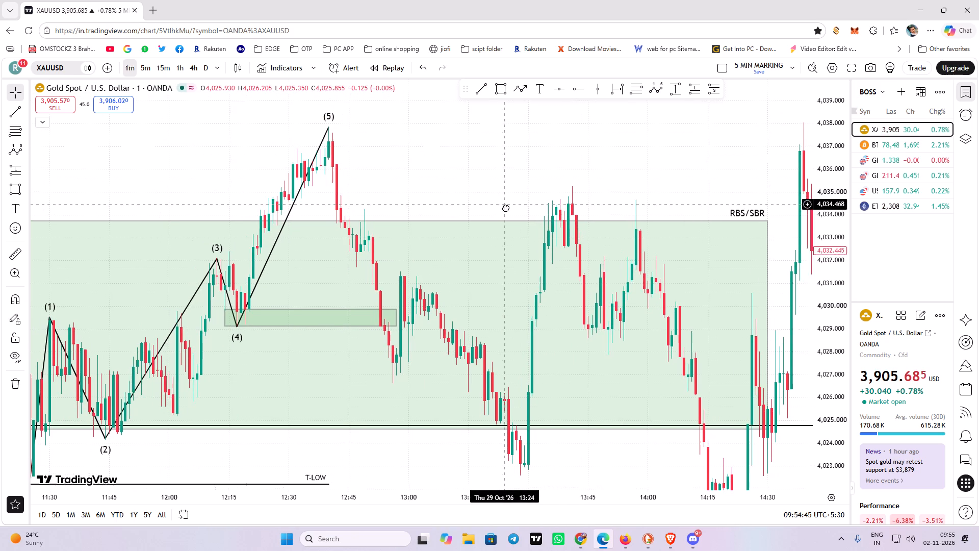
drag(506, 208, 506, 208)
click(399, 322)
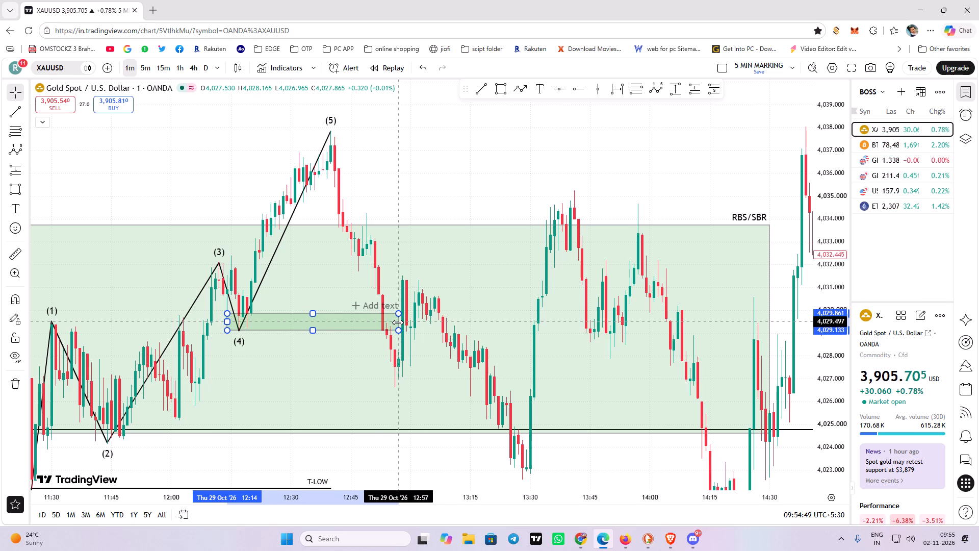
click(715, 115)
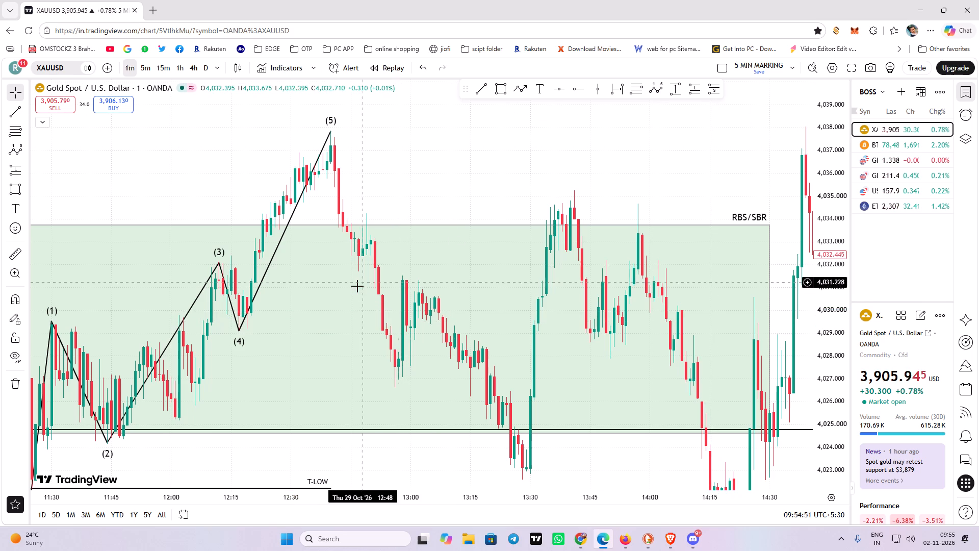
Delete the (0)–(5) impulse wave drawing from the chart.
drag(470, 146, 470, 151)
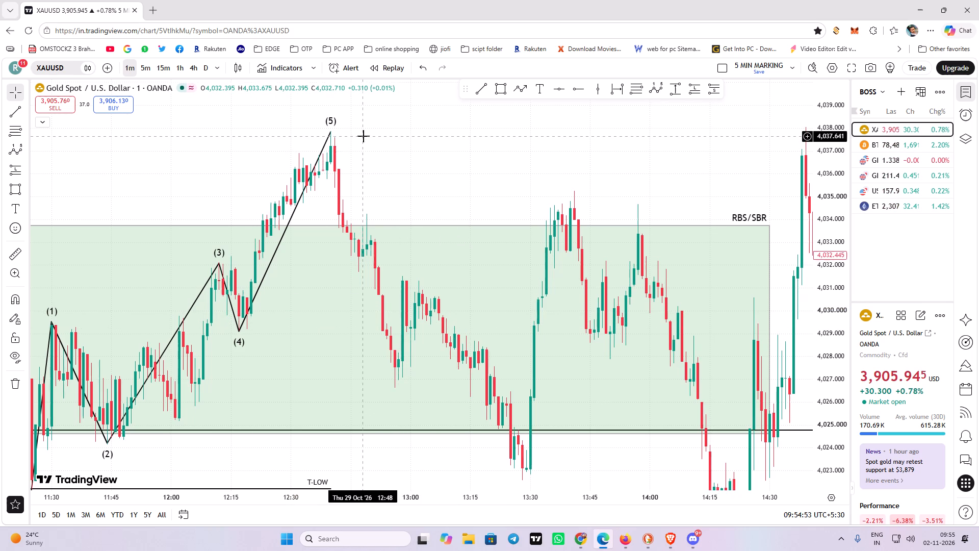
scroll(395, 135, down, 1)
scroll(487, 151, down, 2)
drag(594, 159, 506, 144)
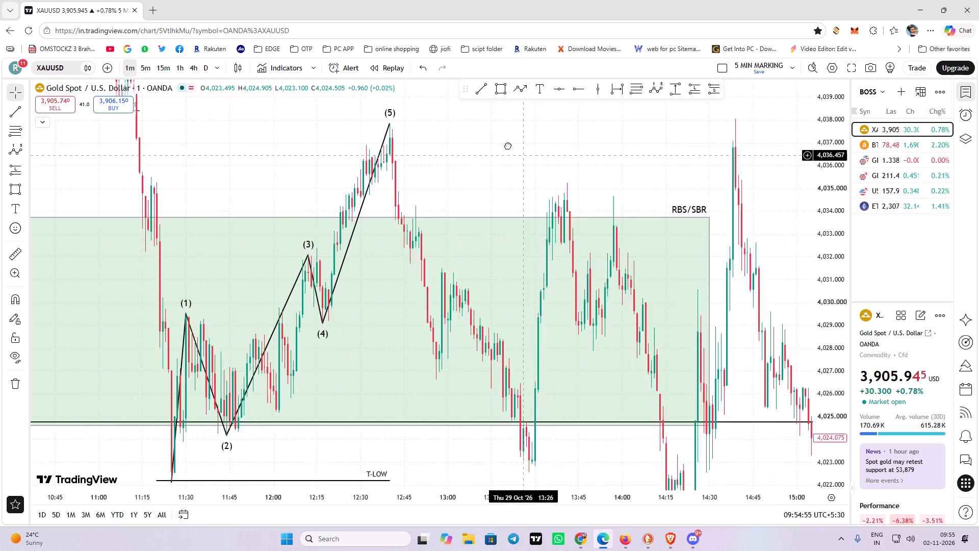
drag(506, 144, 504, 142)
scroll(503, 142, up, 2)
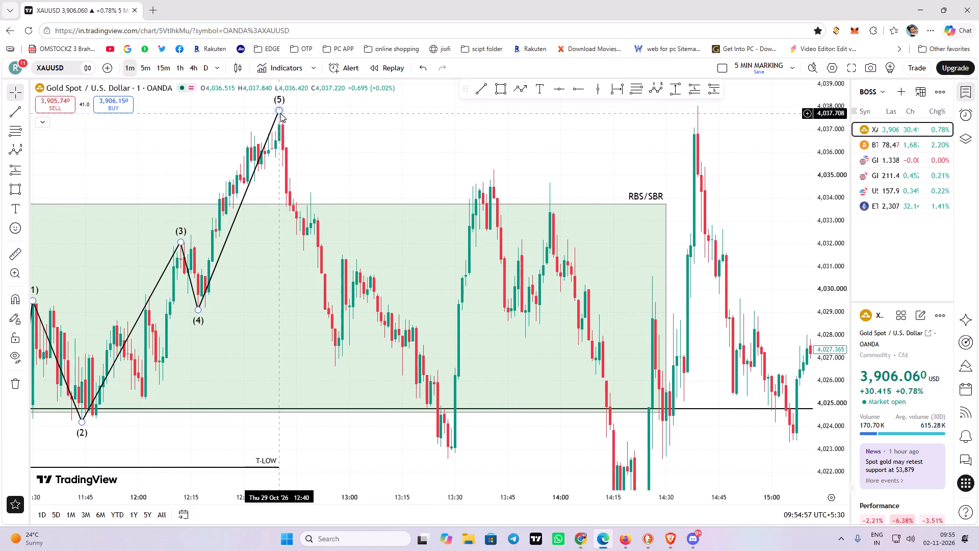
drag(387, 132, 488, 144)
click(373, 122)
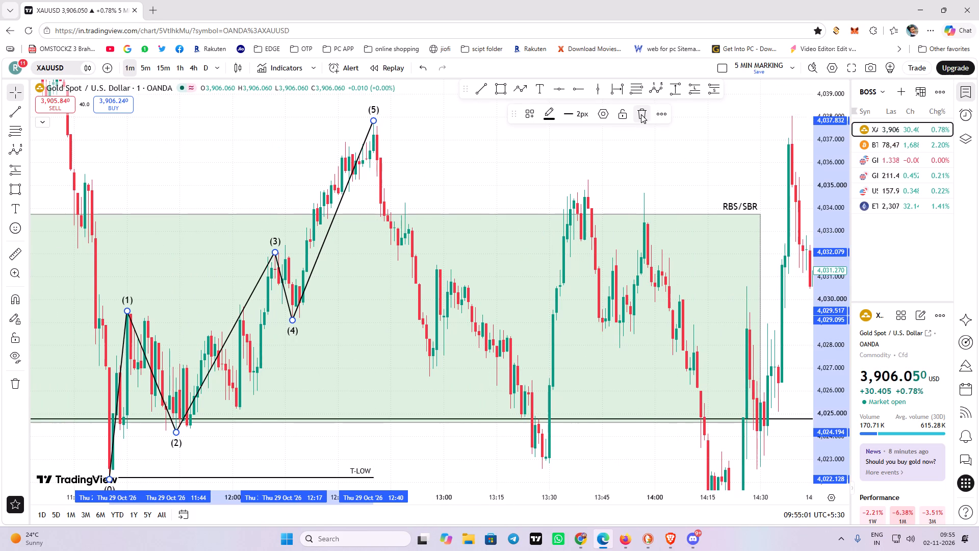
click(641, 114)
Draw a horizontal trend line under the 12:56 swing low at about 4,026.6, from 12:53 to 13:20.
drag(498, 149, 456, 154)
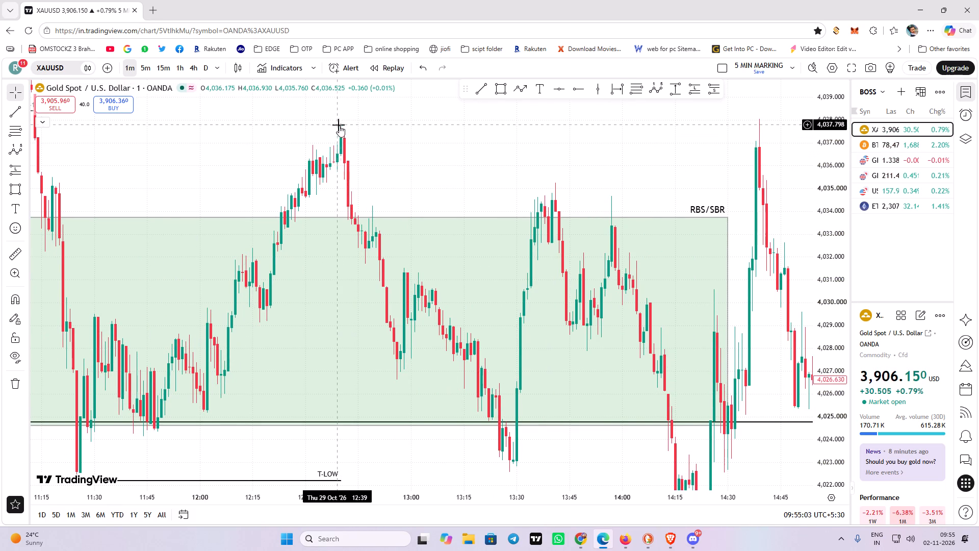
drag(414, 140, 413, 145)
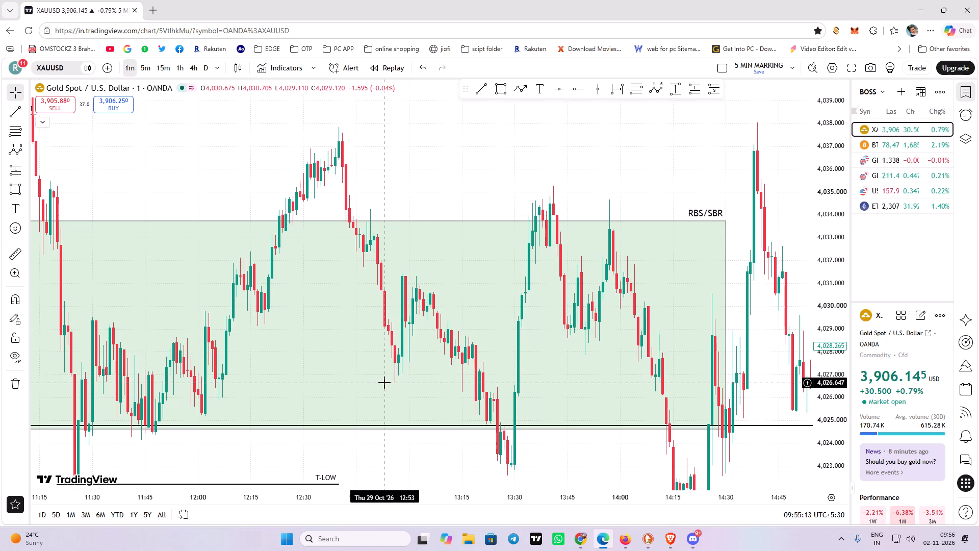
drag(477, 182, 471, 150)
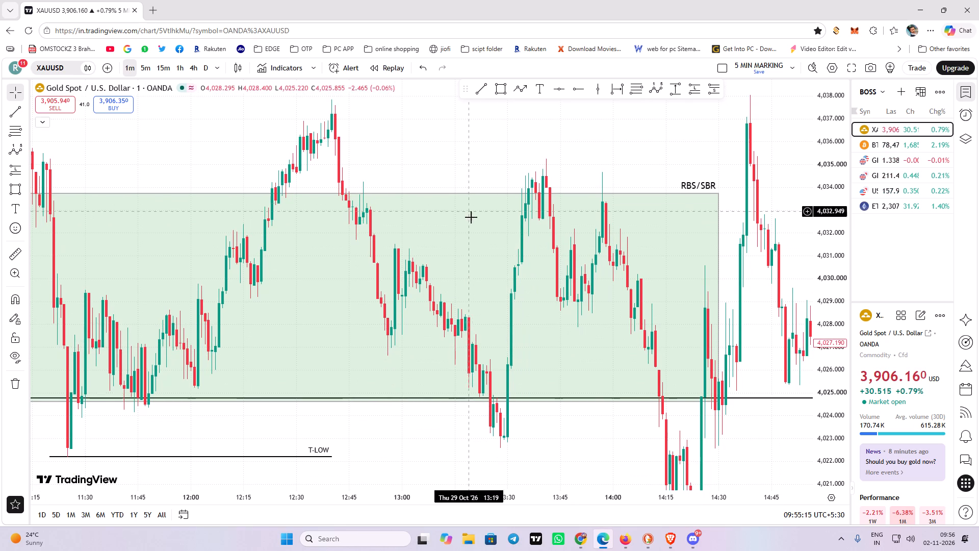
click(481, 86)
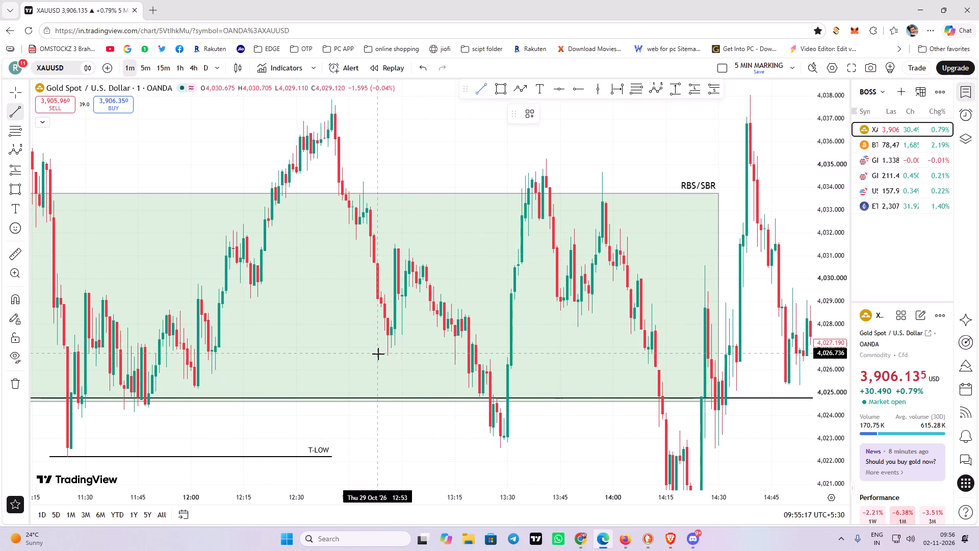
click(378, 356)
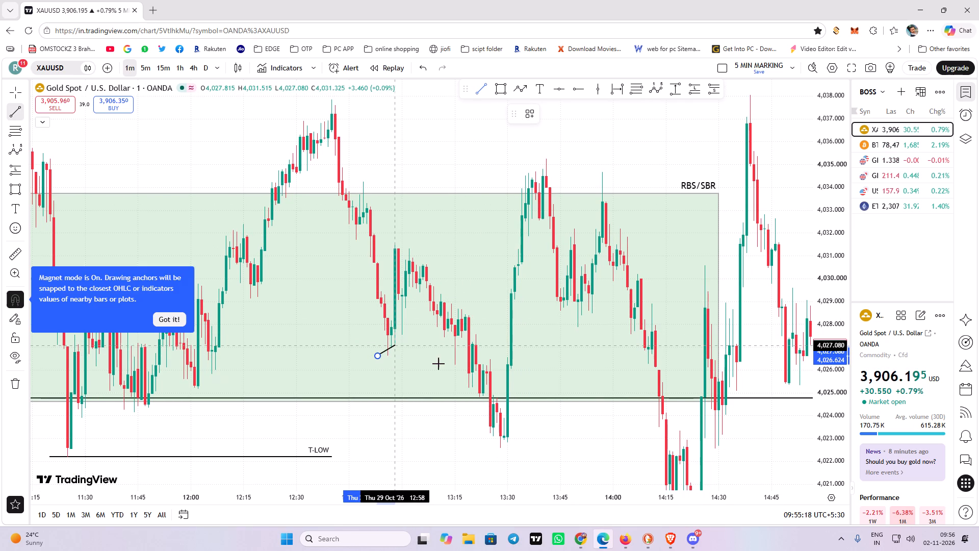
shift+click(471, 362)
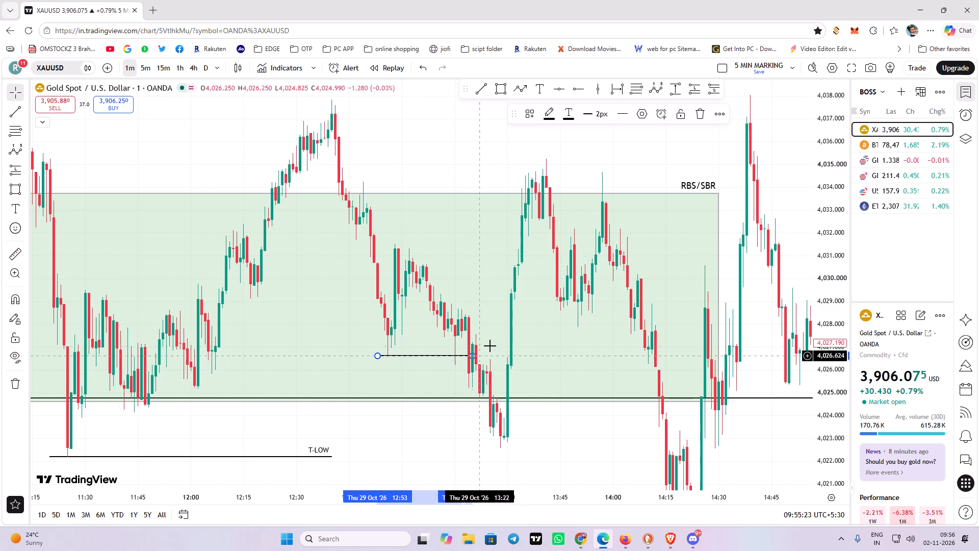
Draw a horizontal trend line at the pullback high, about 4,031.5, from 12:54 to 13:35.
click(482, 83)
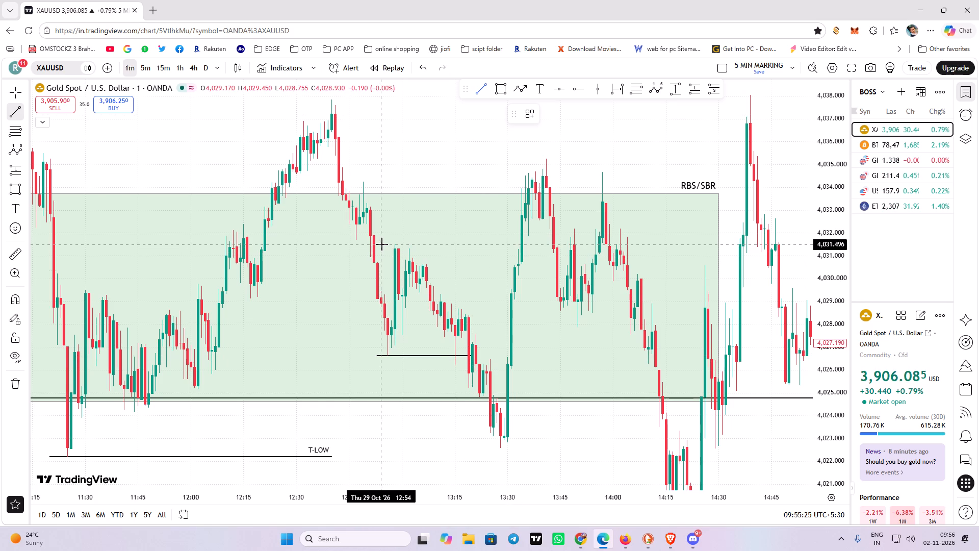
click(382, 244)
shift+click(525, 244)
Draw a horizontal trend line under the 13:29 swing low at about 4,022.6, from 13:23 to 14:01.
drag(480, 148, 480, 147)
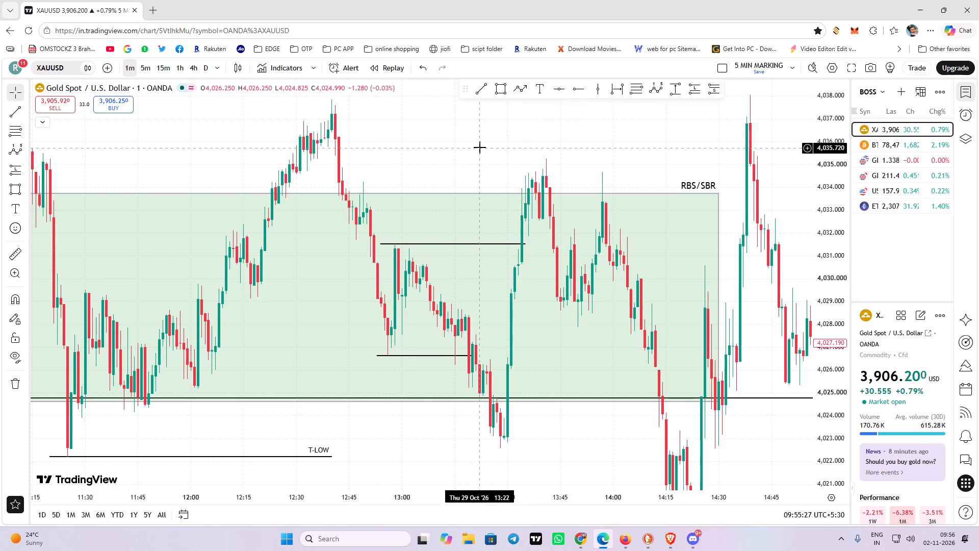
drag(480, 147, 439, 106)
drag(512, 400, 508, 401)
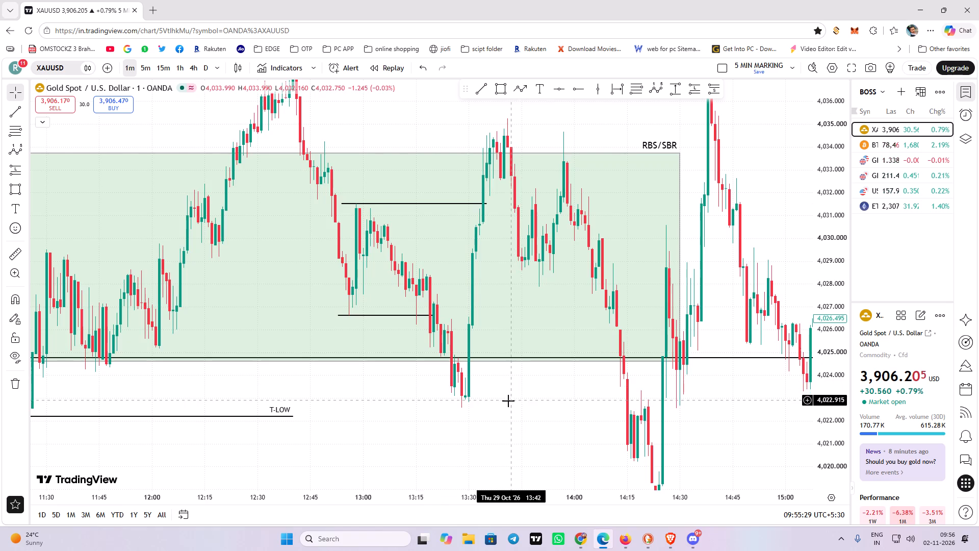
drag(508, 401, 463, 388)
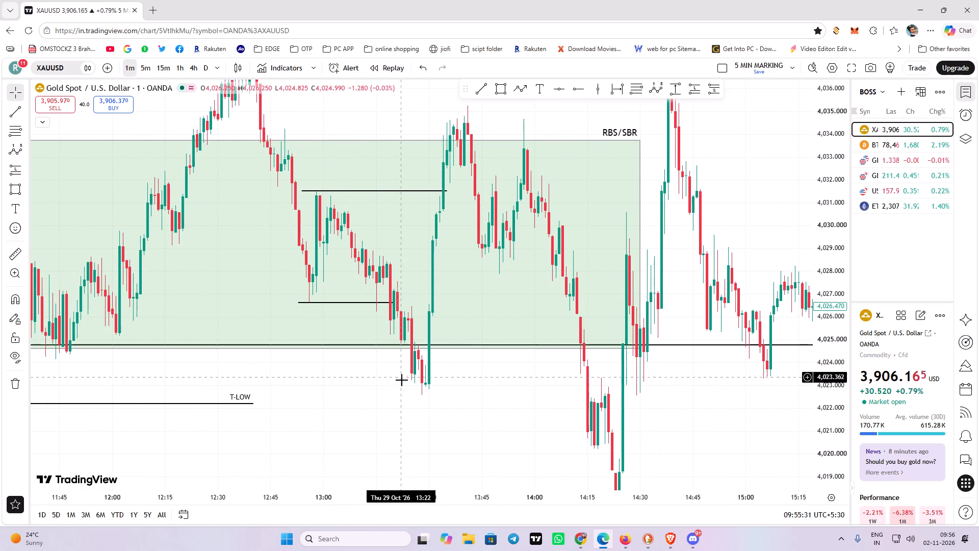
drag(475, 399, 393, 389)
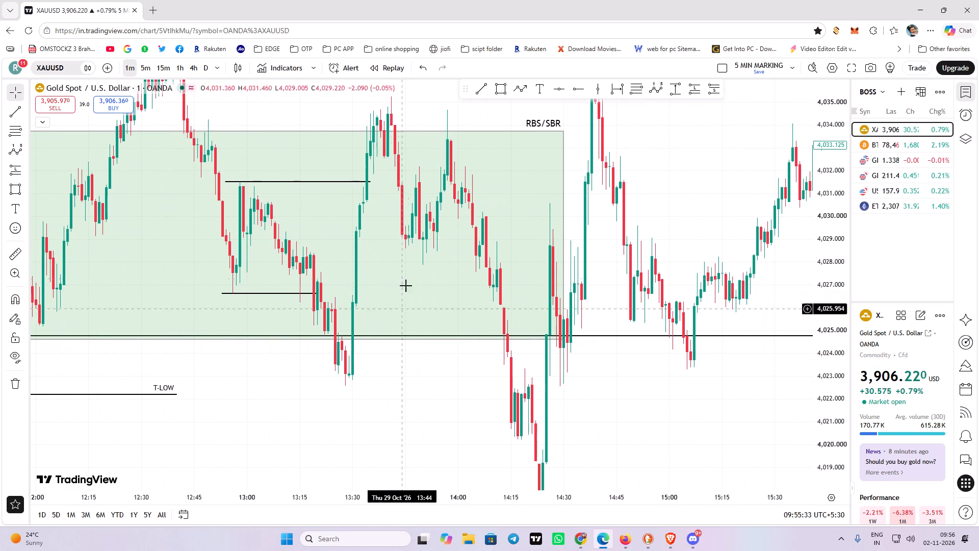
click(479, 93)
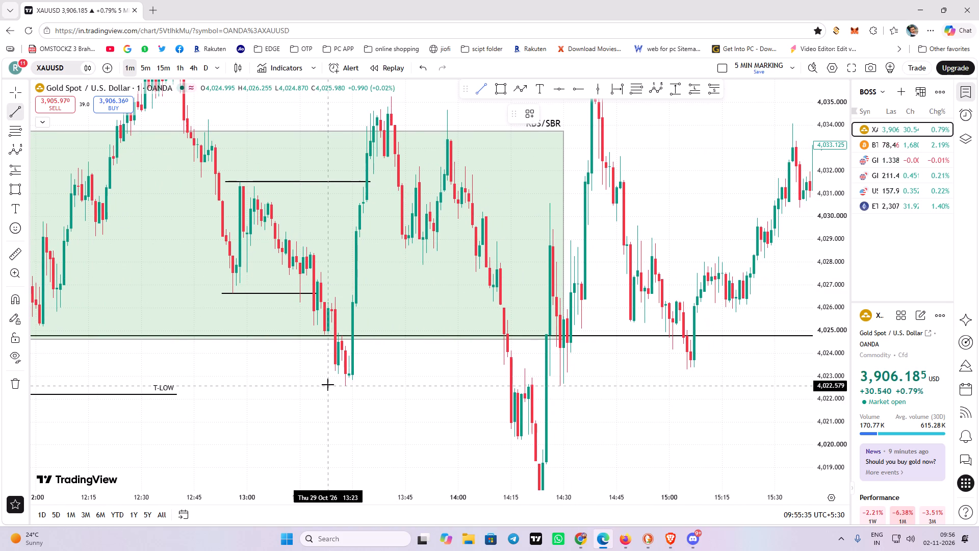
click(328, 385)
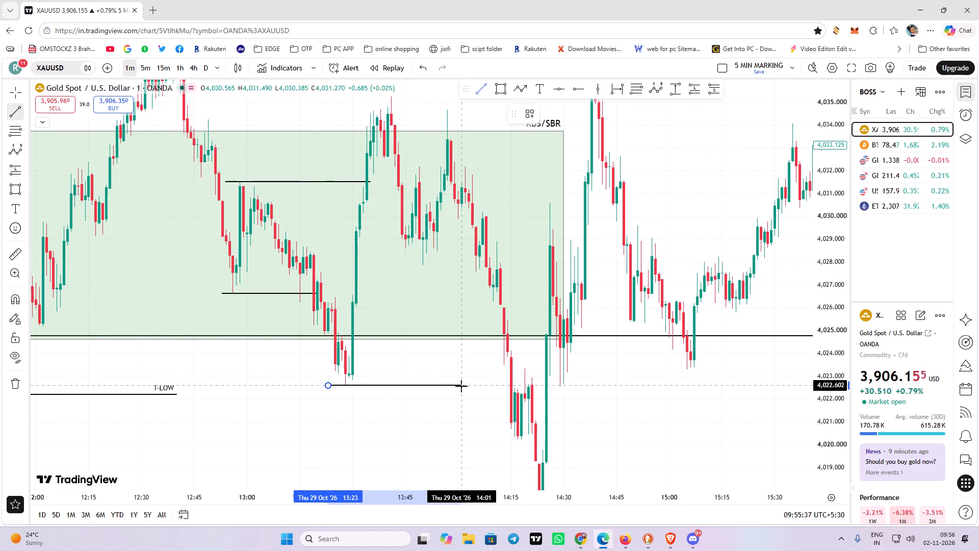
shift+click(461, 386)
Apply the RBS/SBR drawing template to the trend line at about 4,031.5.
drag(417, 427, 423, 463)
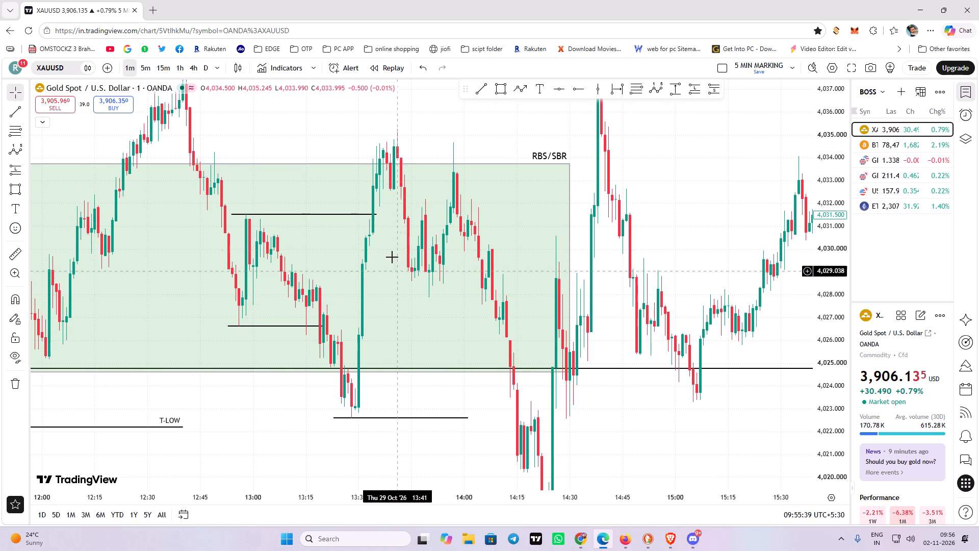
click(378, 215)
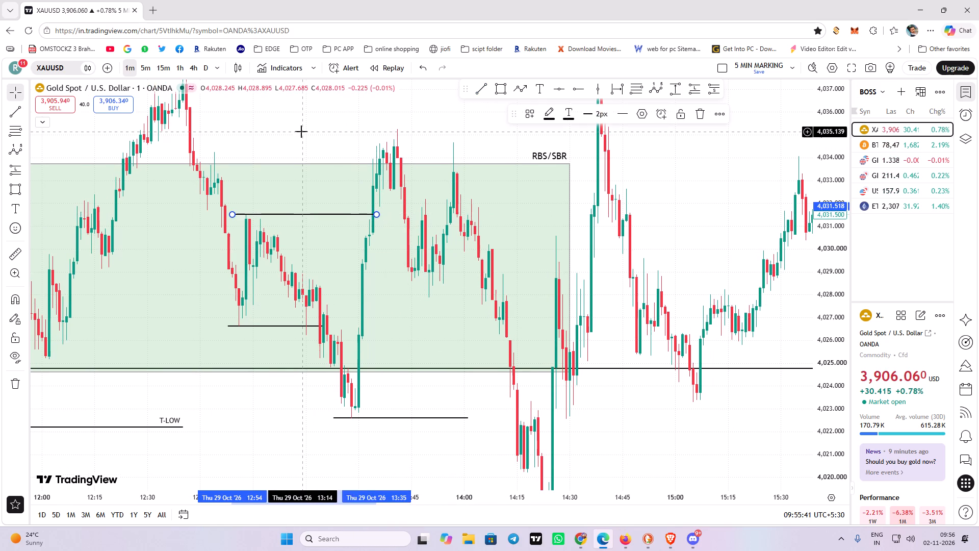
drag(301, 132, 335, 148)
click(388, 228)
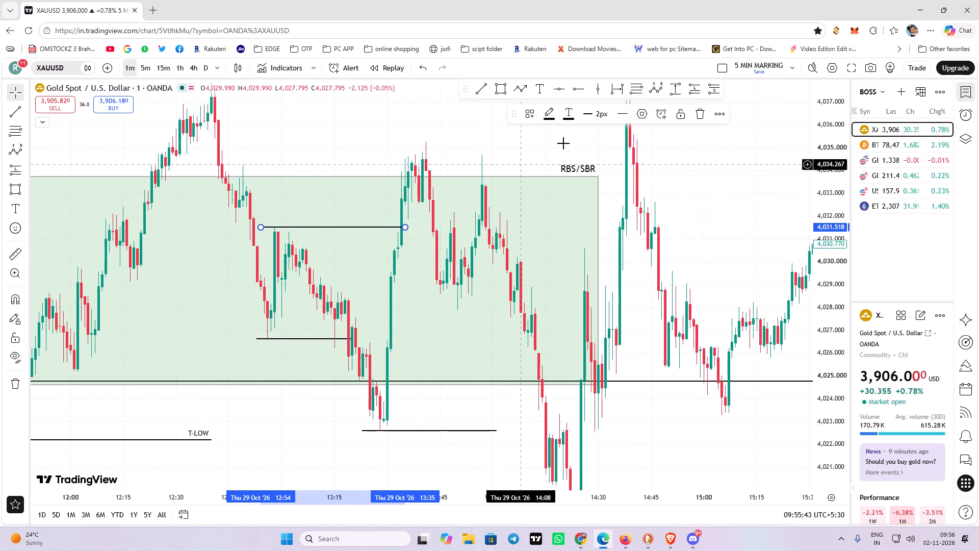
click(405, 228)
click(526, 116)
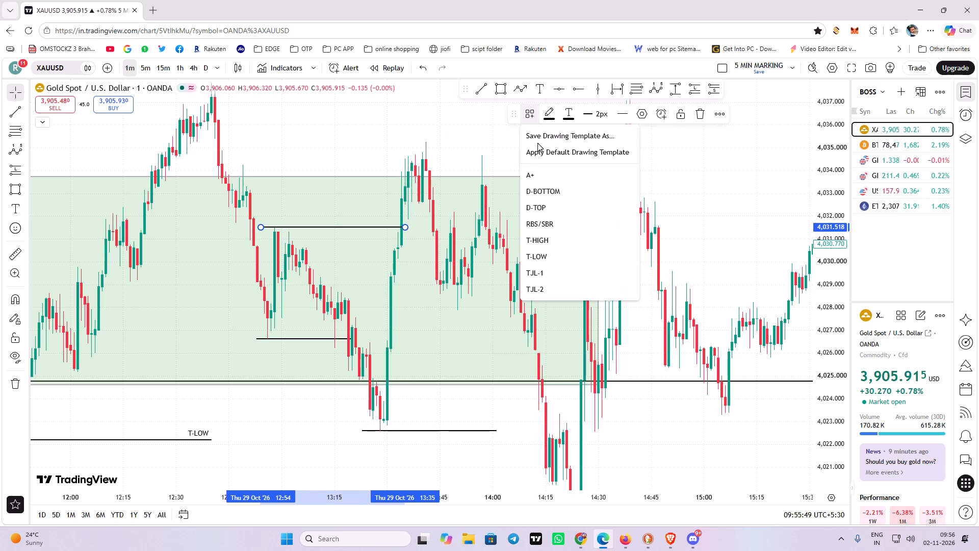
click(546, 227)
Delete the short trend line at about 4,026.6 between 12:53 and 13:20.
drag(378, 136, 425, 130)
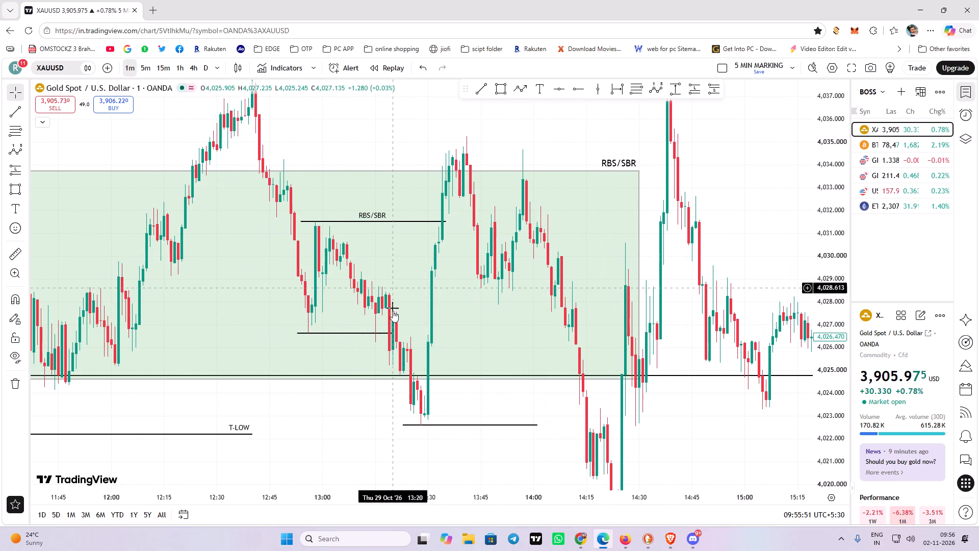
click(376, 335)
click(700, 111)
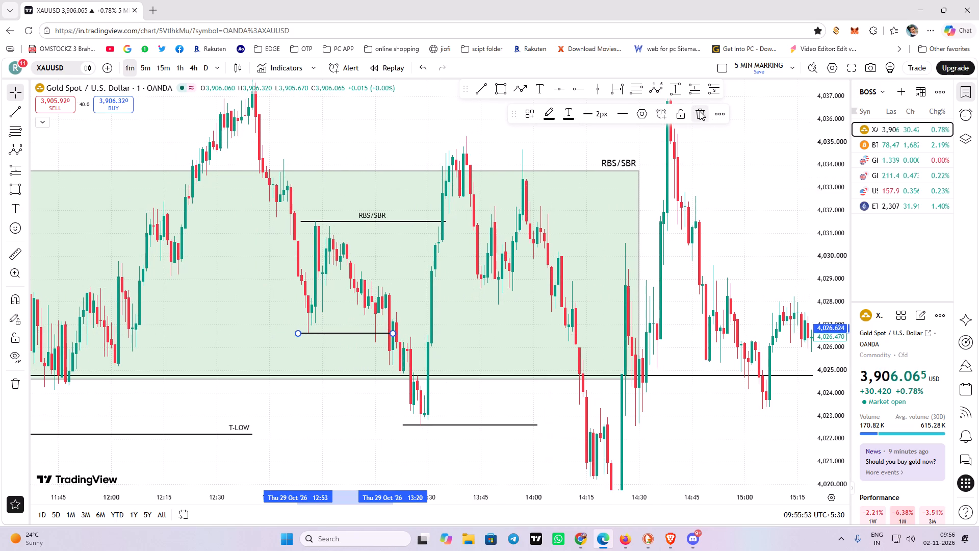
Draw a rectangle zone at the 12:56 swing low from 12:53 to 13:45, between about 4,026.6 and 4,027.6.
click(498, 92)
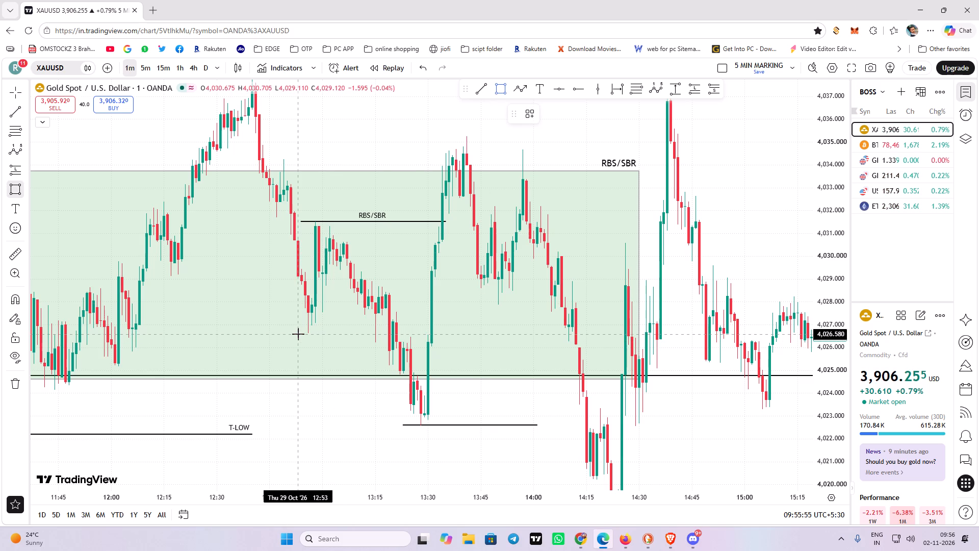
drag(299, 333, 456, 315)
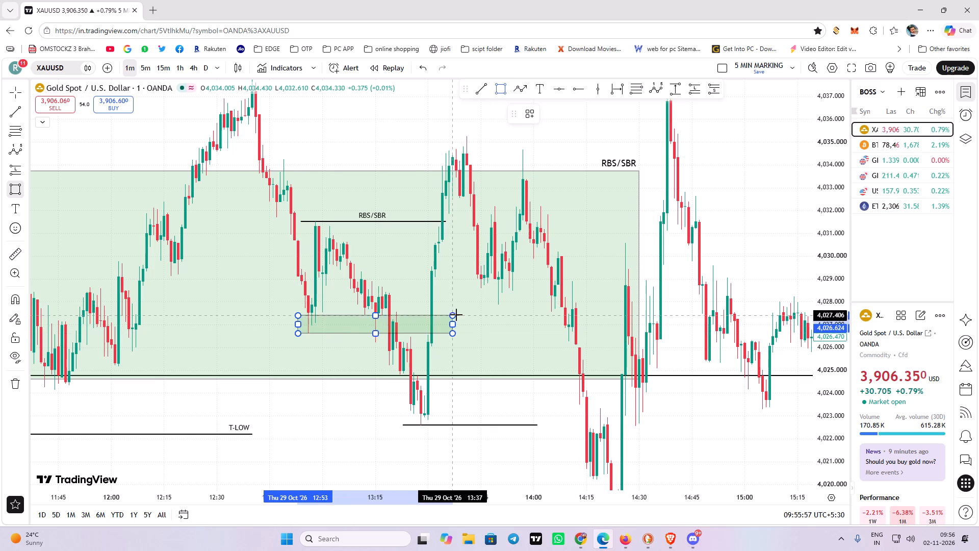
drag(456, 315, 480, 310)
click(480, 310)
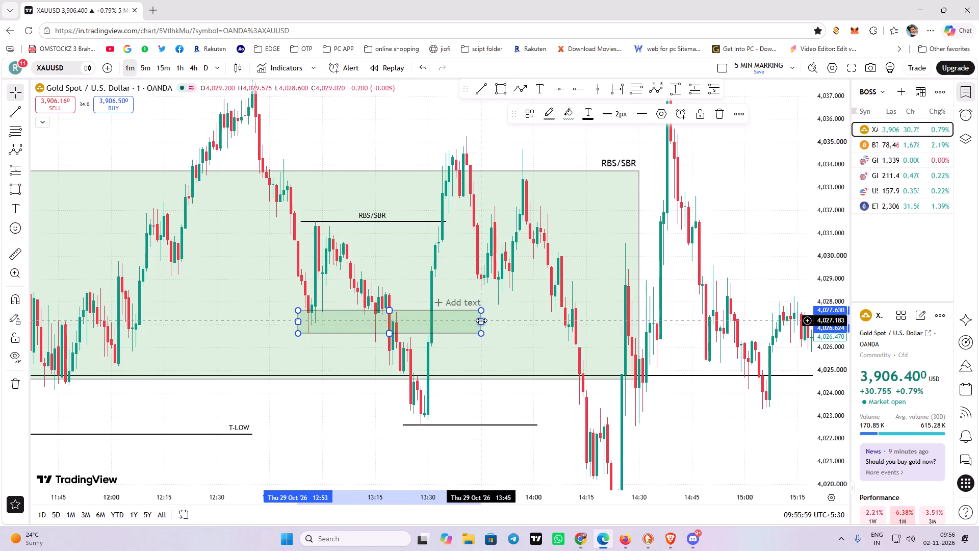
Extend the end of the 12:56 swing-low rectangle zone to about 14:11.
drag(481, 320, 571, 321)
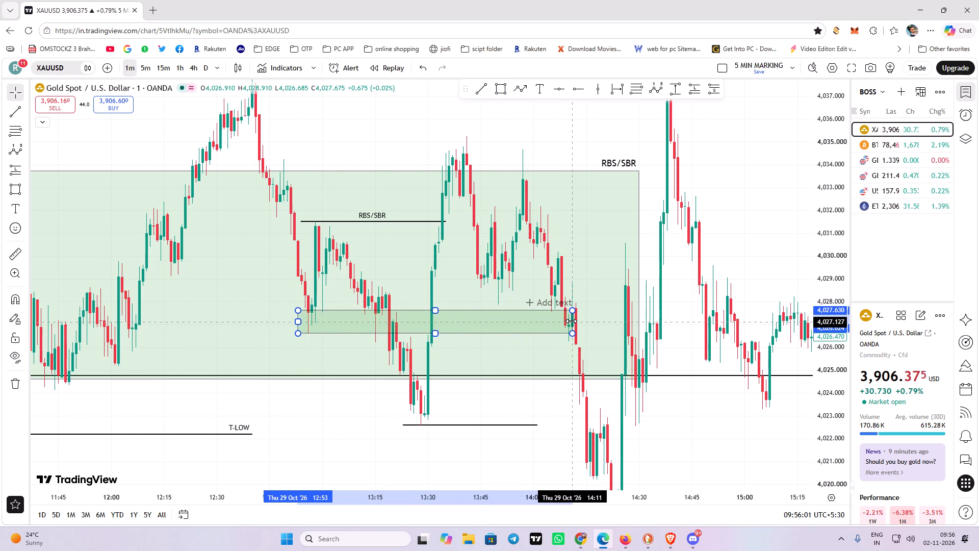
drag(571, 321, 572, 321)
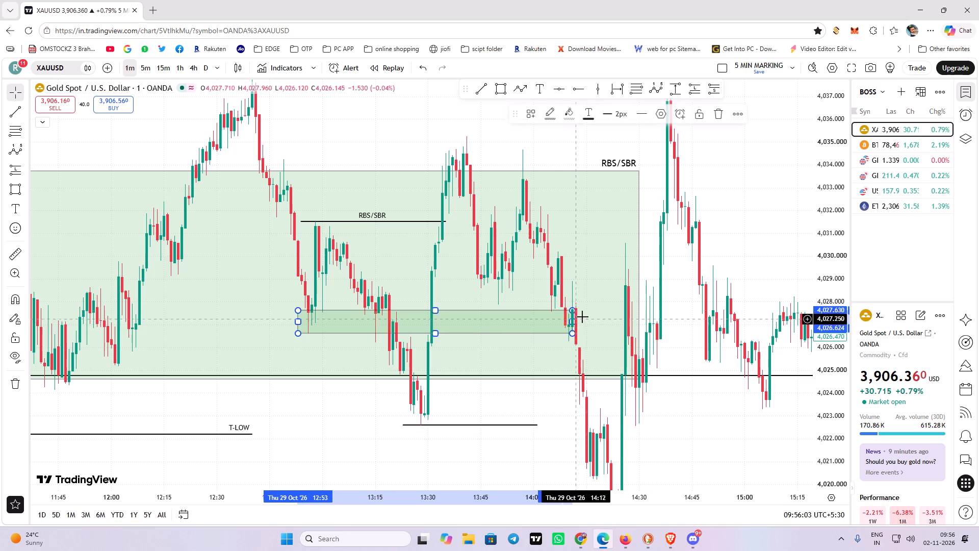
click(555, 146)
Draw a rectangle zone at the pullback low near 12:18 from 12:14 to 13:00, between about 4,029.2 and 4,029.9.
drag(415, 121, 424, 136)
scroll(424, 136, down, 1)
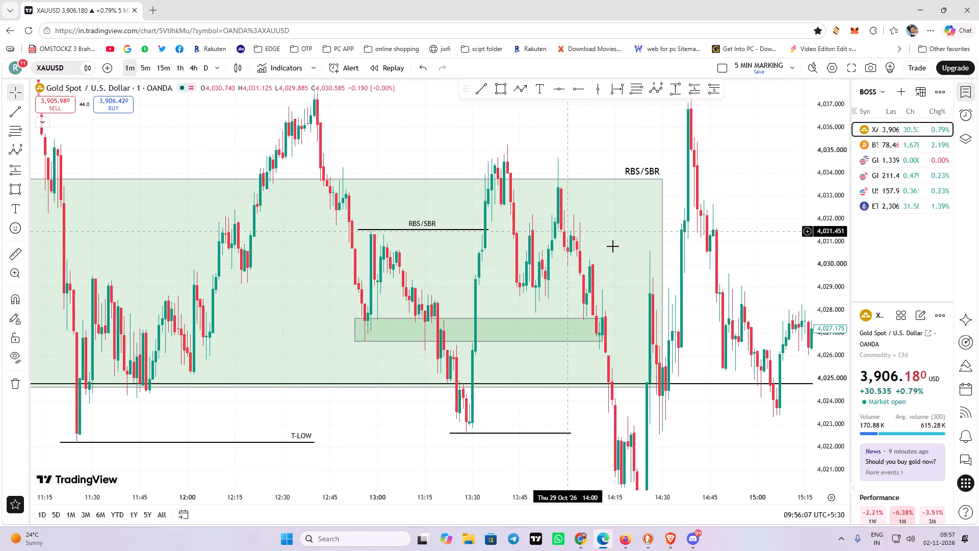
drag(514, 454, 481, 436)
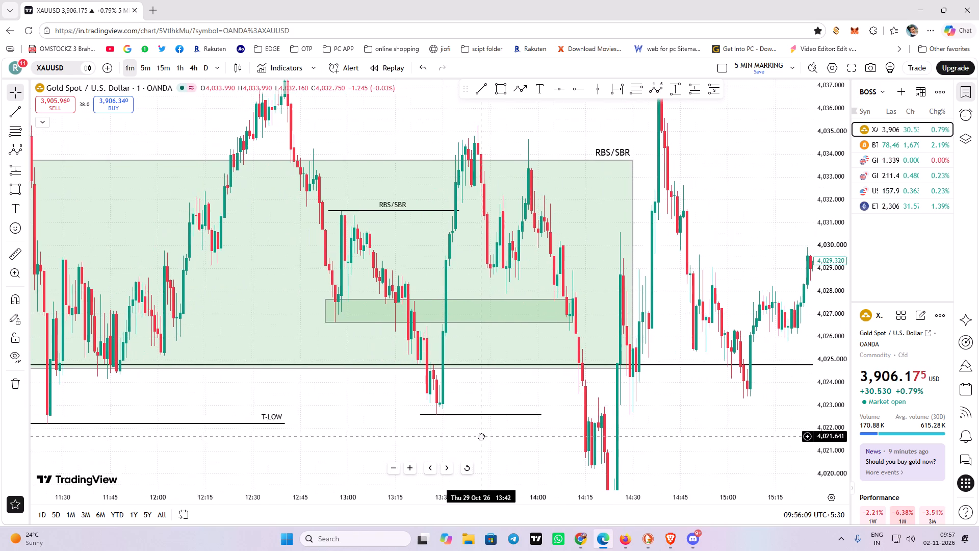
drag(481, 436, 489, 446)
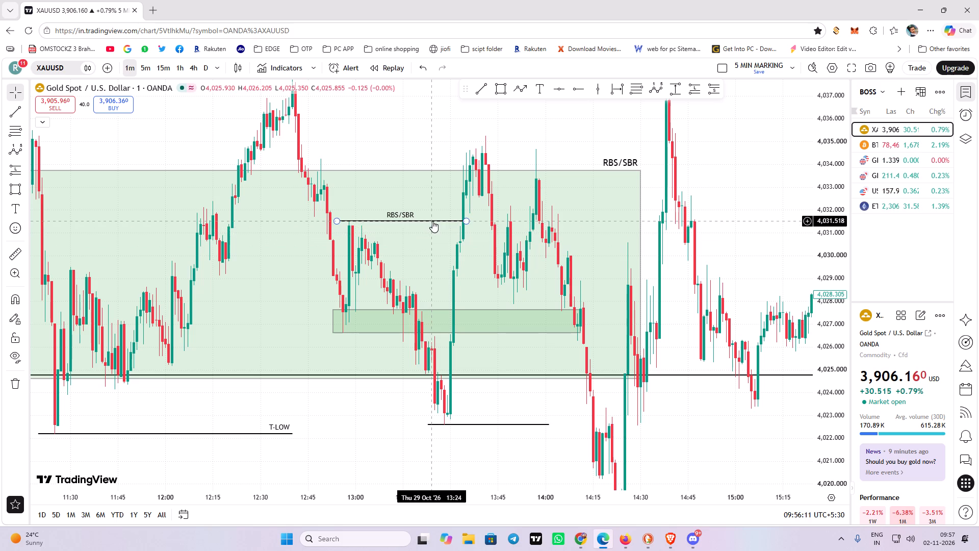
drag(338, 125, 373, 201)
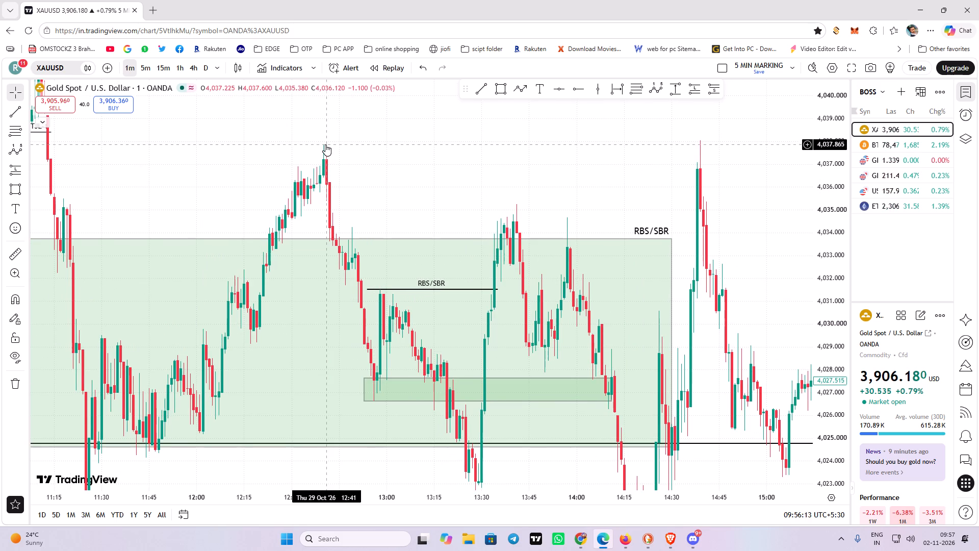
drag(432, 169, 388, 155)
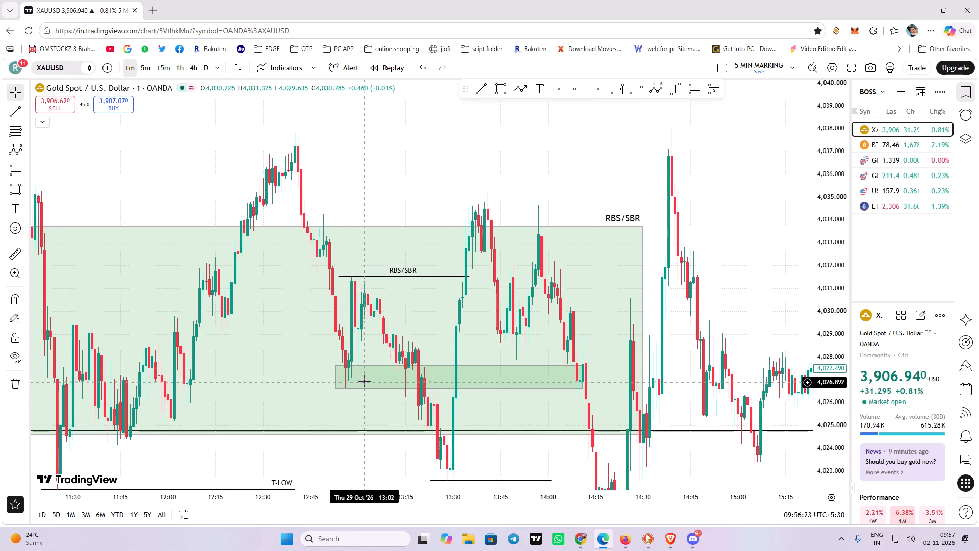
drag(204, 167, 232, 133)
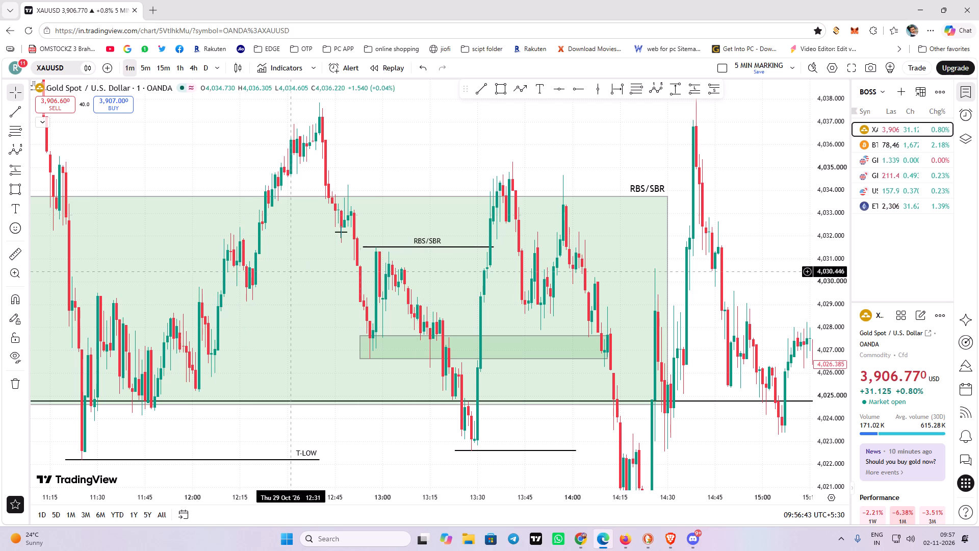
click(496, 88)
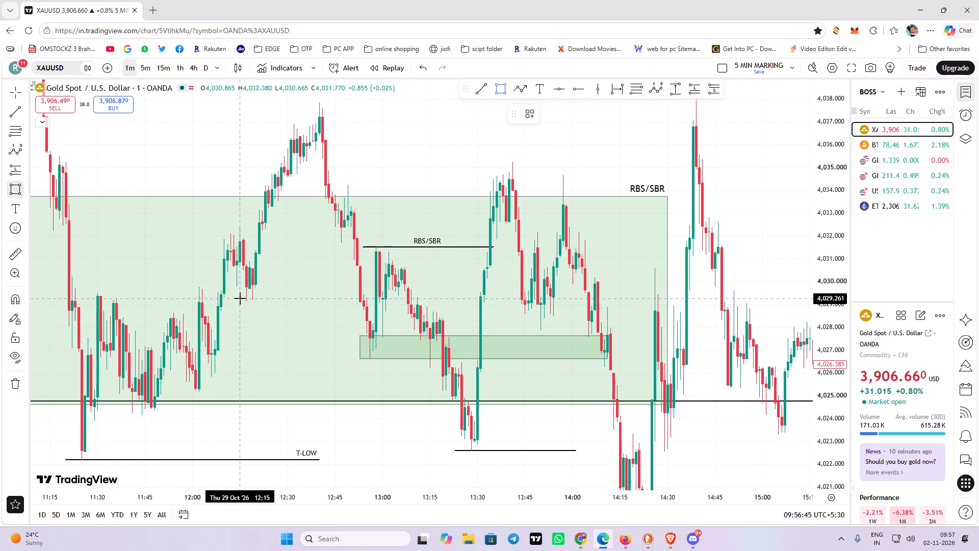
drag(237, 301, 375, 281)
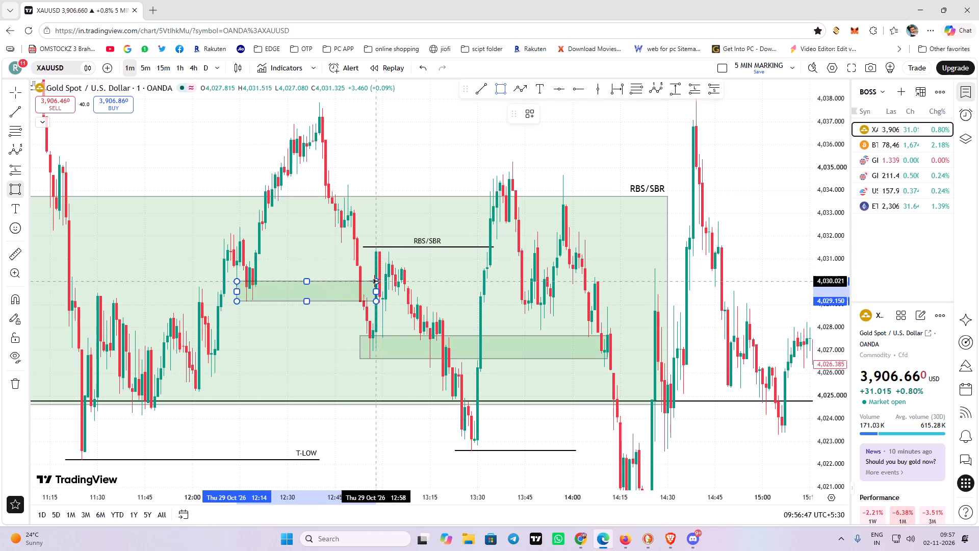
drag(375, 281, 379, 284)
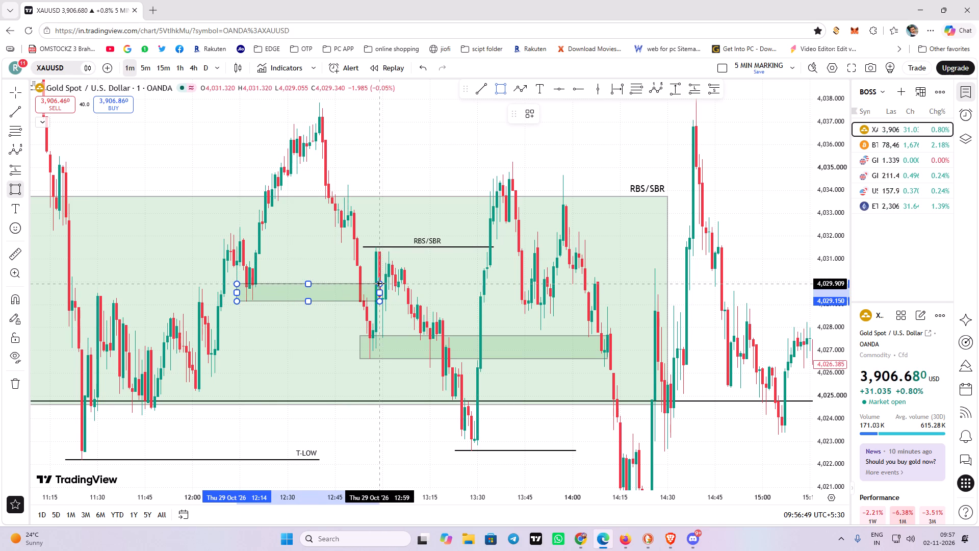
drag(379, 284, 379, 285)
click(379, 285)
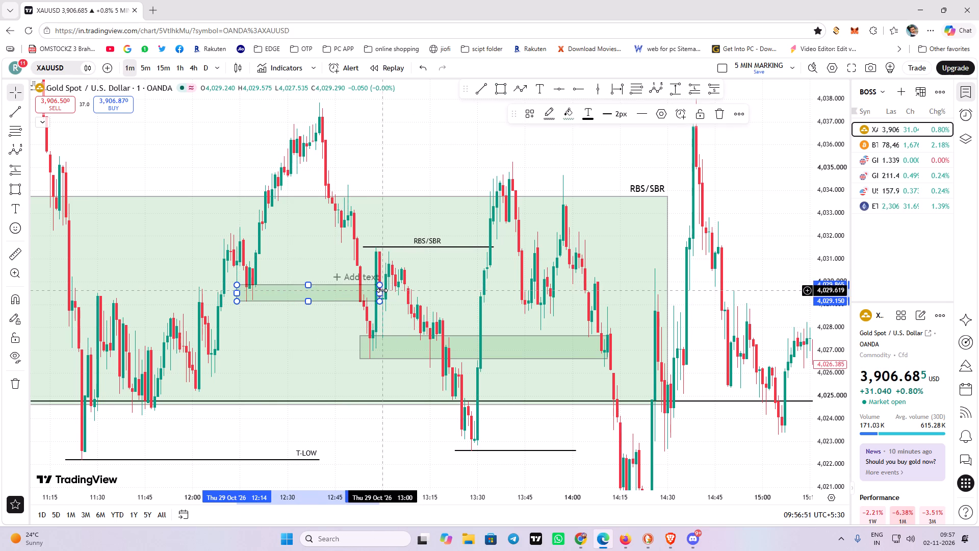
Shorten the rectangle zone at about 4,029.5 so it ends at 12:56.
drag(381, 291, 370, 292)
click(383, 135)
click(402, 172)
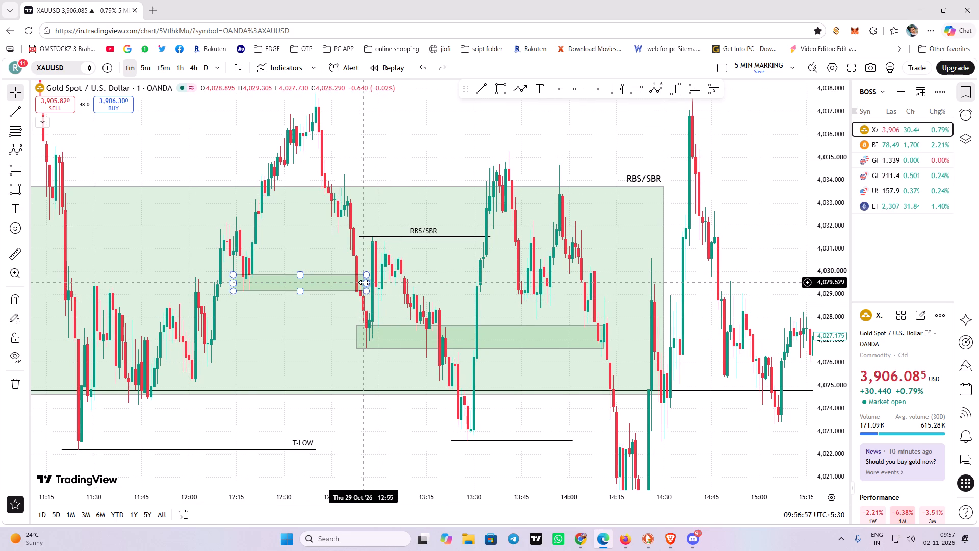
Examine how price between 12:14 and 13:02 reacts around the two small zones inside the RBS/SBR area.
click(379, 157)
drag(379, 157, 380, 157)
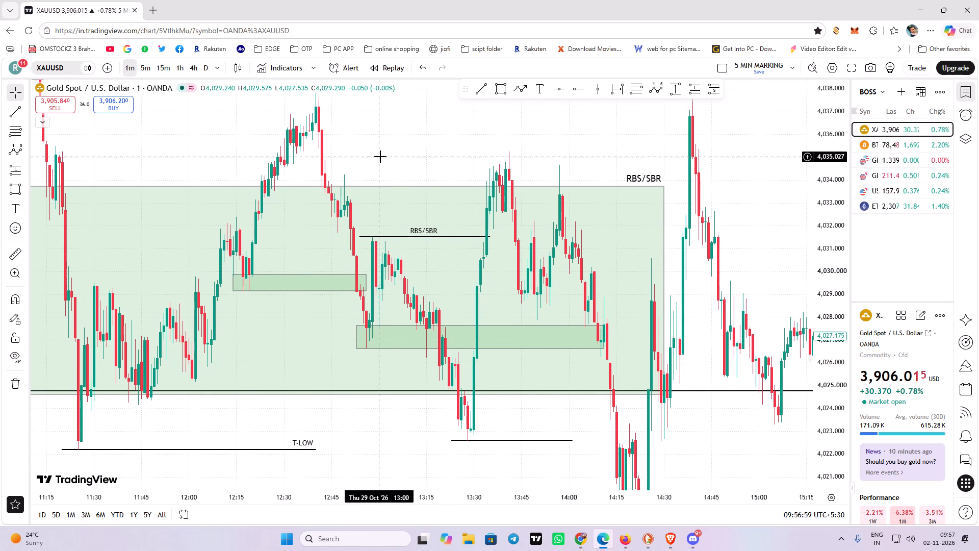
drag(380, 157, 392, 146)
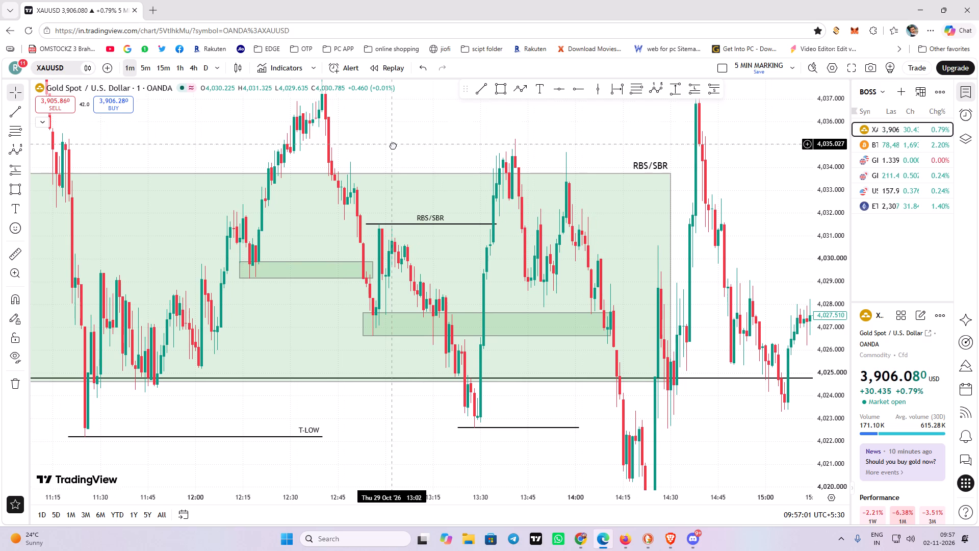
drag(392, 146, 391, 148)
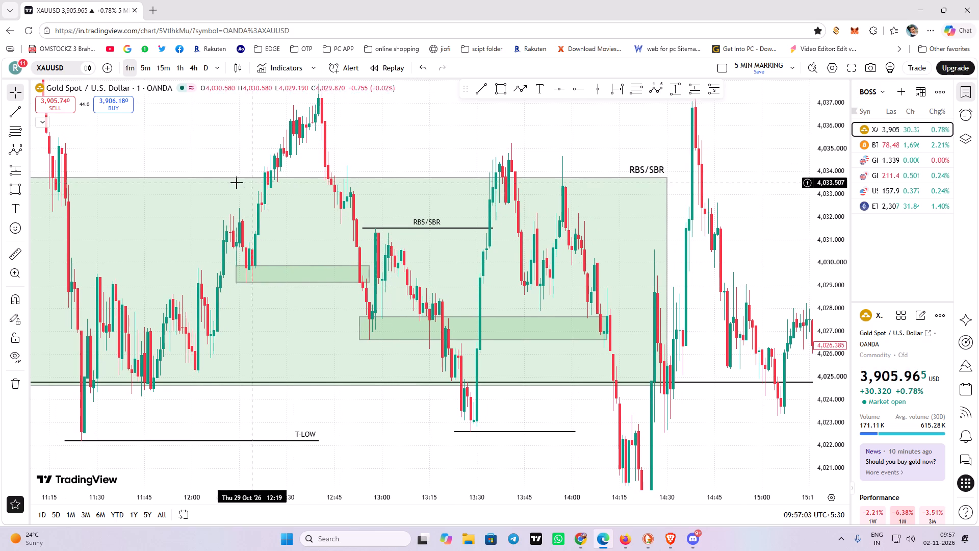
click(356, 282)
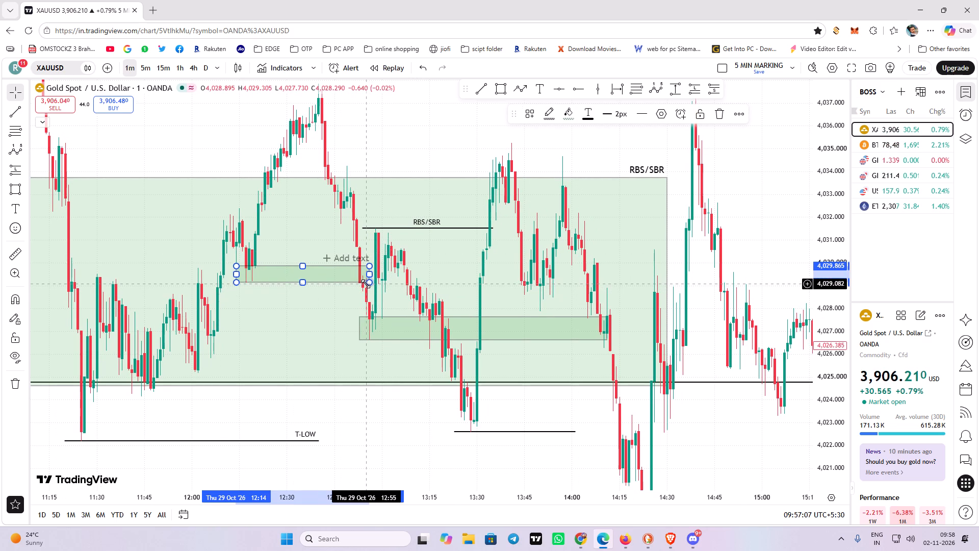
drag(410, 153, 415, 140)
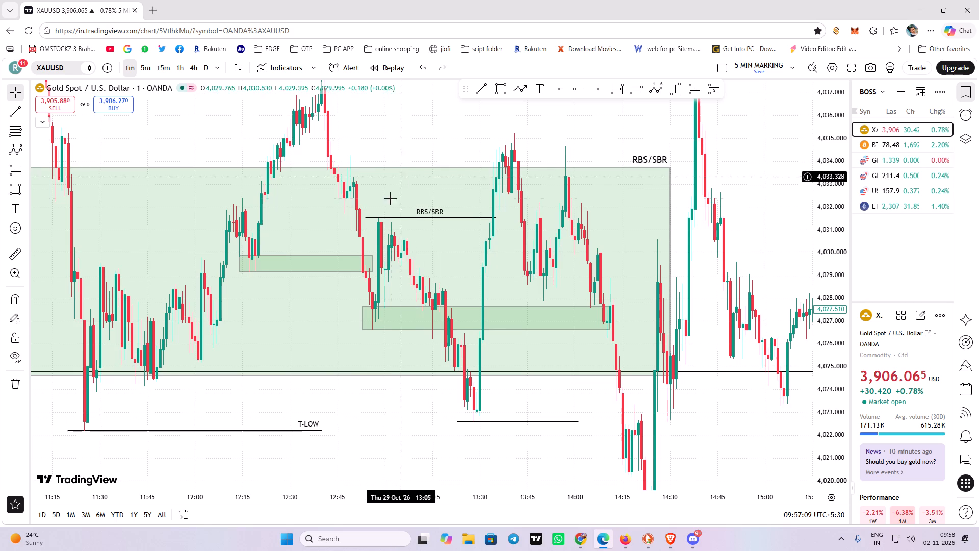
click(330, 273)
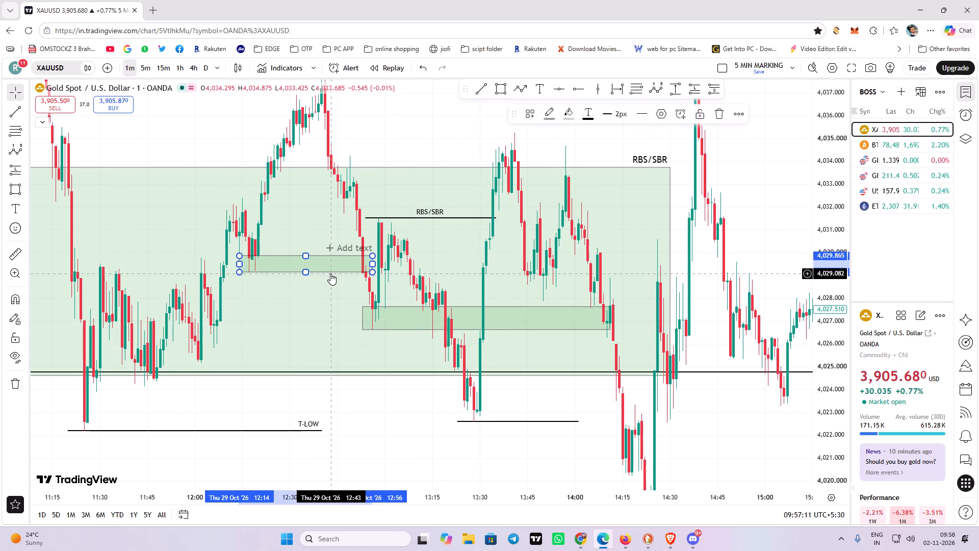
drag(407, 140, 439, 138)
drag(400, 132, 429, 144)
click(420, 270)
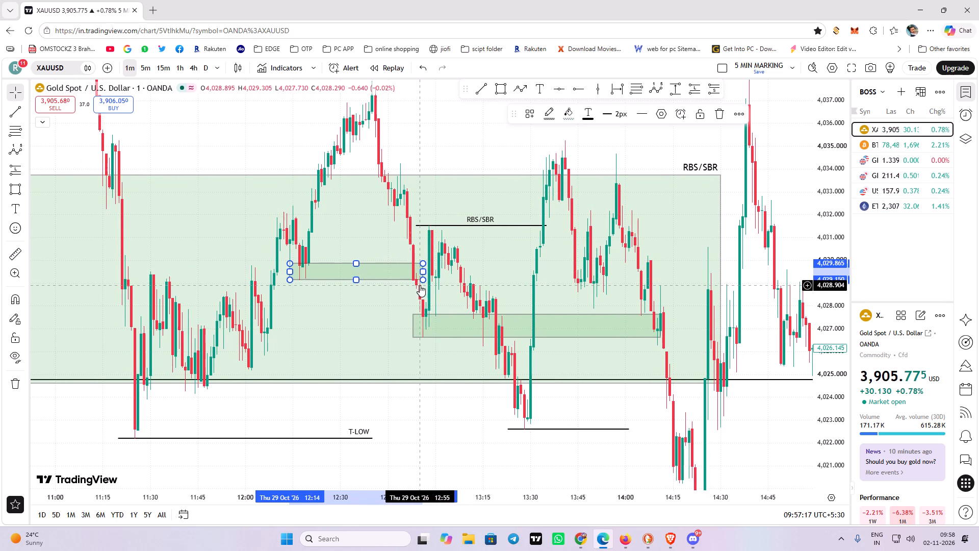
drag(457, 109, 457, 114)
drag(443, 126, 435, 139)
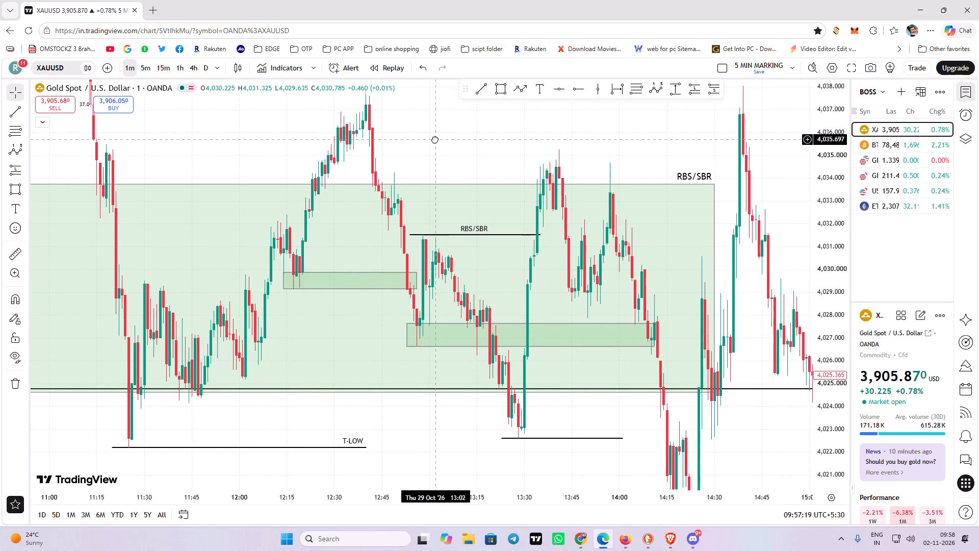
drag(435, 139, 428, 140)
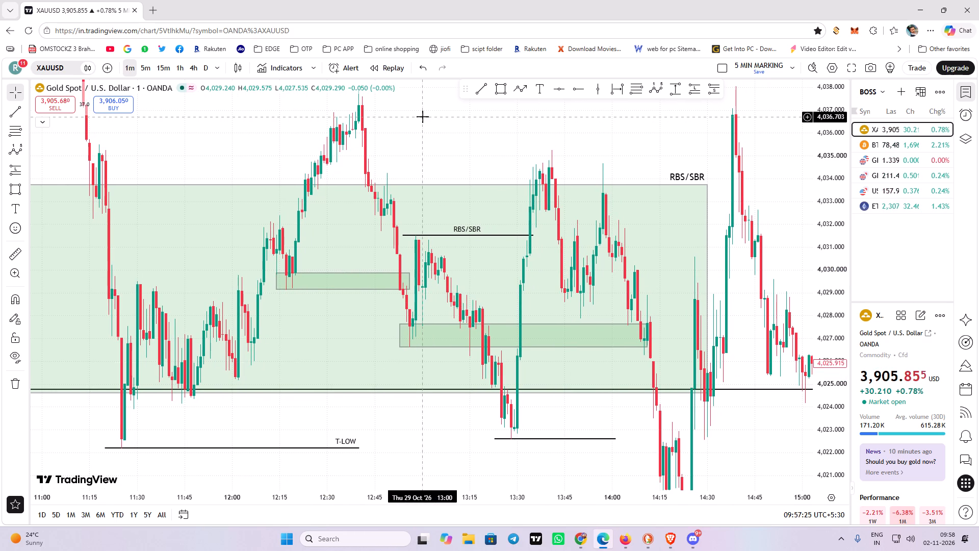
drag(408, 141, 411, 141)
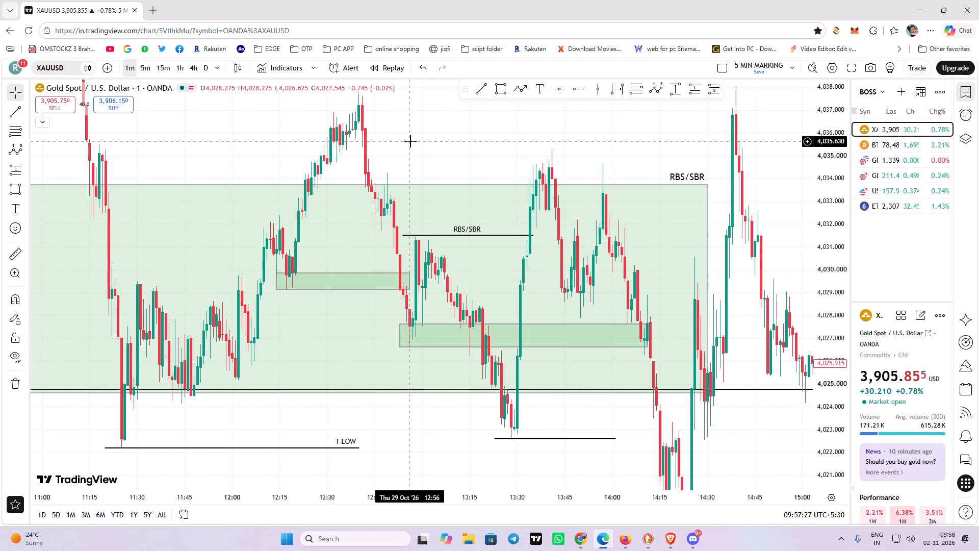
drag(411, 141, 415, 141)
drag(421, 138, 414, 153)
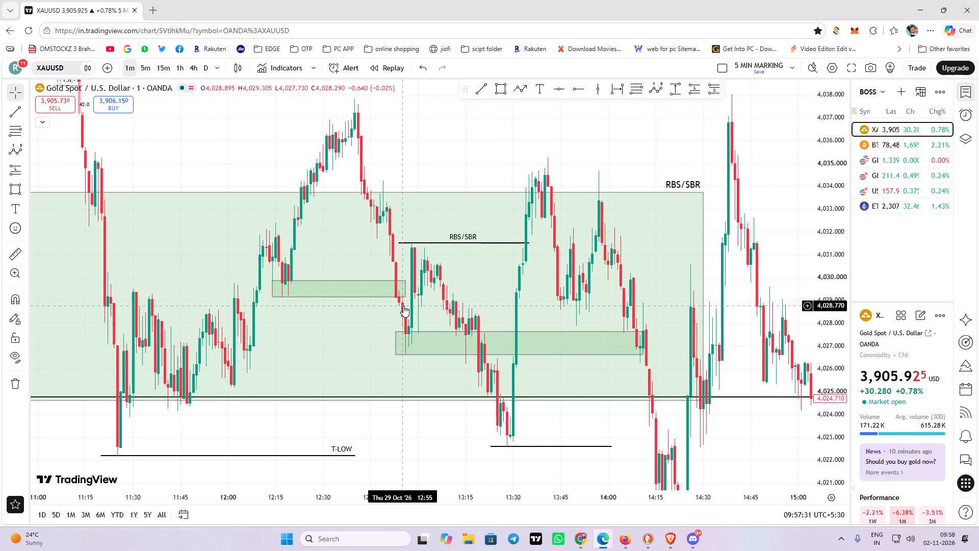
drag(396, 136, 425, 128)
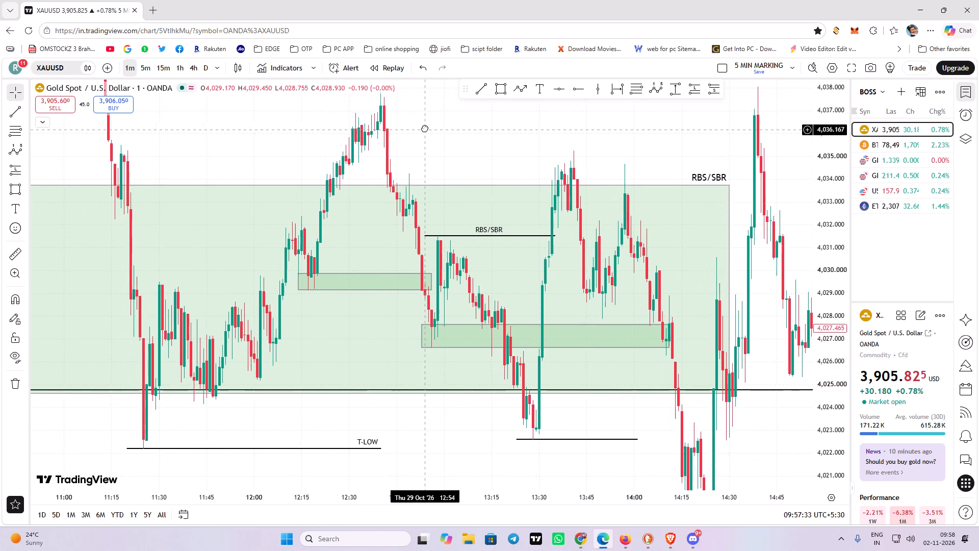
drag(425, 128, 413, 126)
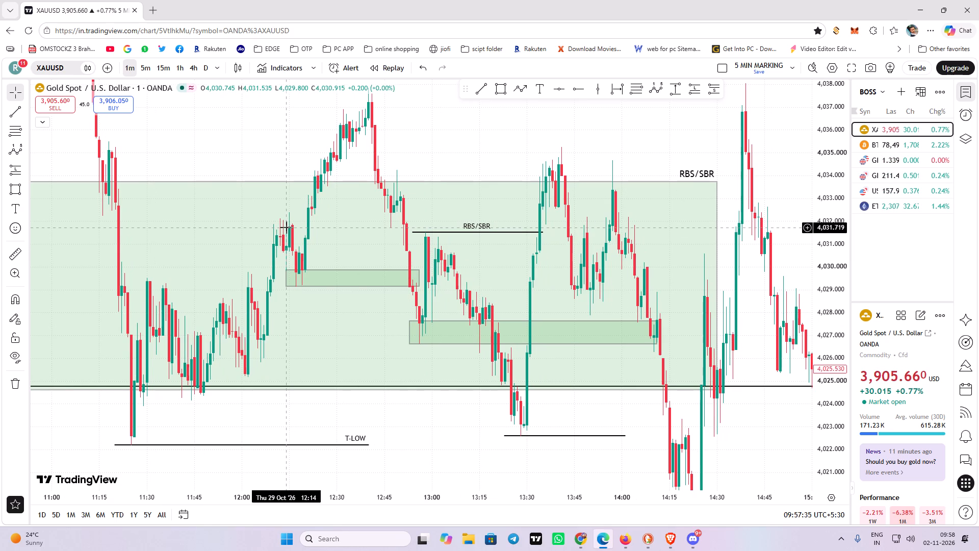
Draw a rectangle zone from 12:11 to 13:25 just above the RBS/SBR line, between about 4,031.7 and 4,032.4.
click(505, 88)
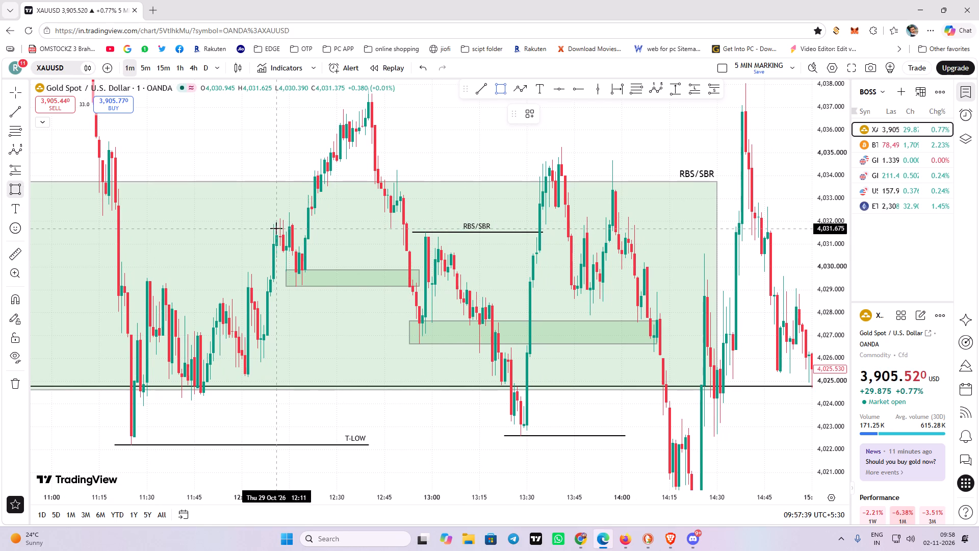
drag(276, 229, 512, 212)
click(512, 212)
Apply the A+ drawing template to the rectangle zone at about 4,032.
click(509, 221)
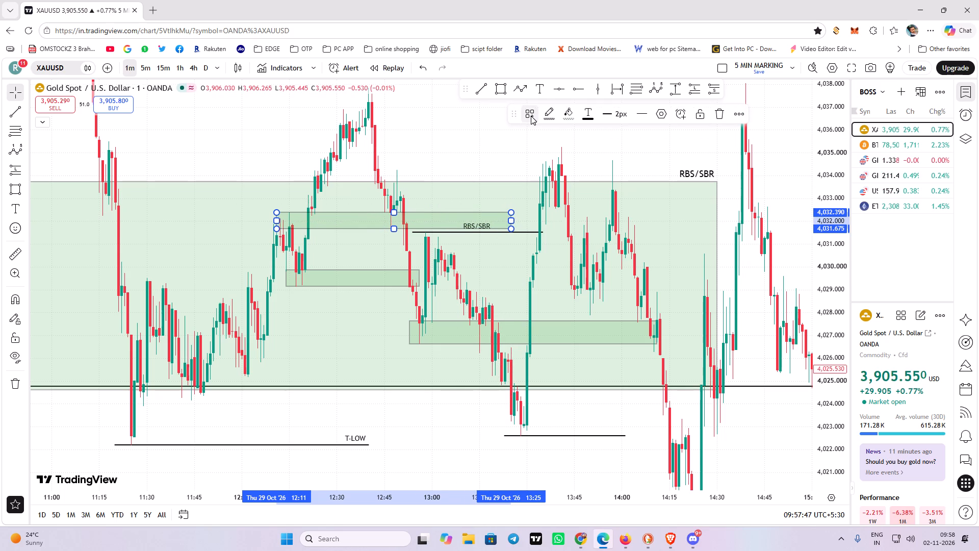
click(531, 116)
click(550, 177)
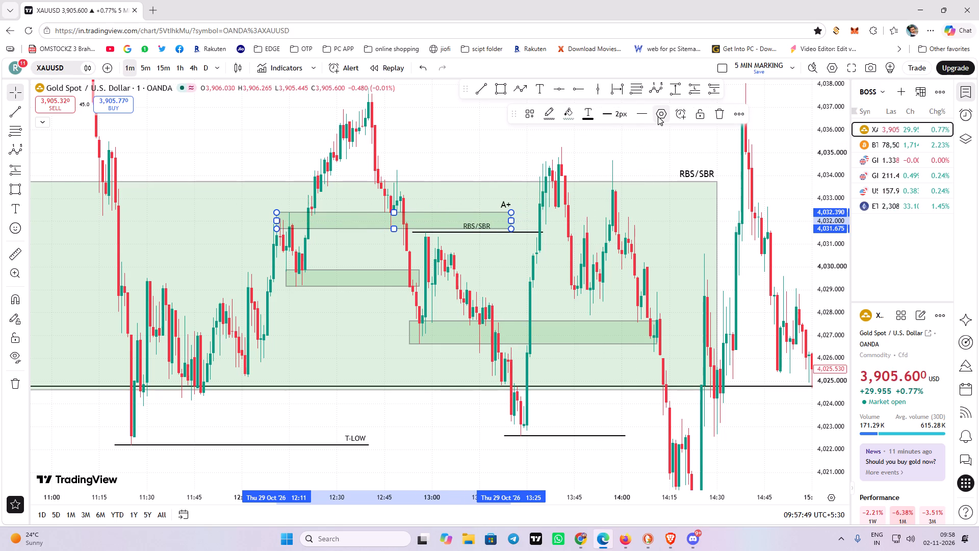
Extend the text label of the A+ rectangle zone to read "A+ 4TH LEVEL ACCORDING".
click(658, 114)
click(440, 277)
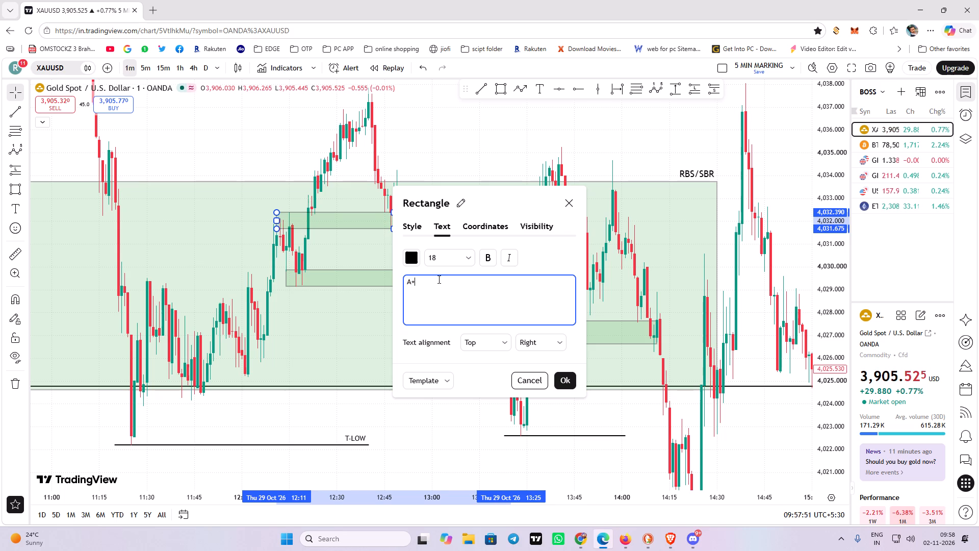
key(space)
key(space)
text(4TH)
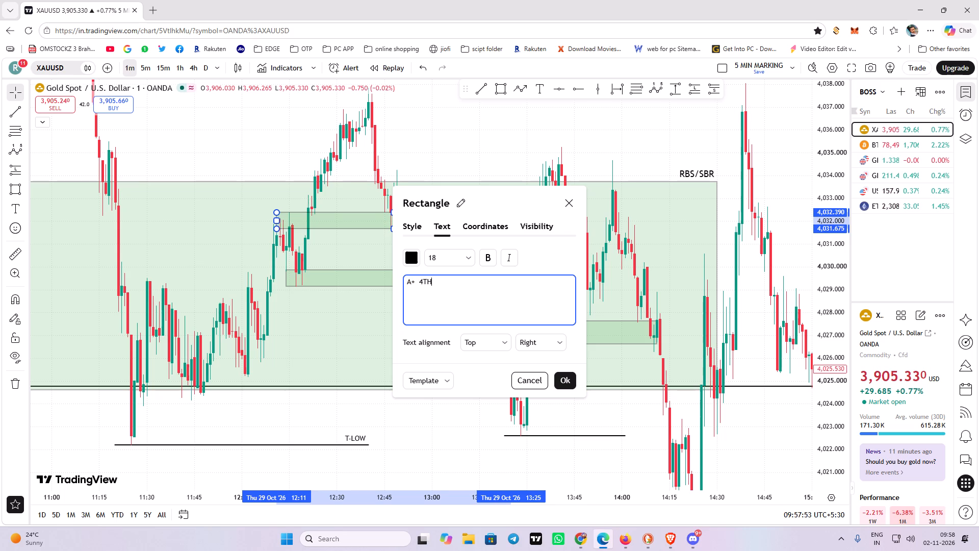
key(space)
key(space)
text(LEVEL ACCORDING)
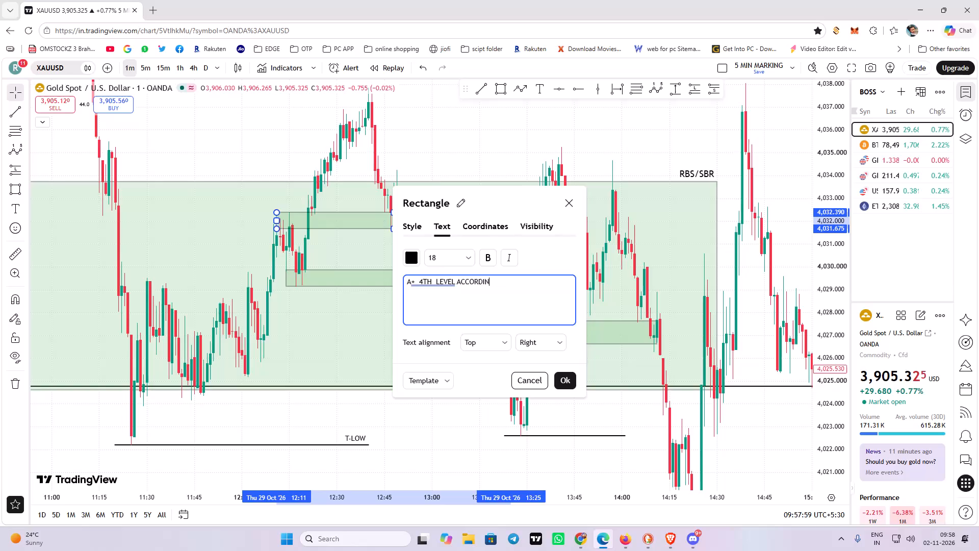
key(space)
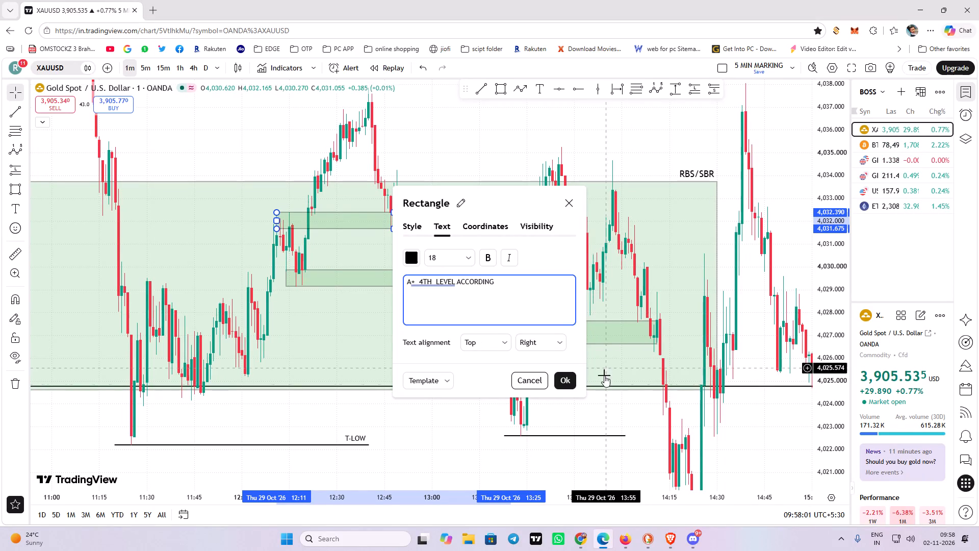
click(567, 385)
click(451, 134)
Examine how price between 12:45 and 13:45 behaves relative to the A+ zone and the RBS/SBR line beneath it.
drag(465, 136, 427, 152)
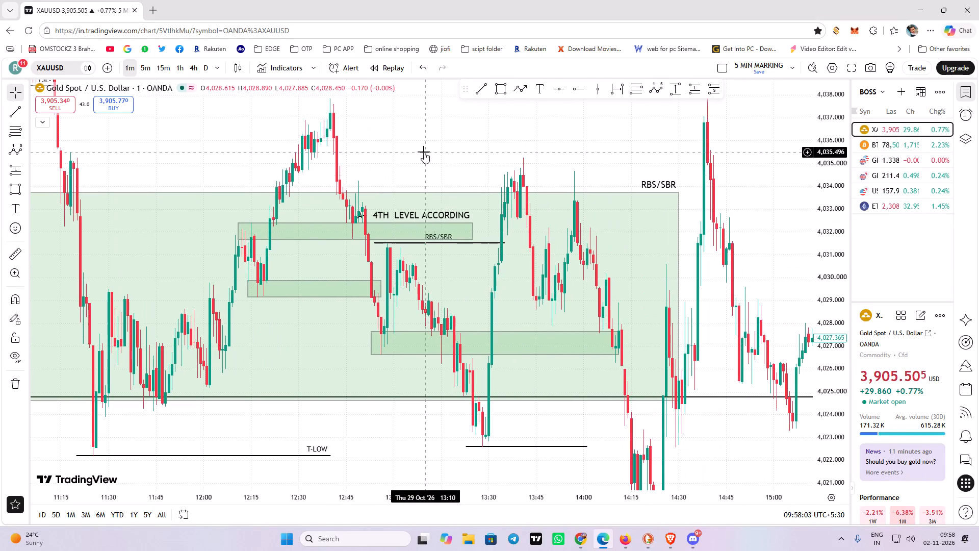
click(382, 288)
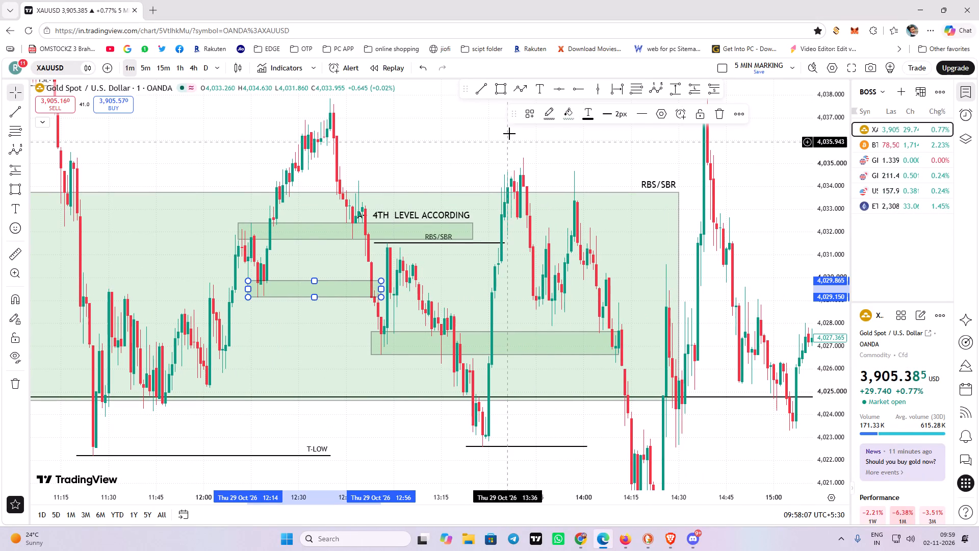
click(452, 143)
drag(453, 141, 439, 142)
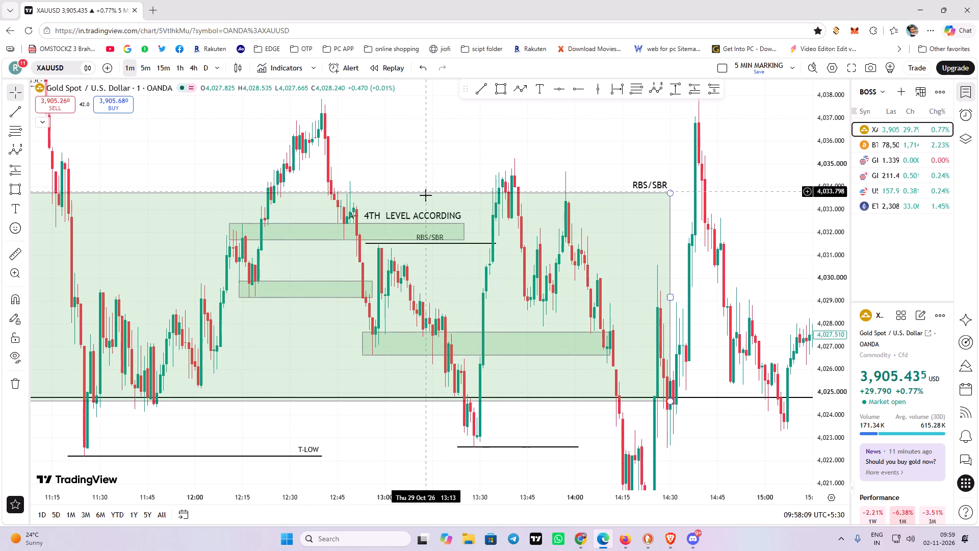
drag(468, 154, 458, 150)
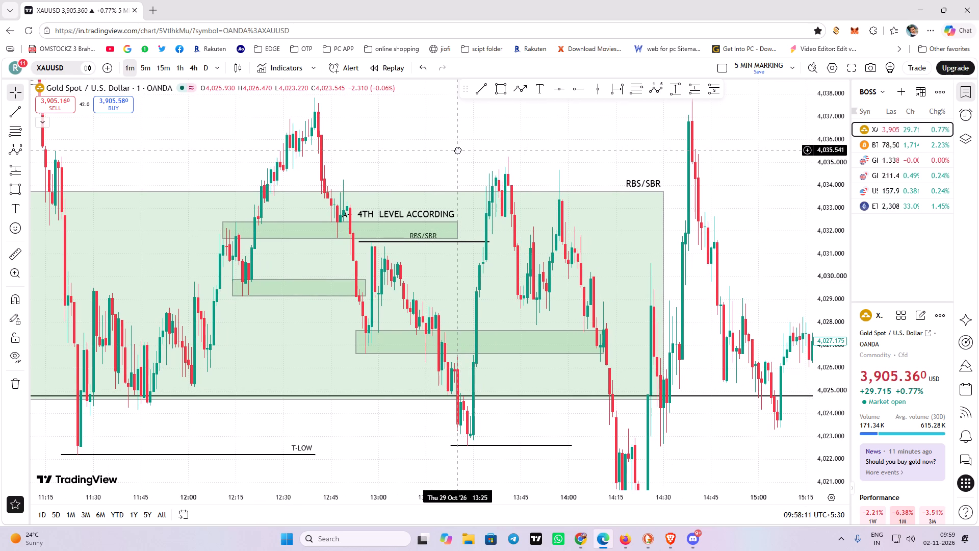
drag(458, 150, 452, 157)
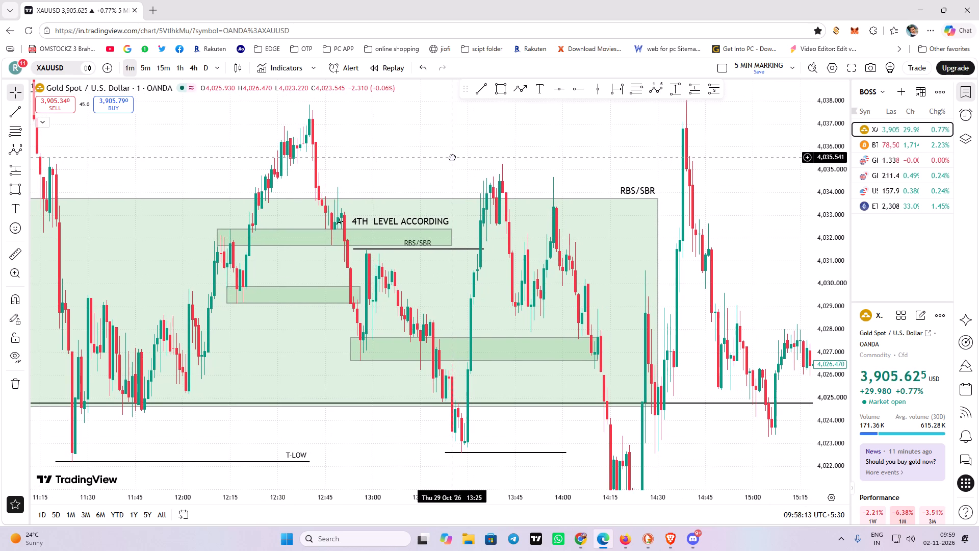
drag(452, 157, 451, 160)
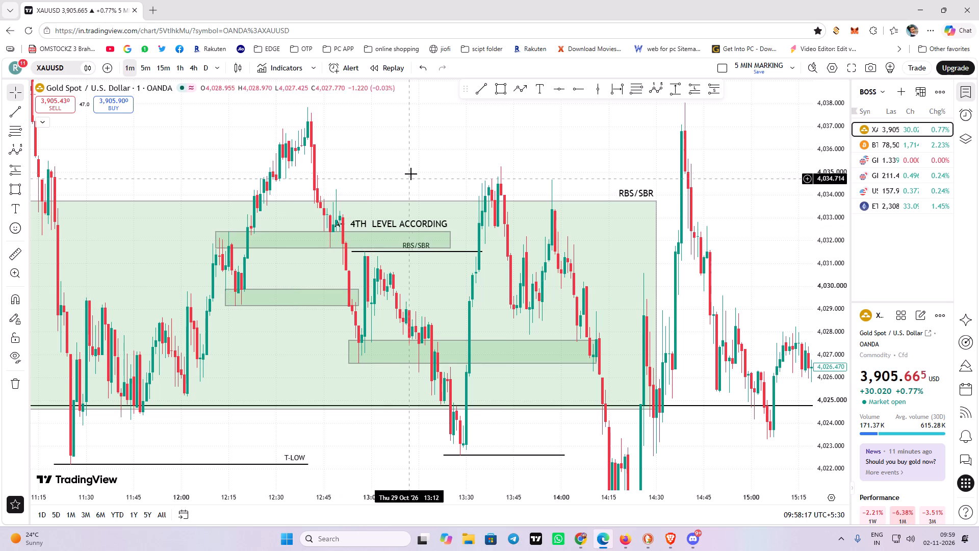
drag(414, 171, 426, 166)
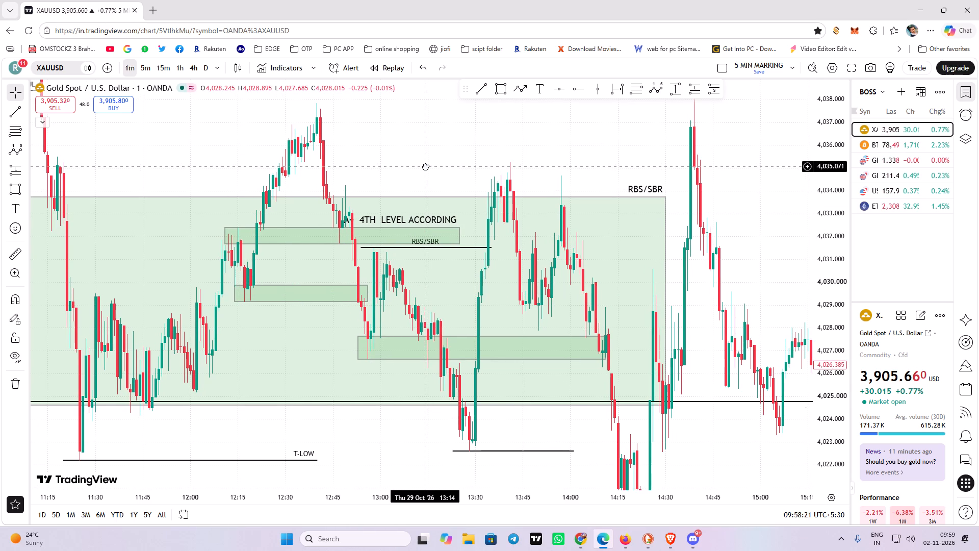
drag(426, 166, 426, 166)
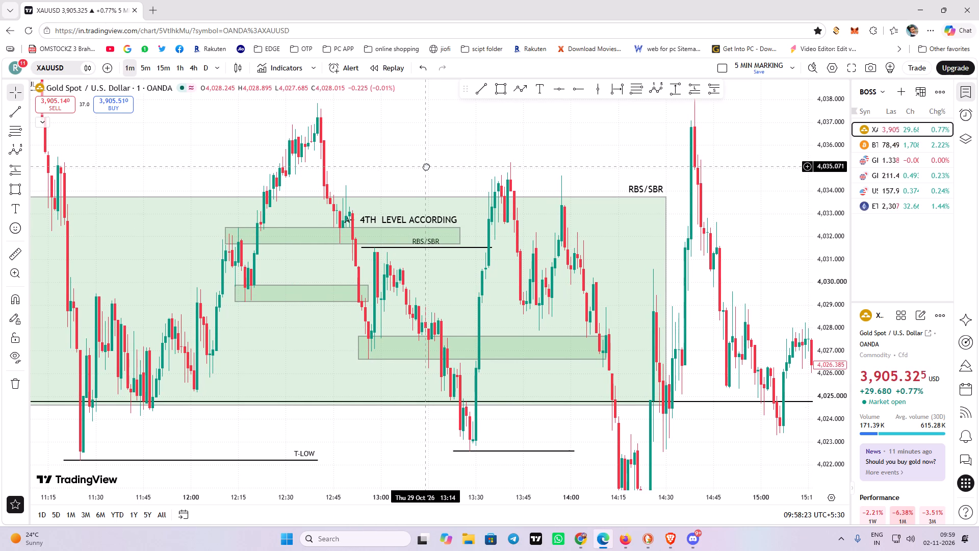
drag(426, 166, 432, 164)
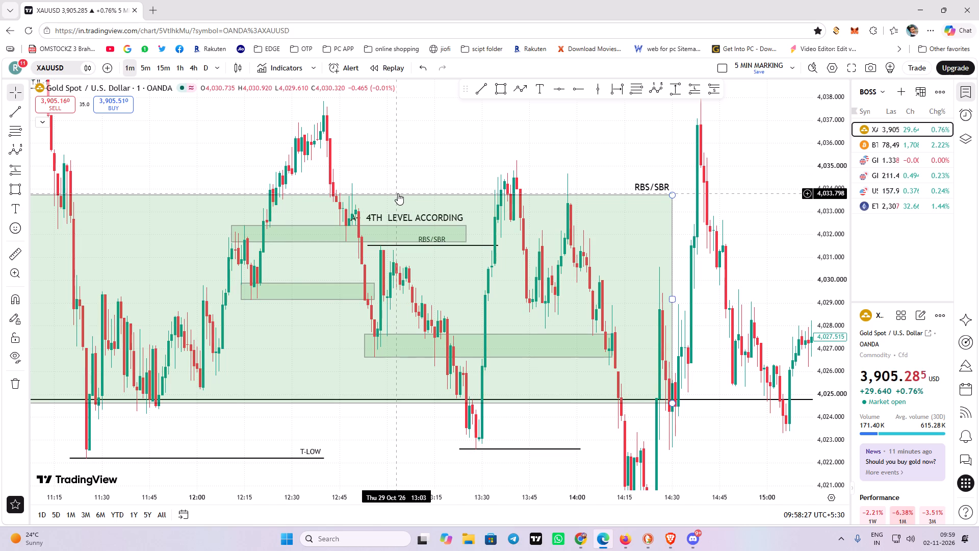
click(435, 167)
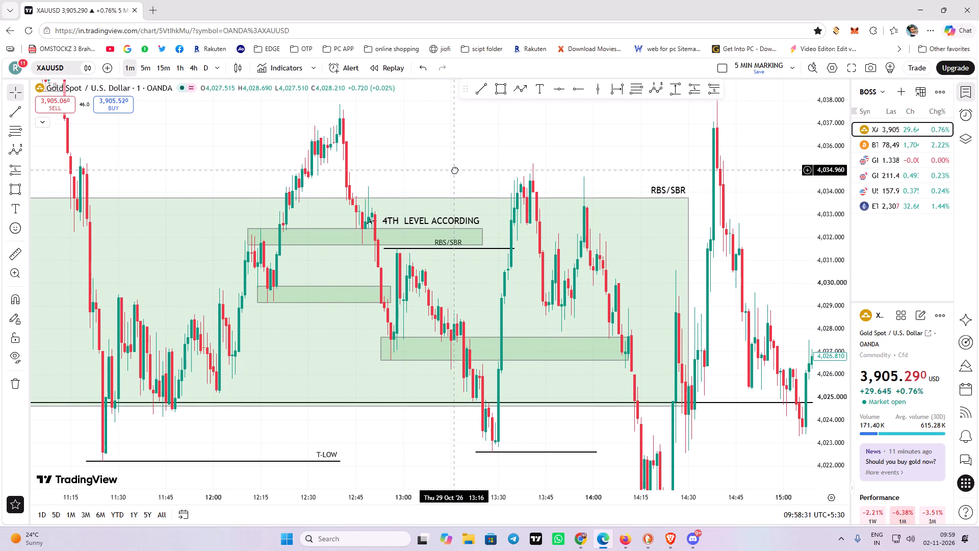
drag(466, 164, 431, 167)
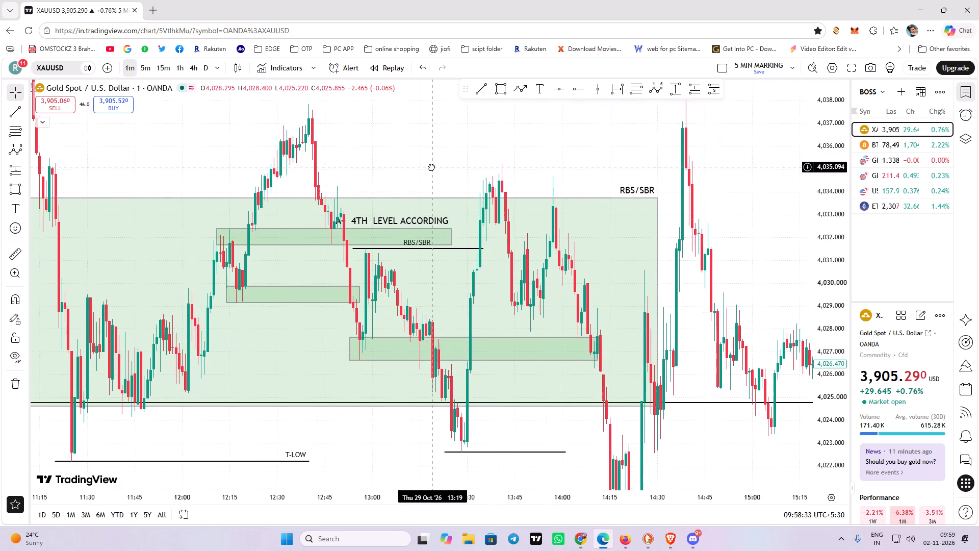
drag(431, 167, 406, 134)
drag(346, 126, 349, 145)
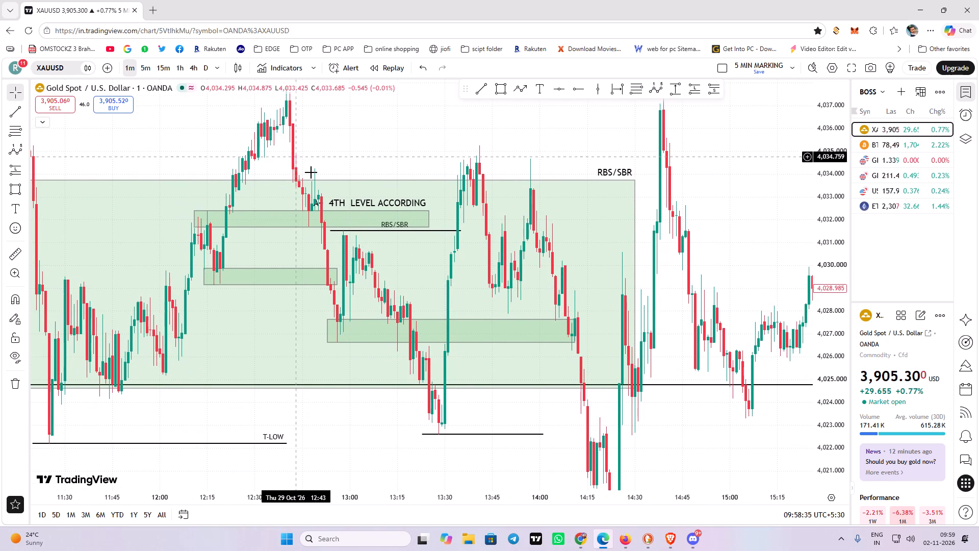
drag(354, 143, 383, 143)
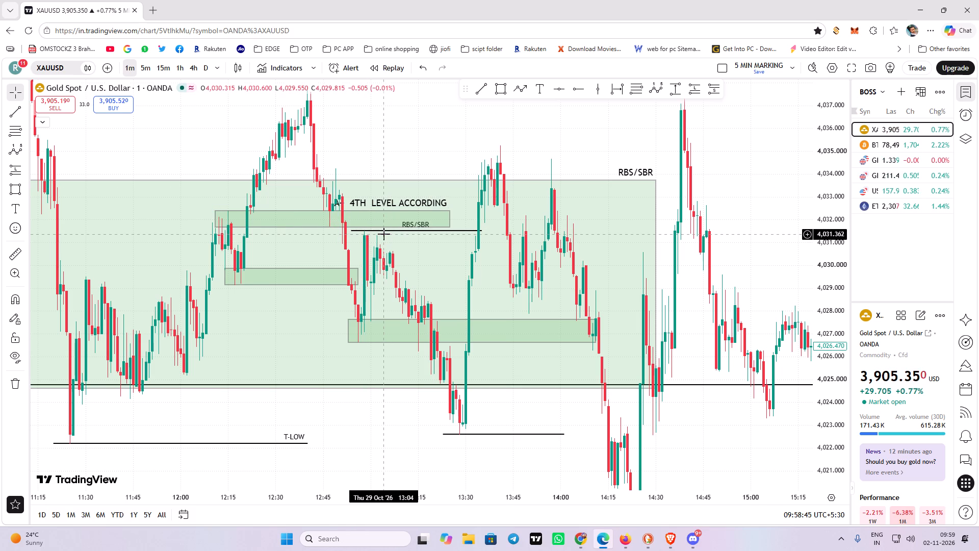
click(435, 316)
click(450, 232)
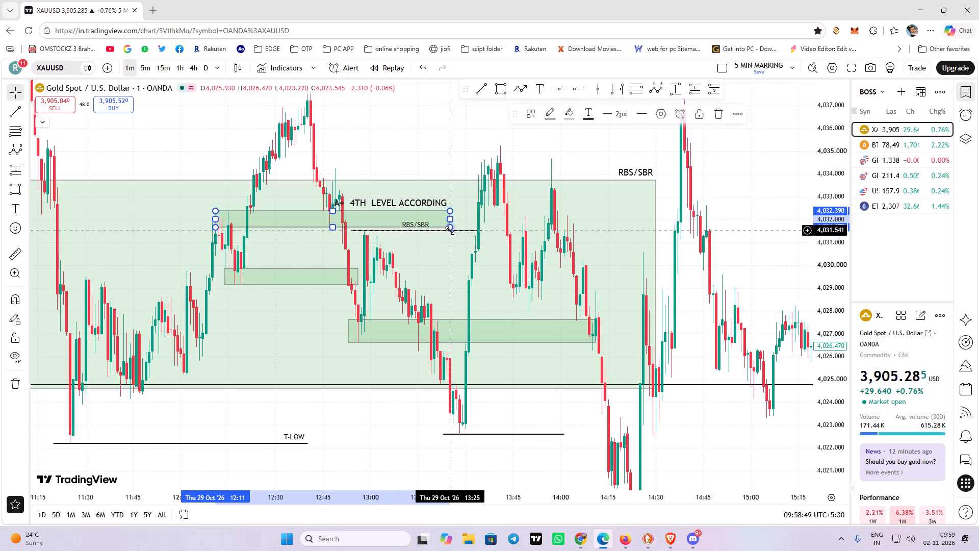
click(440, 141)
click(452, 141)
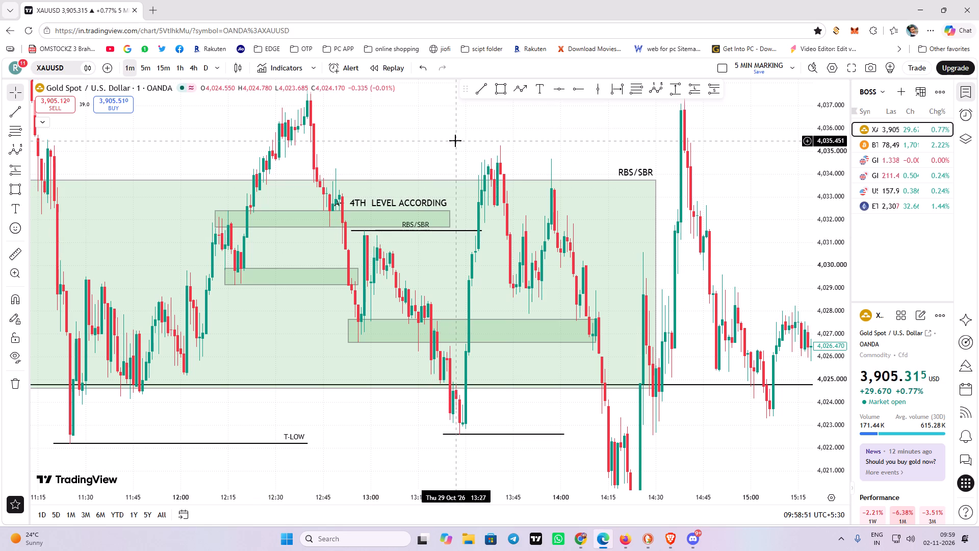
drag(532, 413, 479, 404)
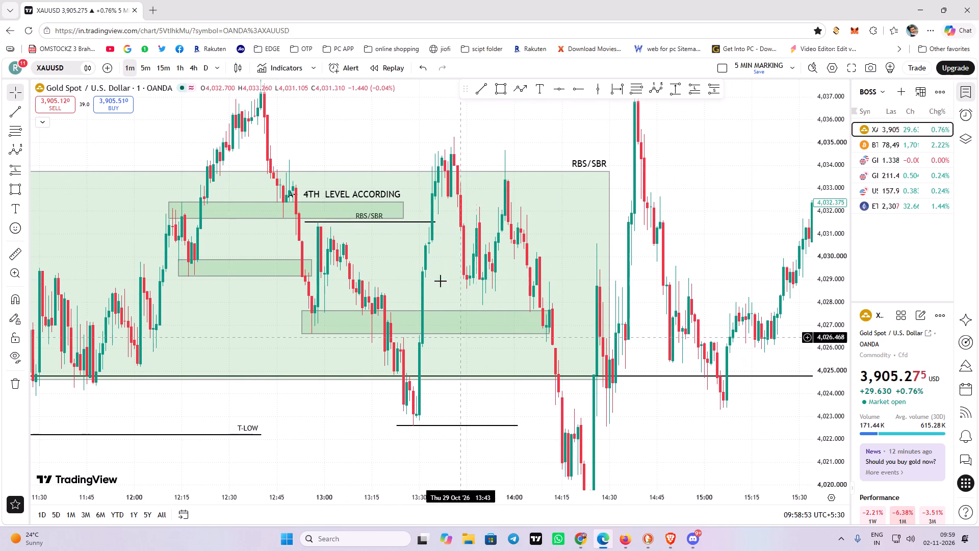
drag(360, 136, 392, 155)
drag(419, 144, 409, 148)
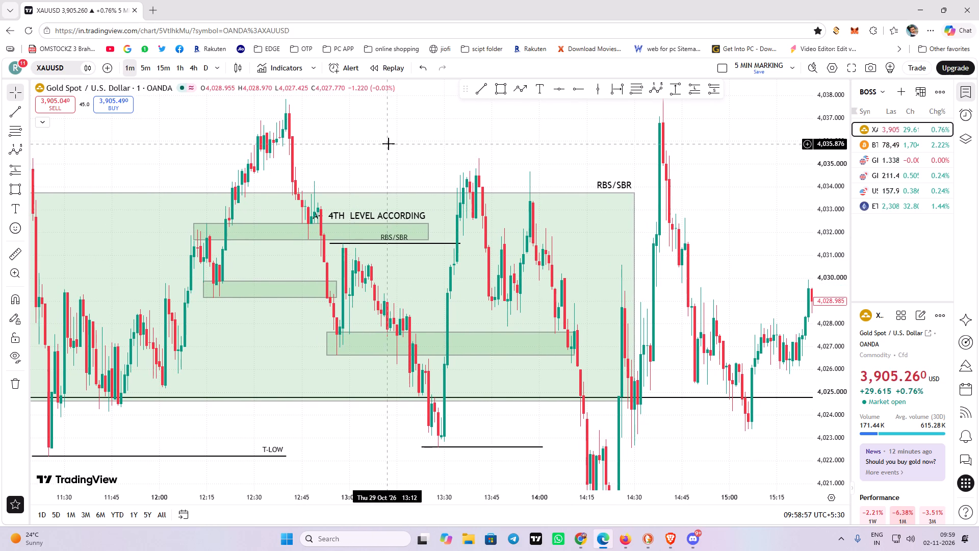
drag(389, 144, 409, 146)
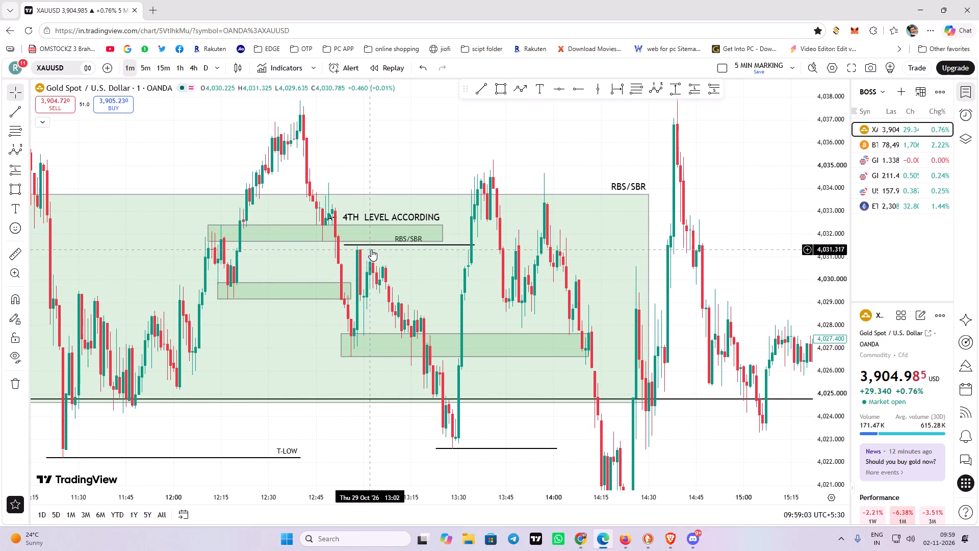
Examine the 12:14 to 12:56 zone near 4,029.5 and the candles just after it, around 13:00.
click(349, 287)
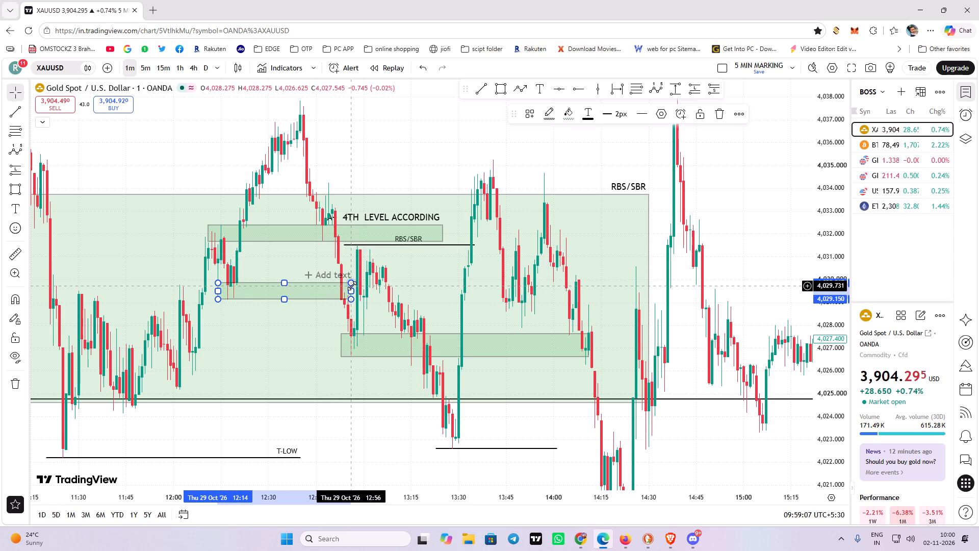
click(352, 291)
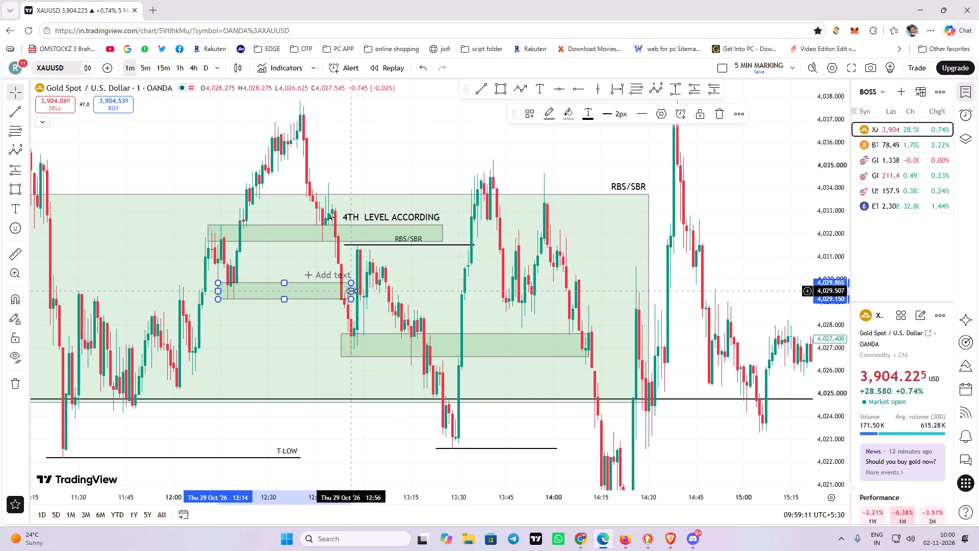
drag(404, 145, 462, 142)
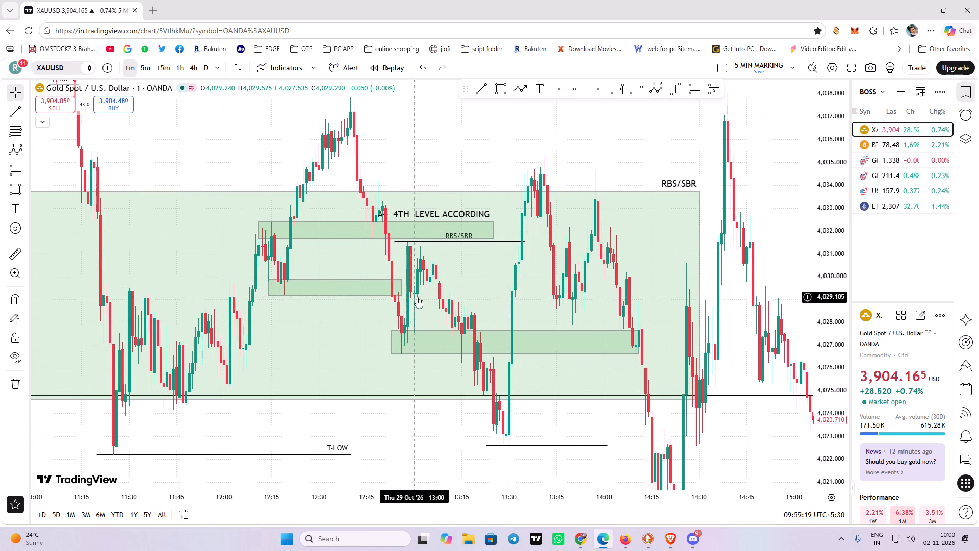
scroll(426, 296, up, 1)
drag(363, 435, 475, 417)
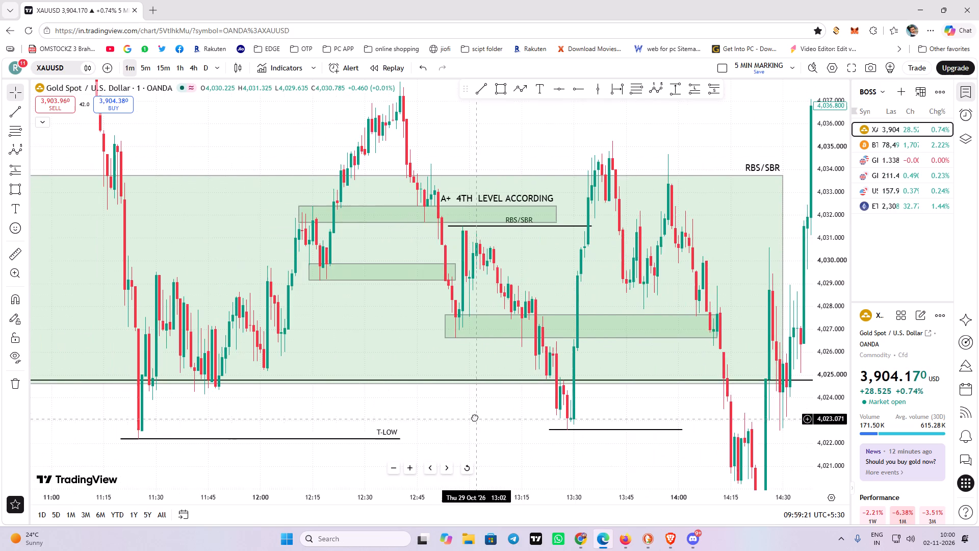
drag(475, 417, 475, 416)
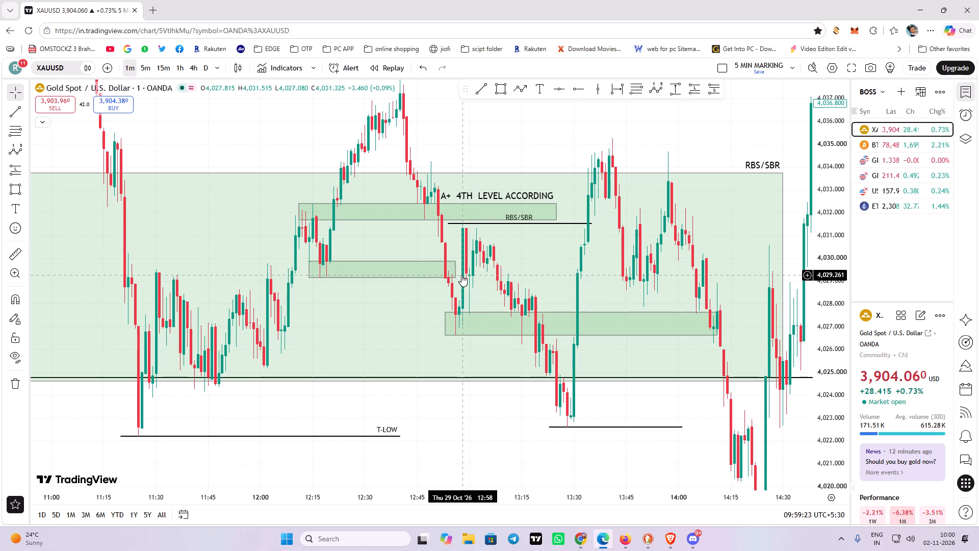
drag(508, 269, 506, 273)
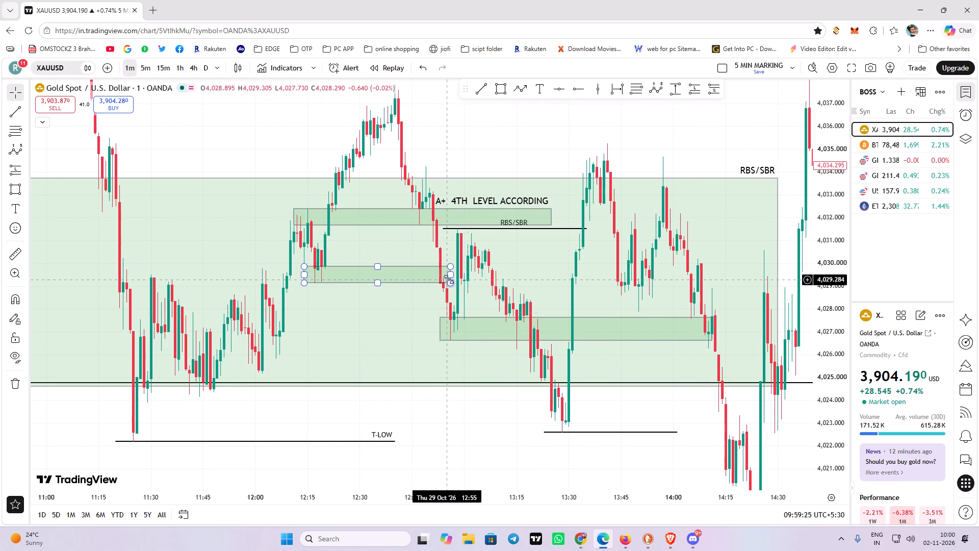
Delete the rectangle zone starting at 12:53 between about 4,026.6 and 4,027.6.
click(479, 318)
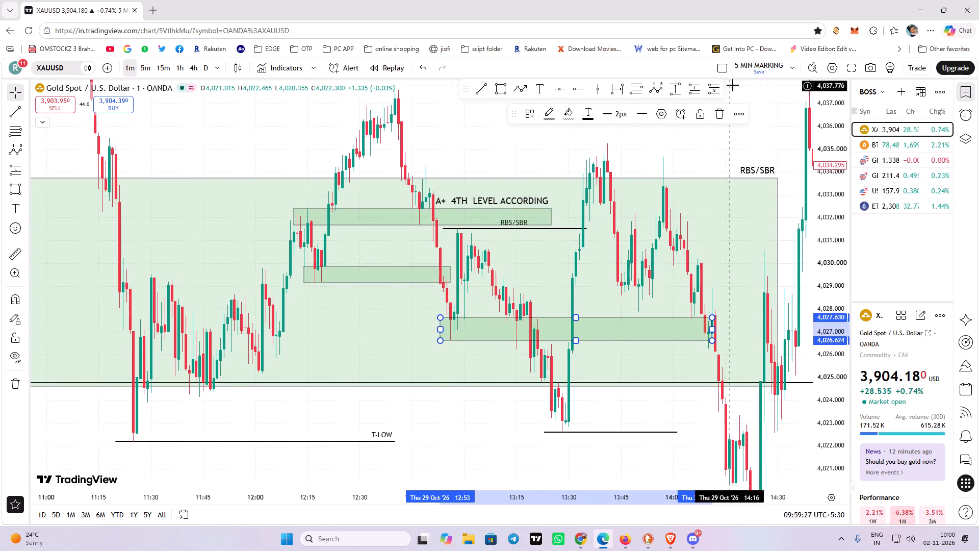
click(725, 114)
Delete the short RBS/SBR line running from 12:54 to 13:35 at about 4,031.5.
click(565, 230)
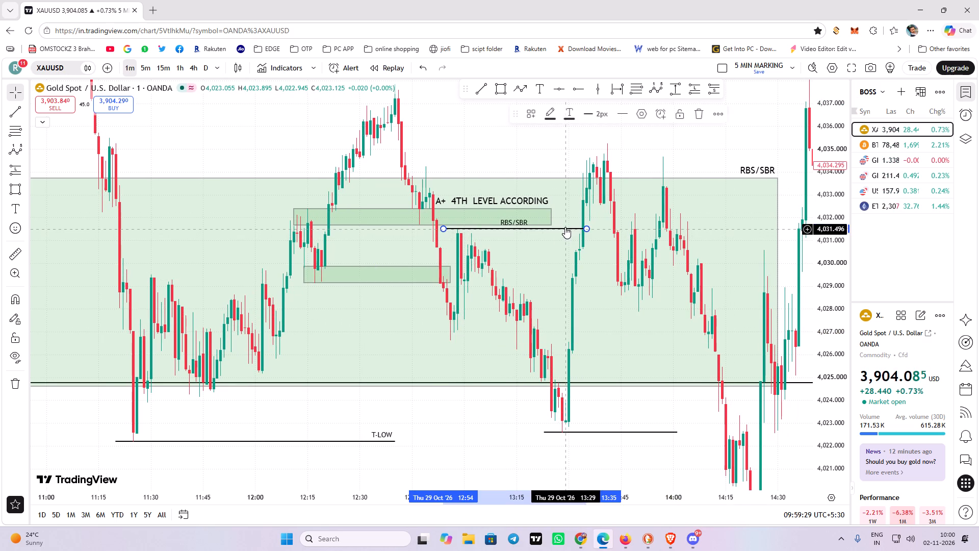
click(699, 111)
Place a short position at the 13:00 candle with its entry at about 4,029.35.
drag(506, 123, 486, 131)
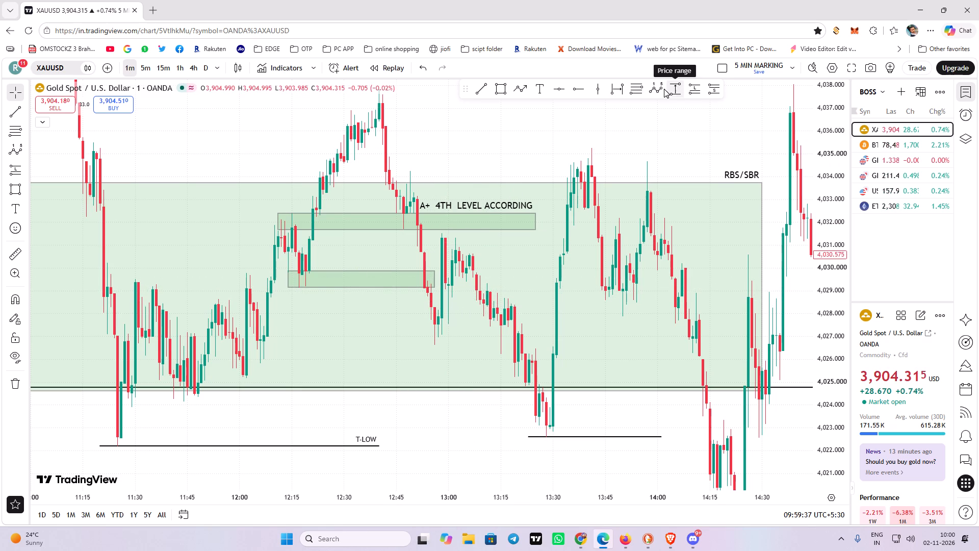
click(714, 92)
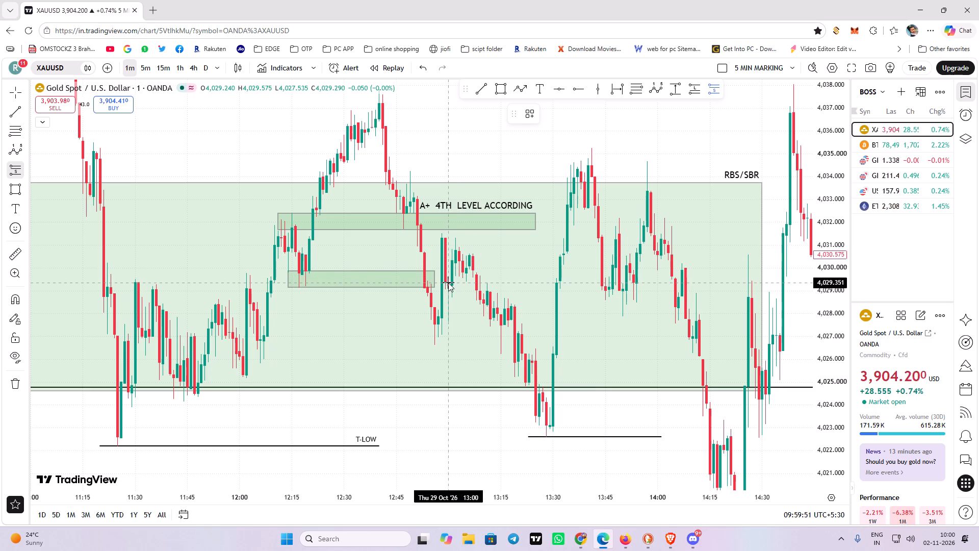
click(448, 283)
Set the short position's stop level to about 4,032.37, at the upper edge of the A+ zone.
drag(449, 152, 449, 156)
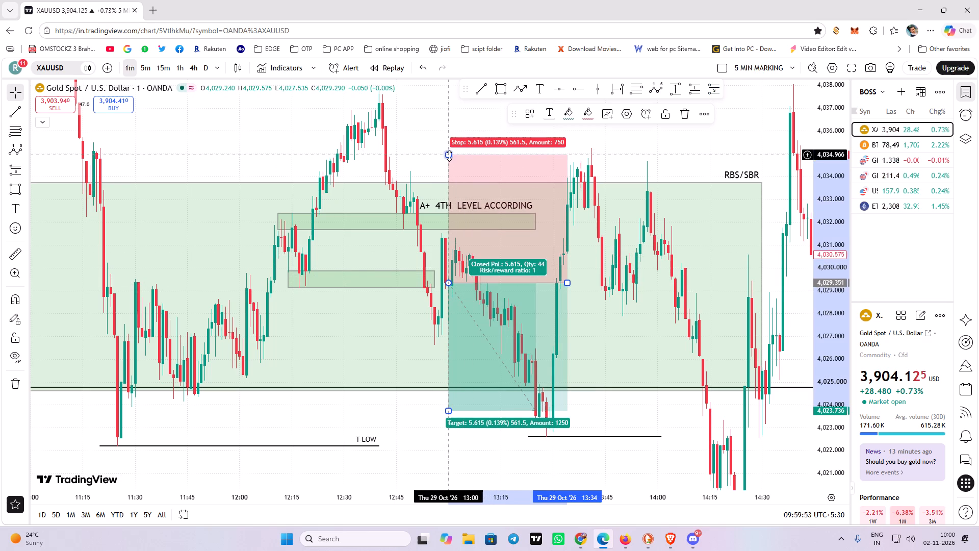
drag(449, 156, 447, 228)
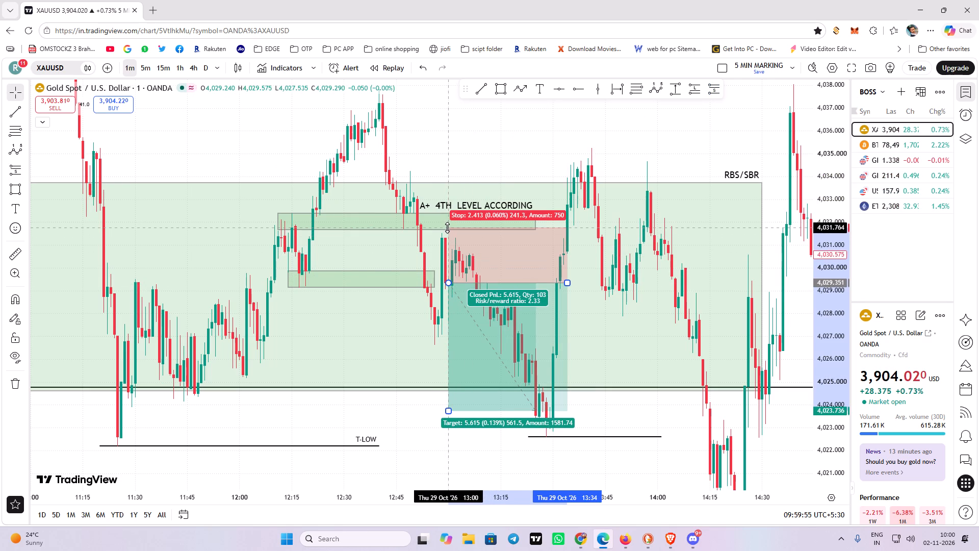
drag(447, 228, 445, 209)
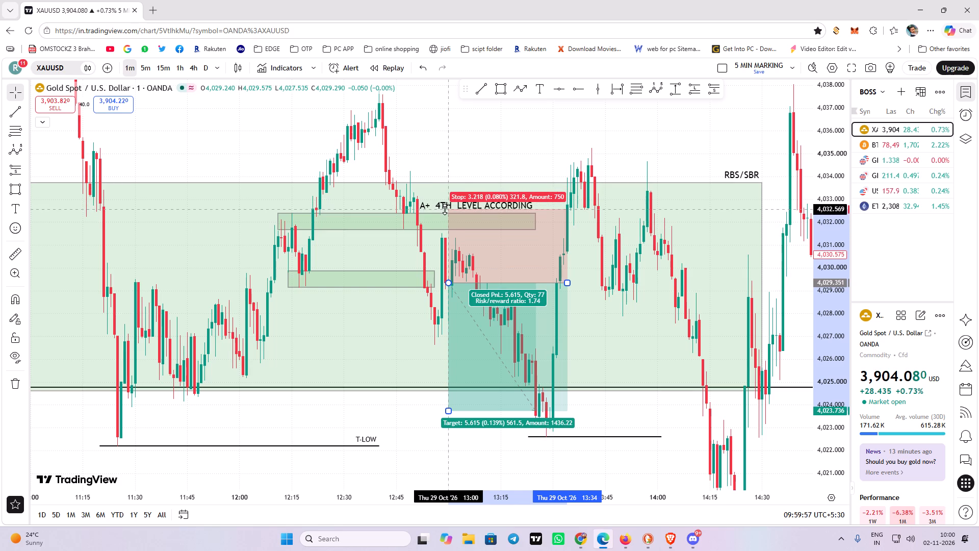
drag(445, 209, 445, 210)
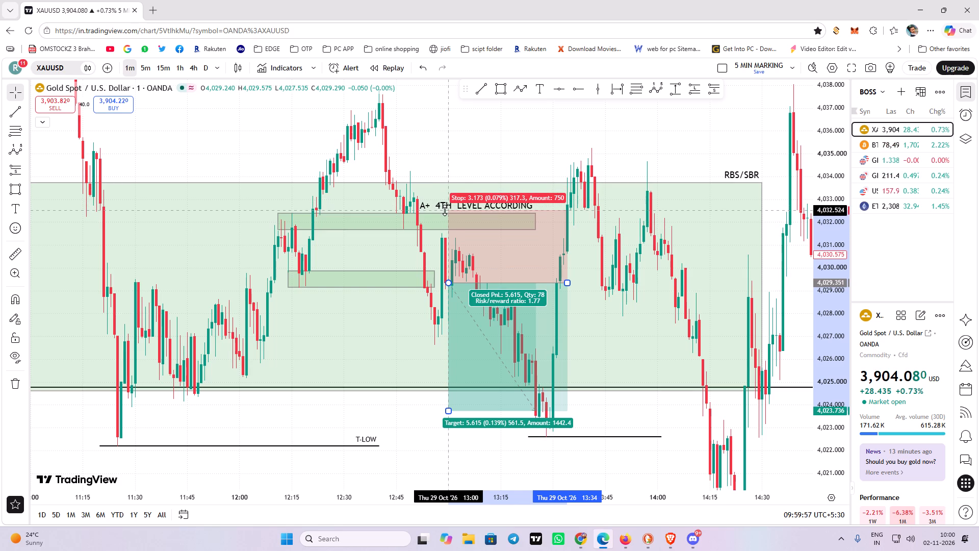
drag(445, 210, 443, 214)
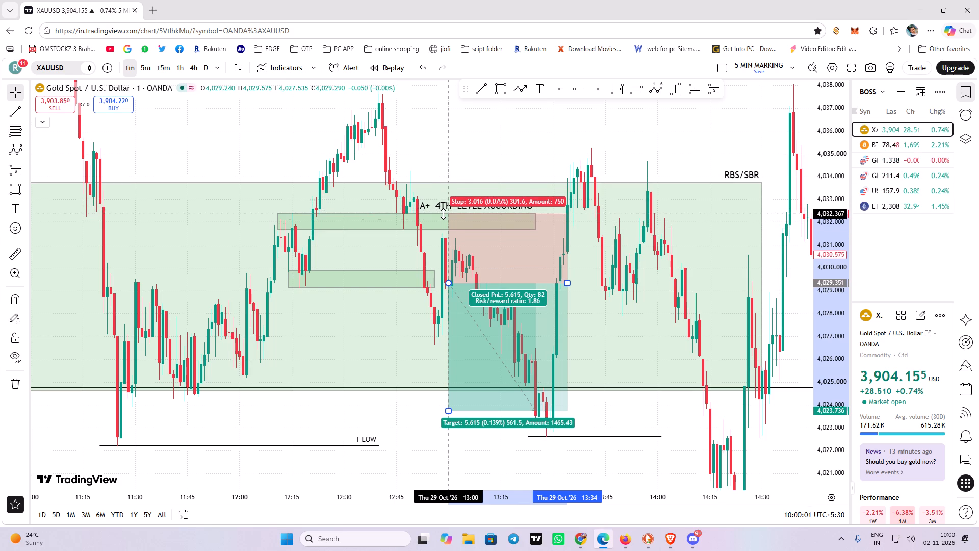
drag(443, 214, 444, 214)
Set the short position's target to about 4,022.71, just above the line at the 13:30 low.
drag(438, 141, 432, 91)
drag(444, 362, 451, 345)
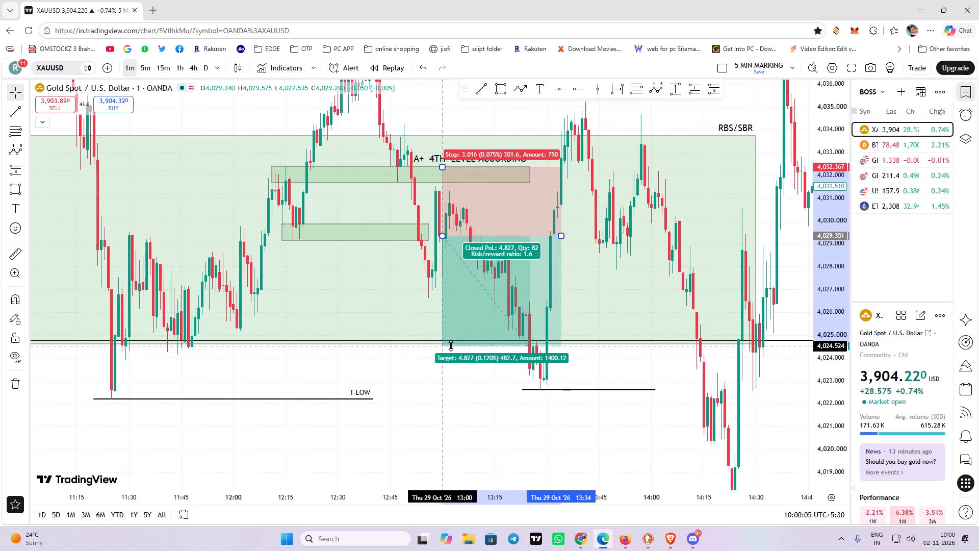
drag(451, 345, 444, 387)
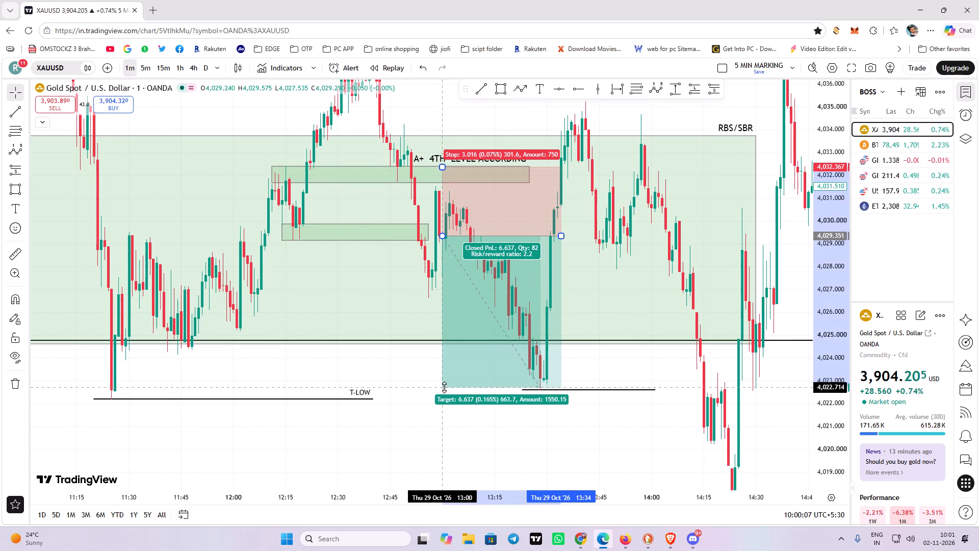
Delete the short position that starts at the 13:00 candle.
drag(444, 387, 445, 387)
click(392, 382)
drag(392, 381, 381, 421)
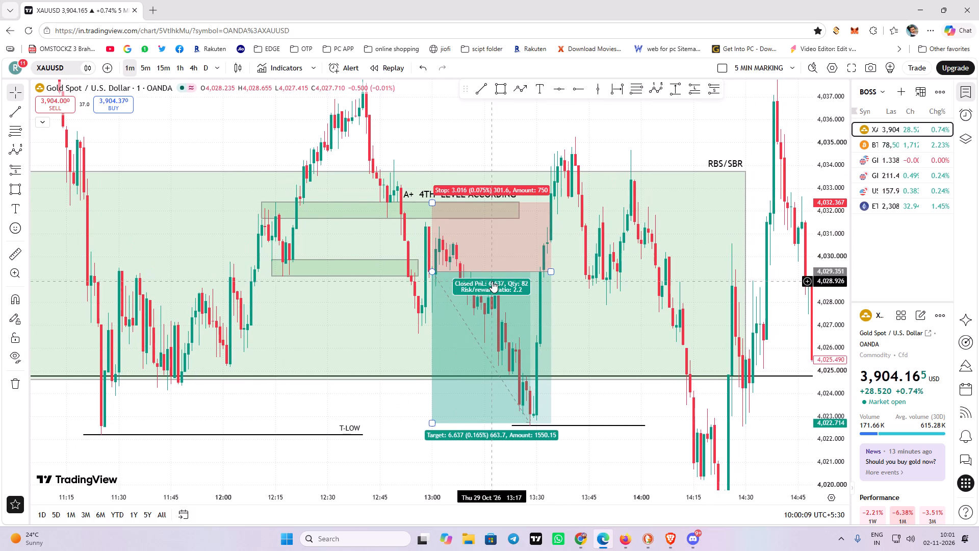
click(497, 271)
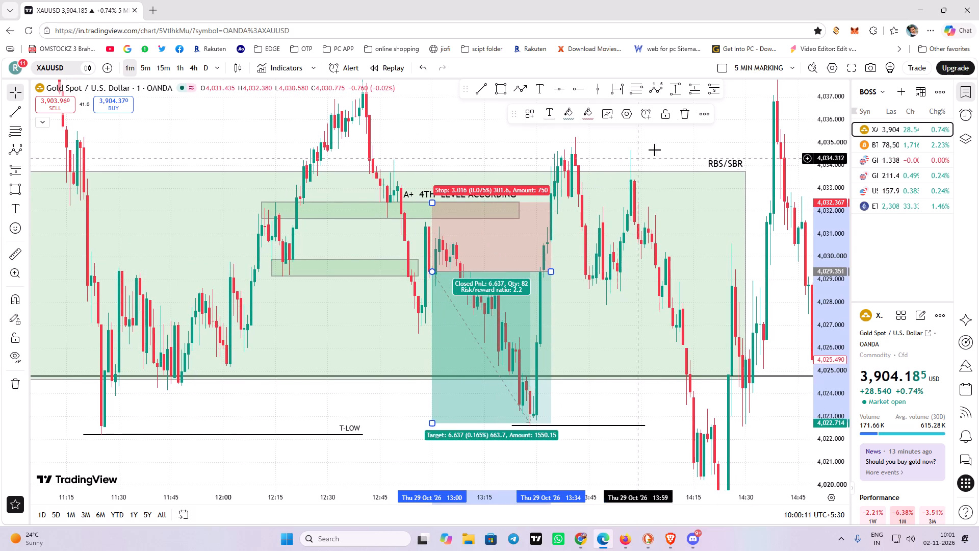
click(684, 111)
Examine the price action around the two A+ zones and the swings between 12:45 and 14:15.
drag(571, 136, 527, 140)
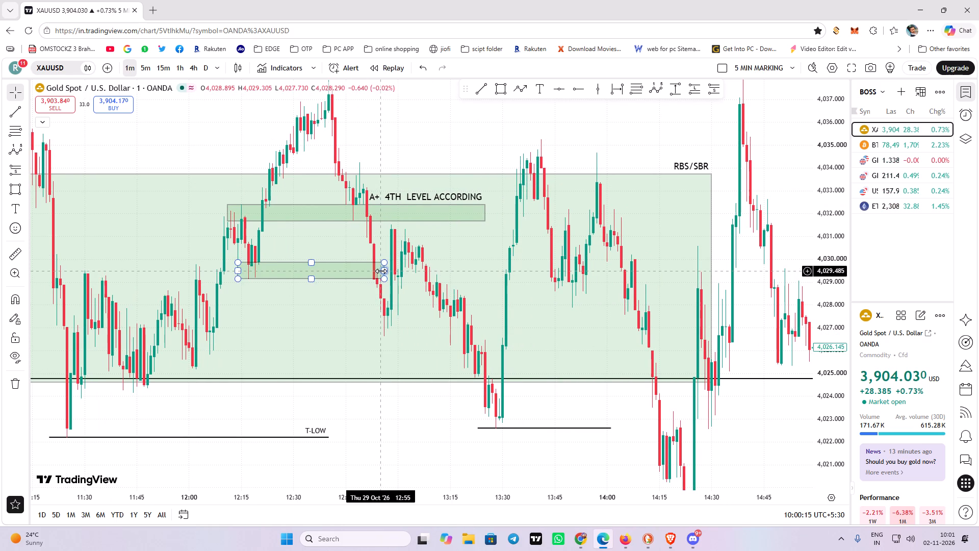
drag(479, 142, 442, 161)
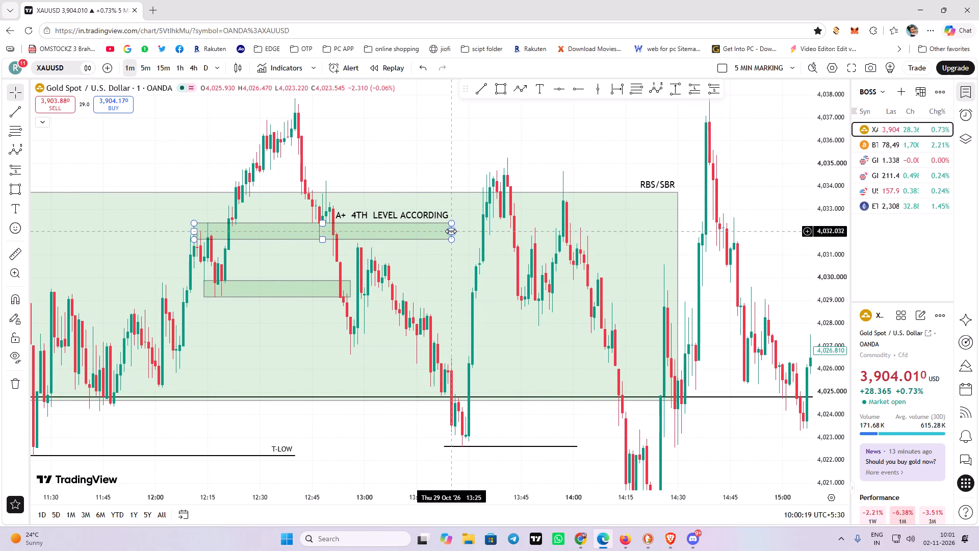
drag(408, 148, 454, 144)
drag(373, 108, 368, 105)
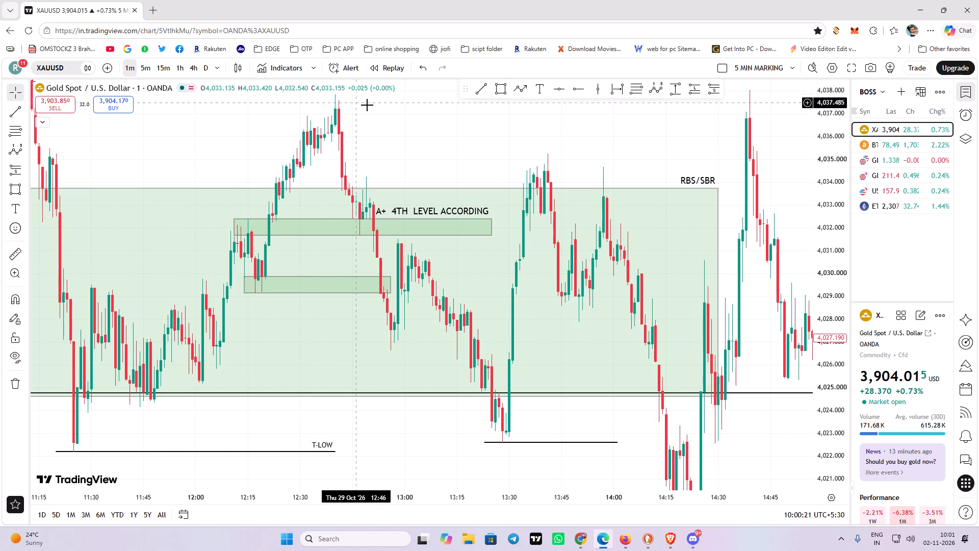
drag(368, 105, 376, 128)
drag(413, 148, 373, 128)
drag(375, 147, 377, 151)
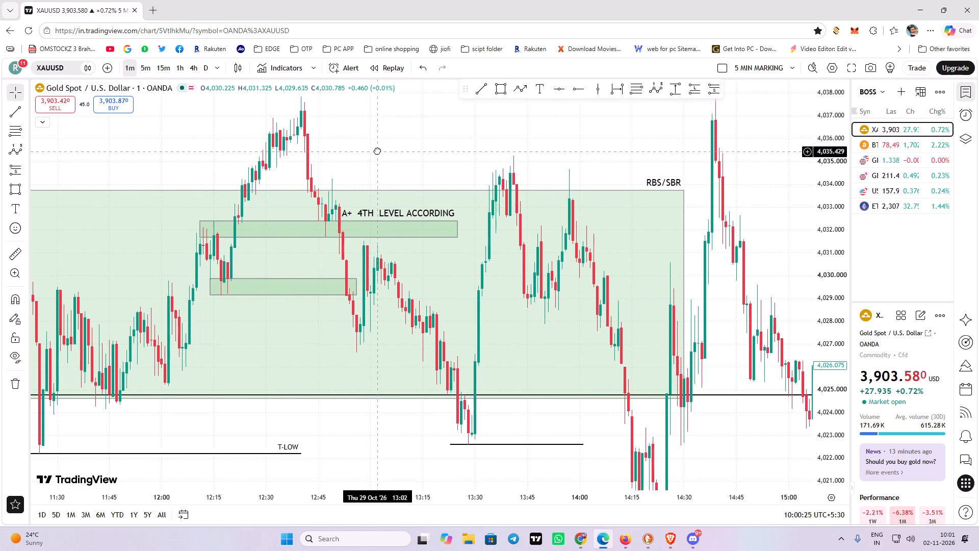
drag(377, 151, 378, 159)
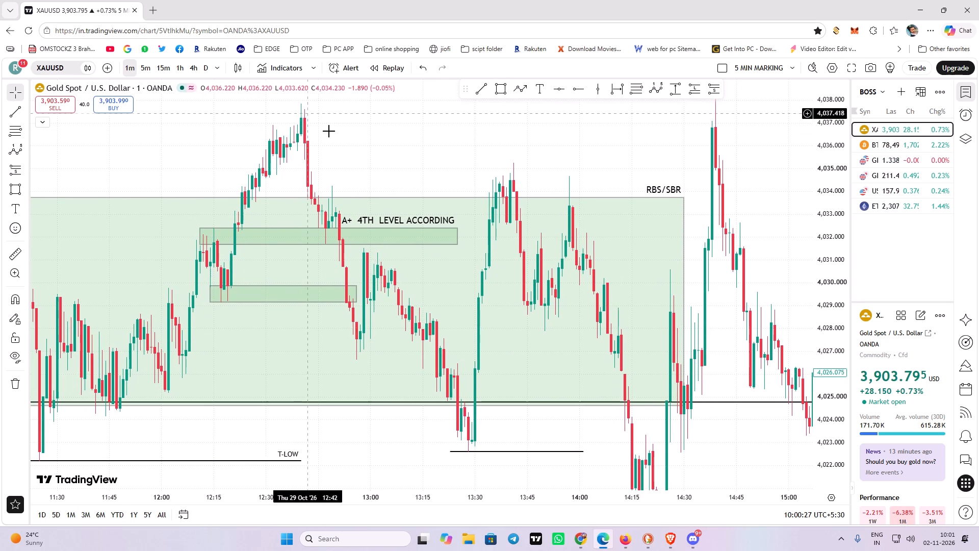
drag(377, 167, 369, 126)
drag(413, 117, 413, 119)
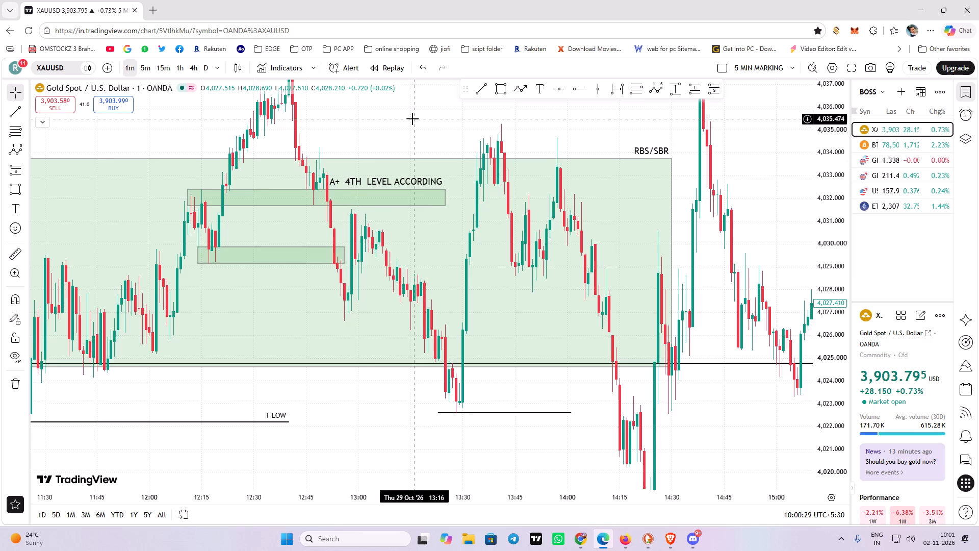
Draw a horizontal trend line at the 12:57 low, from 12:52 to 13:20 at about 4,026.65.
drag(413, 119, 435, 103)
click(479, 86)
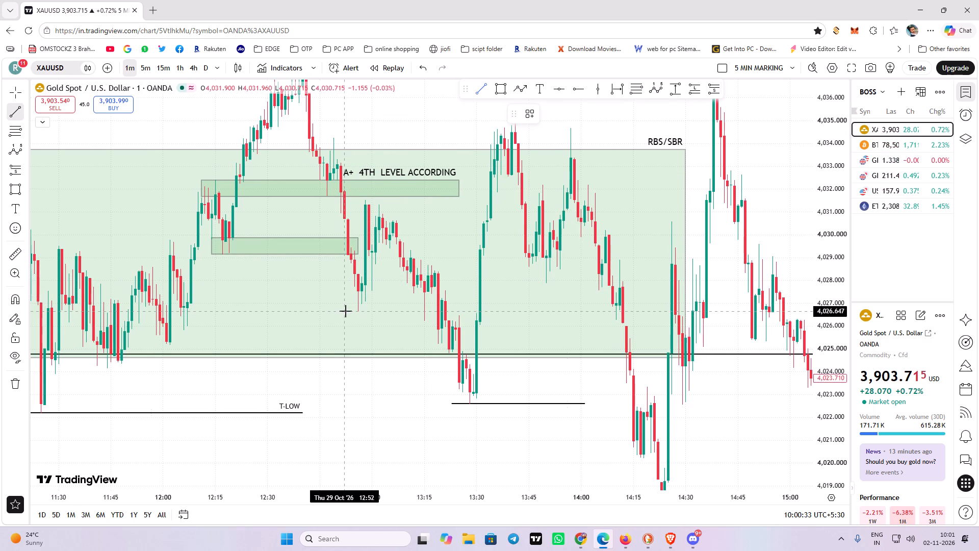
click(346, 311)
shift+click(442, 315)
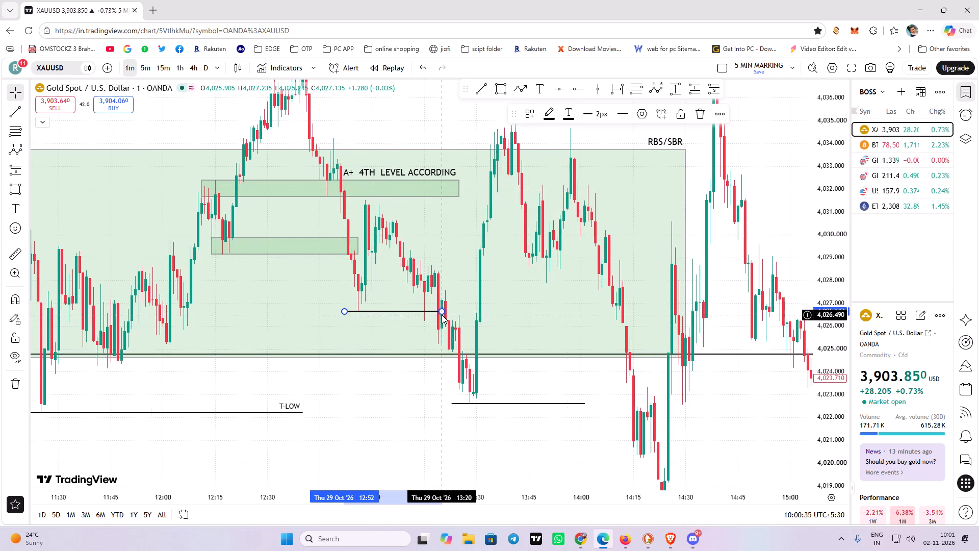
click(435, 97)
Draw a horizontal trend line at the swing high near 13:00, from 12:56 to 13:34 at about 4,031.52.
click(481, 90)
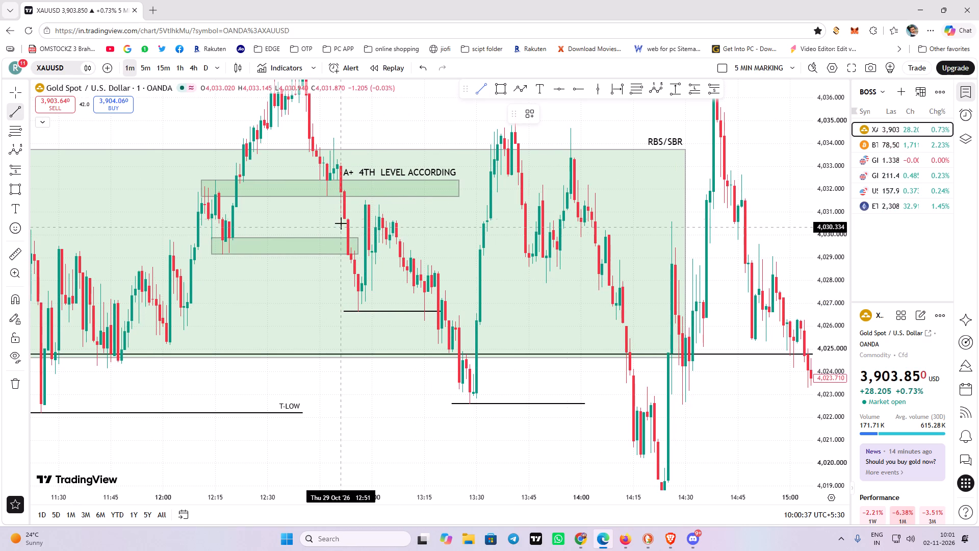
click(357, 200)
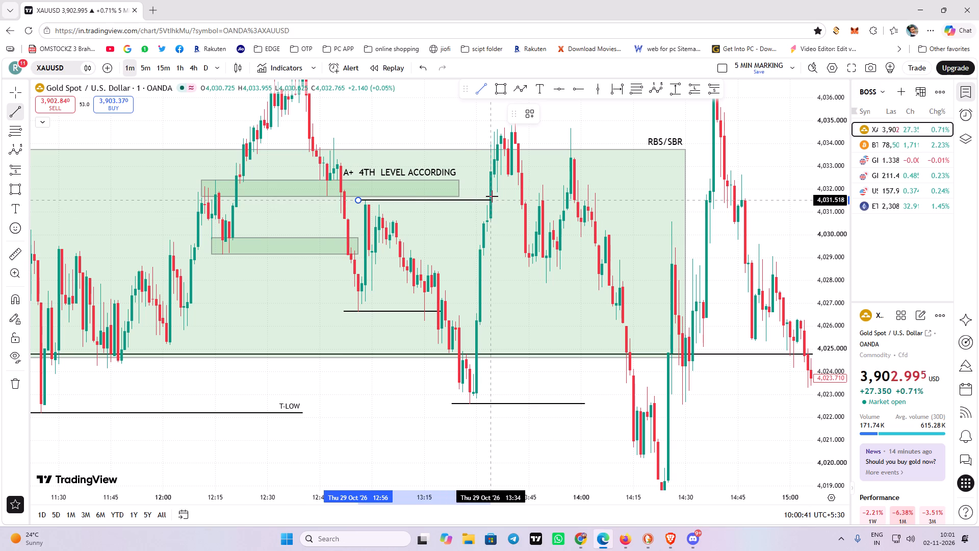
shift+click(489, 197)
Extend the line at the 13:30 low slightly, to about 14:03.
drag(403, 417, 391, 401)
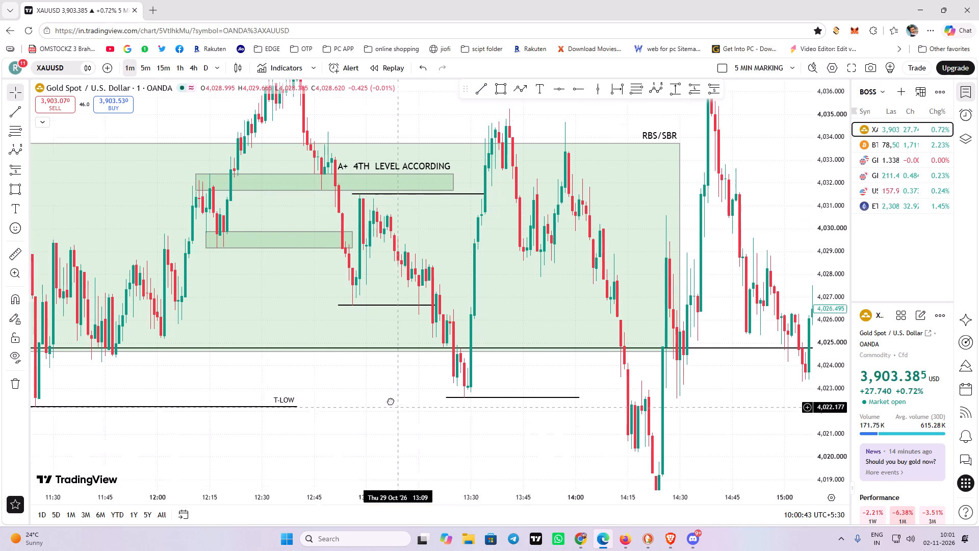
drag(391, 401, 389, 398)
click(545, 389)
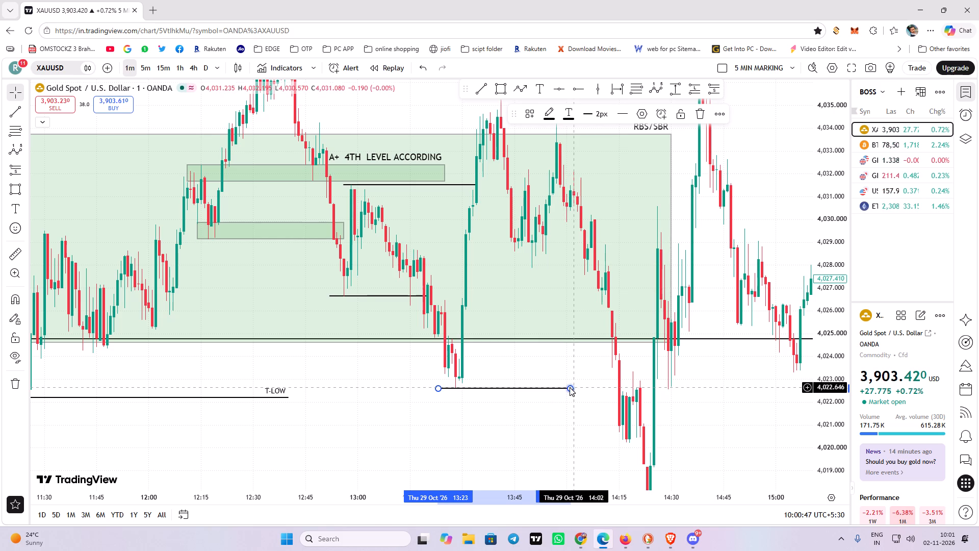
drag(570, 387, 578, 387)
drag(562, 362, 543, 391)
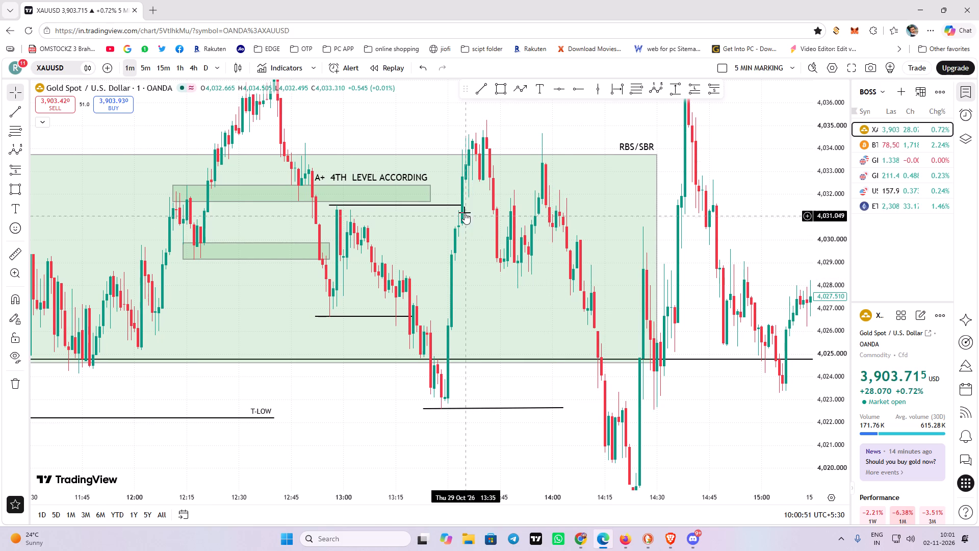
Apply the RBS/SBR drawing template to the line running from 12:56 to 13:34.
click(461, 206)
click(532, 122)
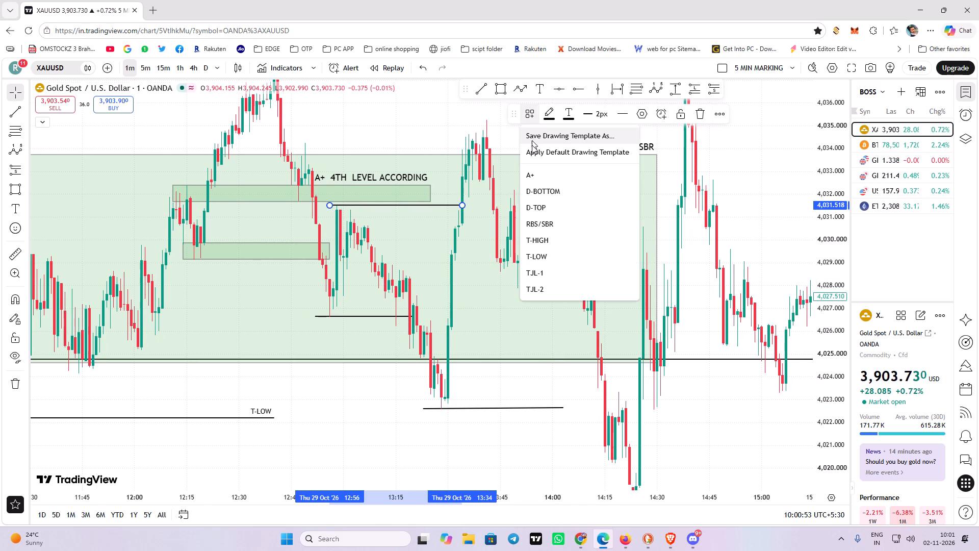
click(544, 227)
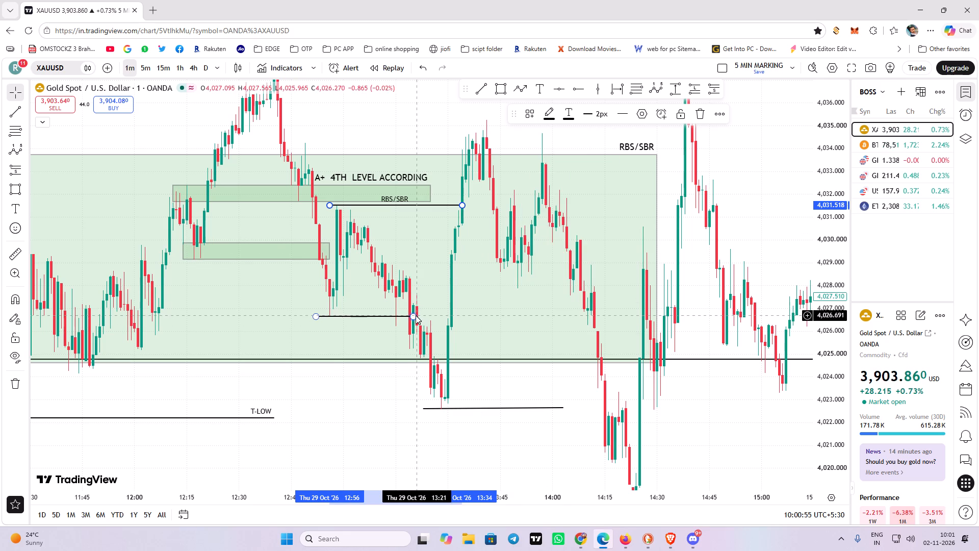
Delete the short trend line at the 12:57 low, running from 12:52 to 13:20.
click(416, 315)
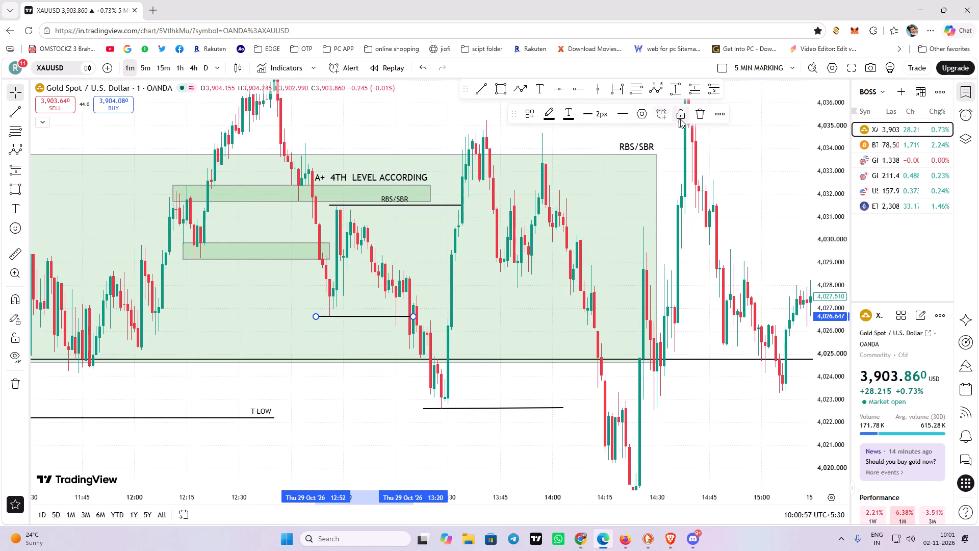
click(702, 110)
Draw a rectangle zone at the 12:57 low, from 12:52 to about 14:17, between about 4,026.7 and 4,027.6.
click(503, 94)
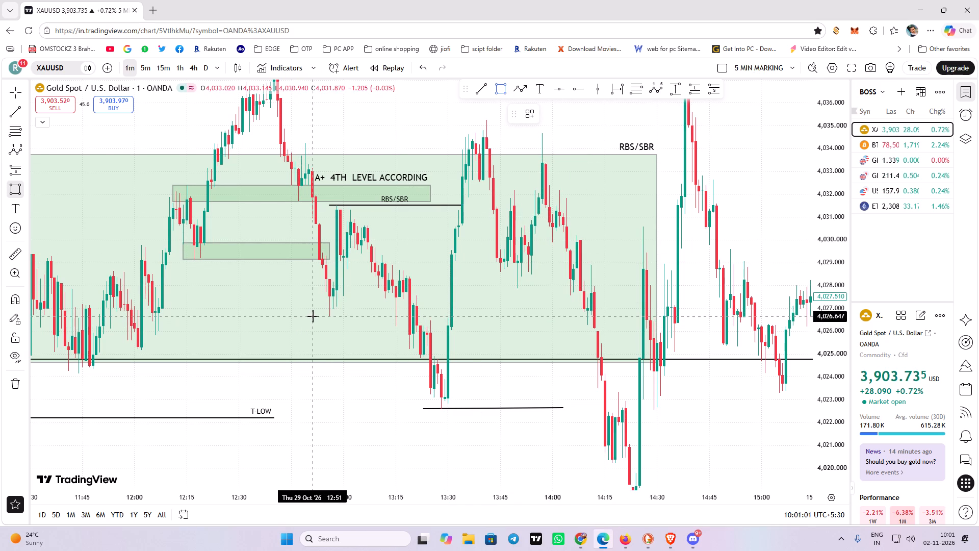
drag(317, 315, 598, 296)
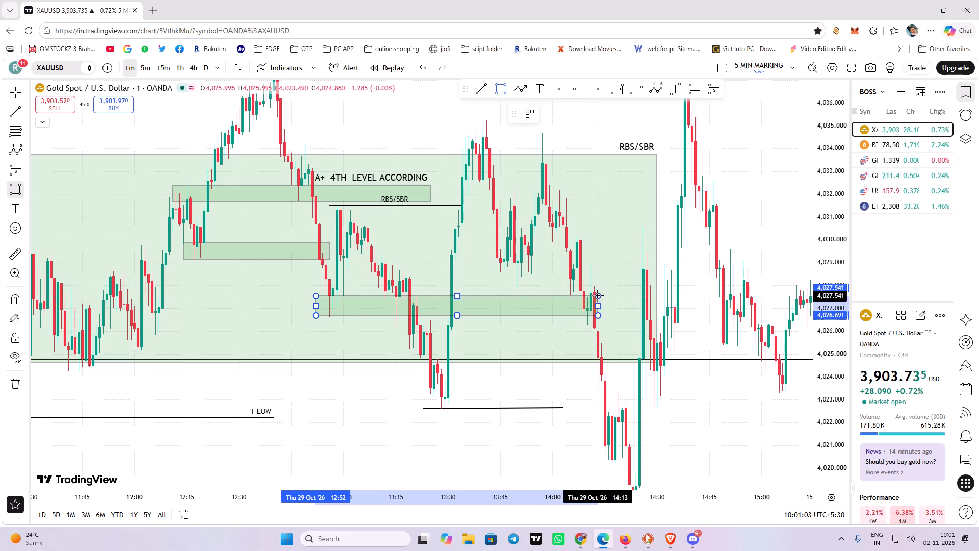
drag(598, 296, 611, 293)
click(612, 293)
click(612, 276)
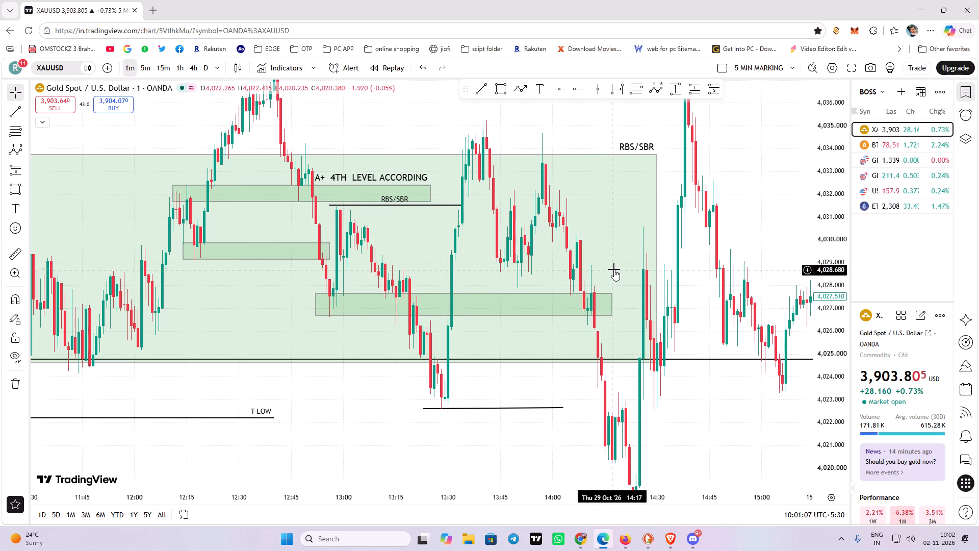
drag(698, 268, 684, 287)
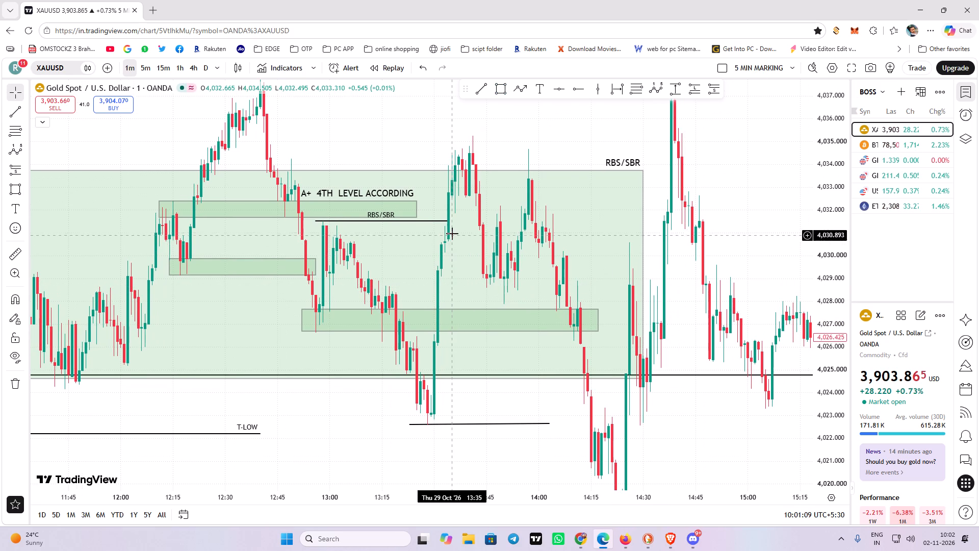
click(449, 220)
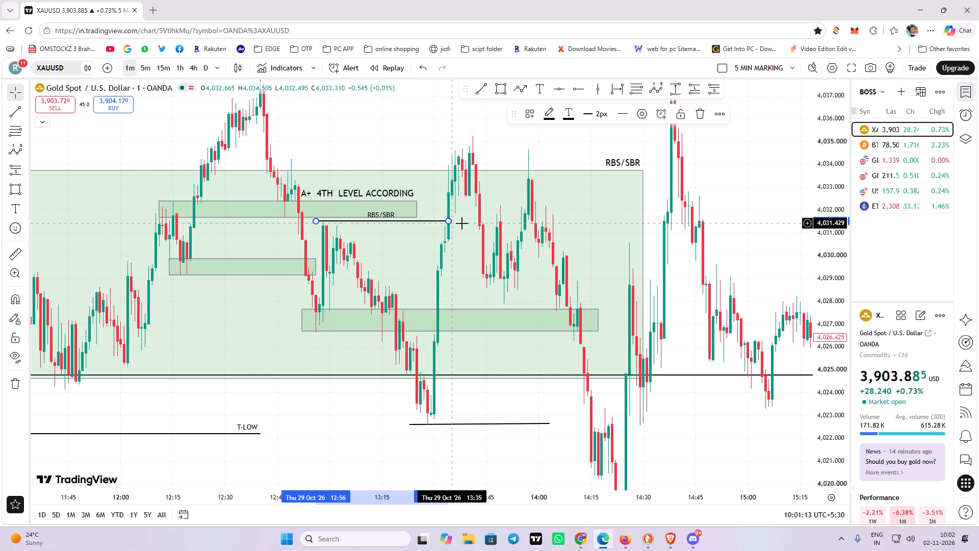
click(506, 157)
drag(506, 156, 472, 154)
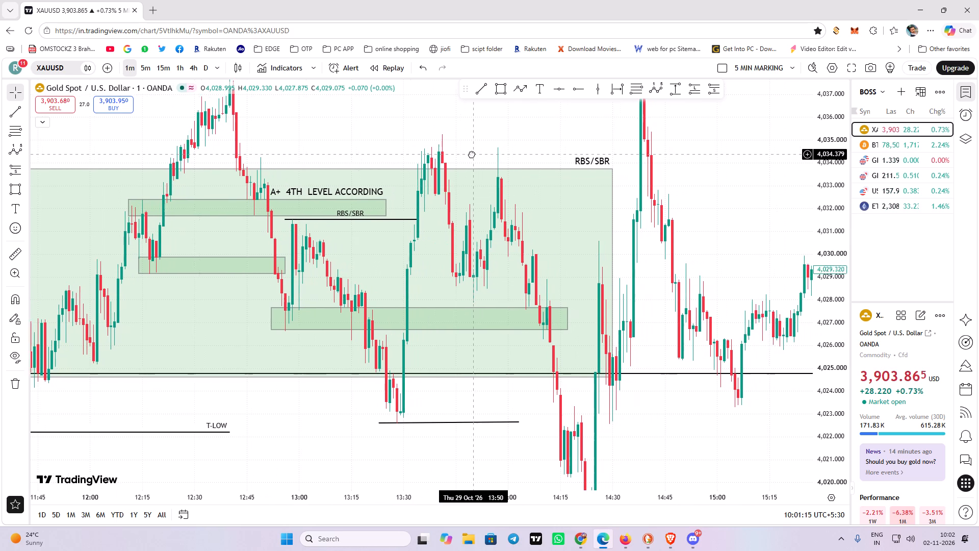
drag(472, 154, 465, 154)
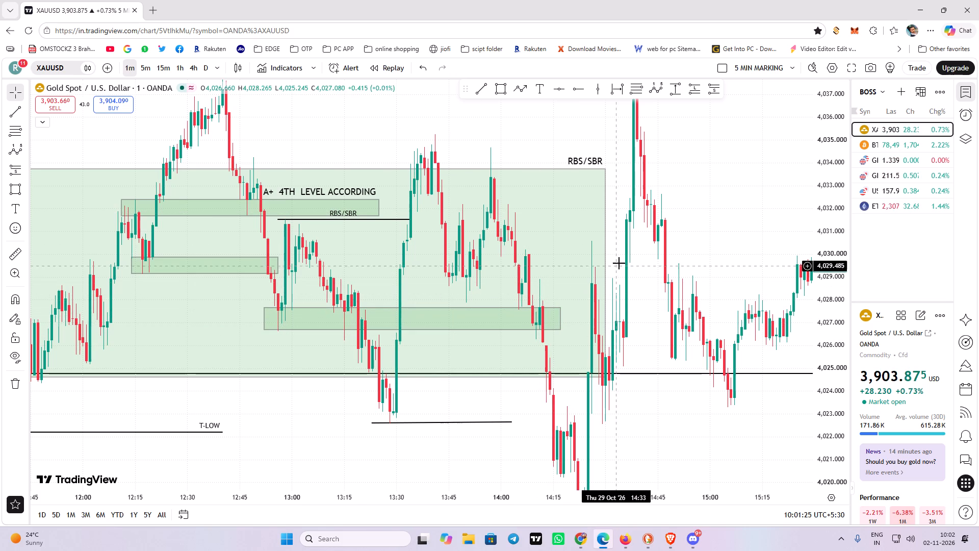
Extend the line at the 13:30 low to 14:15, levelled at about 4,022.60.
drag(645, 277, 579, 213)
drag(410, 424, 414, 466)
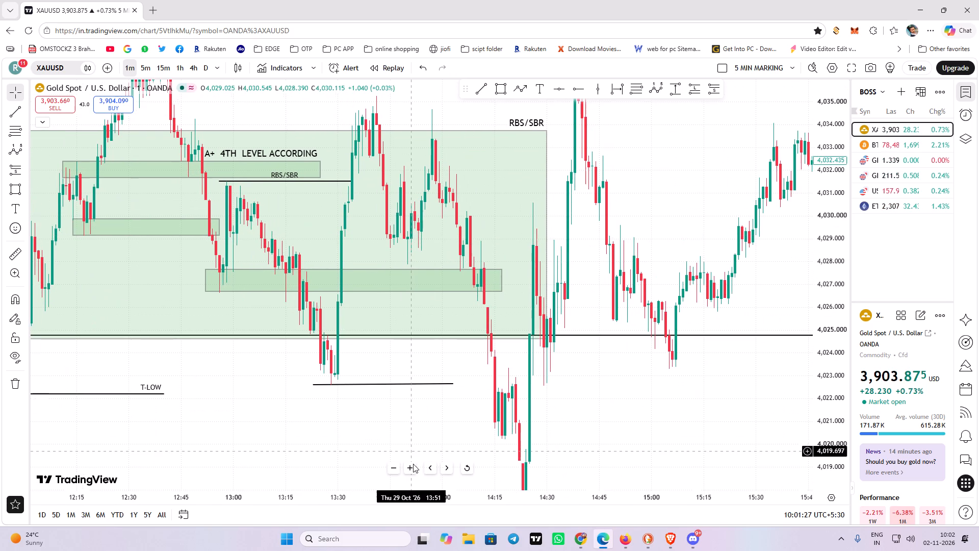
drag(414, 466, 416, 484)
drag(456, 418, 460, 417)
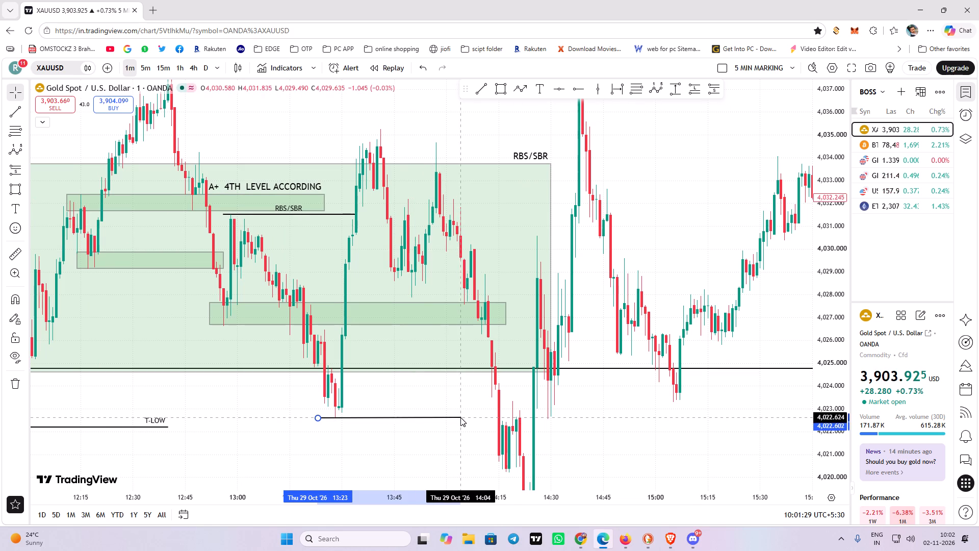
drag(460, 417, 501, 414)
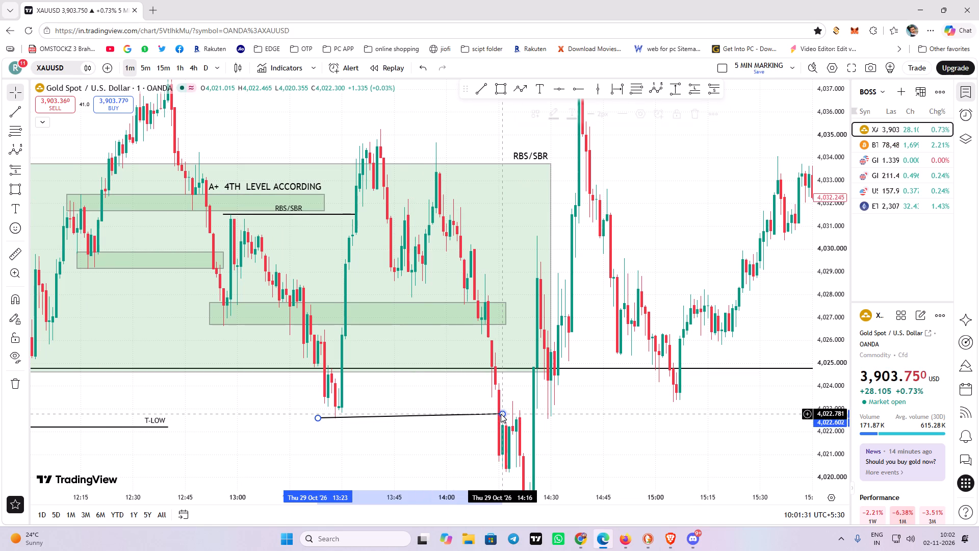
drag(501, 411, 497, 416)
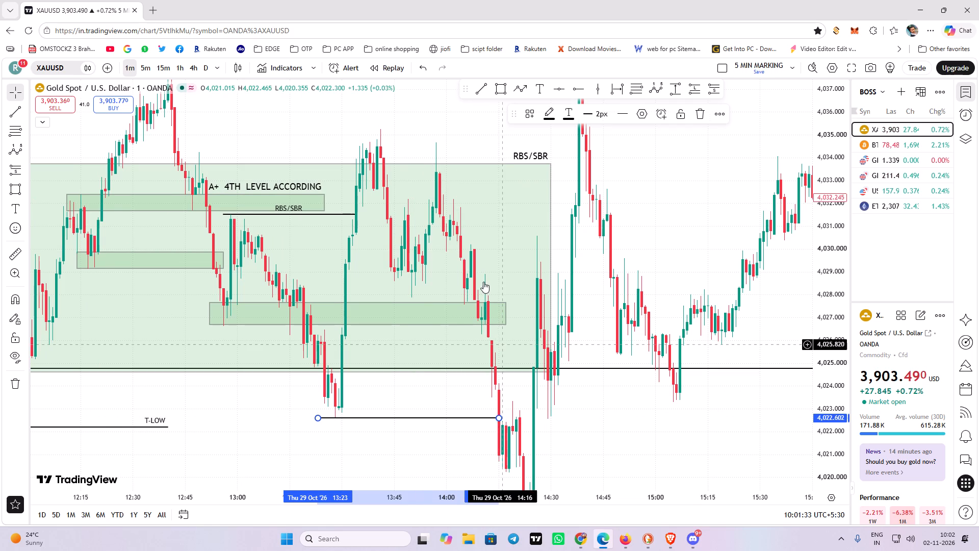
Delete the line at the 13:30 low, running from 13:23 to 14:15.
click(529, 115)
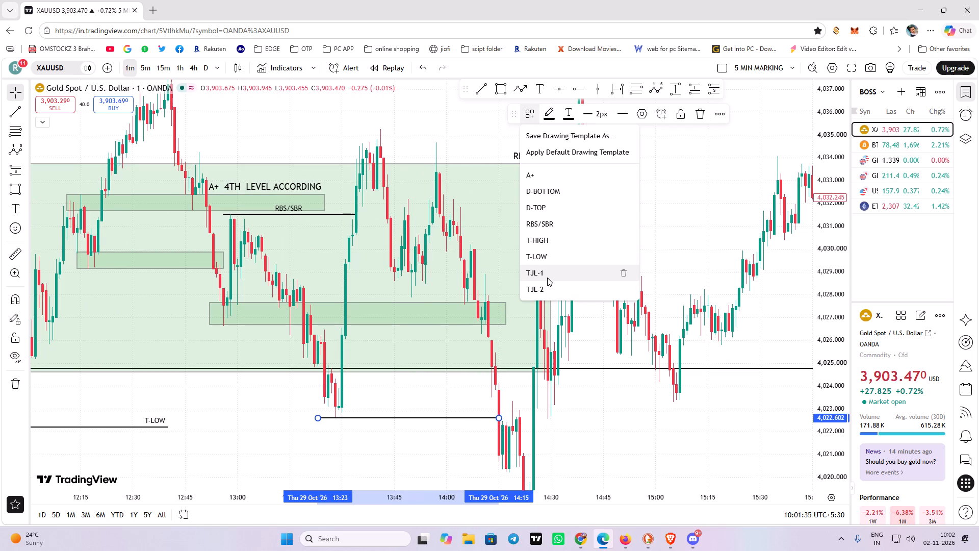
click(463, 418)
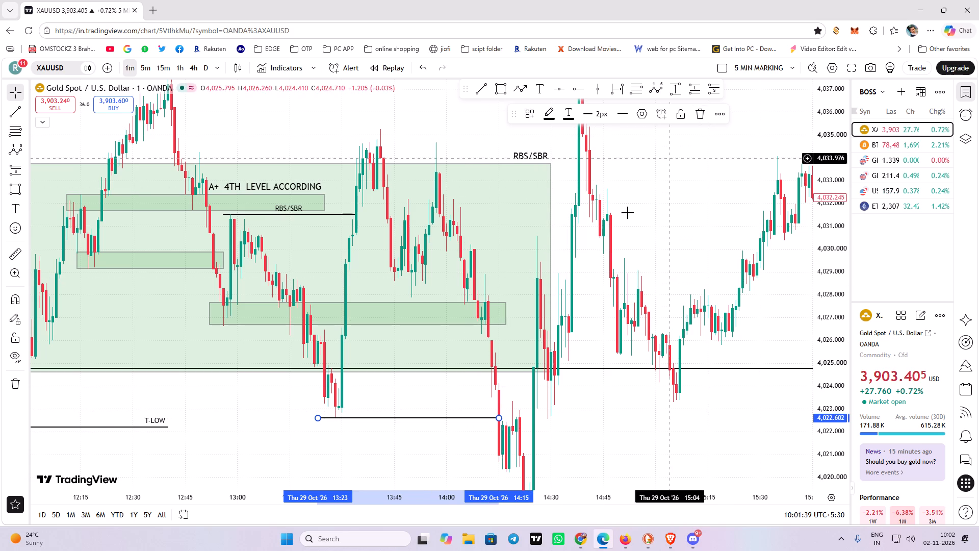
click(467, 419)
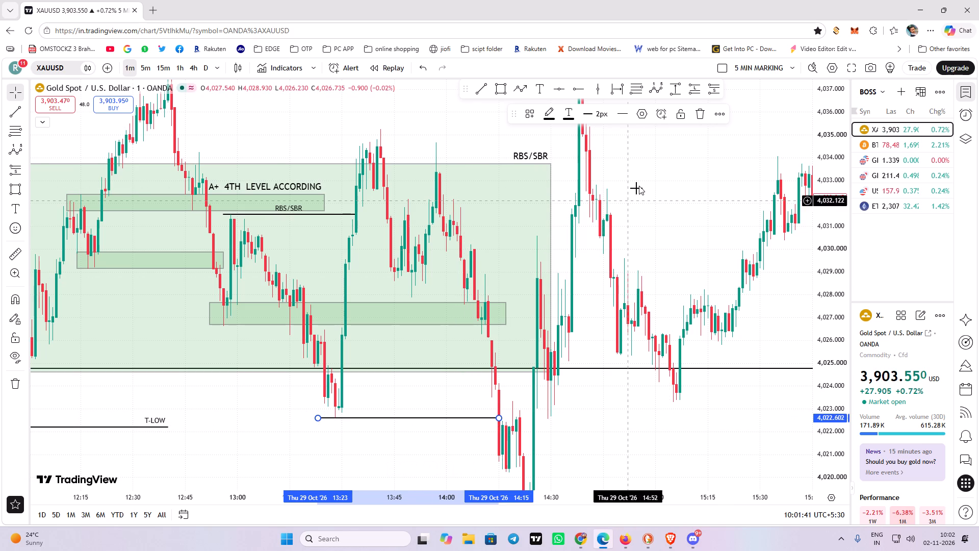
click(694, 115)
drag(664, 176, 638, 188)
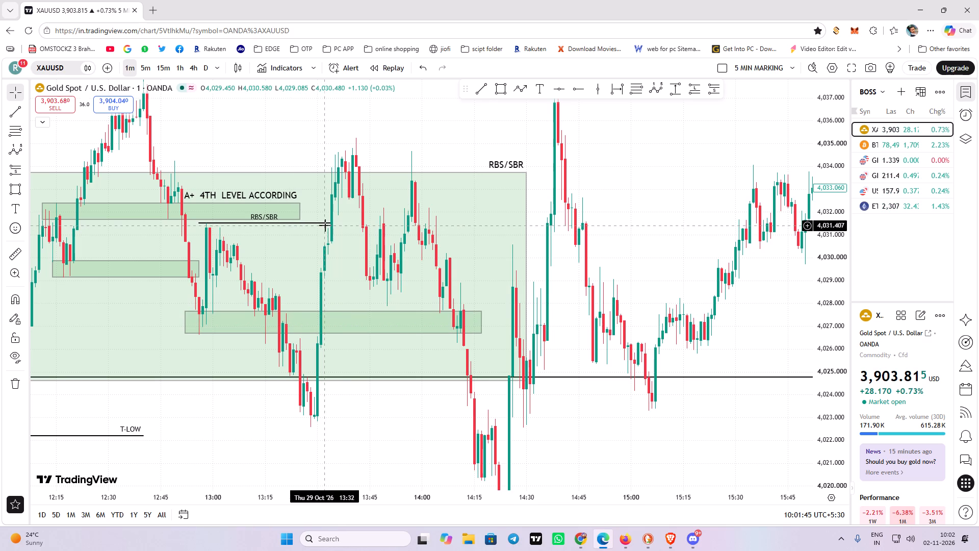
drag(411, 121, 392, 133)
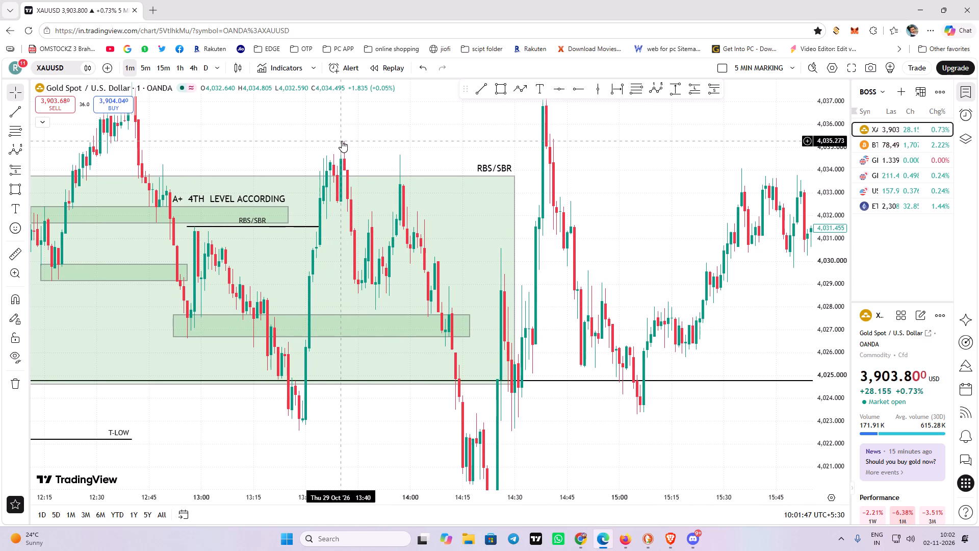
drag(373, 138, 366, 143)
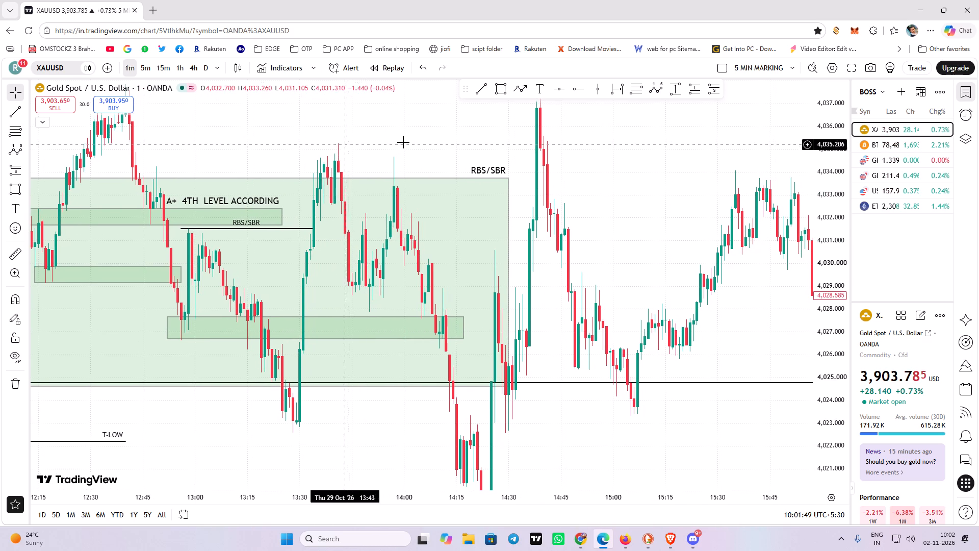
Draw a level trend line across the 13:34 high from 13:34 to about 14:05, at about 4,034.67.
click(478, 91)
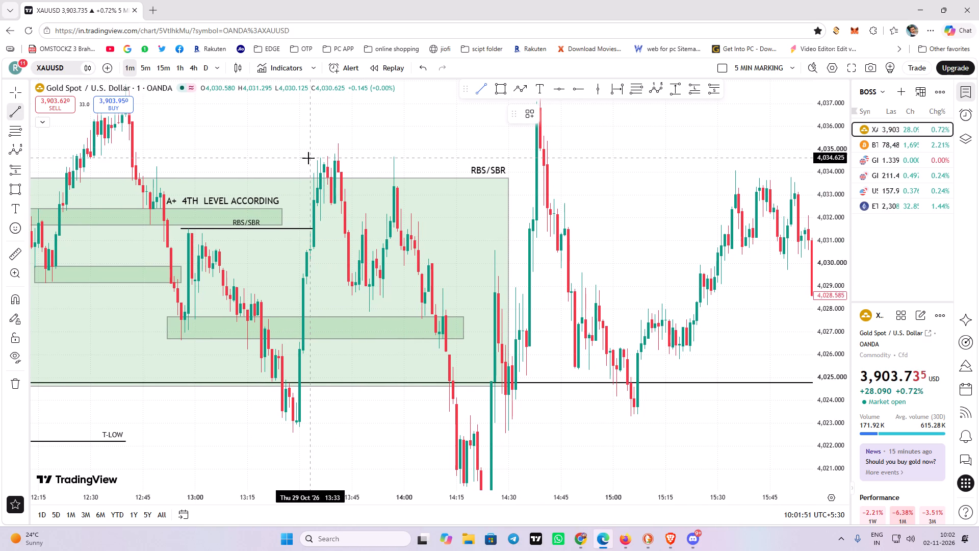
click(314, 157)
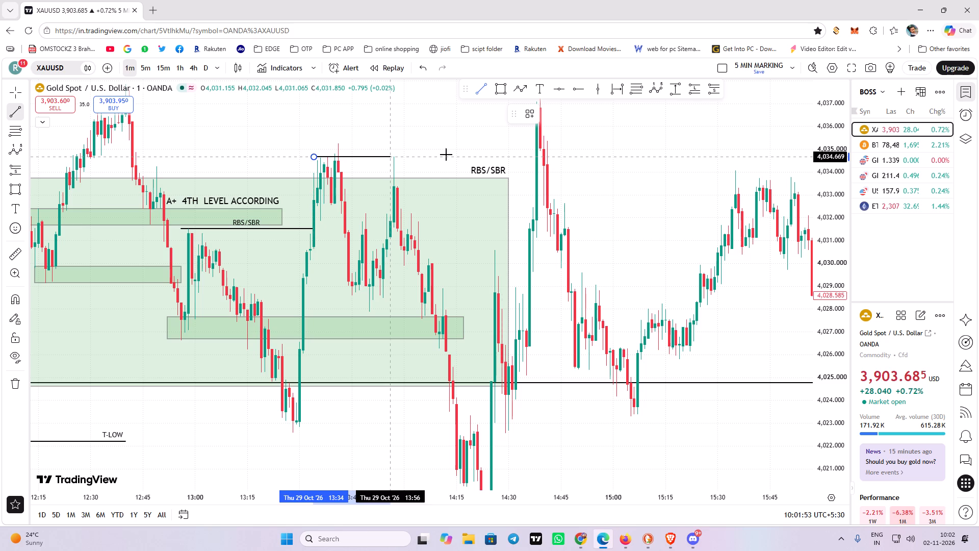
shift+click(422, 156)
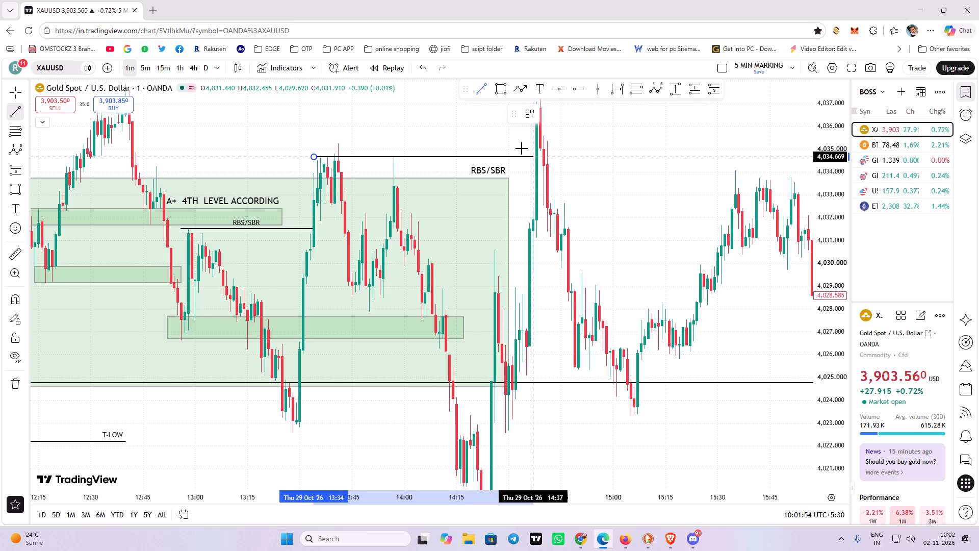
click(465, 128)
drag(429, 128, 423, 125)
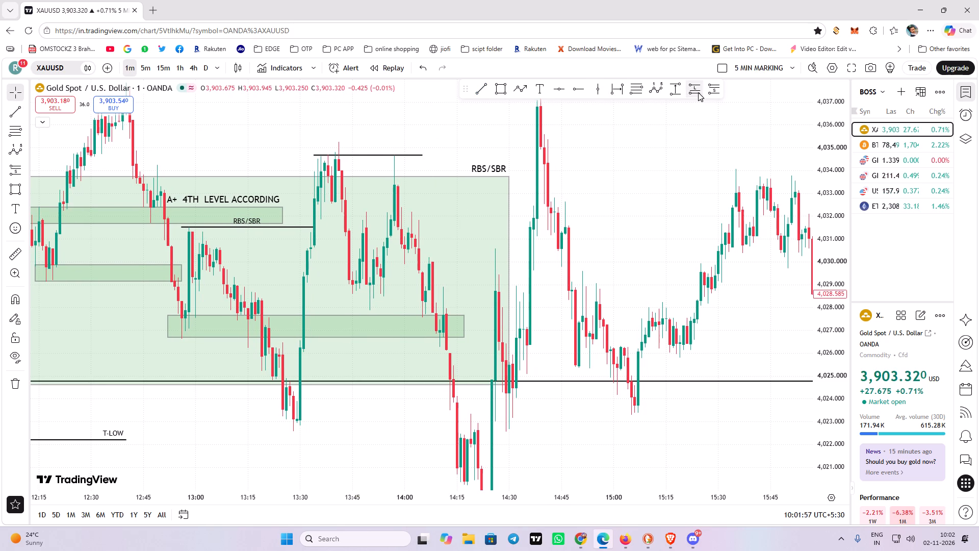
drag(377, 139, 376, 120)
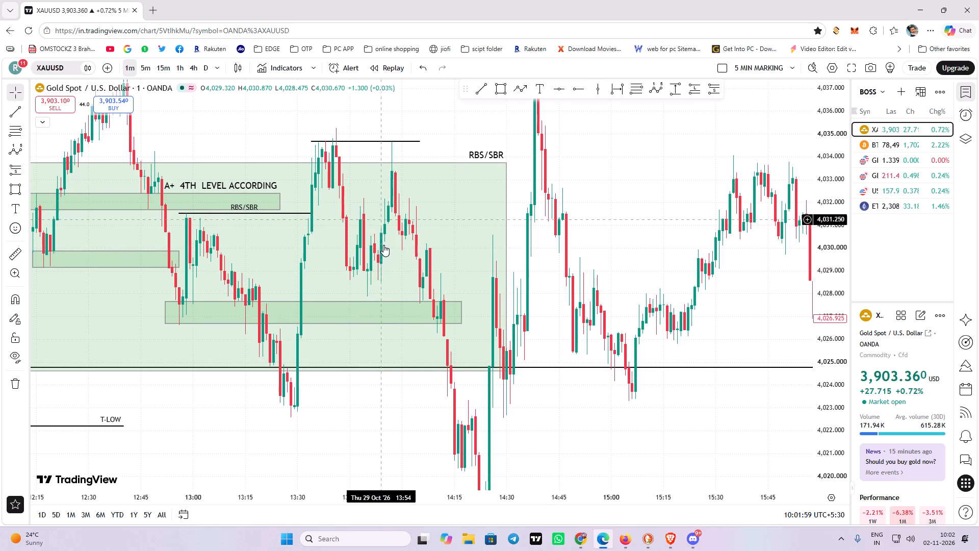
Draw a level line at the 13:45 lows from 13:42 to 14:06, at about 4,028.64, and apply the TJL-1 template.
click(481, 93)
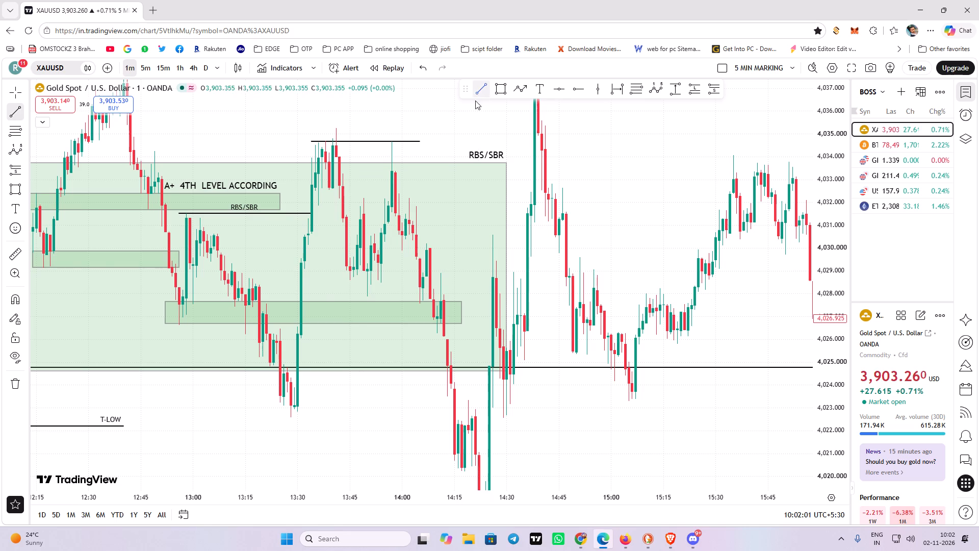
click(339, 279)
shift+click(424, 280)
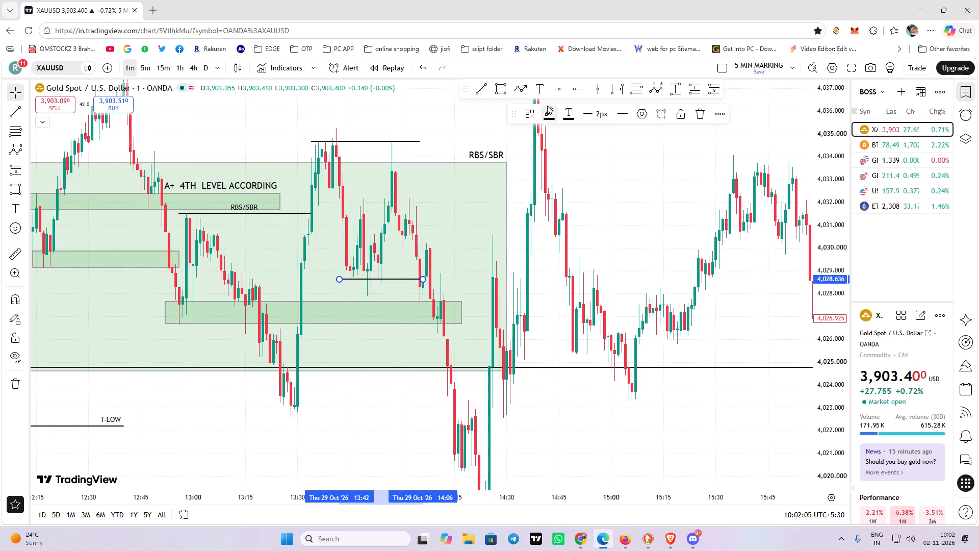
click(532, 111)
click(536, 267)
drag(474, 121, 463, 146)
Draw a line at about 4,034.67 from 13:53 to 14:25, continuing the 13:34 high level, and apply the TJL-2 template.
click(483, 89)
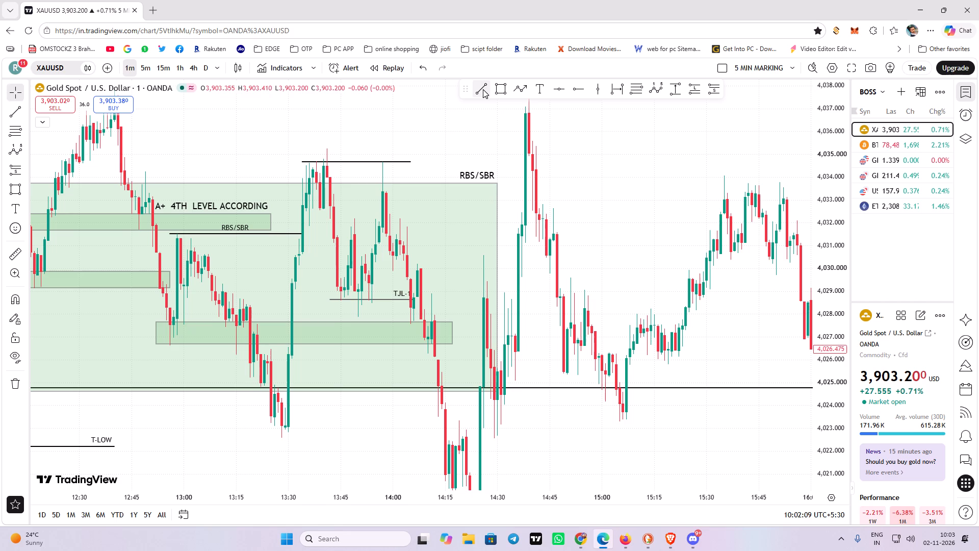
click(369, 162)
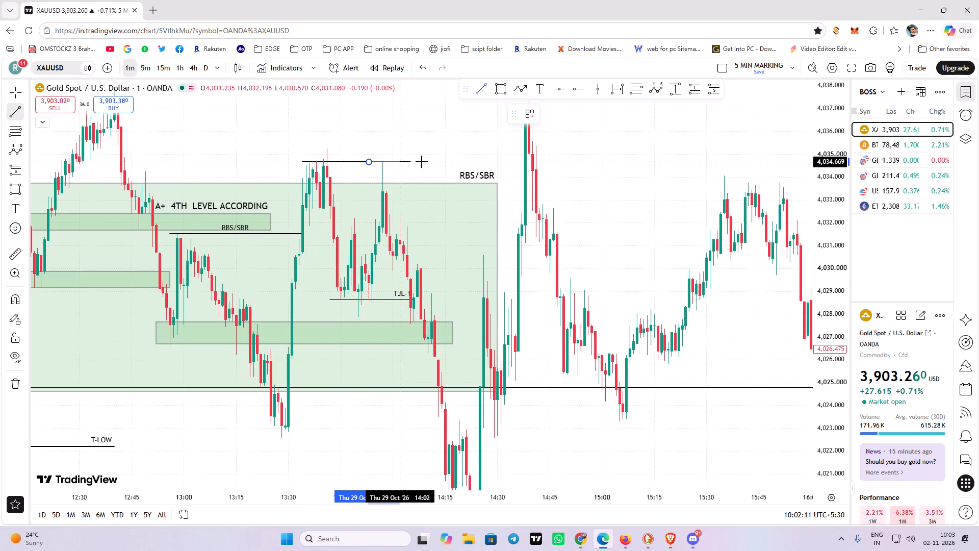
shift+click(479, 163)
click(534, 112)
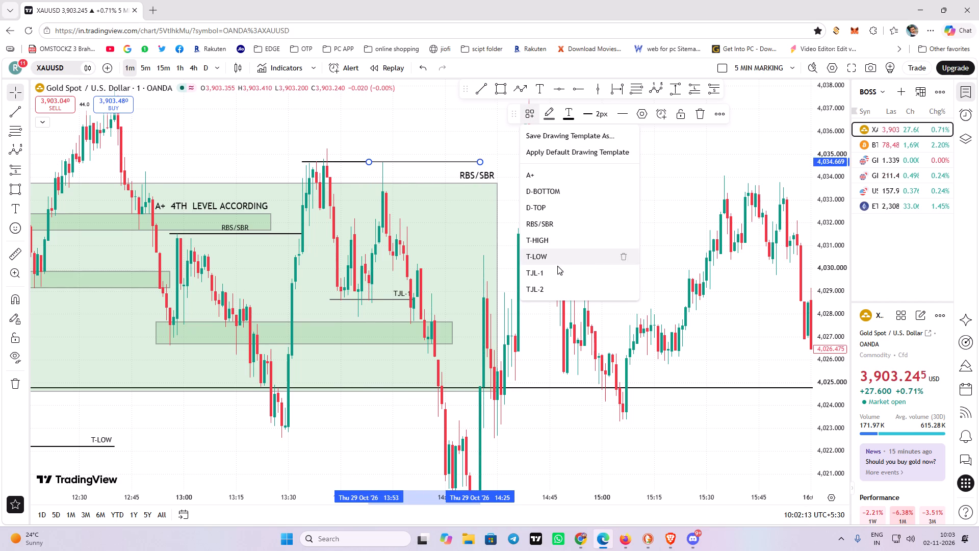
click(546, 284)
drag(436, 129, 403, 114)
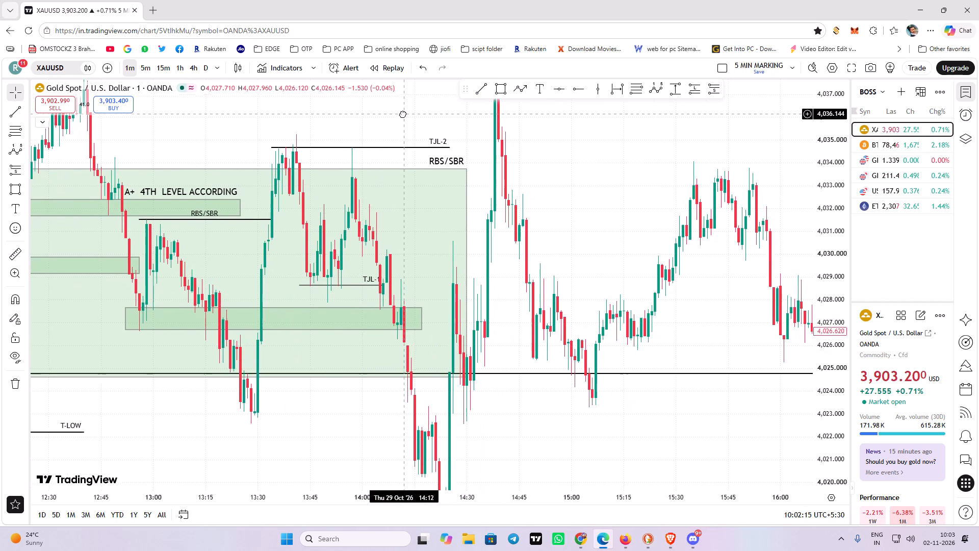
drag(403, 114, 375, 121)
Extend the TJL-2 line's end to about 14:38, keeping it level at about 4,034.67.
drag(423, 154, 455, 154)
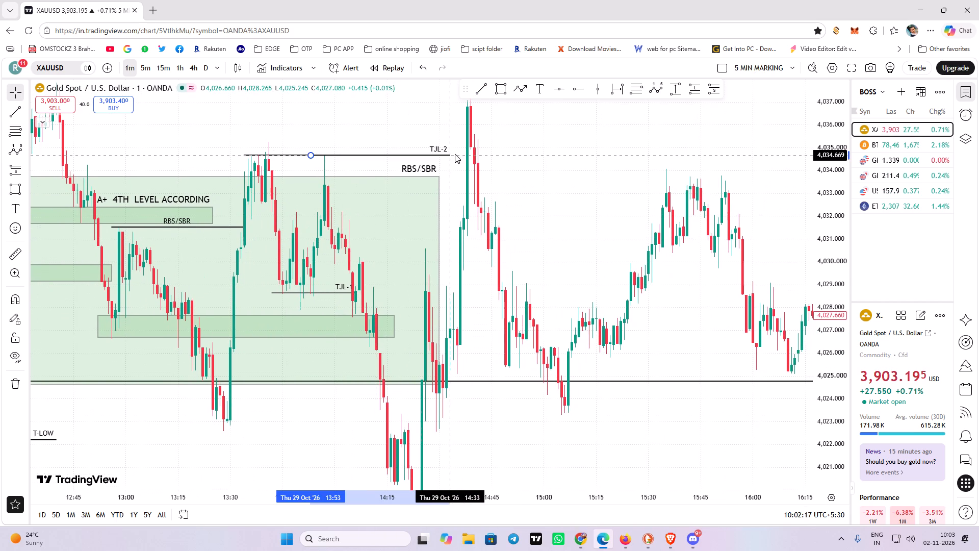
drag(455, 154, 467, 154)
drag(555, 155, 556, 137)
Draw a short level line under the lows below TJL-1, from about 14:03 to 14:10, at about 4,027.53.
drag(506, 435, 524, 415)
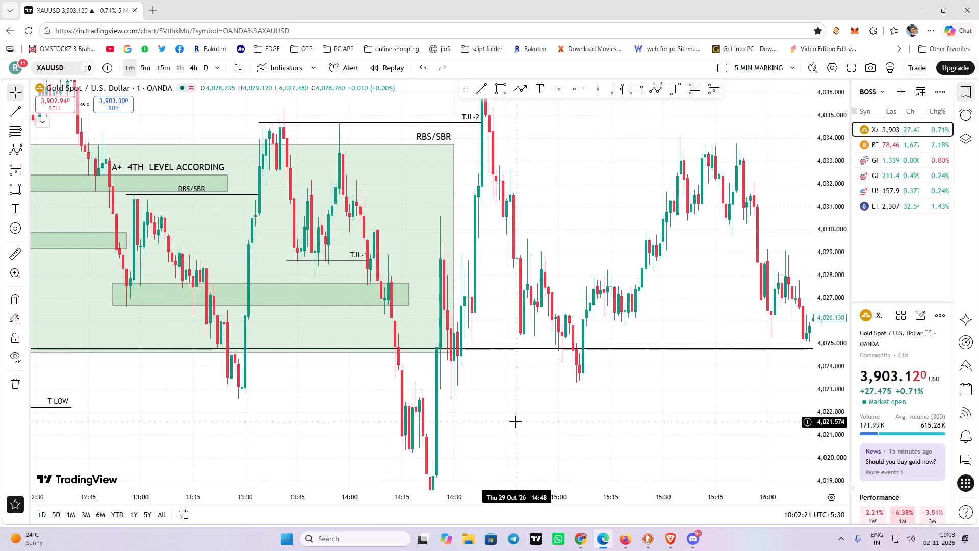
scroll(516, 427, down, 1)
drag(526, 448, 549, 443)
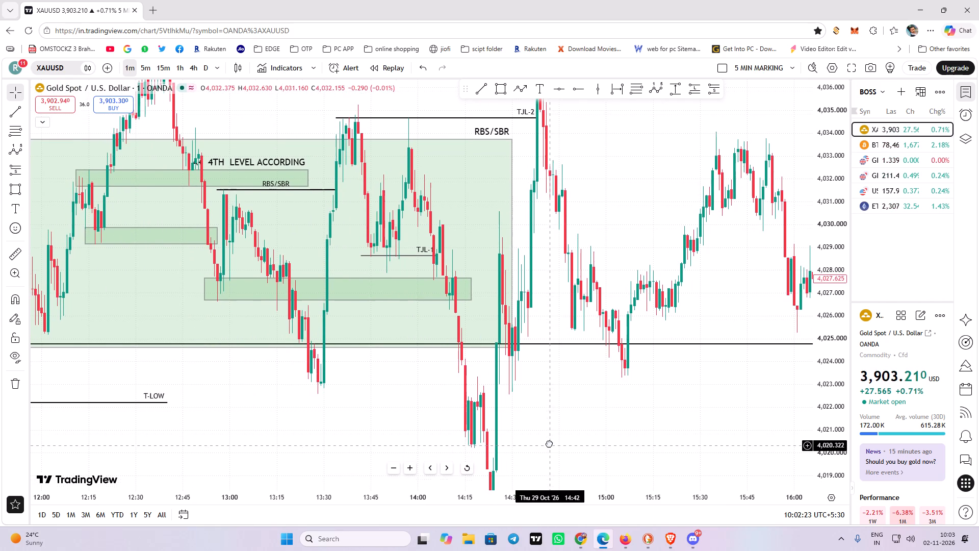
drag(838, 153, 836, 189)
scroll(641, 190, down, 1)
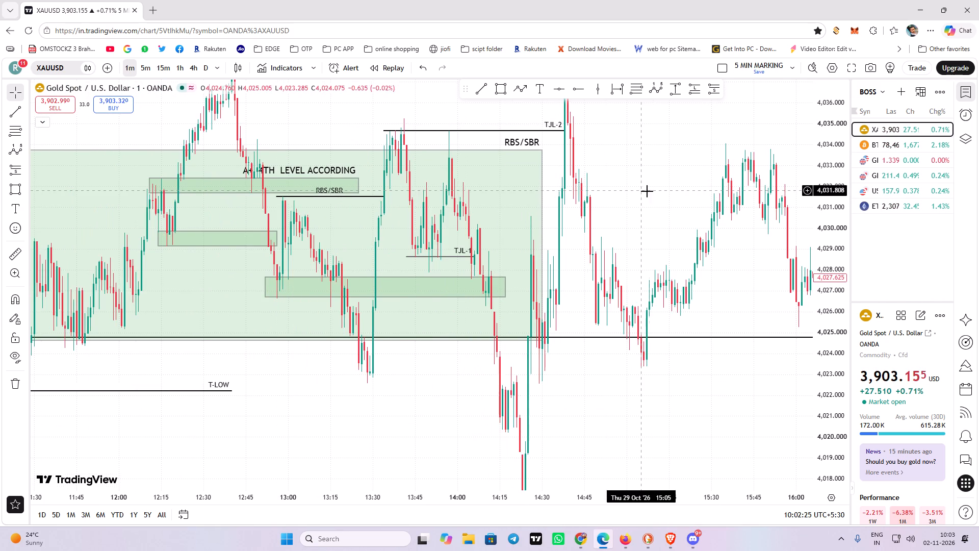
drag(672, 204, 647, 214)
scroll(482, 249, up, 3)
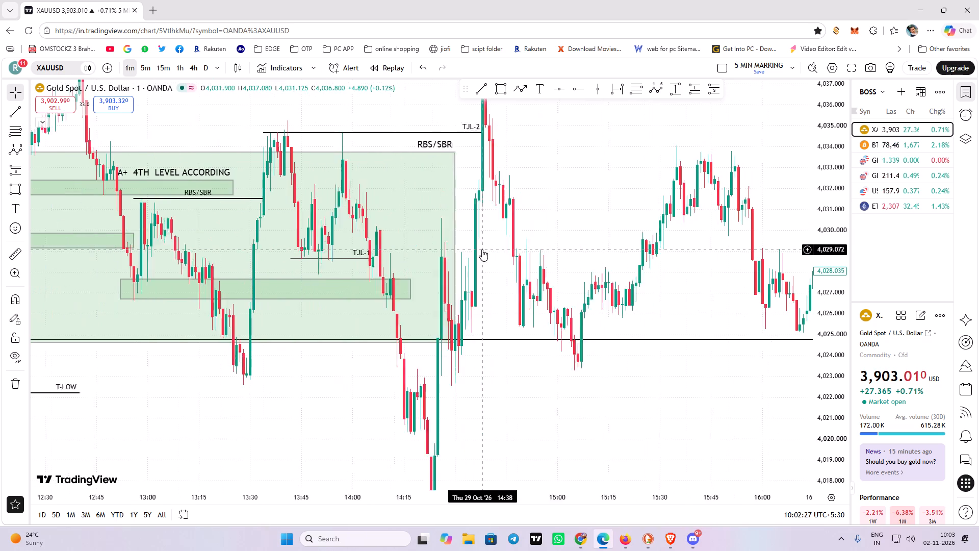
drag(556, 217, 566, 208)
click(477, 94)
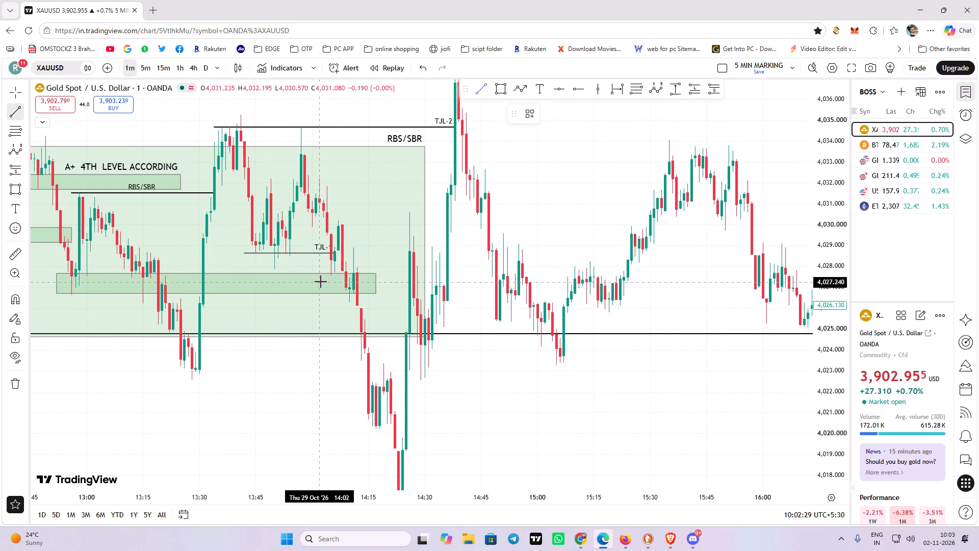
click(322, 276)
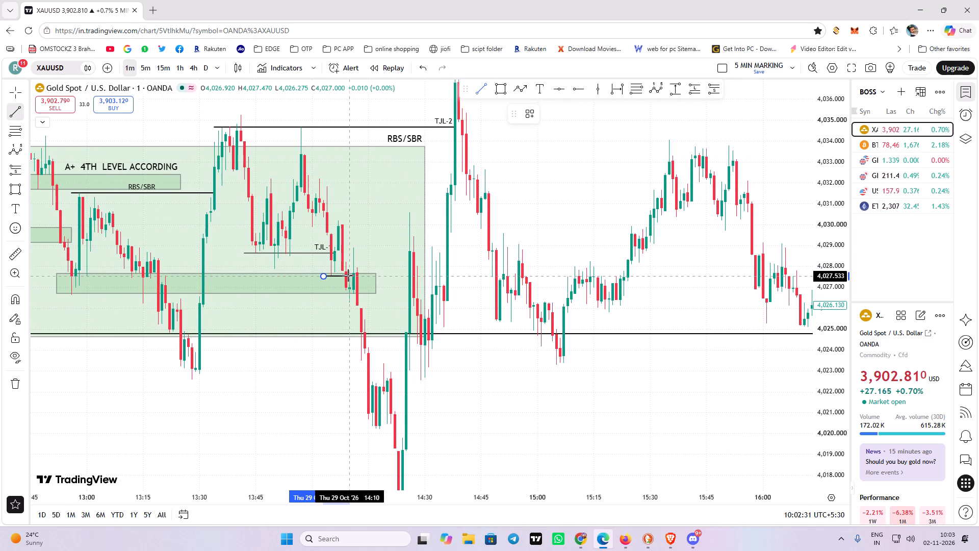
shift+click(348, 275)
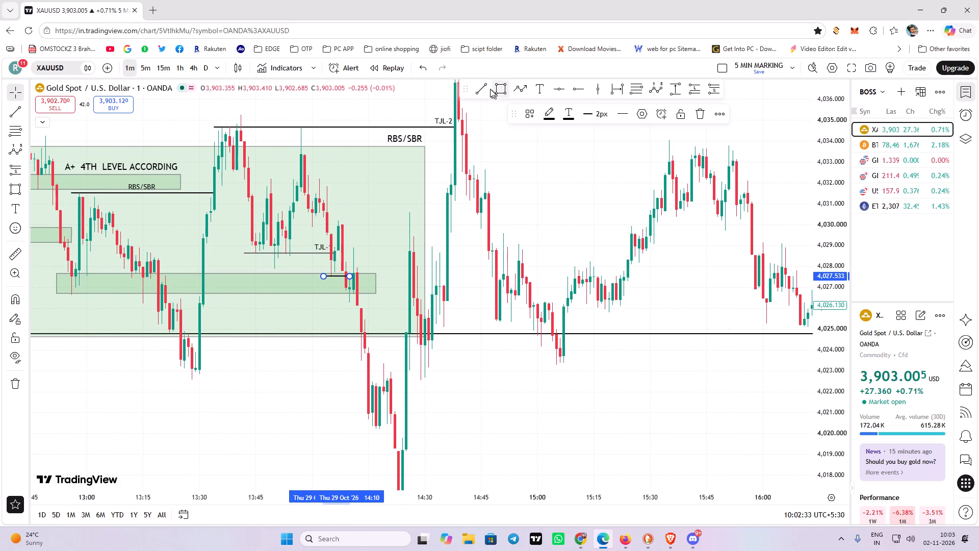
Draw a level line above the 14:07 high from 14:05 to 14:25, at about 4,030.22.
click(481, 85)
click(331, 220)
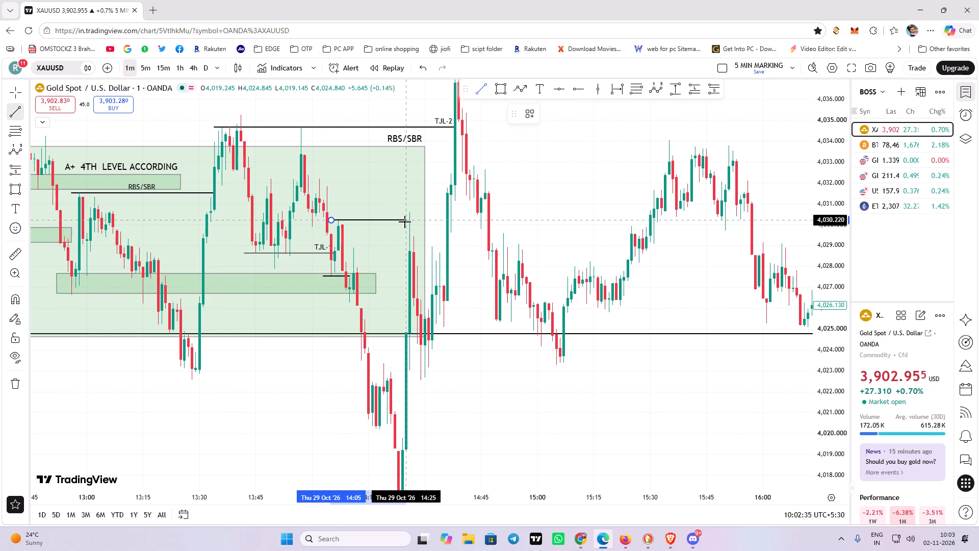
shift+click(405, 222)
Draw a level line at the 14:24 swing low from 14:15 to 15:26, at about 4,015.78.
drag(495, 432, 485, 343)
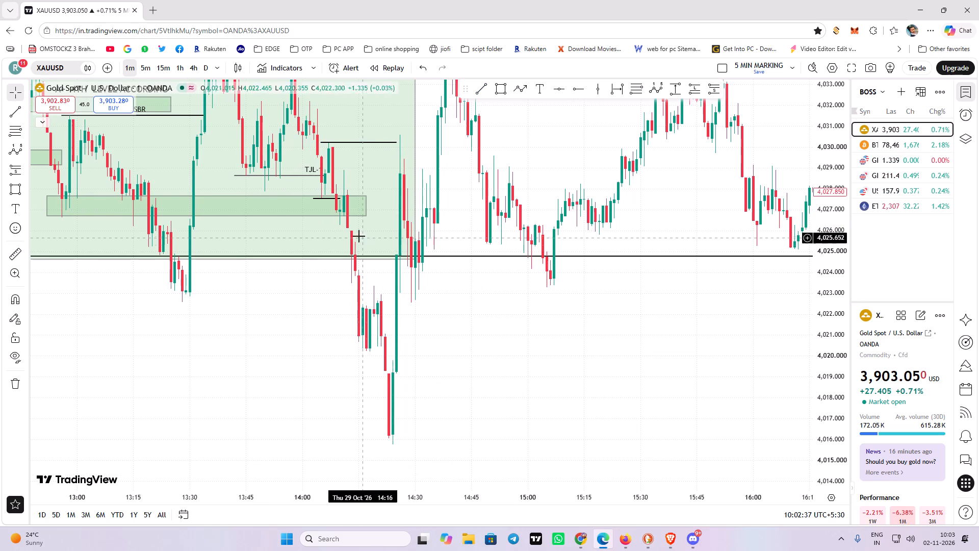
drag(493, 415, 487, 400)
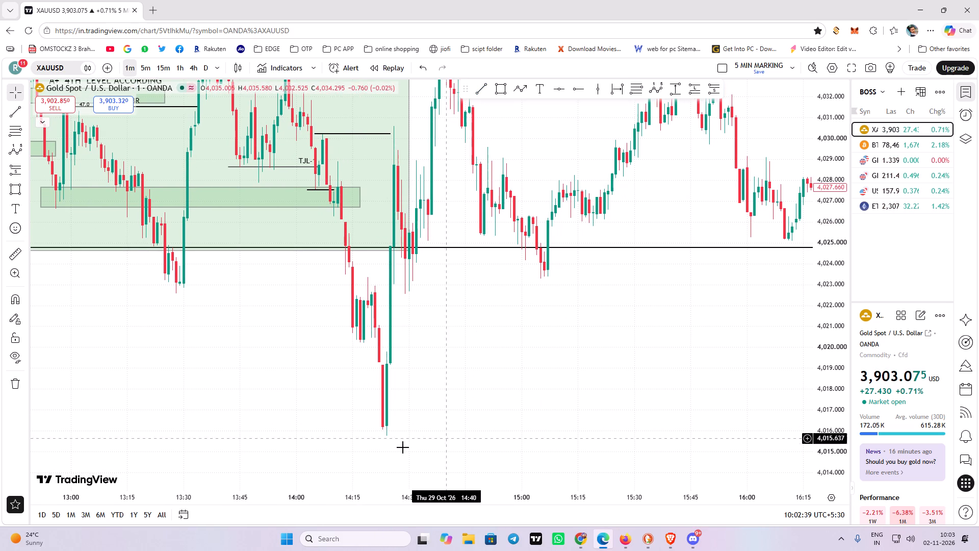
click(481, 84)
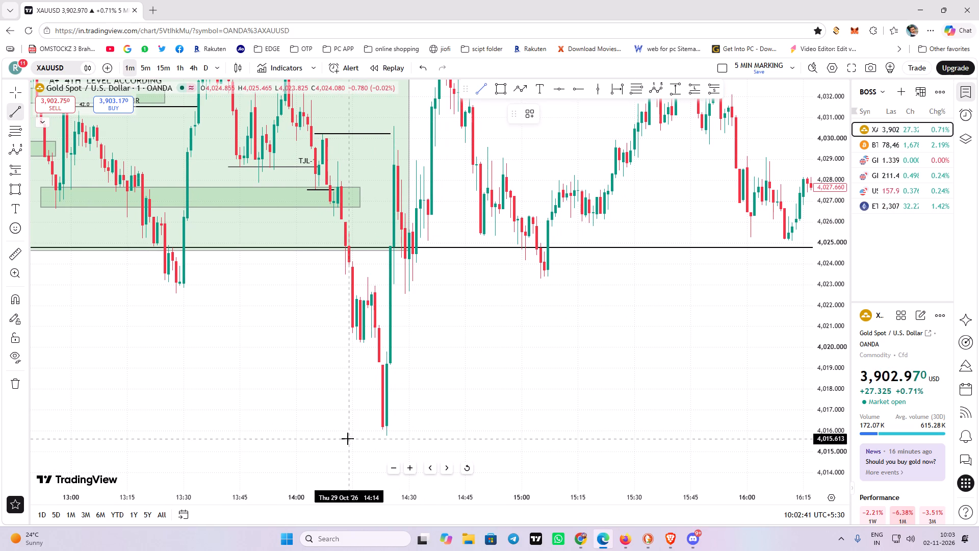
click(354, 435)
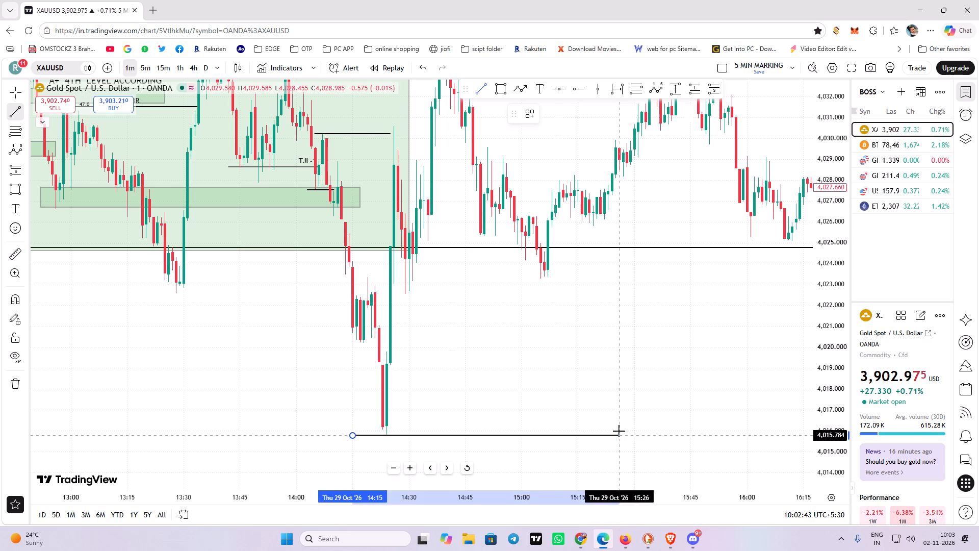
shift+click(619, 431)
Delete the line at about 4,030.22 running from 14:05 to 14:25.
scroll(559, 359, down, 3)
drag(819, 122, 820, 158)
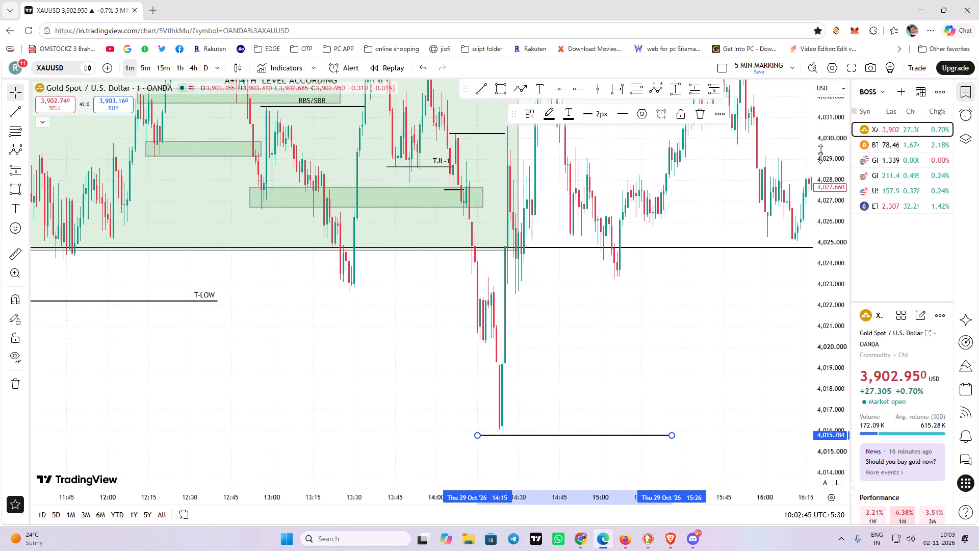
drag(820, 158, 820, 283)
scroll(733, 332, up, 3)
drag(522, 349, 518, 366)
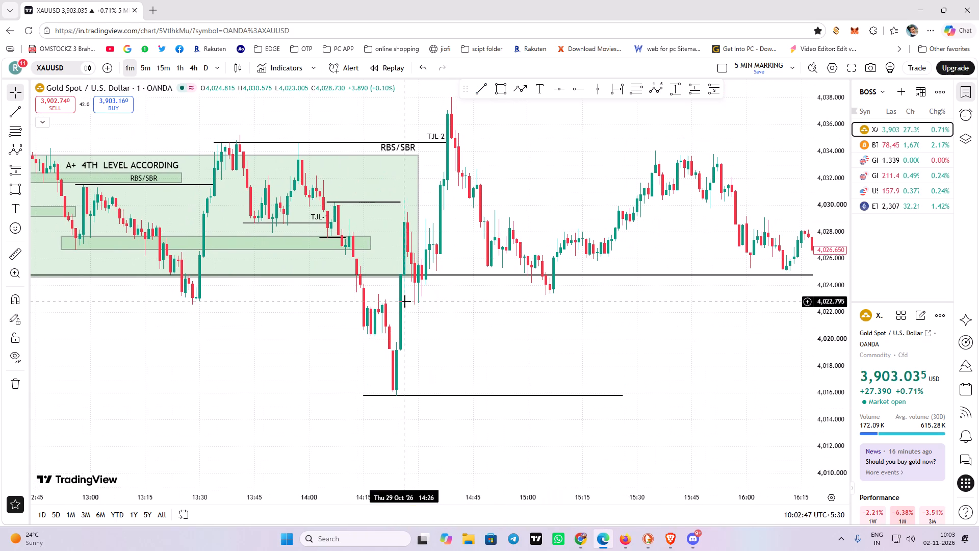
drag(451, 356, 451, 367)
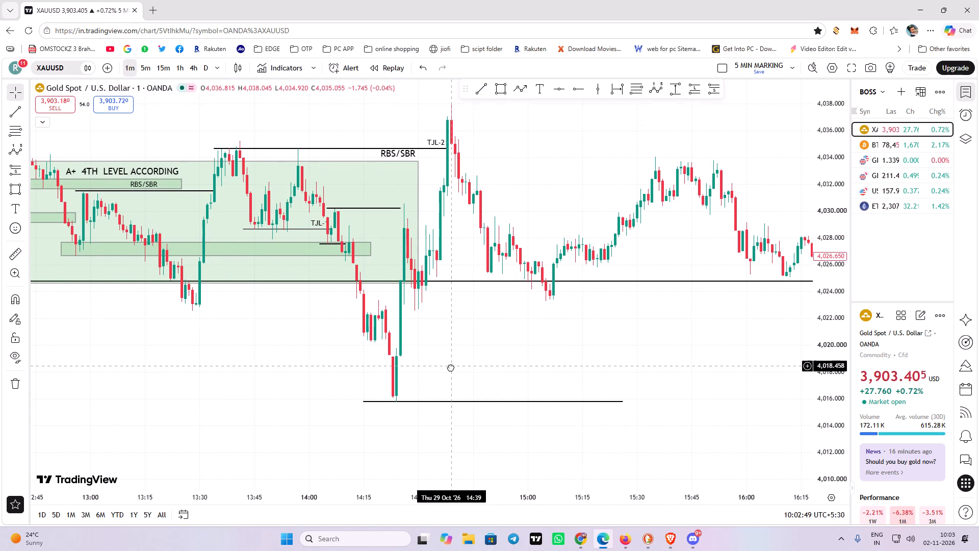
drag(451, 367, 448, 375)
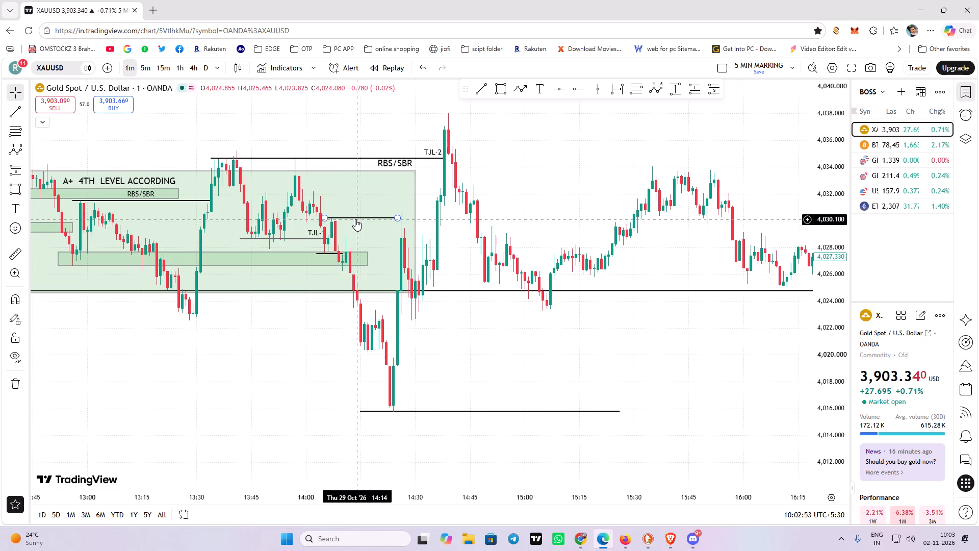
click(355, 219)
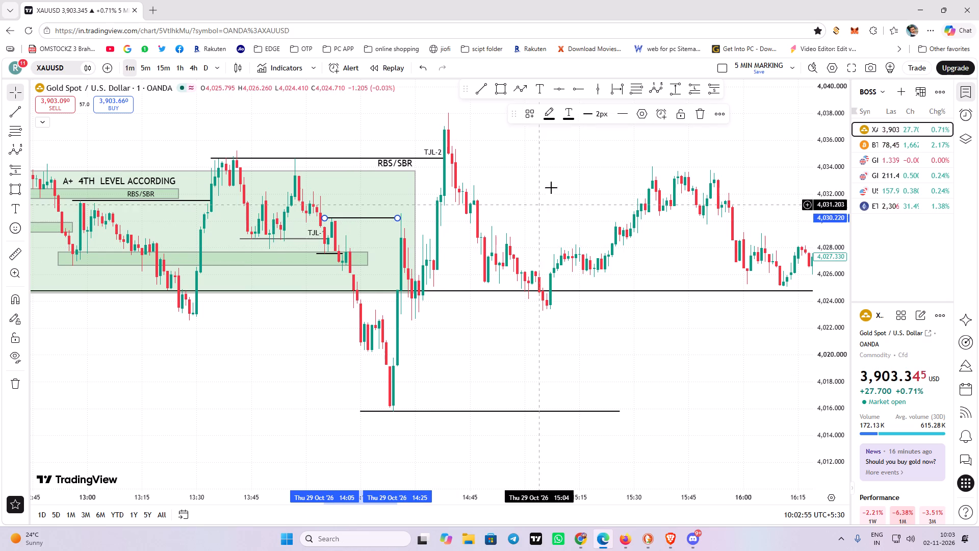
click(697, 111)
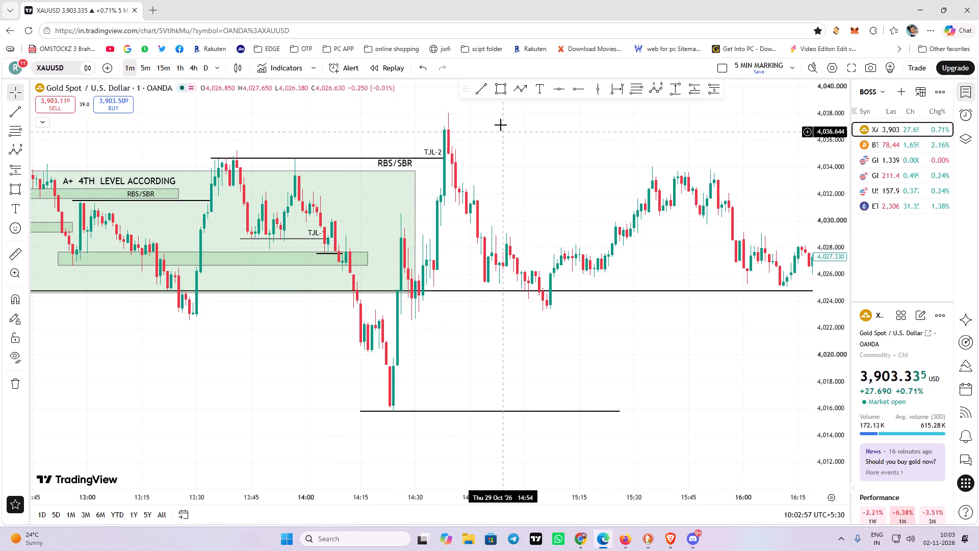
Draw a thin rectangle zone at the 14:07 high, from 14:05 to 14:41, between about 4,029.76 and 4,030.14.
click(500, 85)
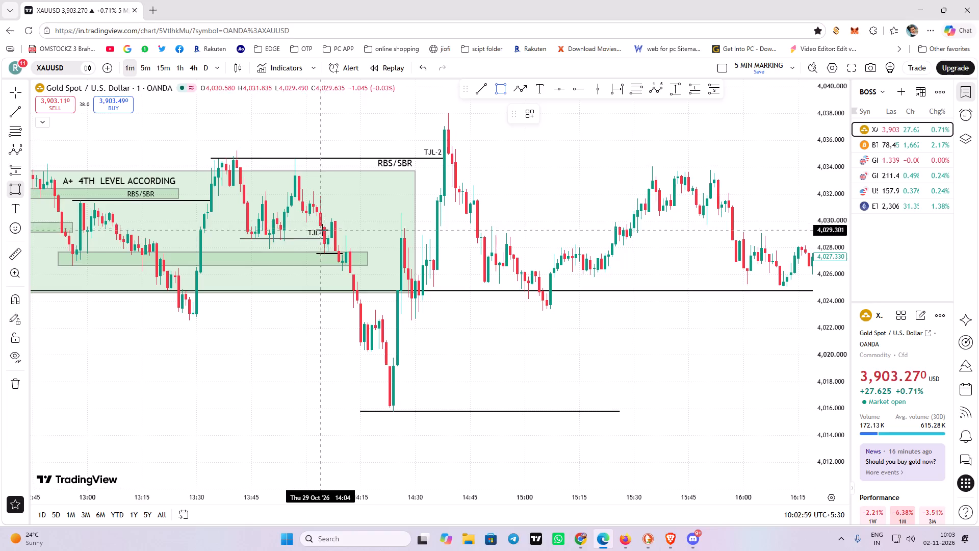
drag(326, 224, 425, 218)
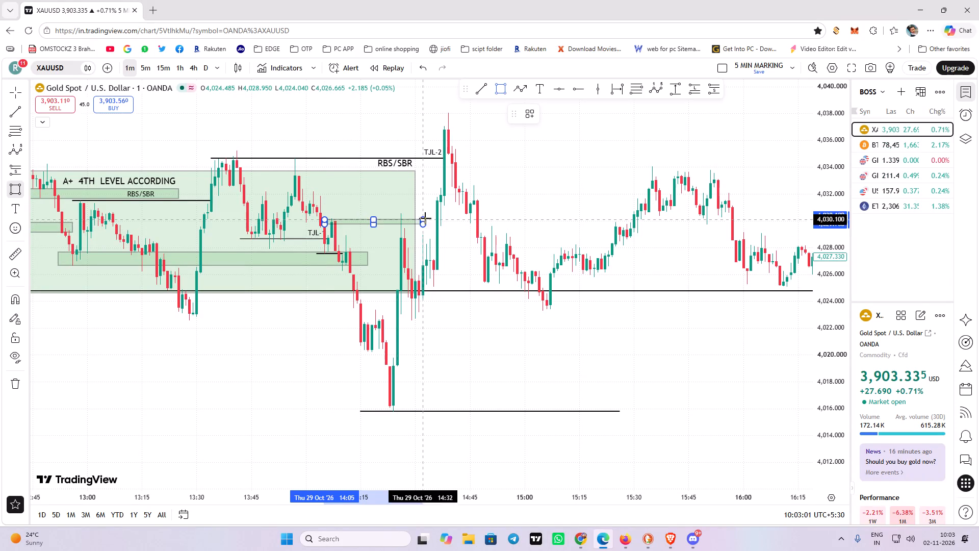
drag(425, 218, 456, 219)
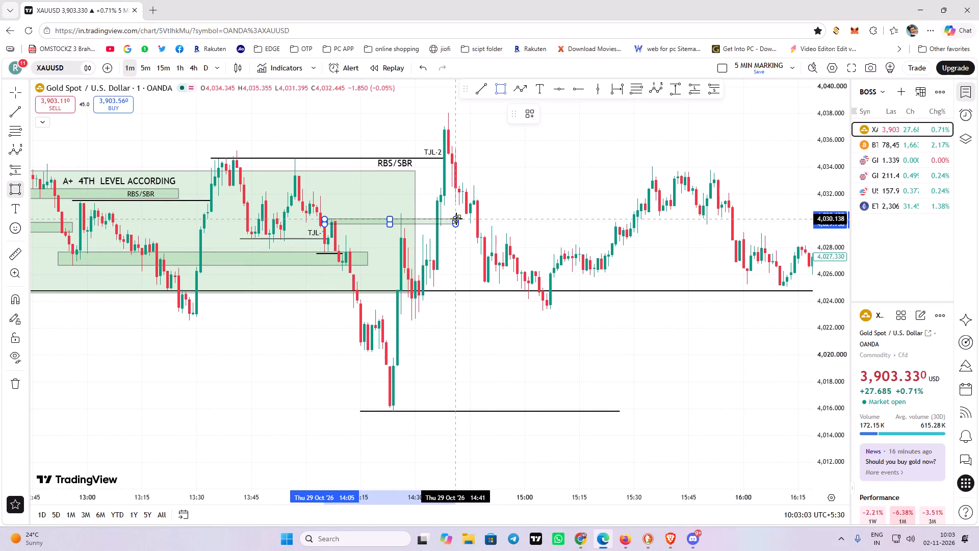
click(456, 219)
scroll(471, 330, down, 1)
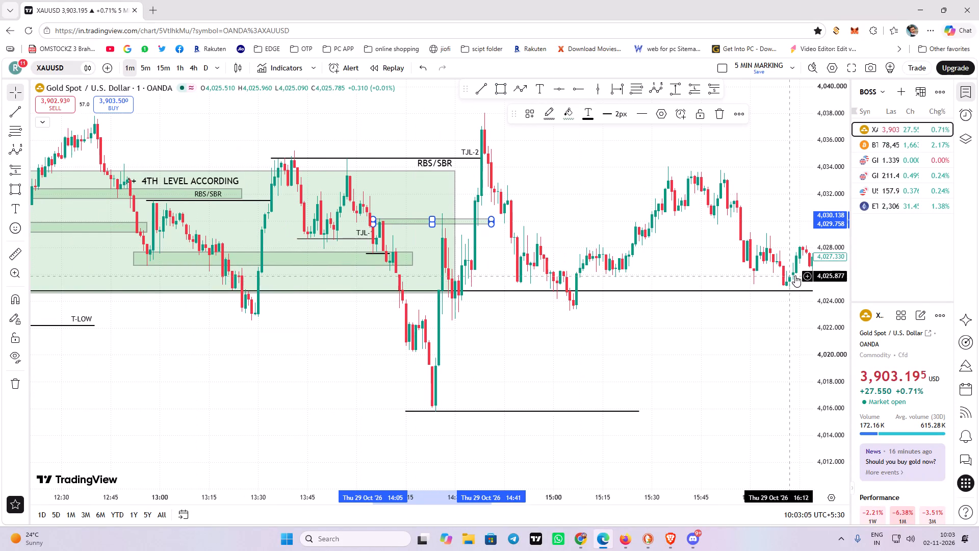
drag(834, 273, 841, 167)
scroll(592, 167, up, 2)
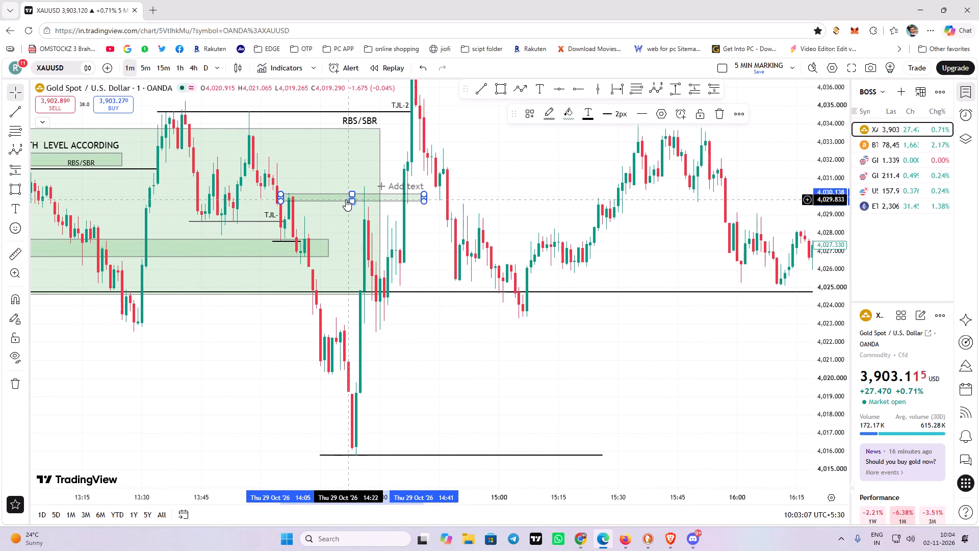
Raise the upper edge of the thin rectangle zone at the 14:07 high to about 4,030.17.
drag(353, 193, 358, 193)
drag(500, 162, 508, 163)
scroll(508, 164, down, 2)
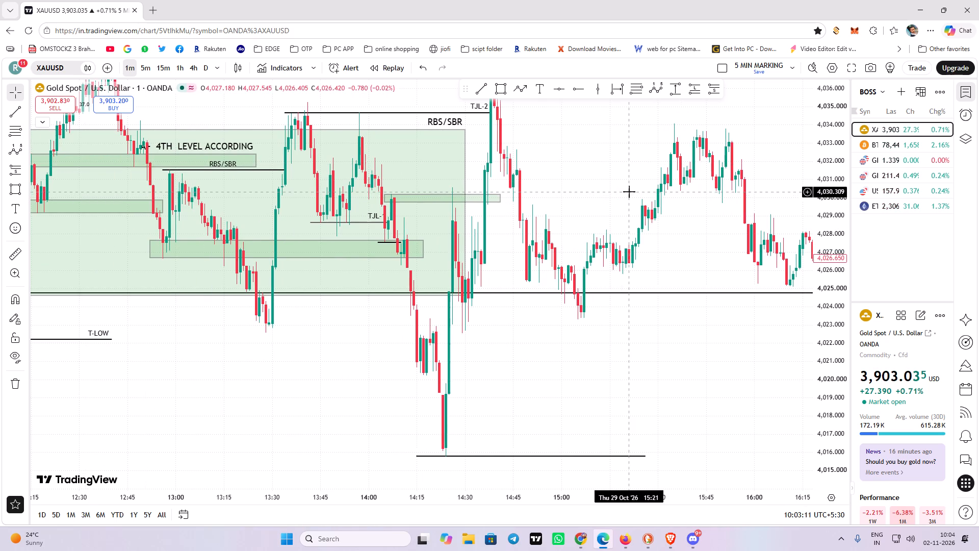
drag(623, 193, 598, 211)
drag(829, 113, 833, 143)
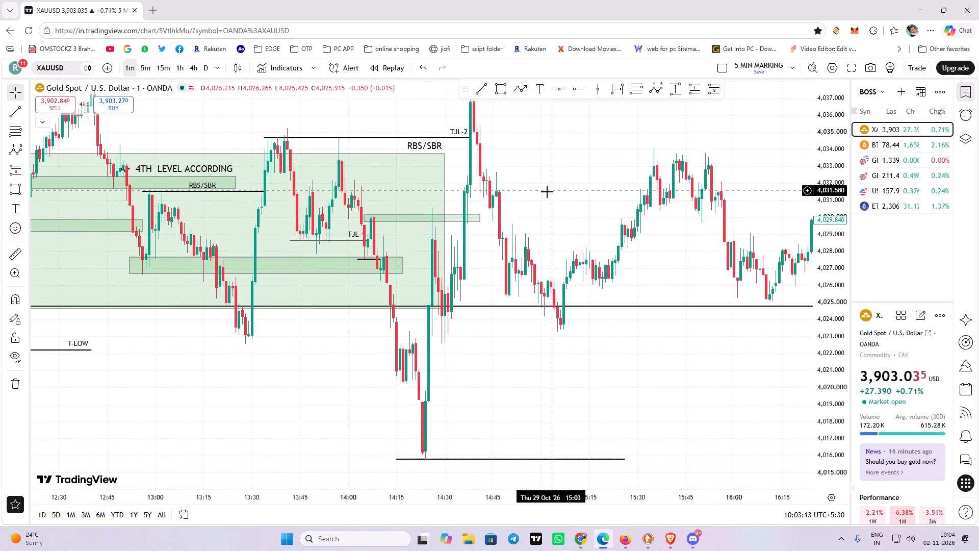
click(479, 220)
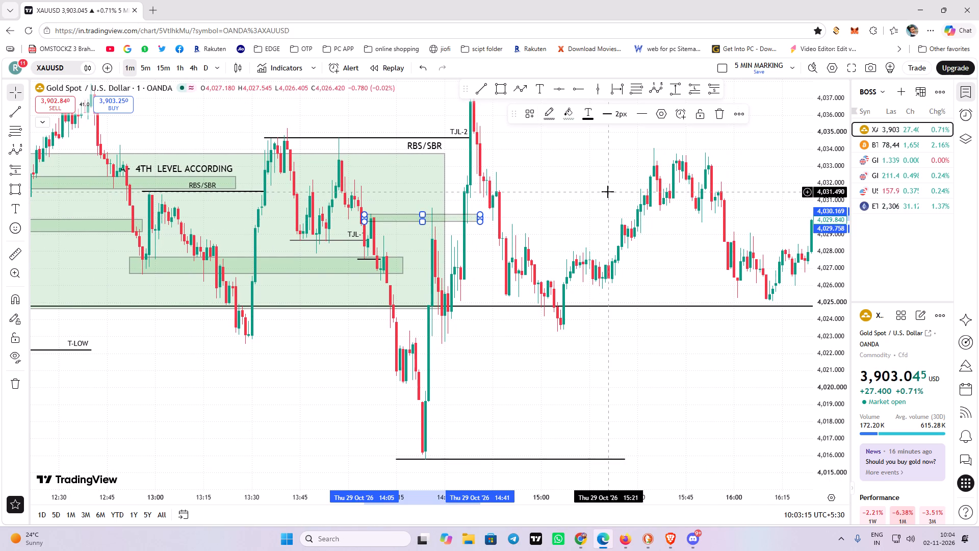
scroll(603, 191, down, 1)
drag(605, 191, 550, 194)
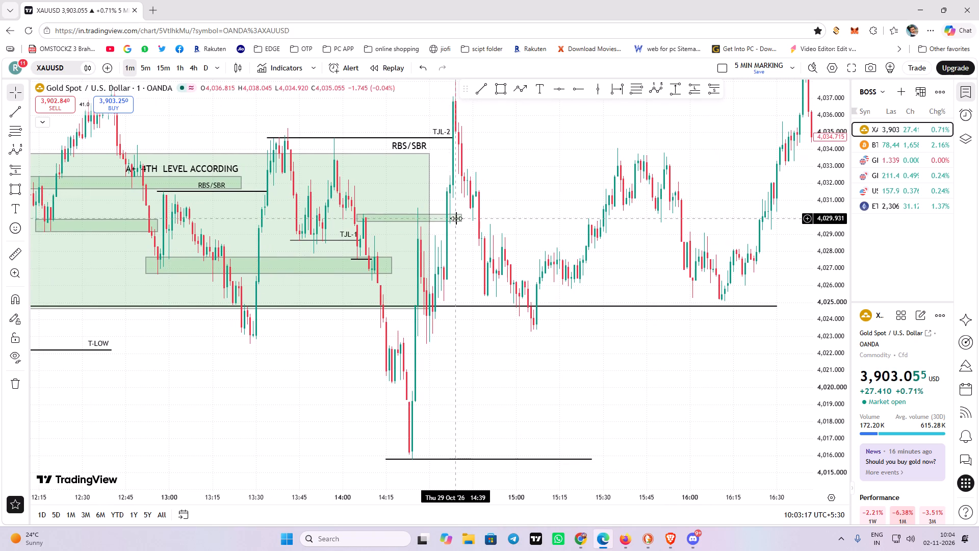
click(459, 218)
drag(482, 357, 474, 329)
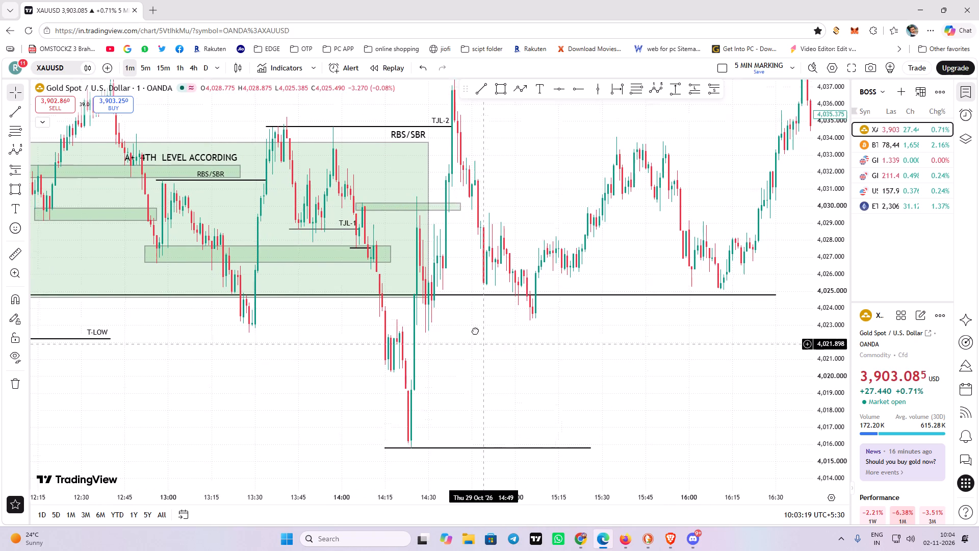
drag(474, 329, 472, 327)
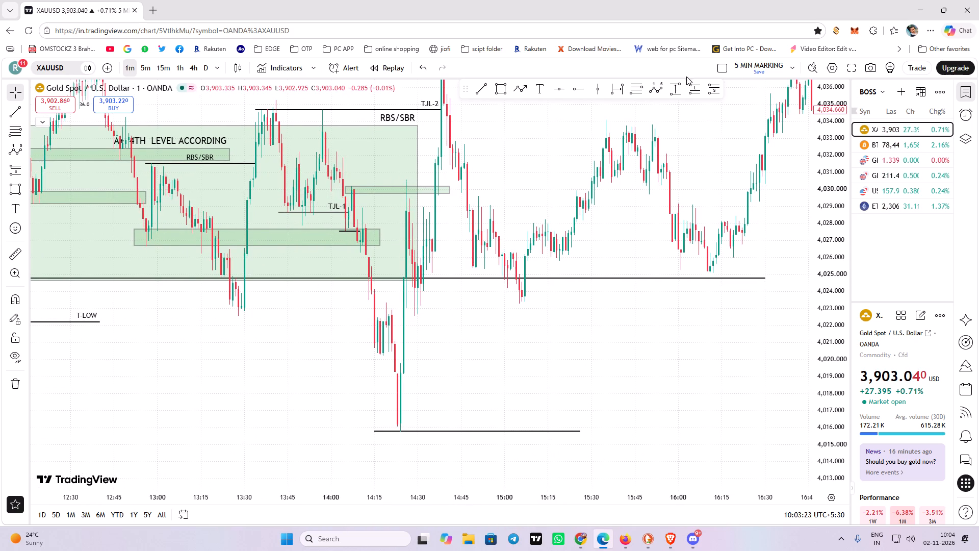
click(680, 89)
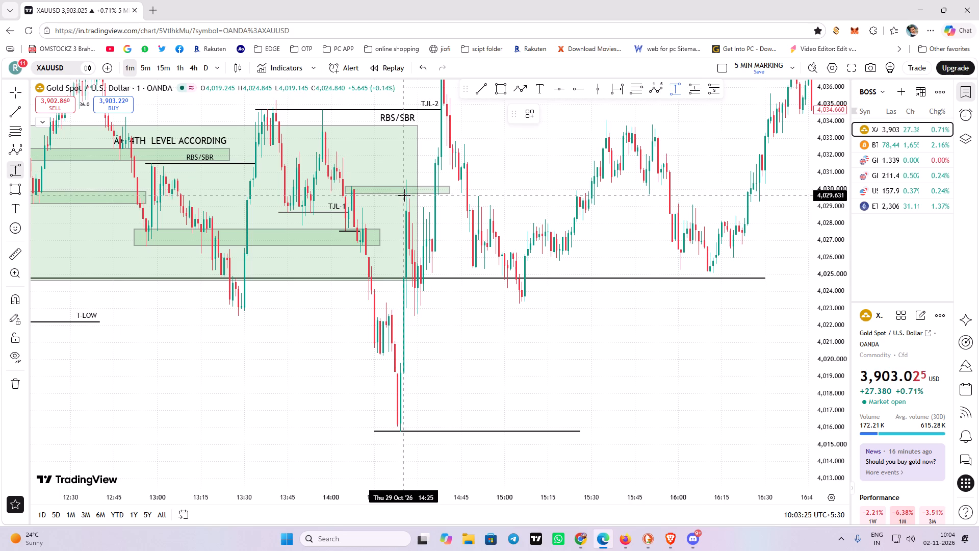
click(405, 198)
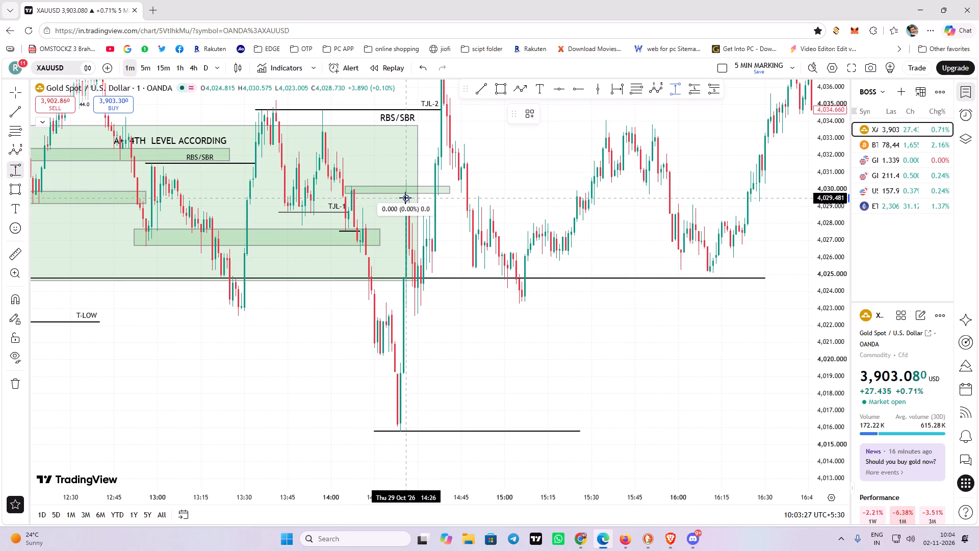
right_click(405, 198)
Measure the price range from about 4,029.39 at the 14:26 candle down to the 14:29 low, and remove the measurement.
drag(498, 328, 496, 340)
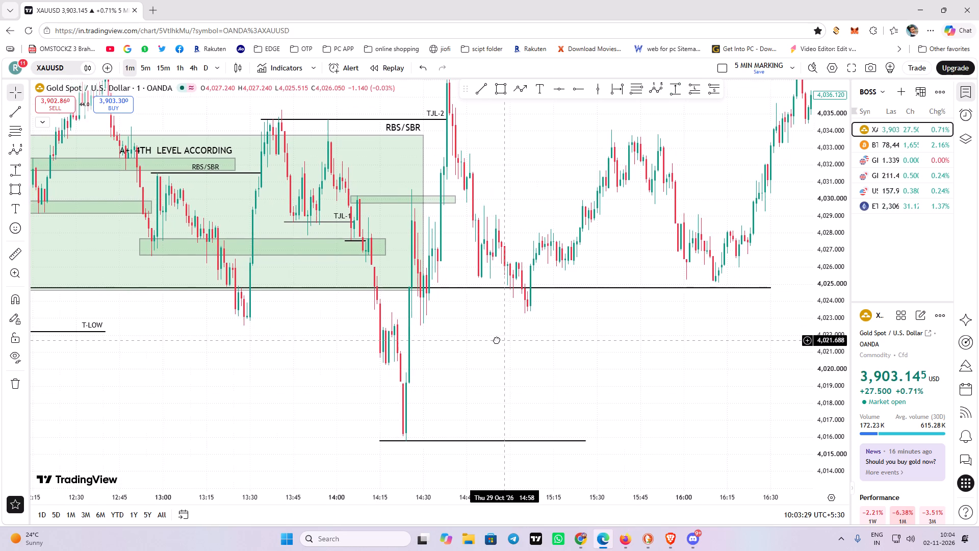
drag(496, 340, 458, 338)
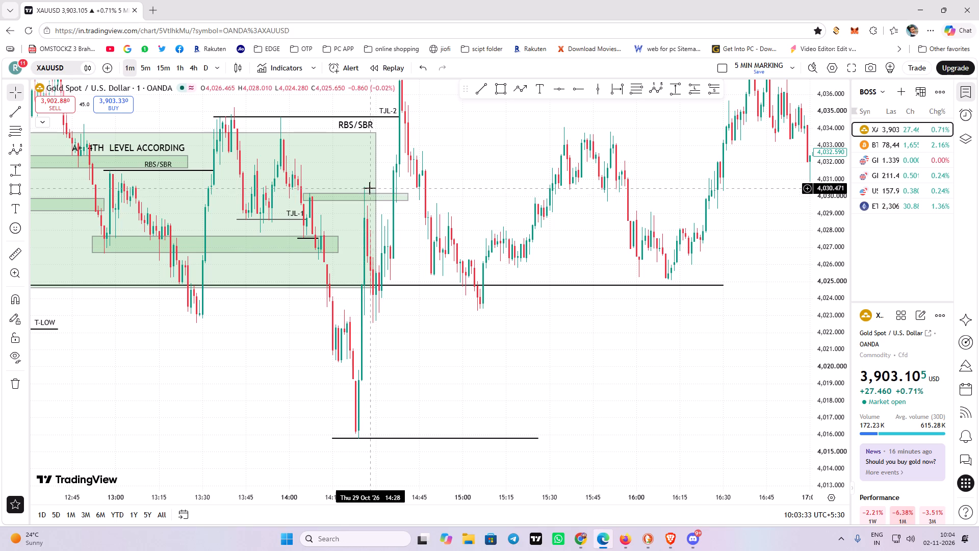
drag(496, 149, 493, 139)
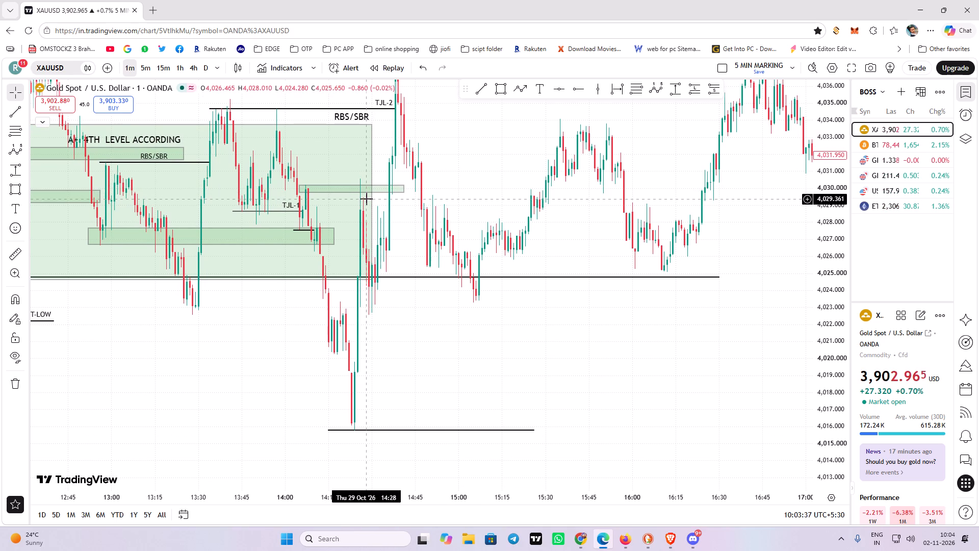
scroll(367, 199, up, 1)
drag(441, 169, 484, 159)
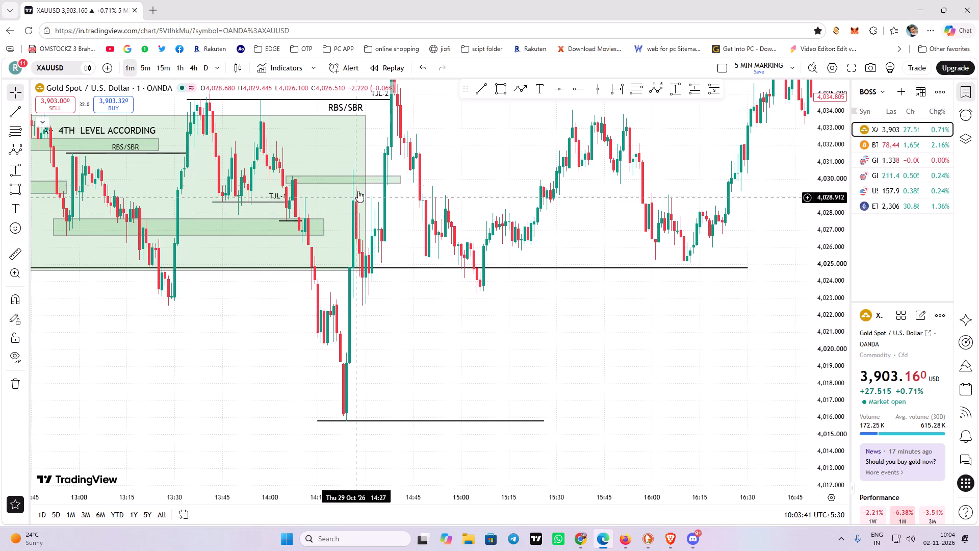
click(668, 84)
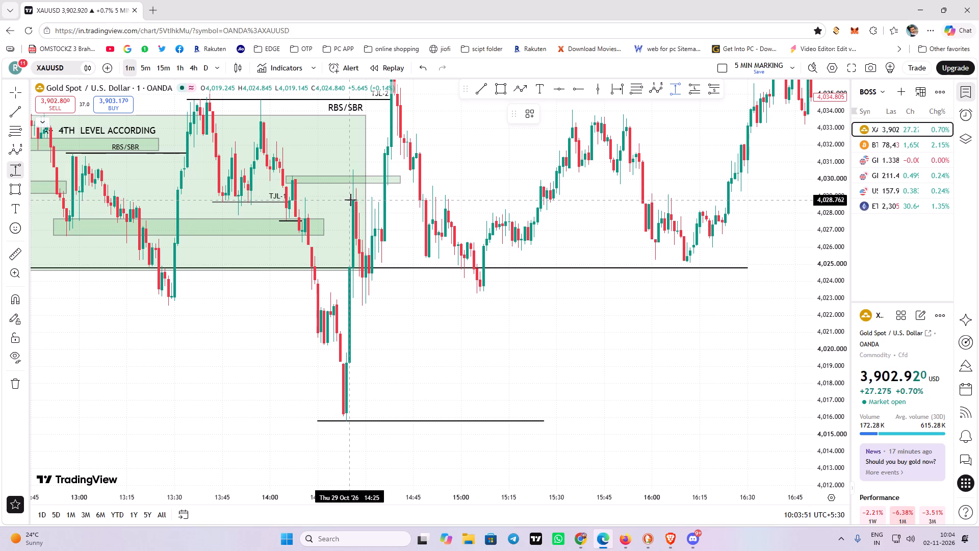
drag(354, 189, 354, 187)
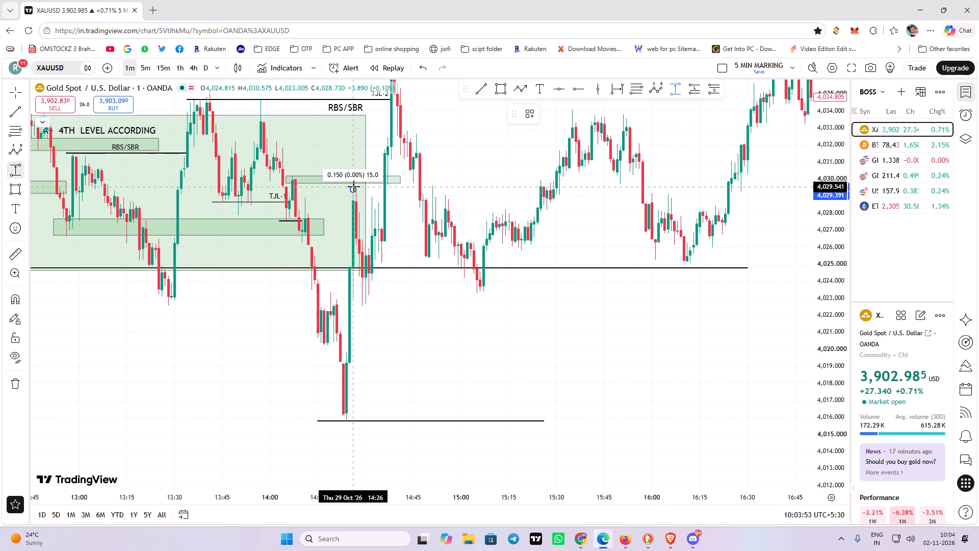
drag(354, 187, 408, 304)
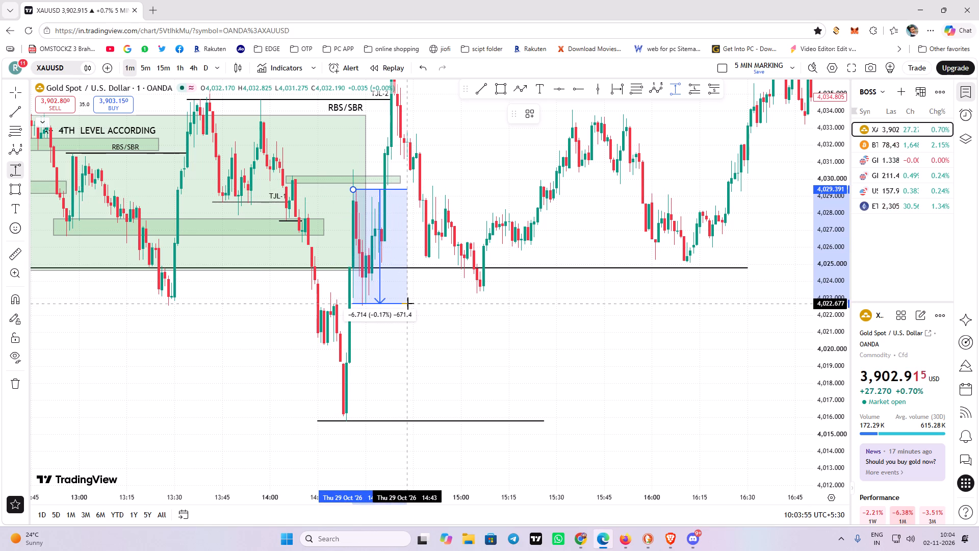
drag(408, 304, 413, 304)
click(413, 304)
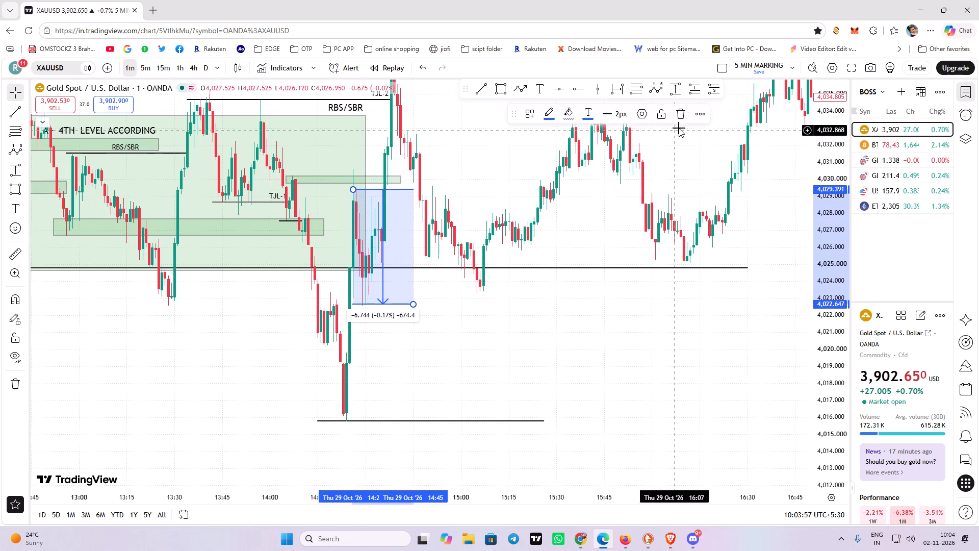
click(680, 117)
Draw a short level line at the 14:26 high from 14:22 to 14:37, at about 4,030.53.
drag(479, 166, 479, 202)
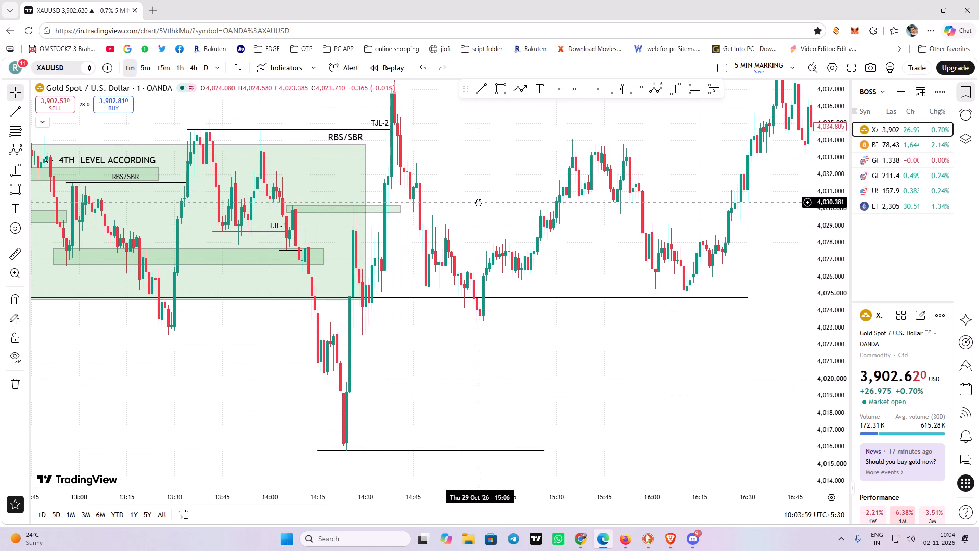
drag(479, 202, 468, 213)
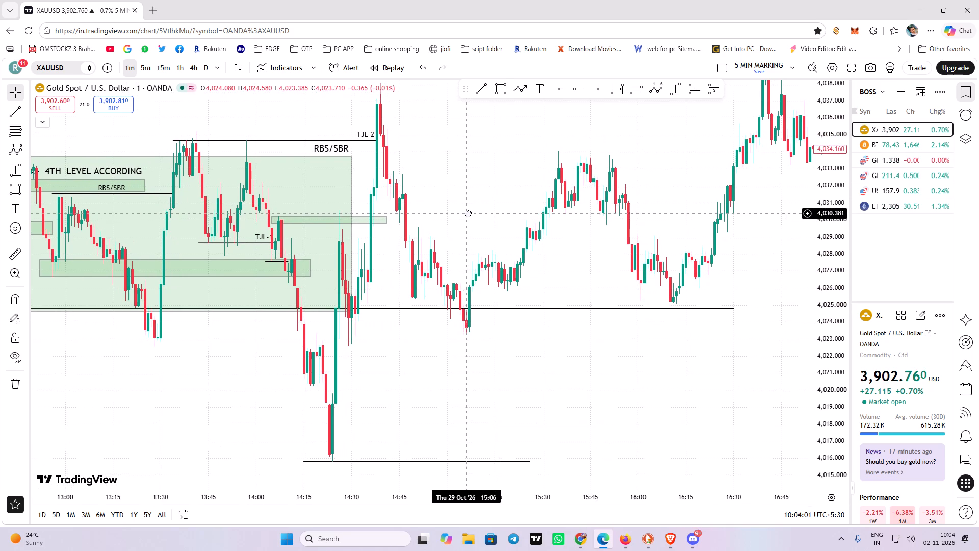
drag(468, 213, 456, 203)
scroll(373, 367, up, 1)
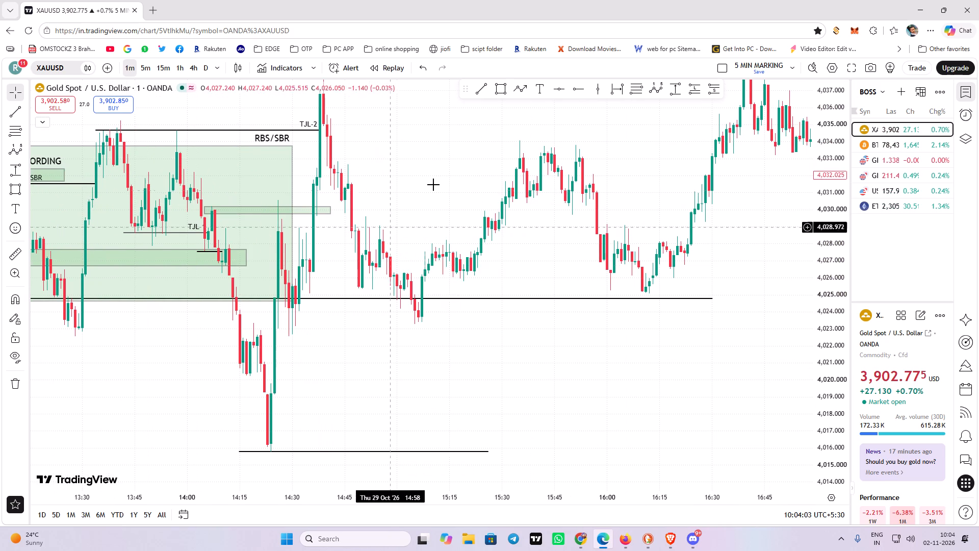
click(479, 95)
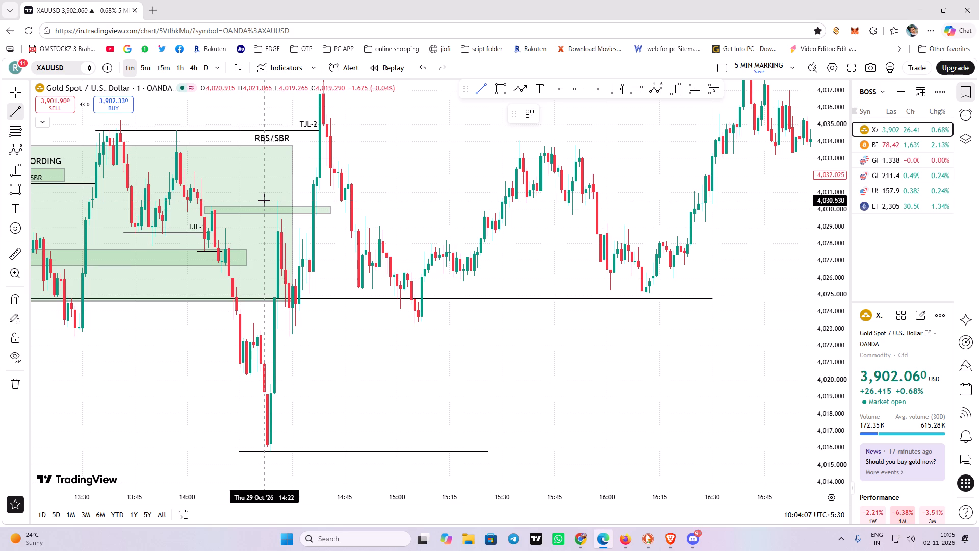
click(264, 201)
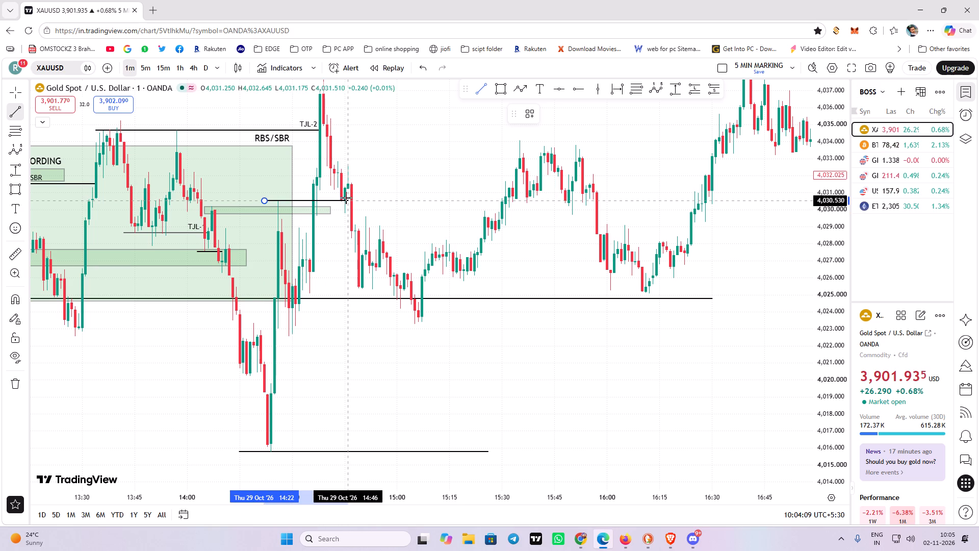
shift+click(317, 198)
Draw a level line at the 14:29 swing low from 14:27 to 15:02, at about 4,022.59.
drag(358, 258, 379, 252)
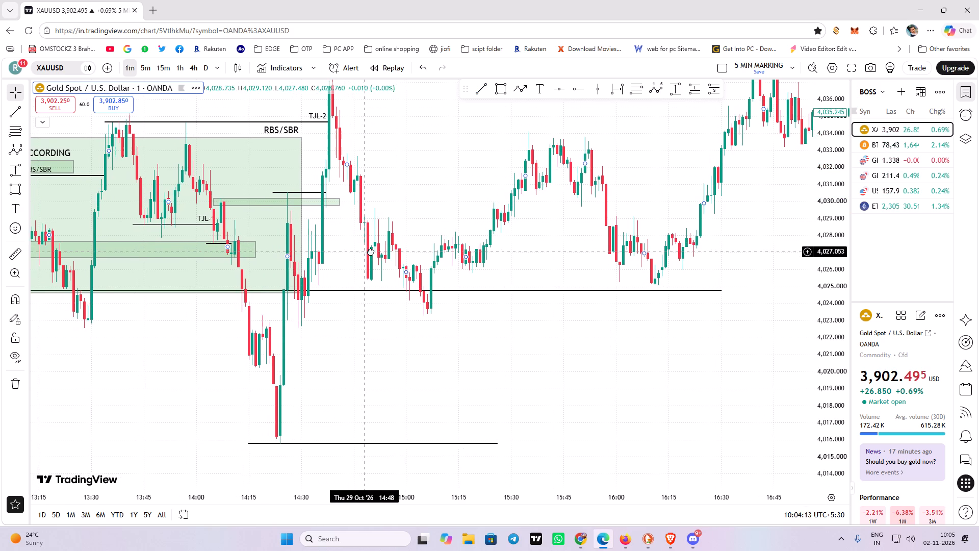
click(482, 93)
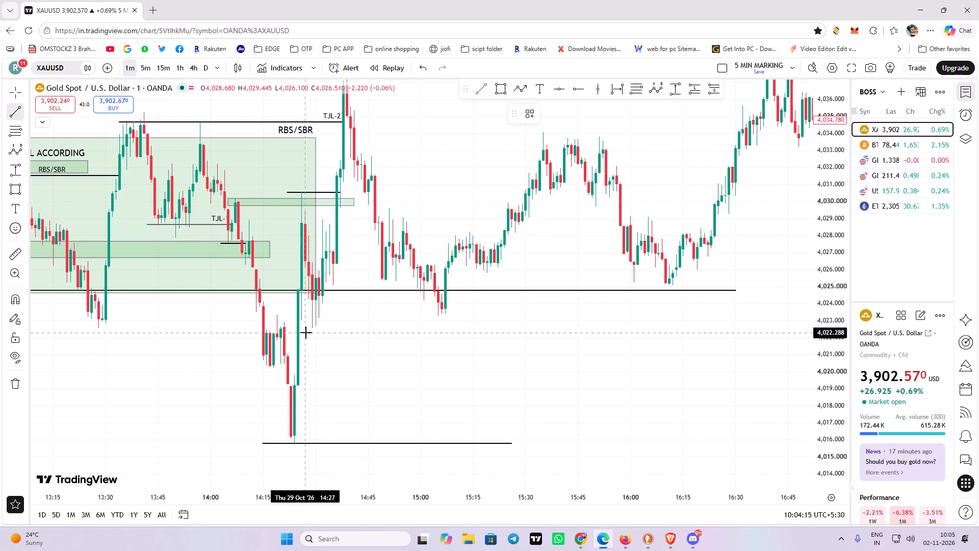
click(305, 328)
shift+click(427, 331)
Draw a level line at the 14:39 swing high from 14:33 to about 15:18, at about 4,038.02.
drag(519, 322, 516, 420)
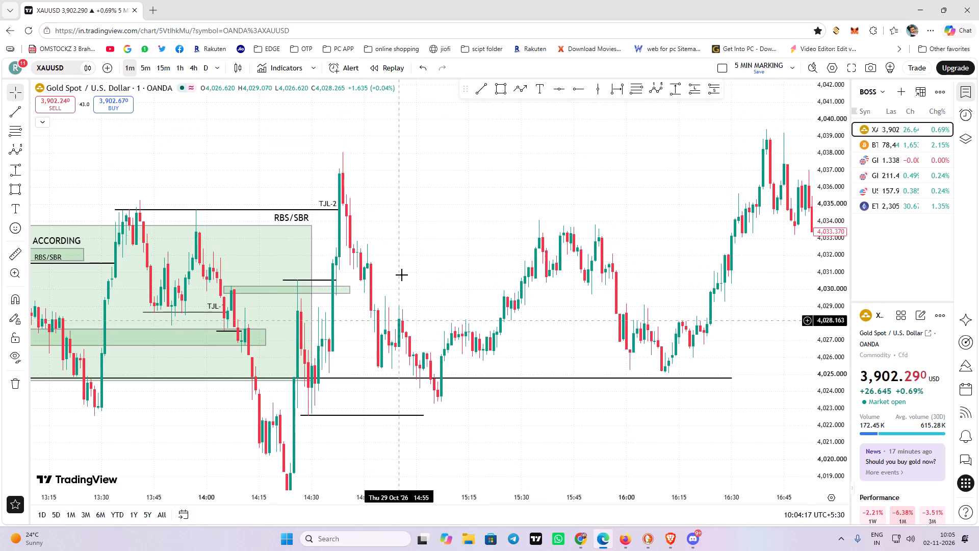
click(481, 89)
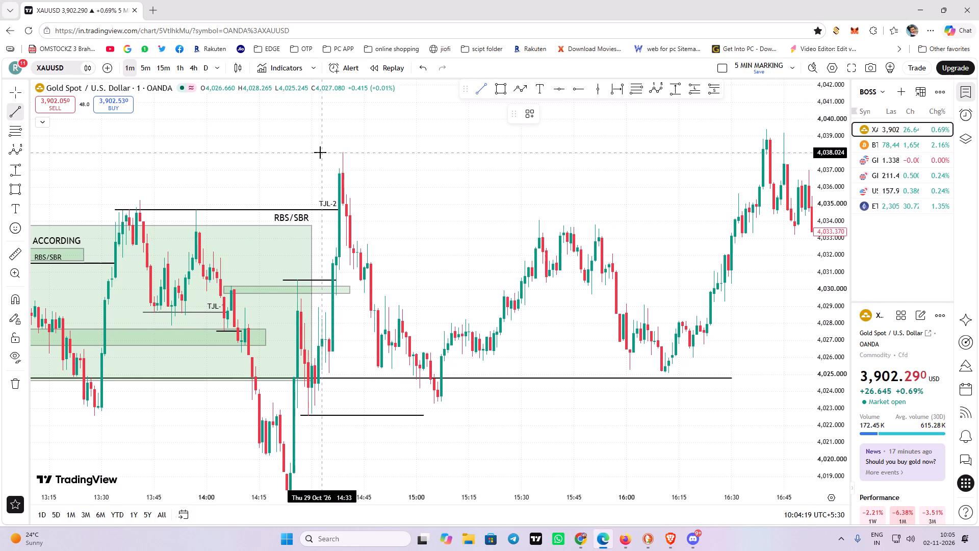
click(320, 153)
shift+click(480, 157)
click(622, 169)
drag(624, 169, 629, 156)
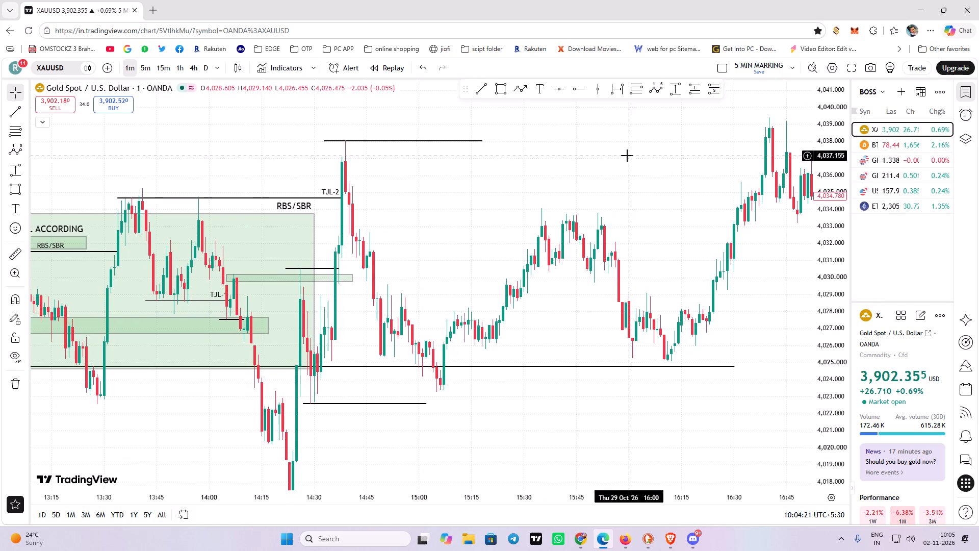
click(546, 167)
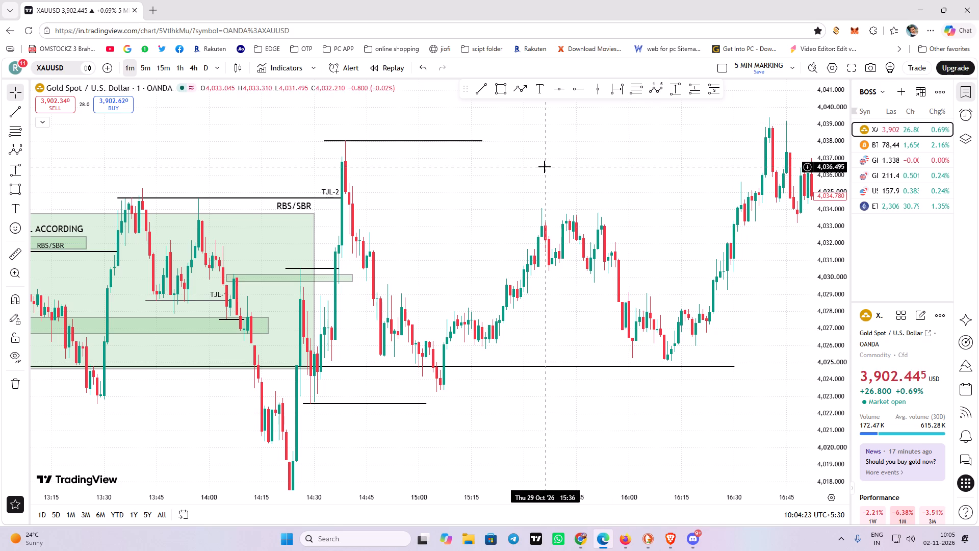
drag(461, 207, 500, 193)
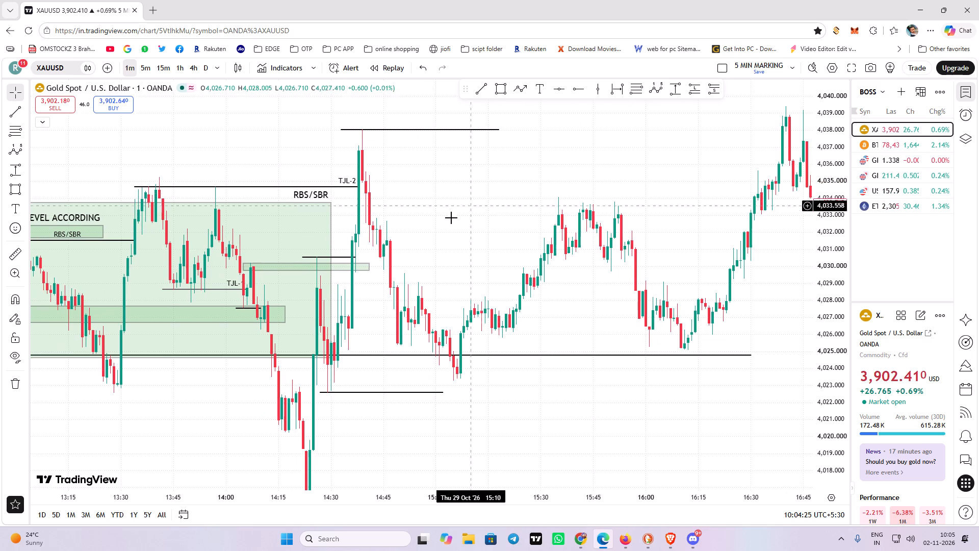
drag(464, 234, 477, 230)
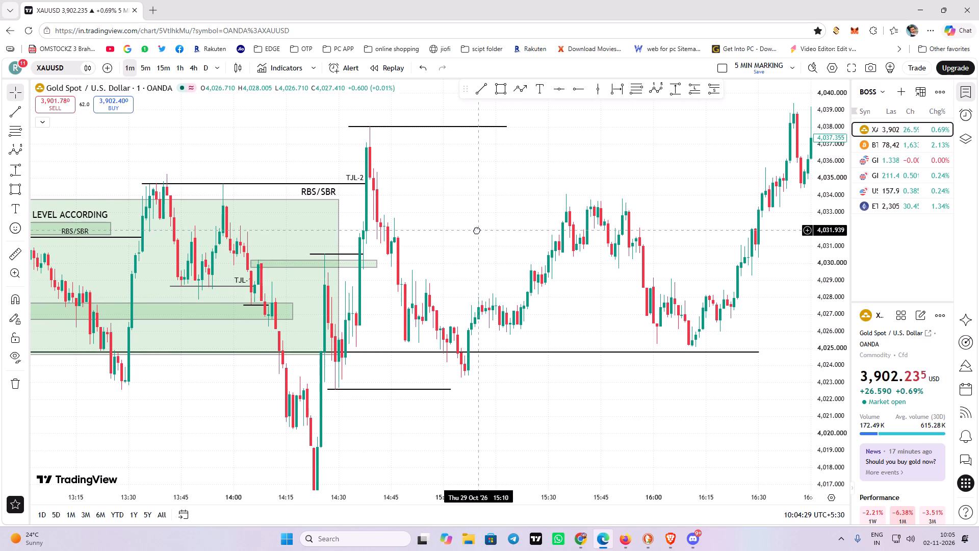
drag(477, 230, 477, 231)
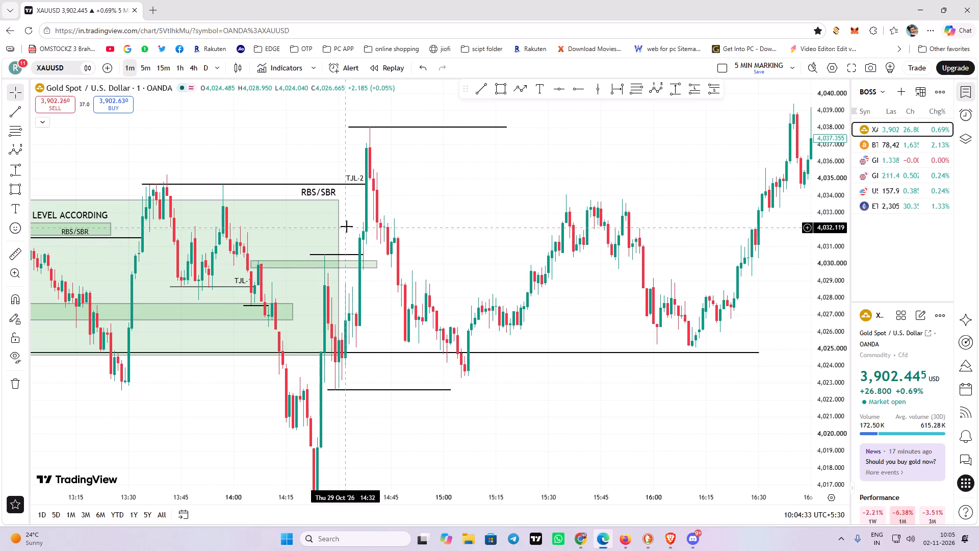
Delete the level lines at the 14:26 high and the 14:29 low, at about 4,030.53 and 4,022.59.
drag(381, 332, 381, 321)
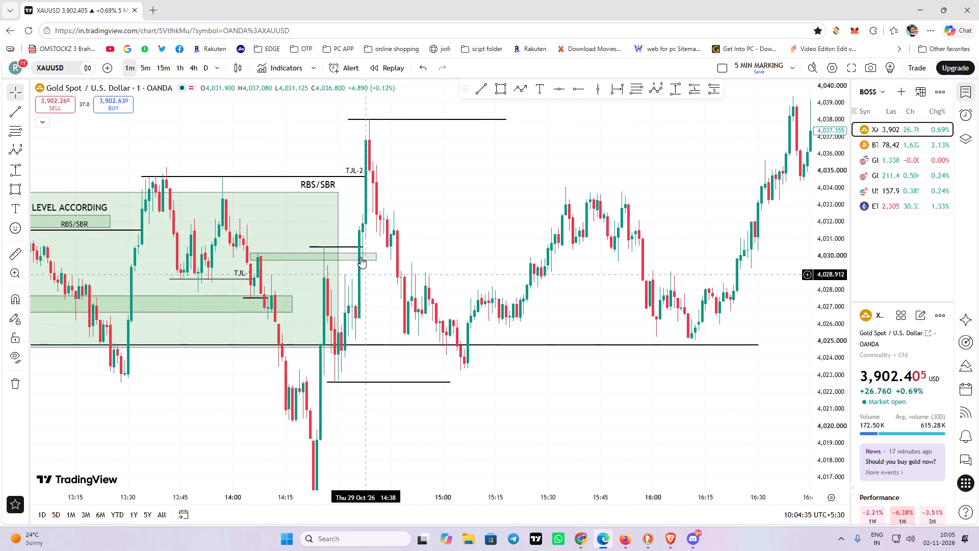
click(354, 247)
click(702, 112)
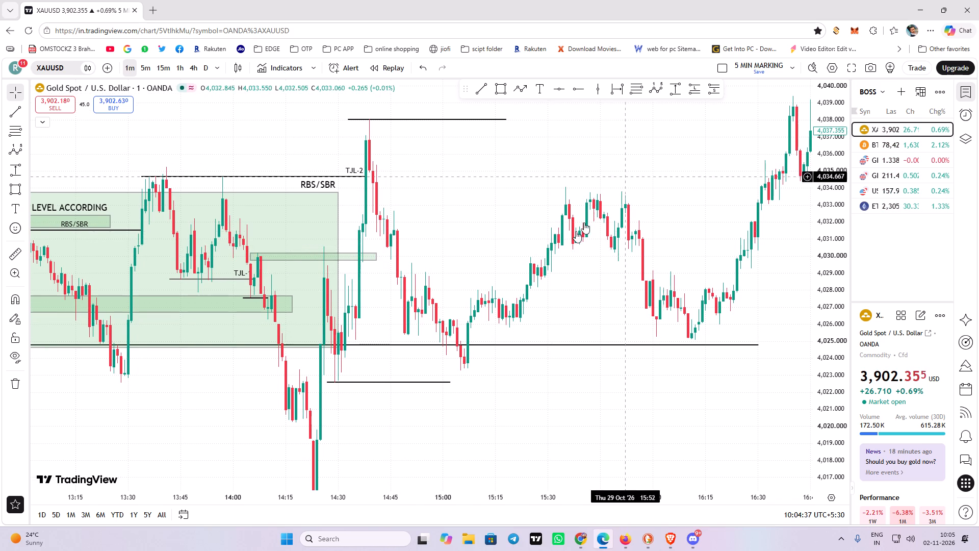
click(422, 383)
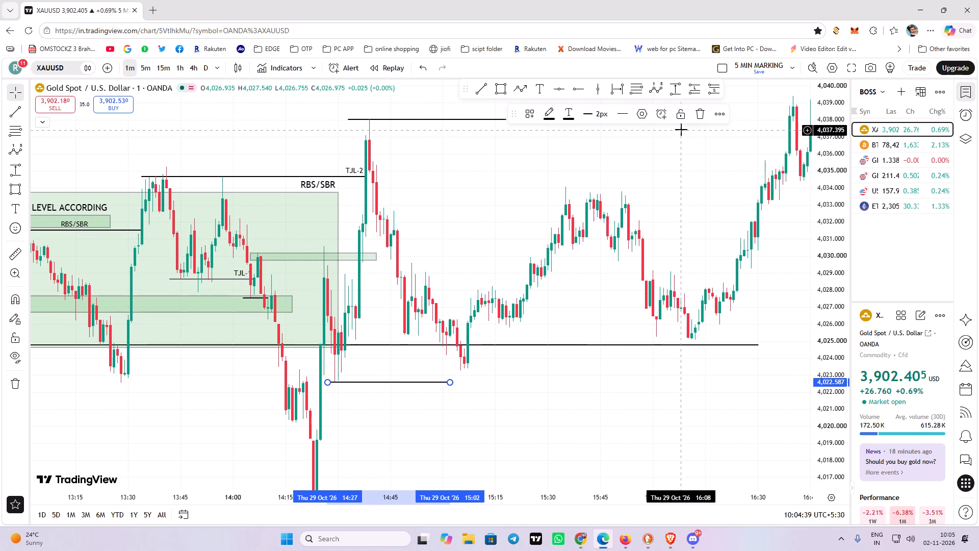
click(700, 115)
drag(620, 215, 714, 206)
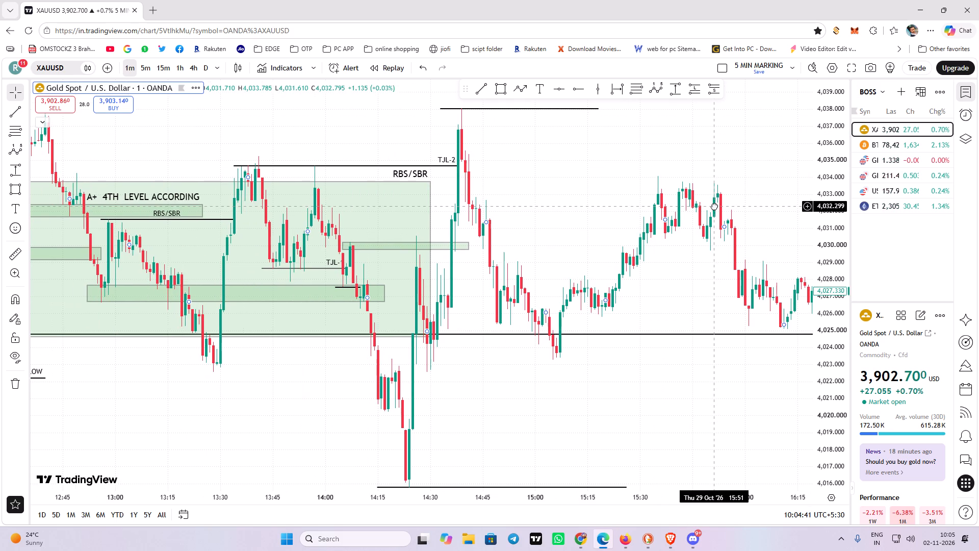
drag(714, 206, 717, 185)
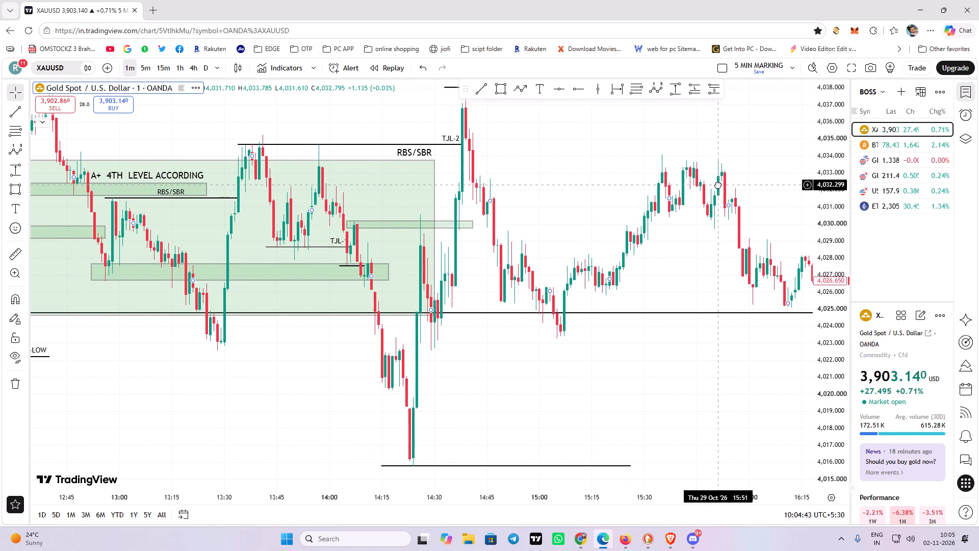
Delete the TJL-2 labelled level line at about 4,034.64, keeping the shorter line over the 13:34 to 14:05 highs.
drag(717, 185, 713, 185)
drag(522, 159, 509, 213)
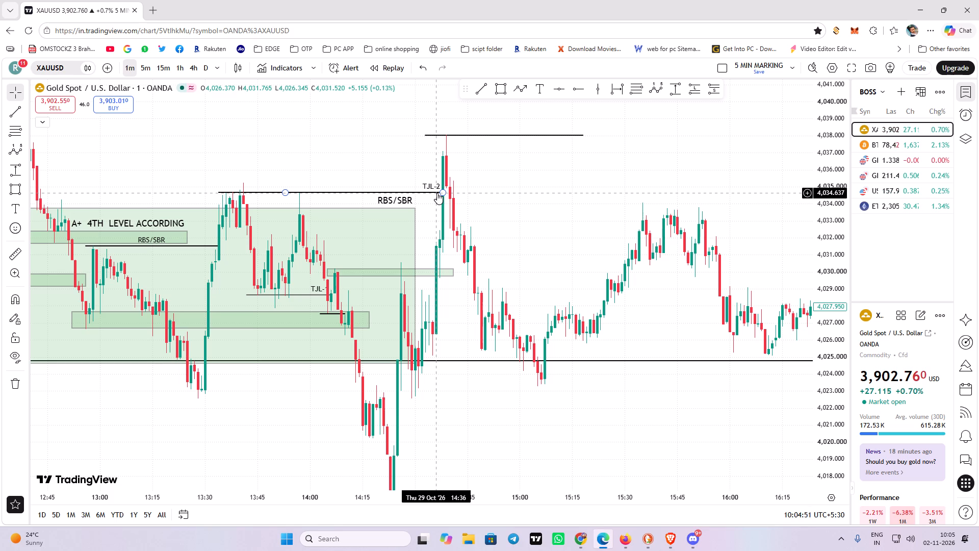
drag(235, 398, 260, 391)
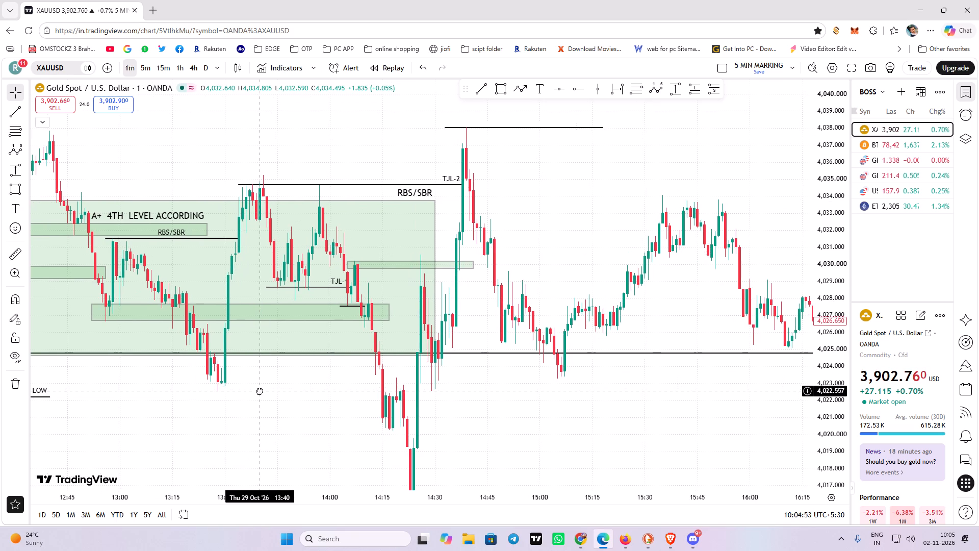
drag(260, 391, 257, 402)
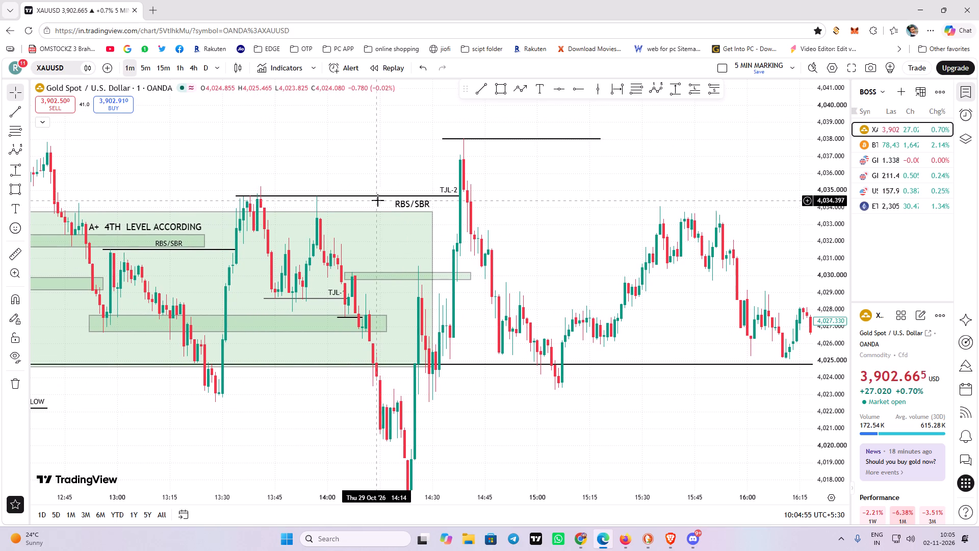
click(379, 196)
click(693, 107)
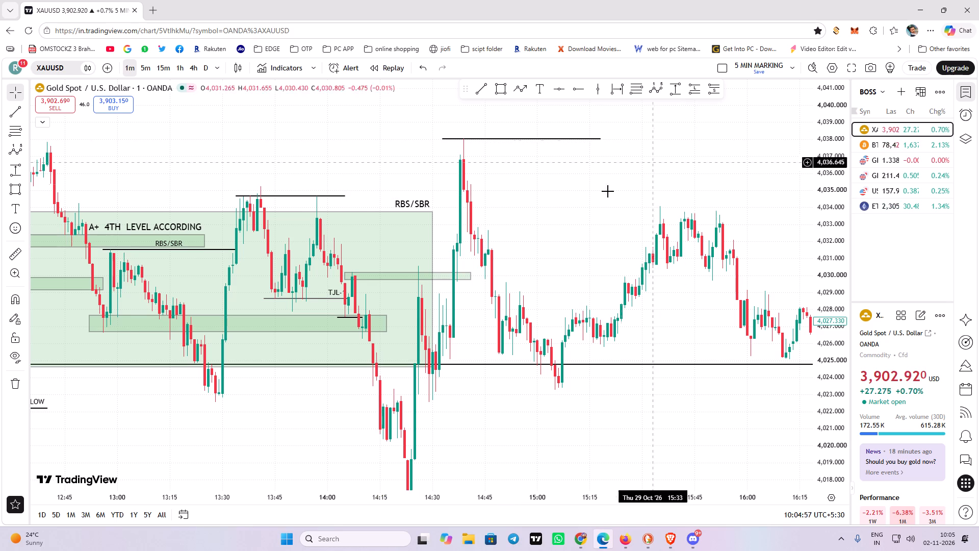
Move the later end of the RBS/SBR line that starts at 12:56 to 13:35, at about 4,031.61.
drag(565, 211, 593, 196)
drag(287, 434, 295, 438)
click(418, 312)
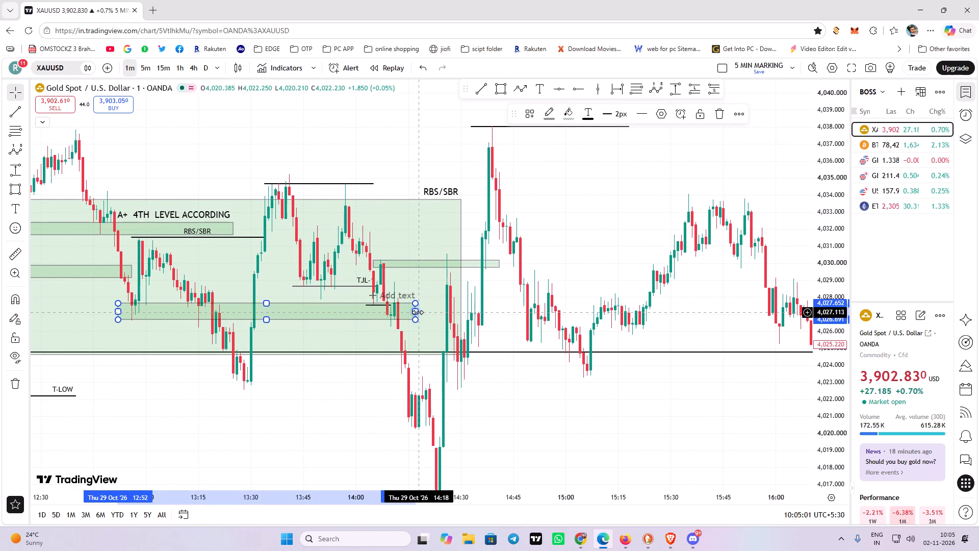
click(418, 312)
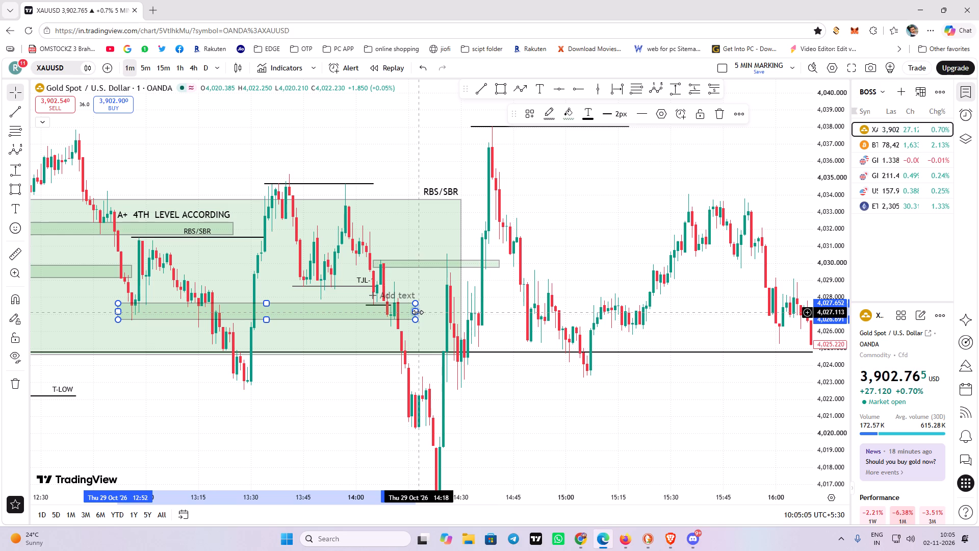
click(263, 237)
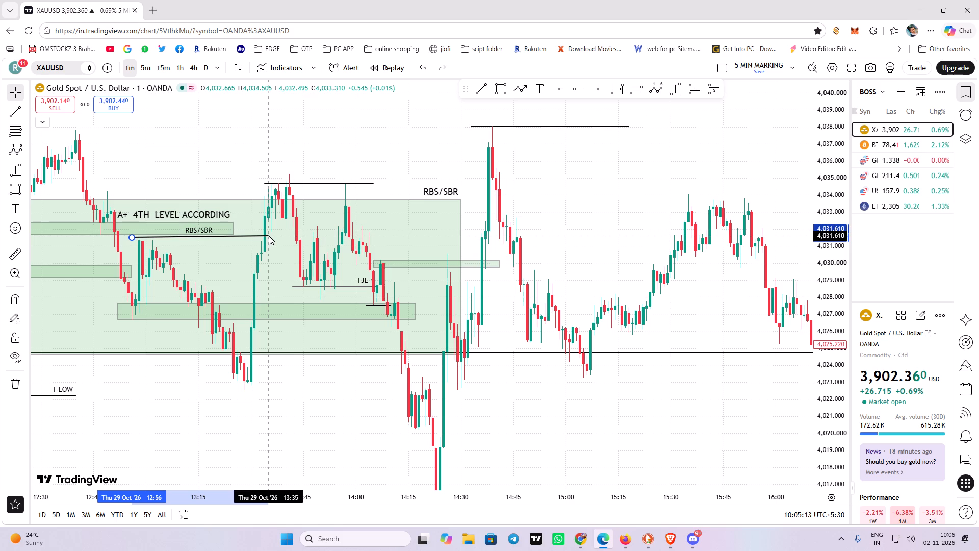
Examine the price structure around the 12:56 RBS/SBR line, the zone beneath it and the 13:15 to 13:30 decline.
click(417, 313)
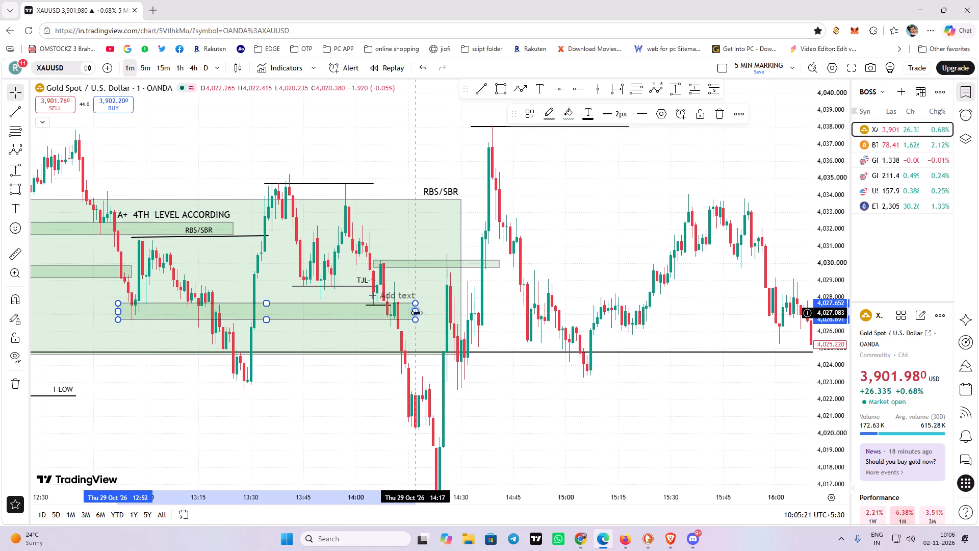
drag(526, 421, 511, 378)
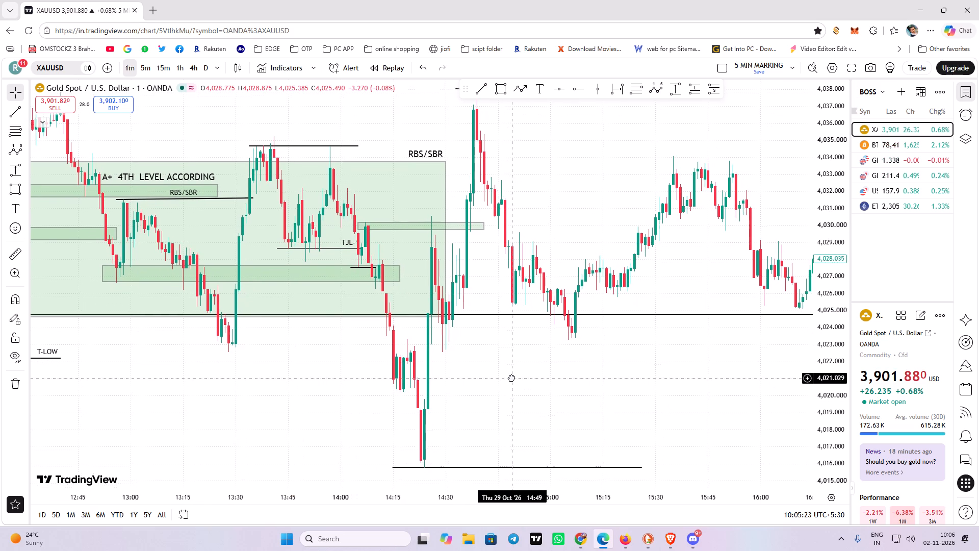
drag(511, 378, 506, 397)
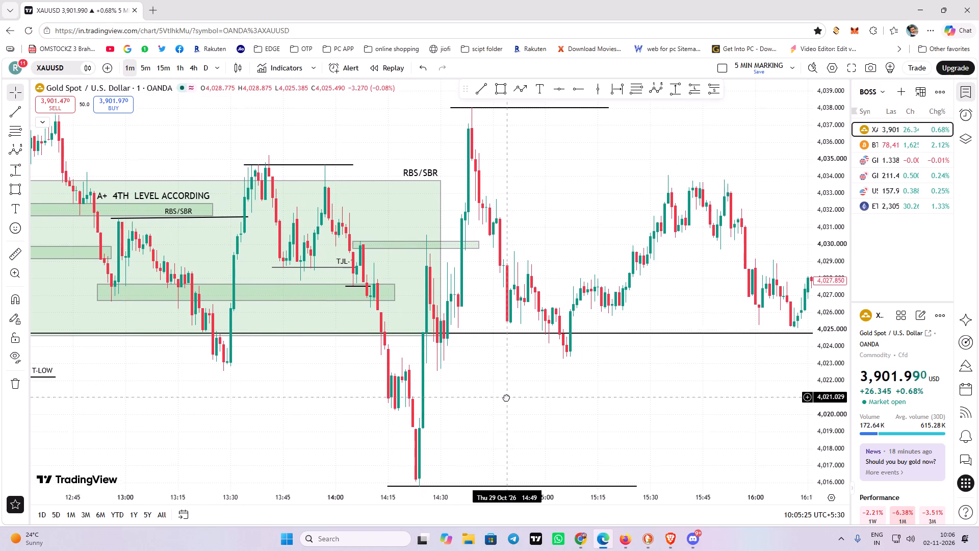
drag(506, 397, 506, 402)
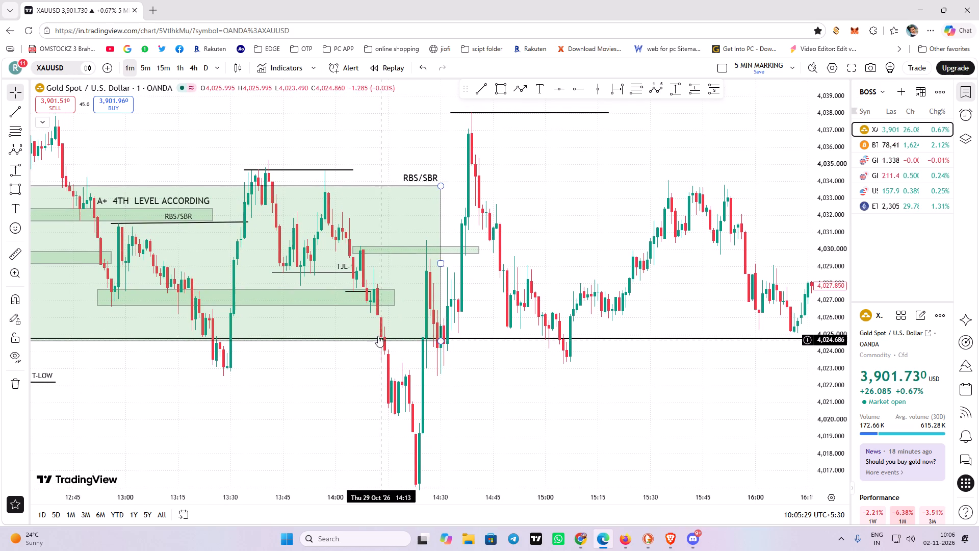
click(234, 223)
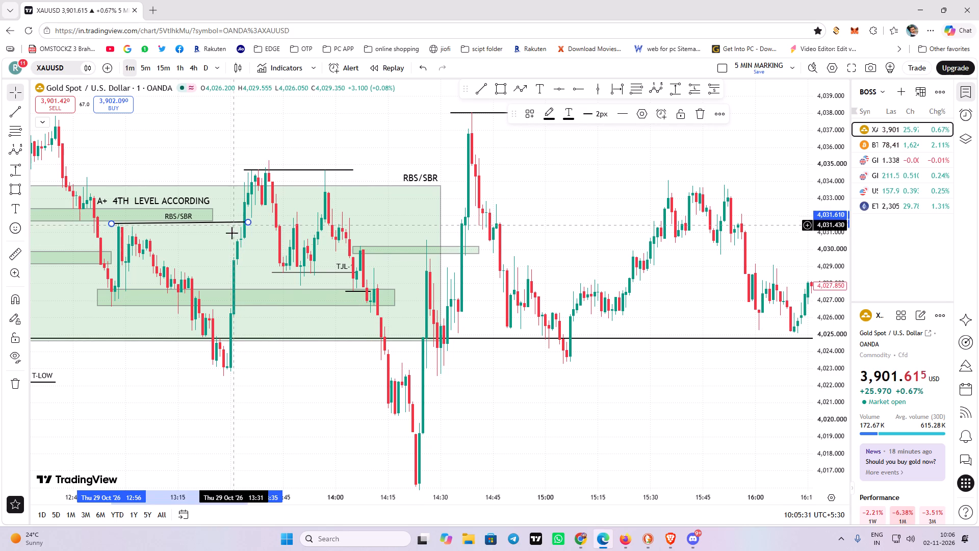
drag(276, 419, 399, 440)
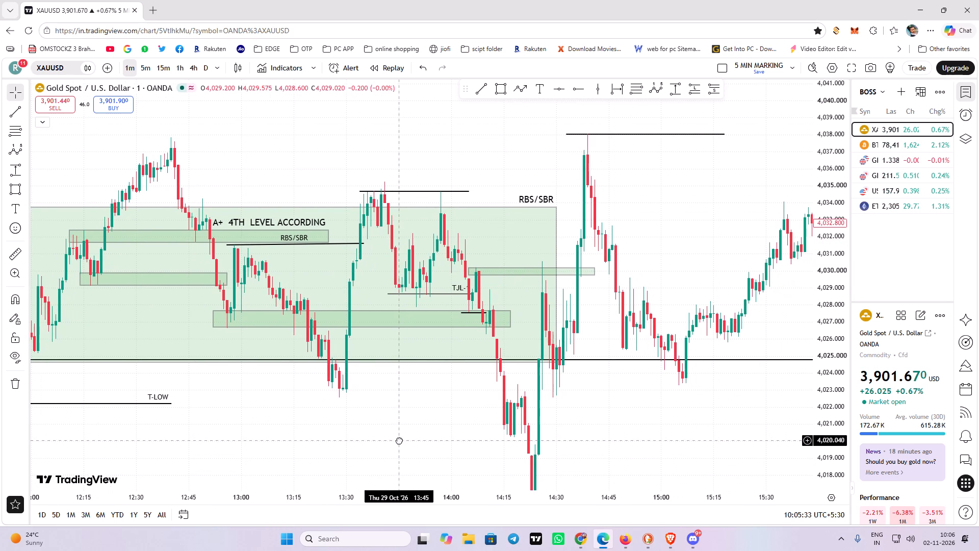
drag(399, 440, 344, 420)
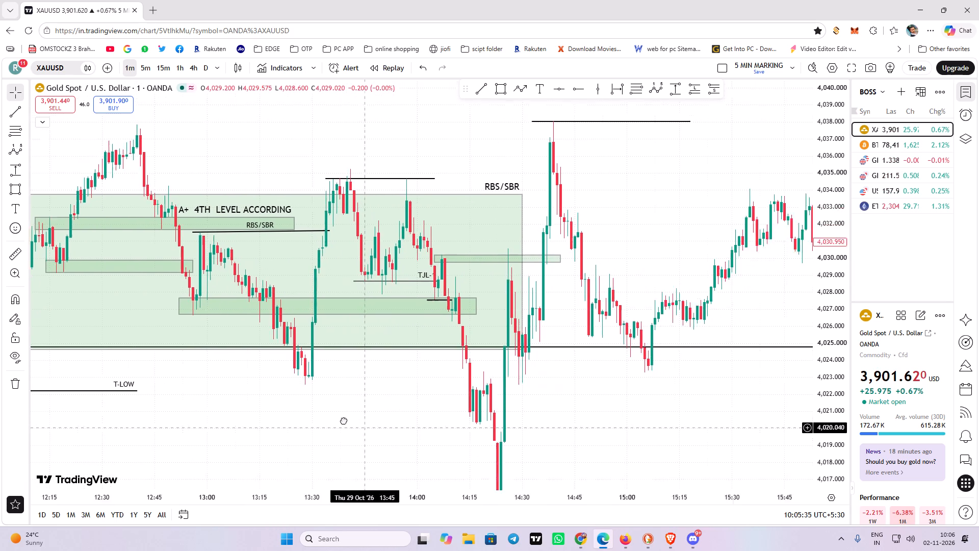
drag(344, 420, 282, 389)
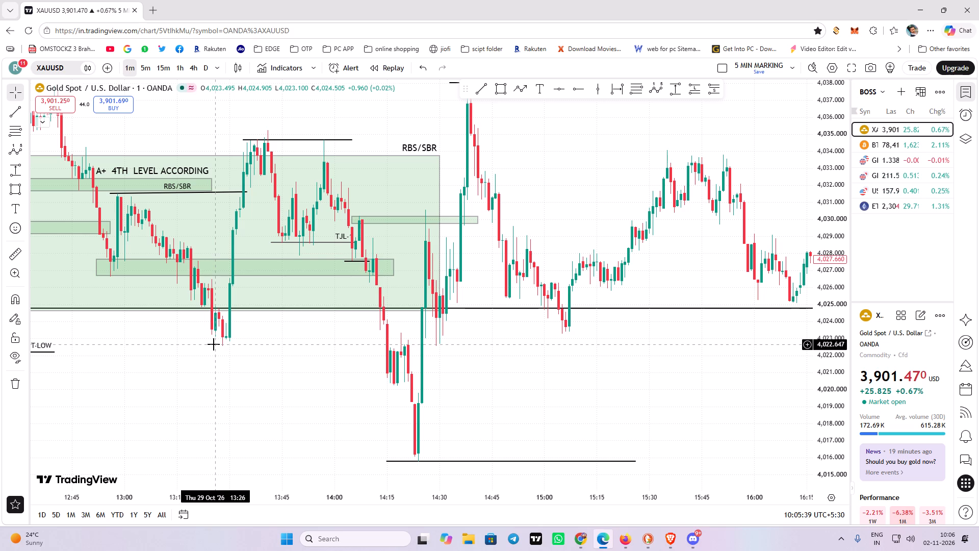
drag(214, 344, 307, 379)
drag(223, 376, 343, 399)
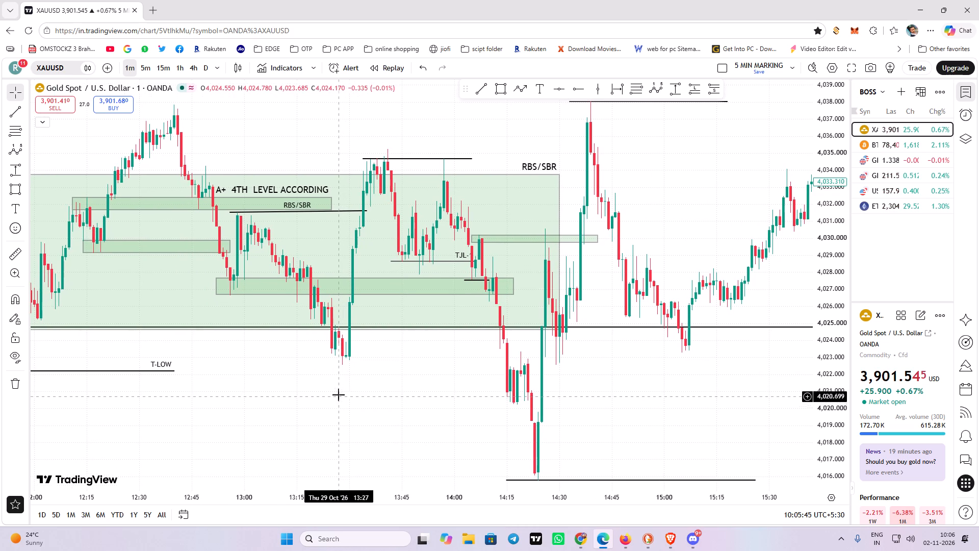
drag(339, 385, 325, 388)
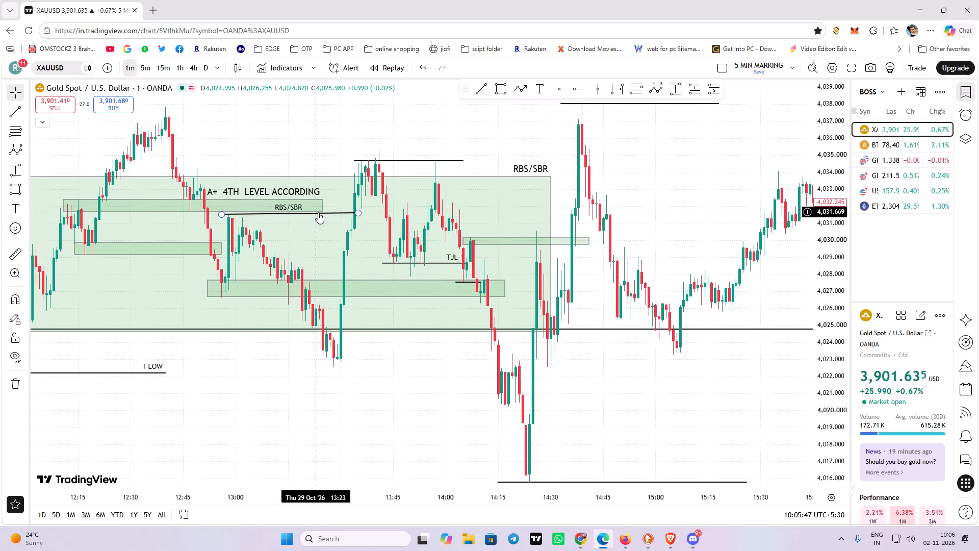
drag(326, 246, 318, 248)
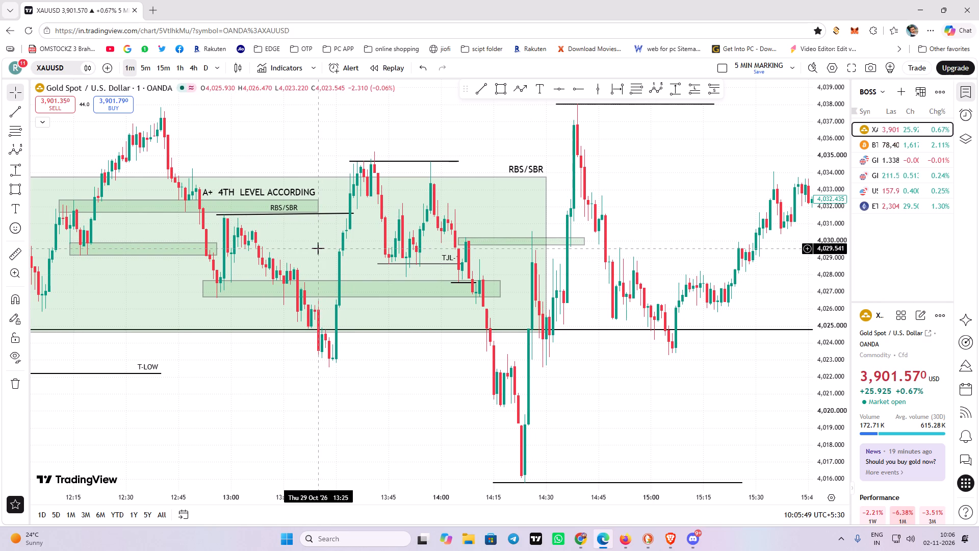
drag(318, 248, 313, 253)
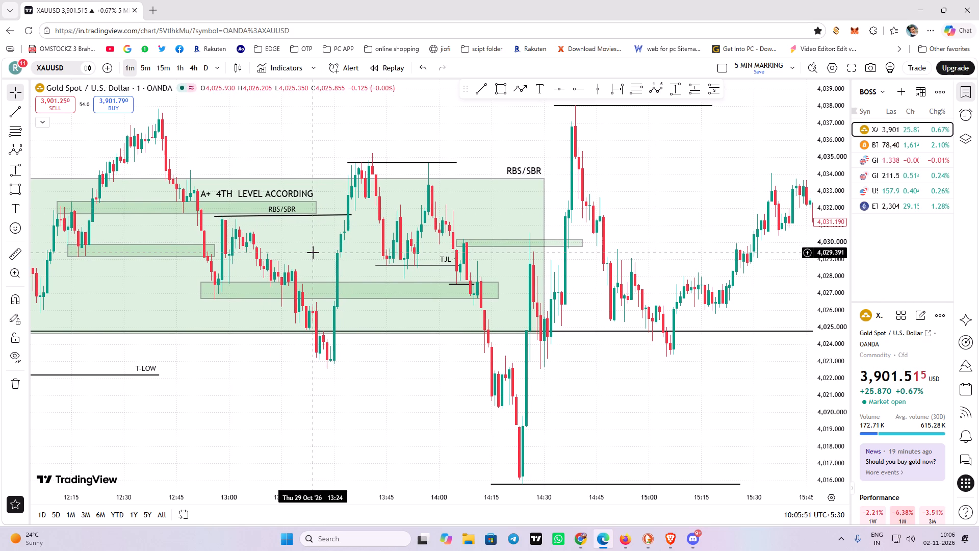
drag(313, 253, 324, 246)
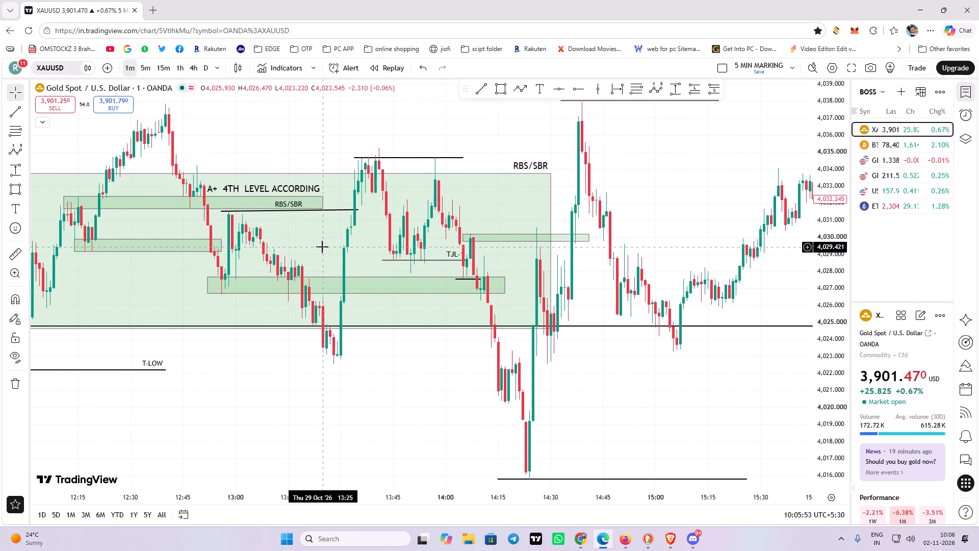
drag(322, 247, 300, 256)
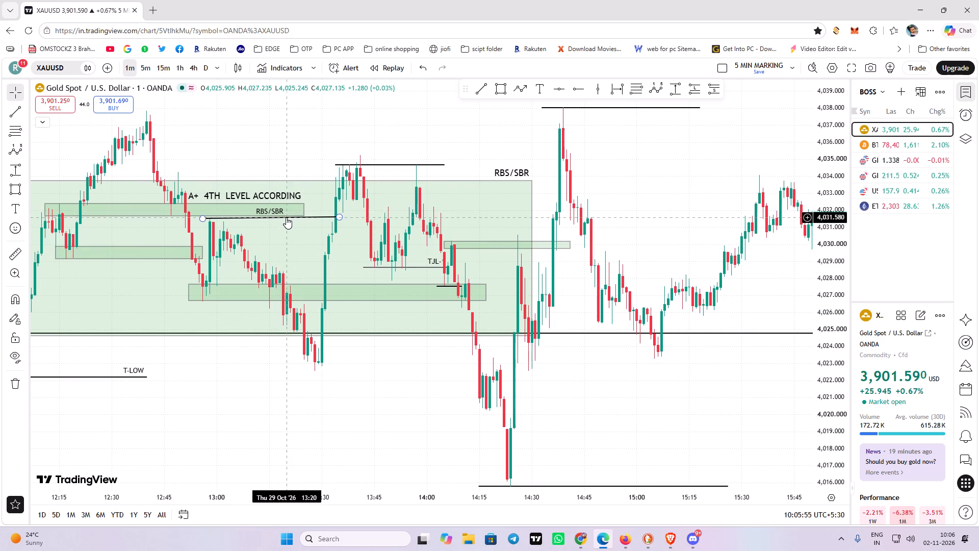
click(286, 217)
drag(300, 248, 292, 254)
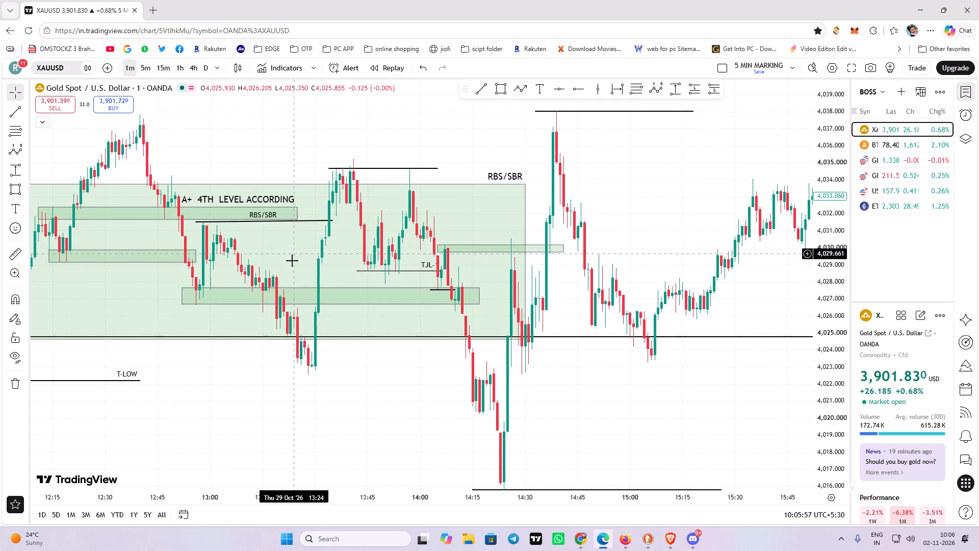
Apply the A+ template to the zone rectangle spanning 12:52 to 14:17, between about 4,026.69 and 4,027.65.
click(484, 294)
click(478, 296)
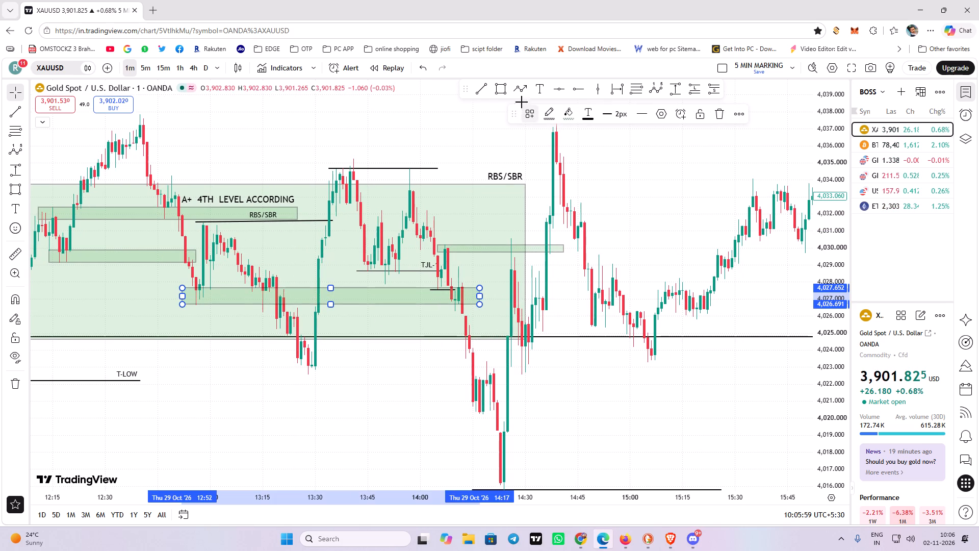
click(530, 109)
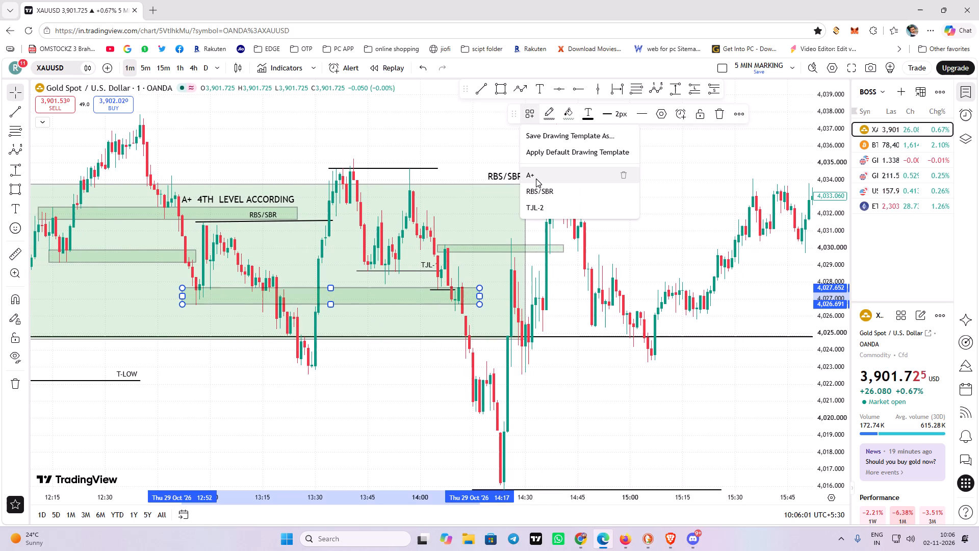
click(536, 179)
click(278, 145)
drag(312, 146, 282, 148)
Apply the TJL-1 template to the level line from 13:34 to 14:05 at about 4,034.67.
click(350, 165)
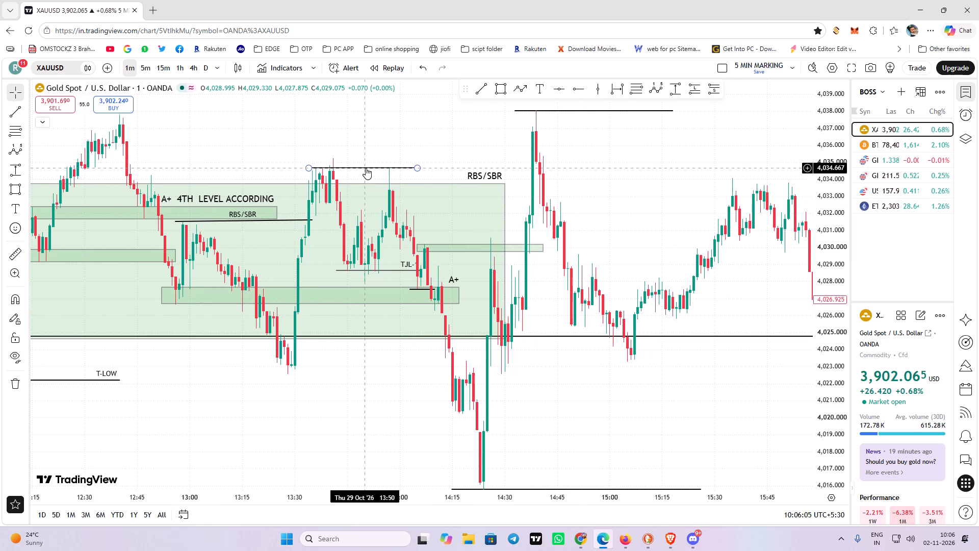
click(366, 168)
click(535, 119)
click(544, 273)
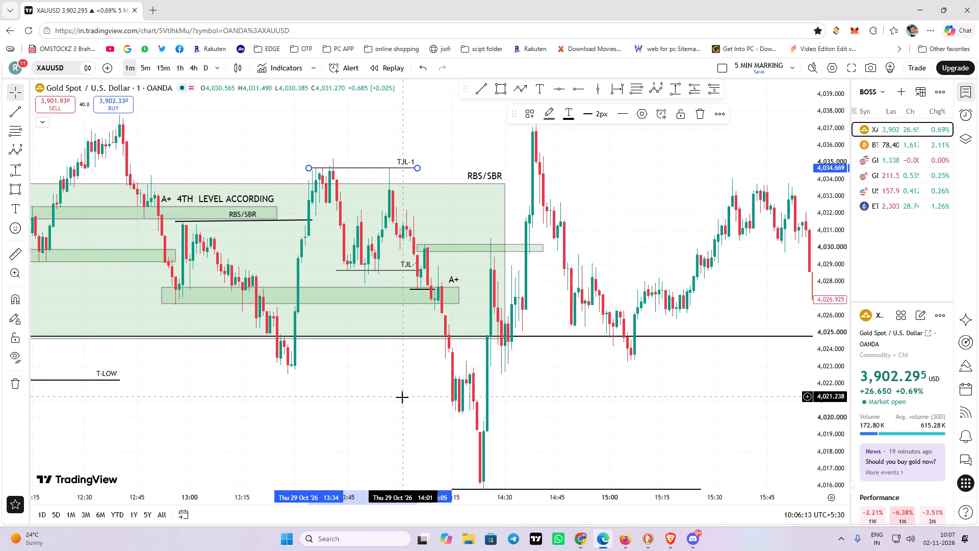
Label the narrow zone rectangle from 14:05 to 14:41, near 4,030, with the text "4TH LEVEL".
drag(402, 397, 359, 381)
click(479, 231)
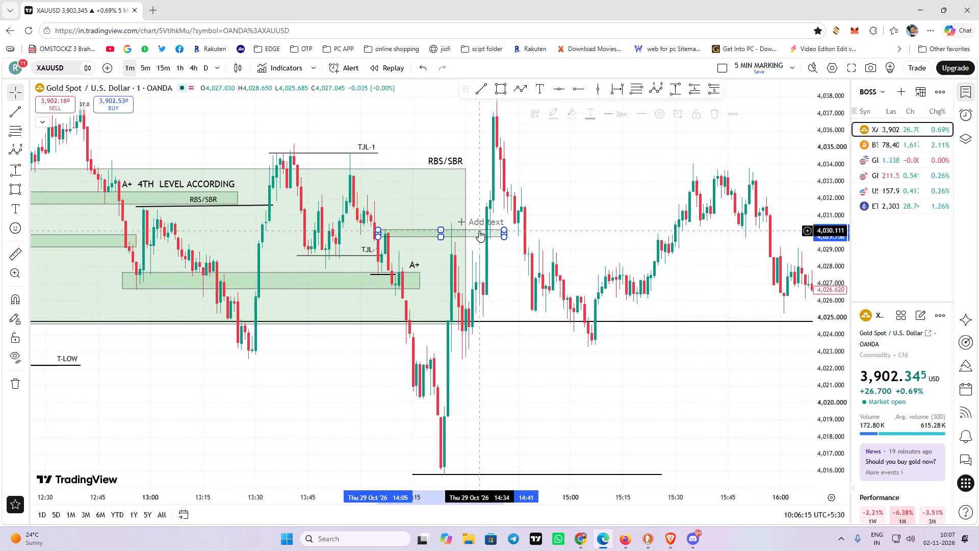
drag(508, 262, 493, 262)
click(489, 233)
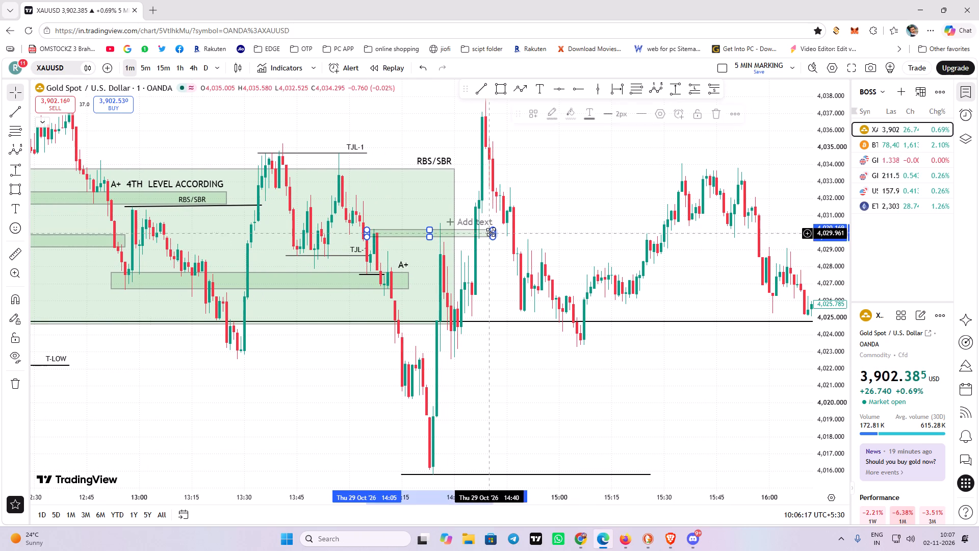
click(662, 116)
click(428, 275)
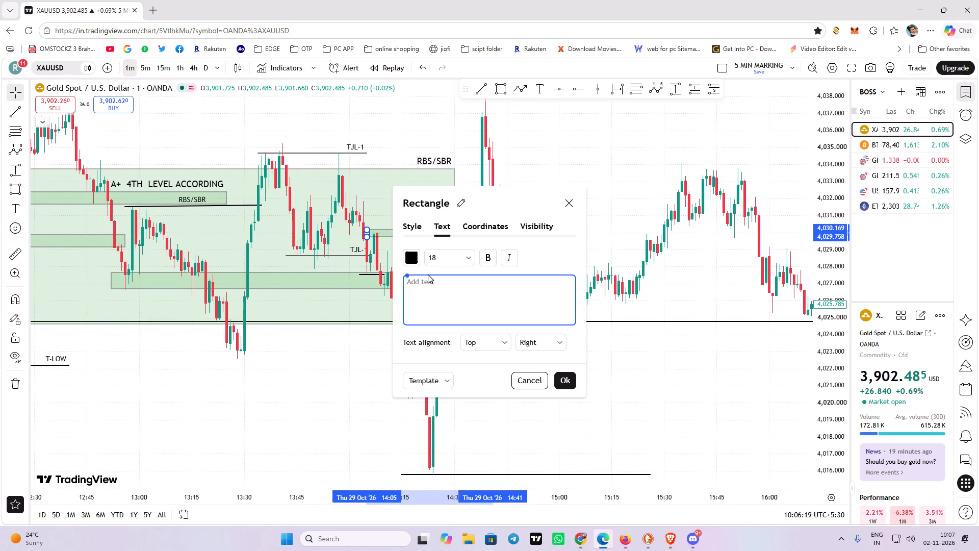
text(4T)
key(h)
key(space)
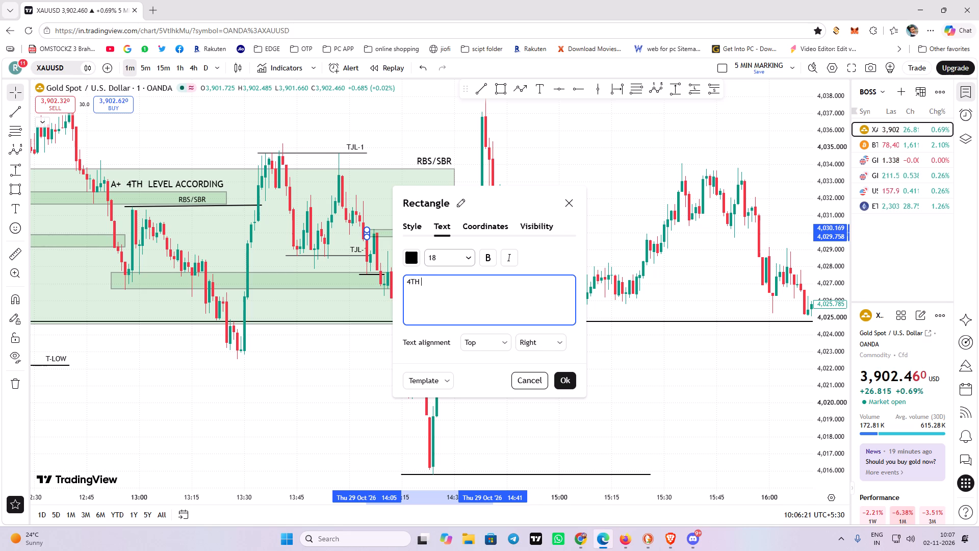
key(l)
key(e)
key(v)
key(e)
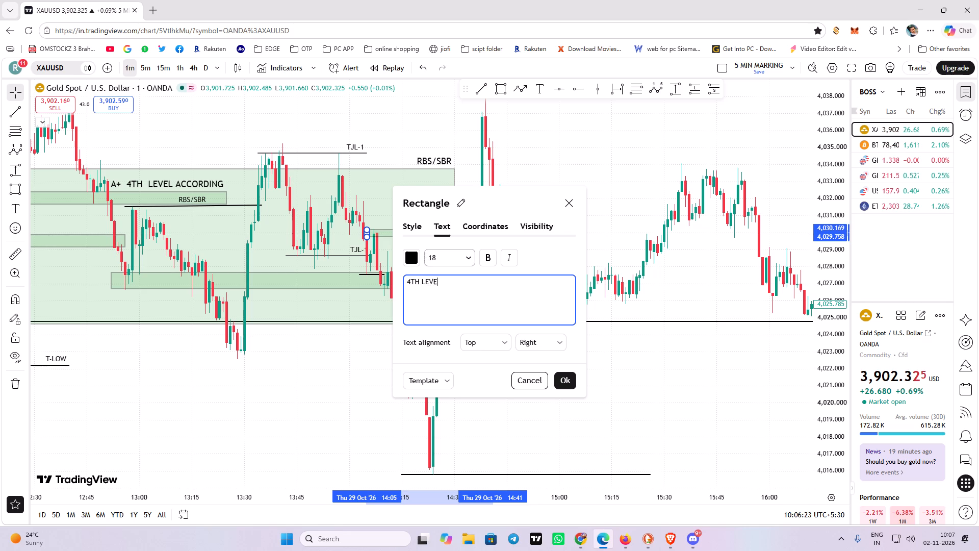
key(l)
click(563, 382)
Draw a horizontal trend line from 13:24 to 14:17 at about 4,022.56 and apply the RBS/SBR template to it.
drag(663, 373, 629, 374)
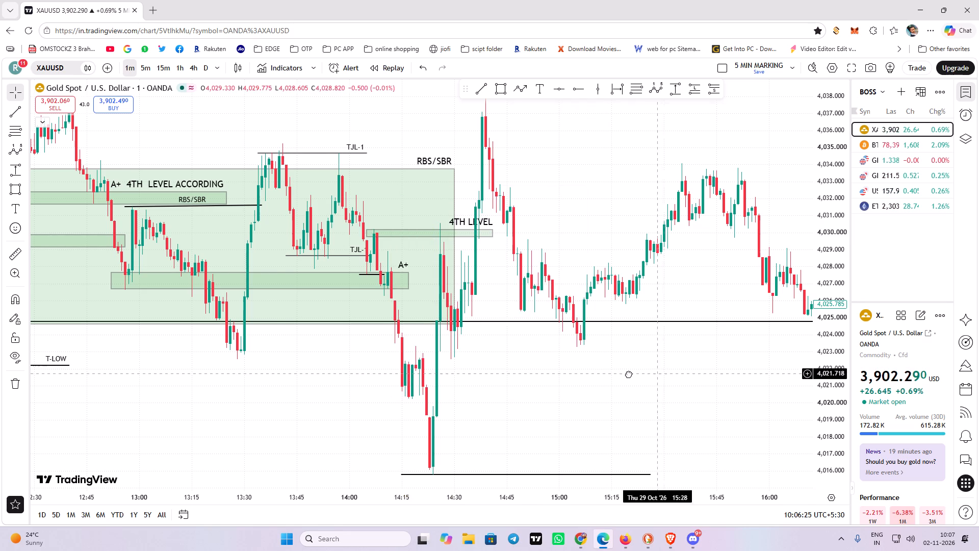
drag(629, 374, 604, 374)
drag(497, 220, 521, 205)
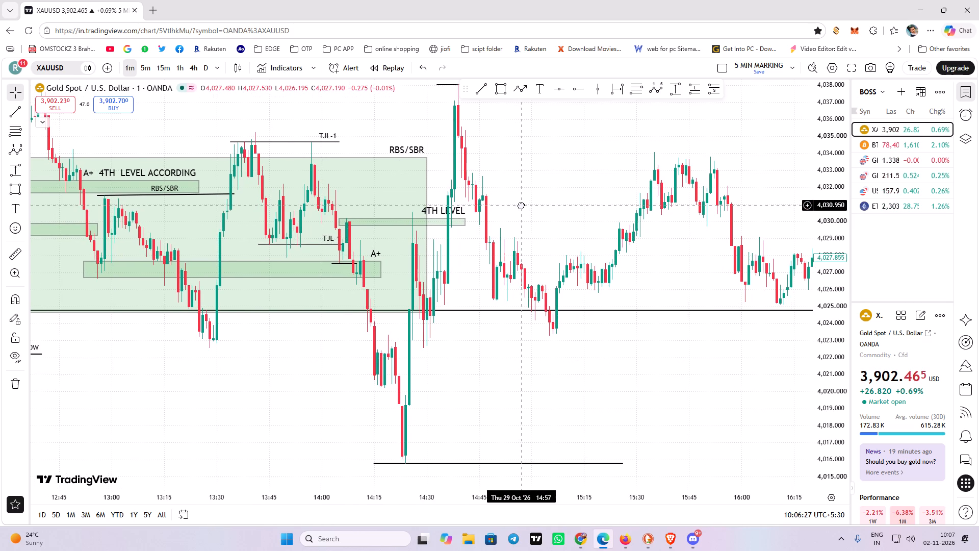
drag(521, 205, 518, 183)
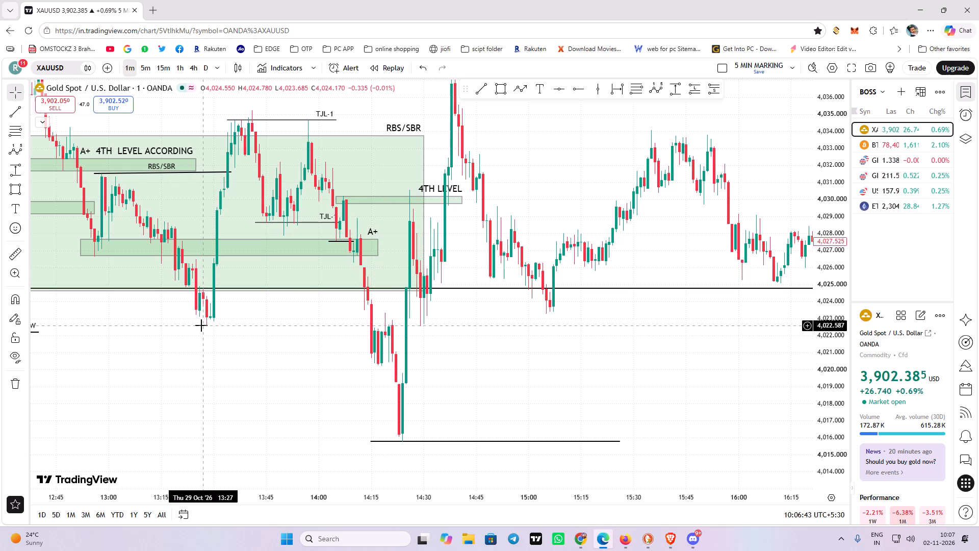
click(477, 91)
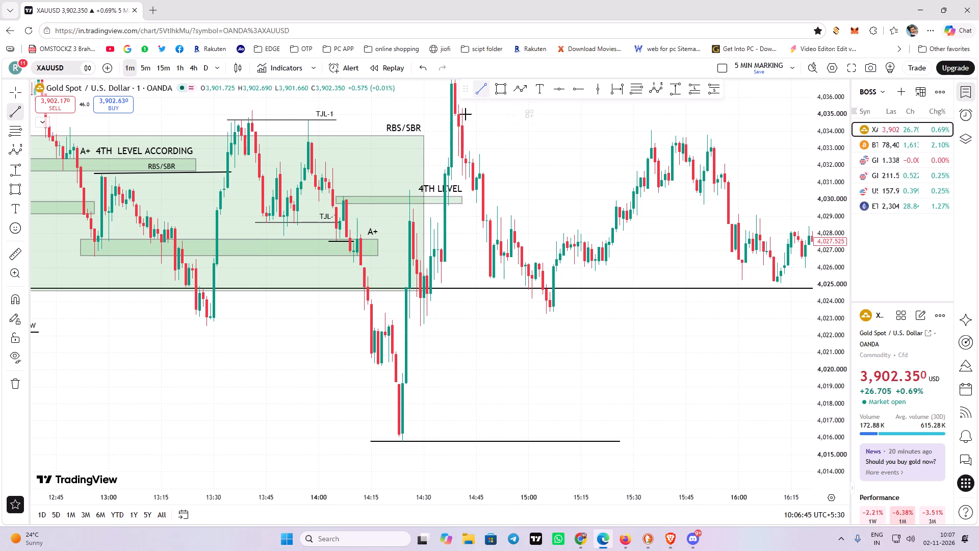
click(191, 326)
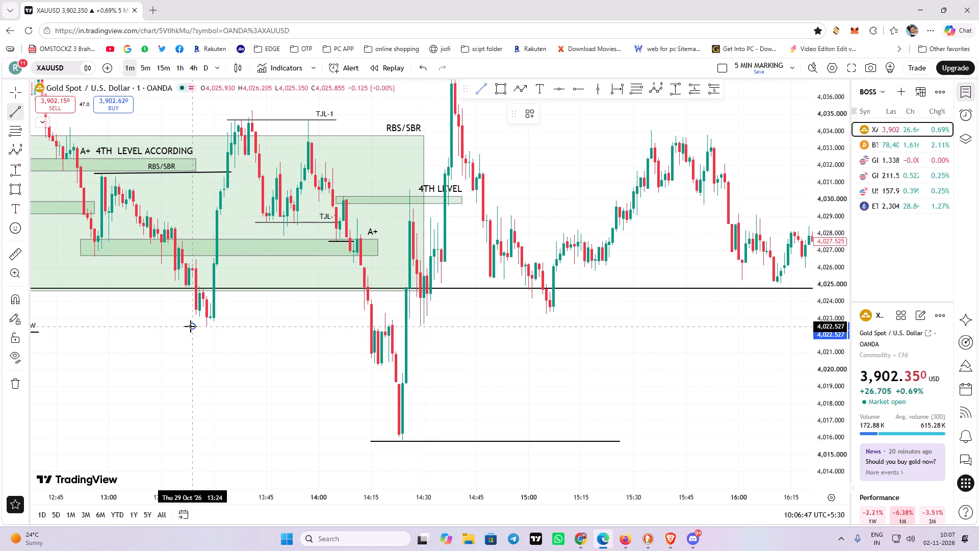
shift+click(379, 323)
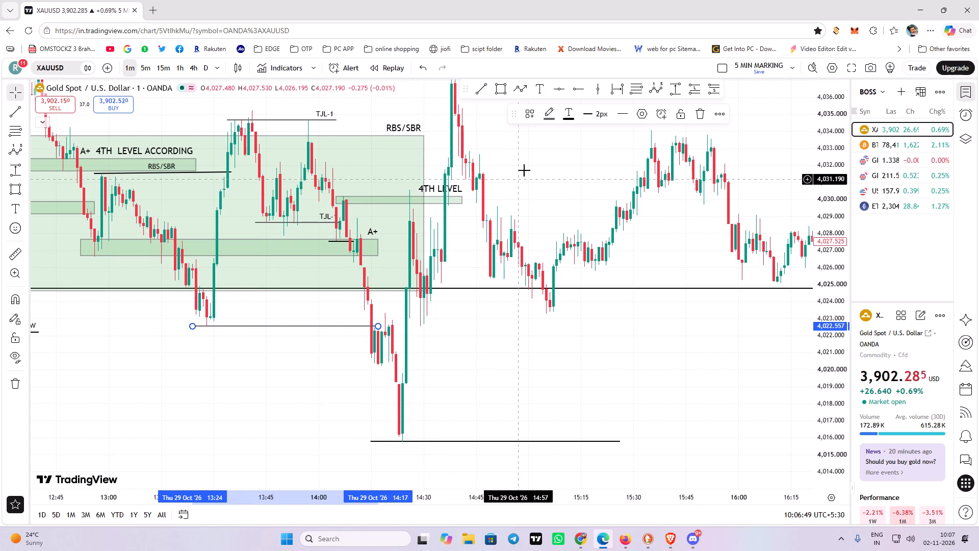
click(526, 118)
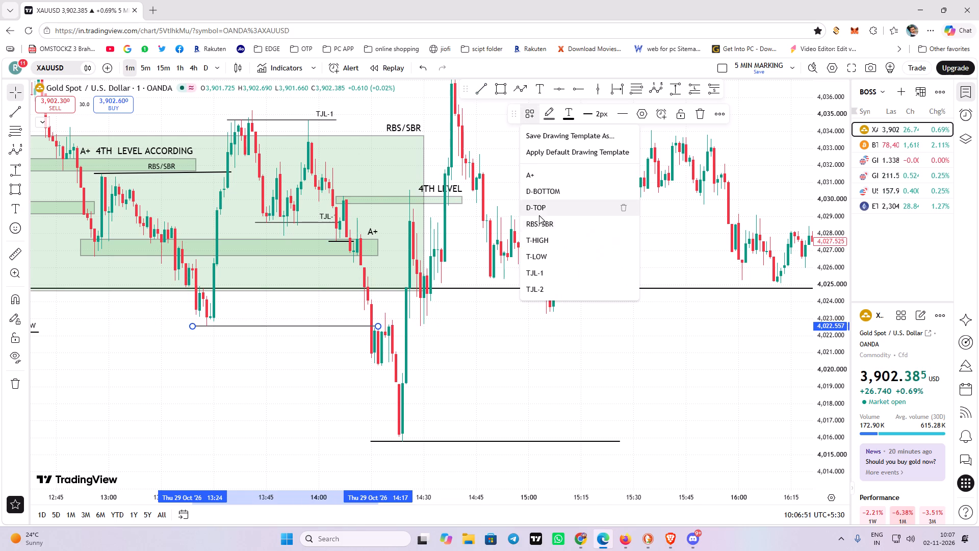
click(545, 220)
Change the text of the 13:24 to 14:17 trend line at about 4,022.56 to "DUAL CHOCH".
drag(506, 362, 568, 373)
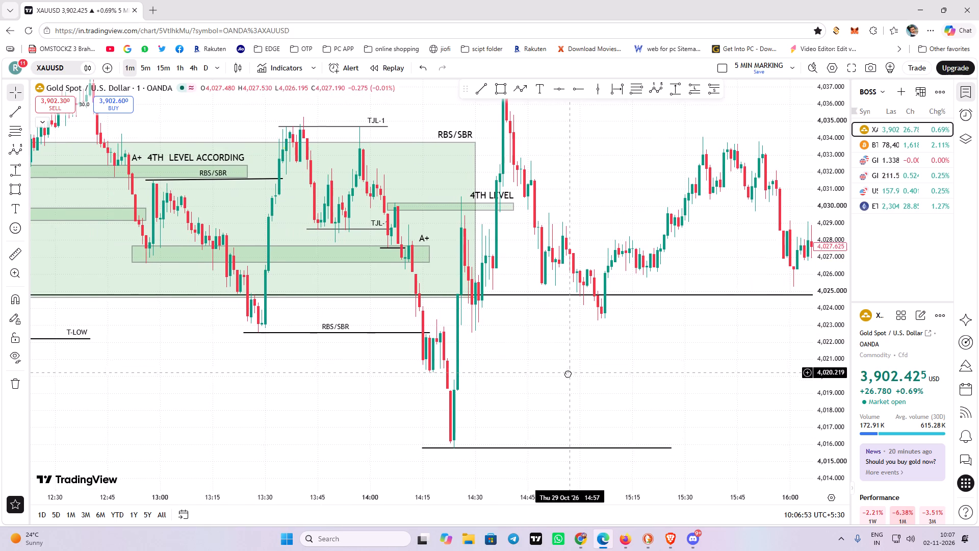
drag(568, 373, 566, 373)
click(427, 332)
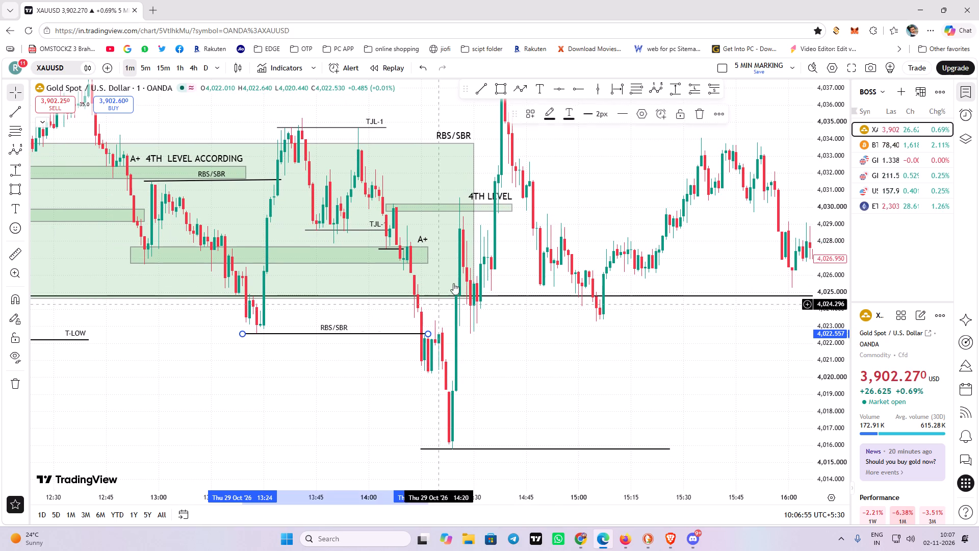
click(529, 116)
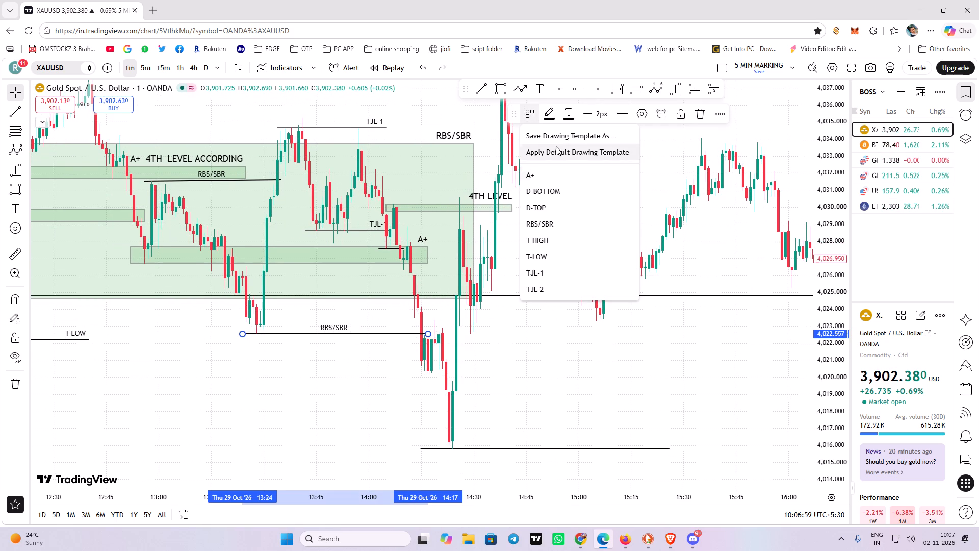
click(641, 117)
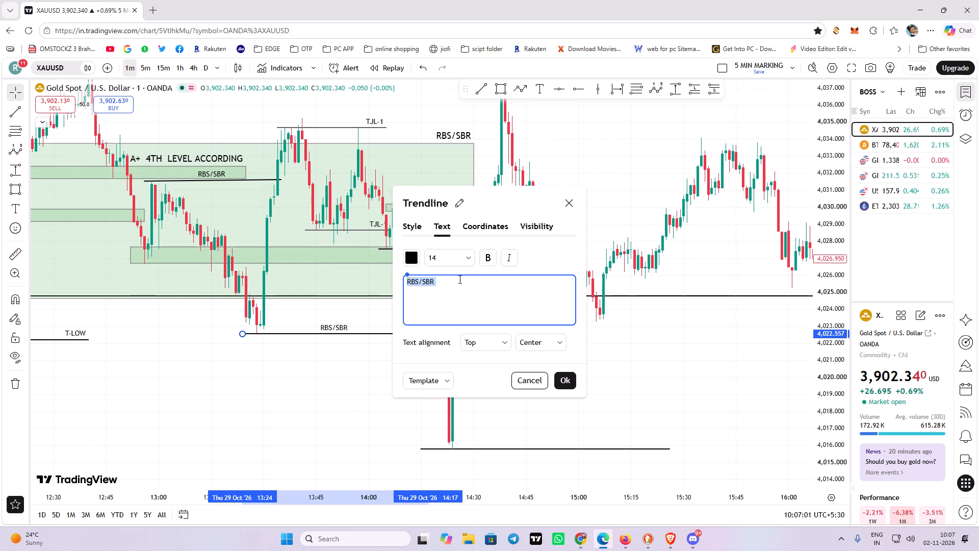
click(459, 279)
triple_click(458, 279)
double_click(460, 280)
drag(460, 280, 460, 280)
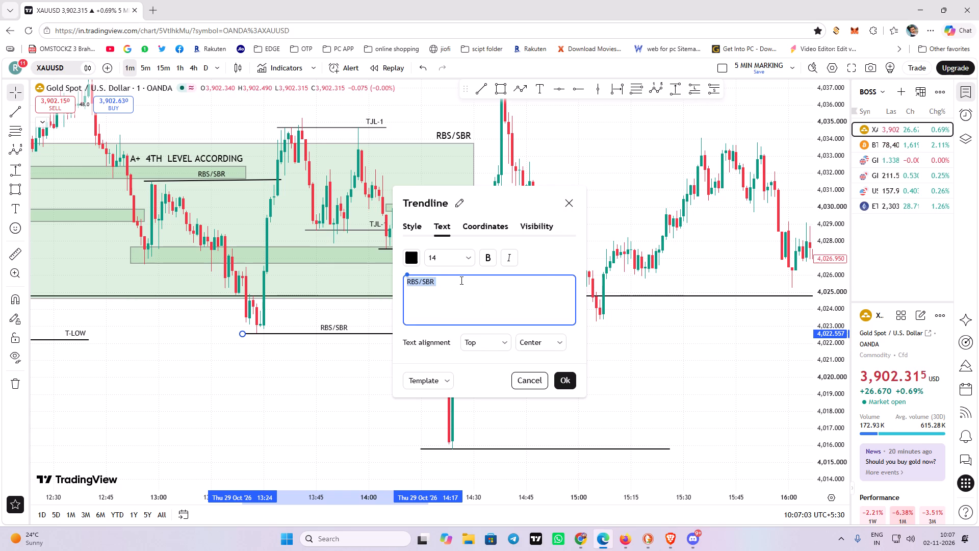
drag(460, 280, 436, 284)
text(DUAL CHOCH)
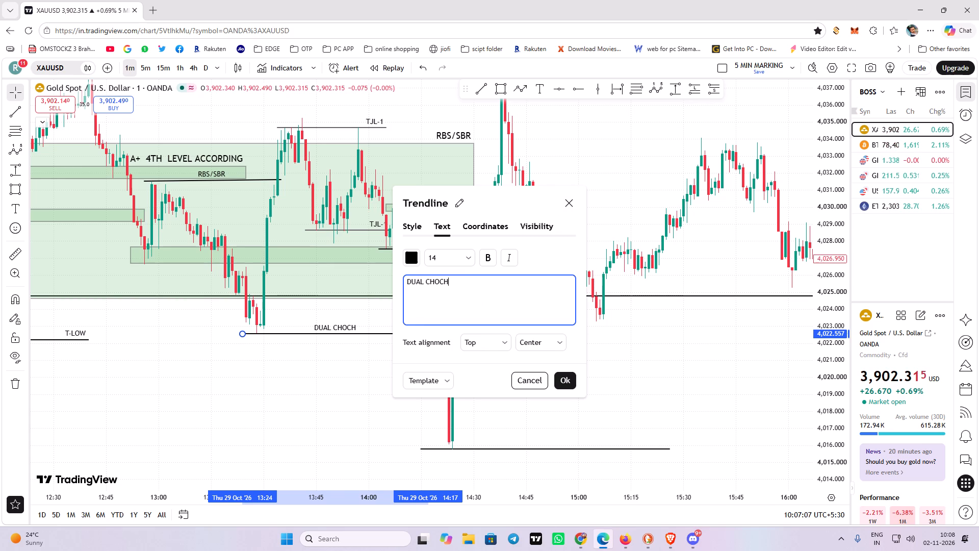
key(space)
click(565, 384)
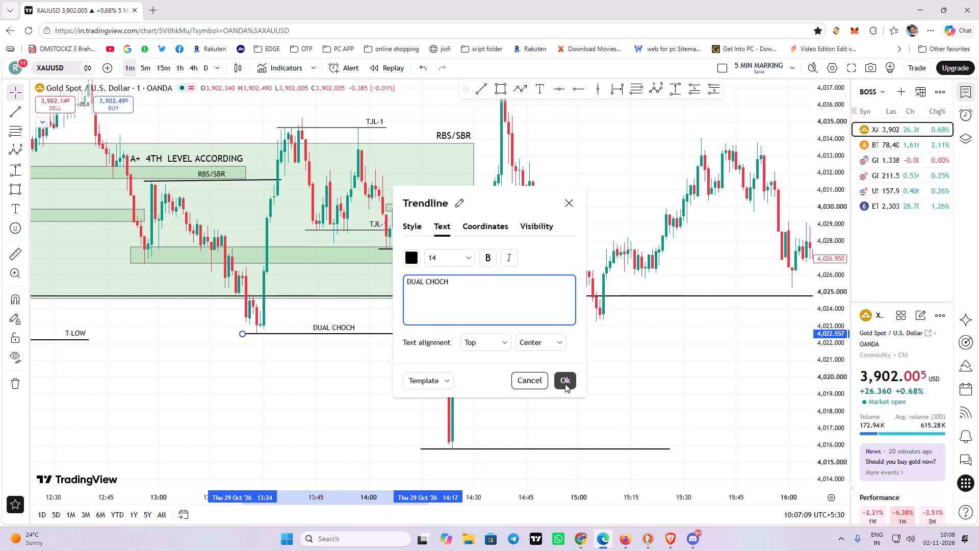
Set the fill colour of the A+ zone rectangle starting at 12:52, above the DUAL CHOCH line, to red.
drag(590, 381, 518, 373)
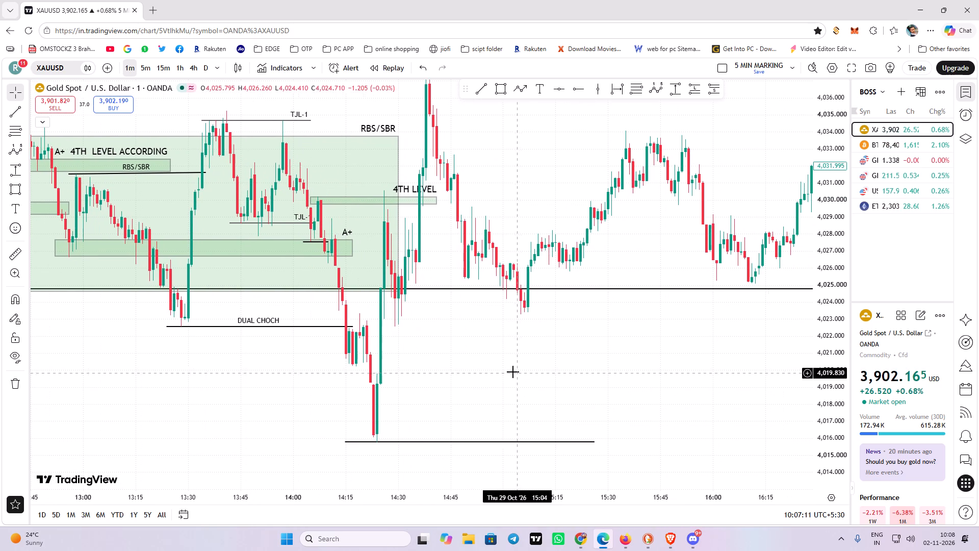
drag(328, 372, 350, 389)
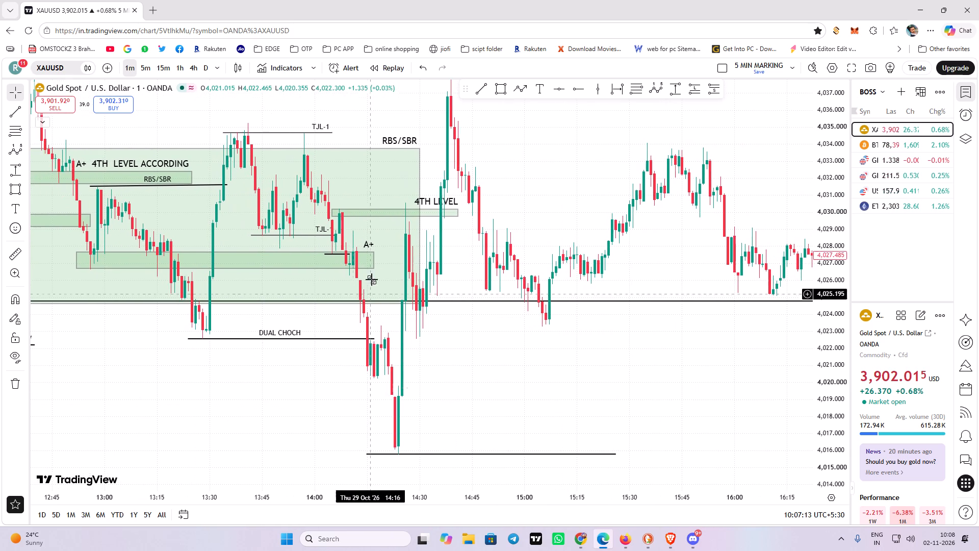
click(374, 266)
click(572, 113)
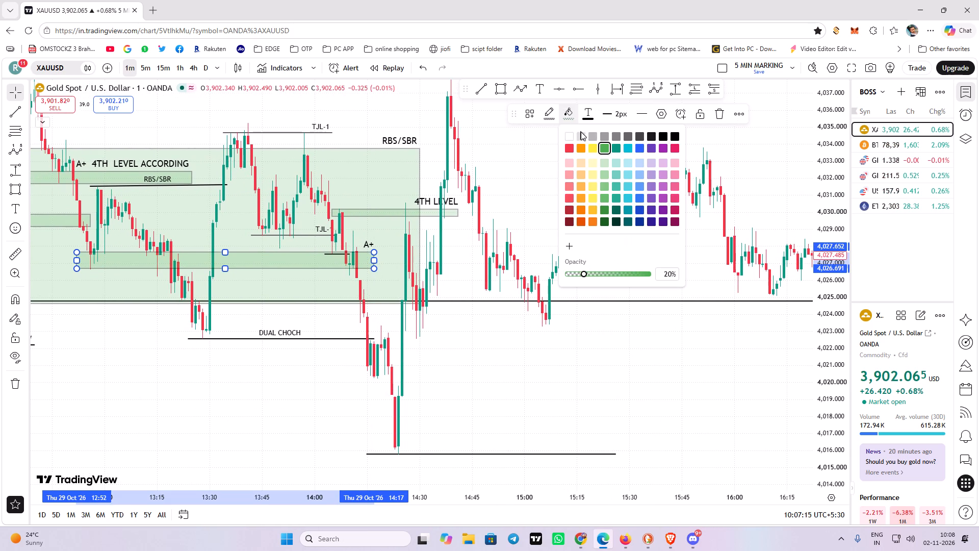
click(564, 148)
click(563, 399)
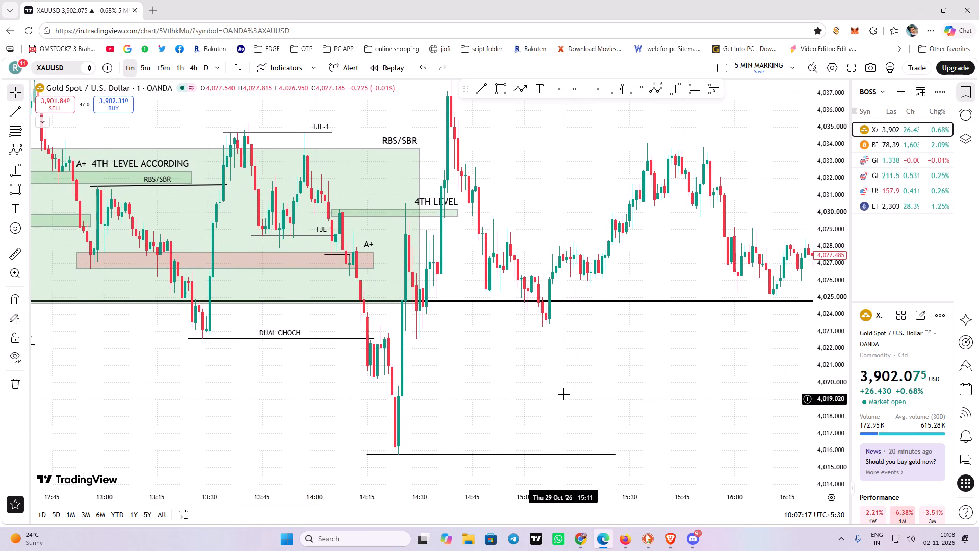
Extend the end of the red A+ zone rectangle to about 14:29.
scroll(571, 366, down, 2)
drag(590, 377, 584, 391)
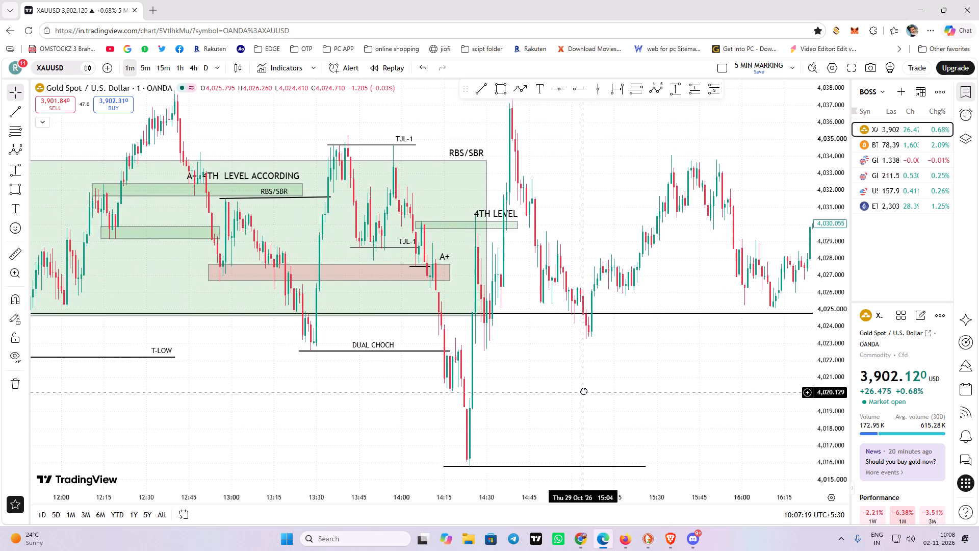
drag(584, 391, 536, 370)
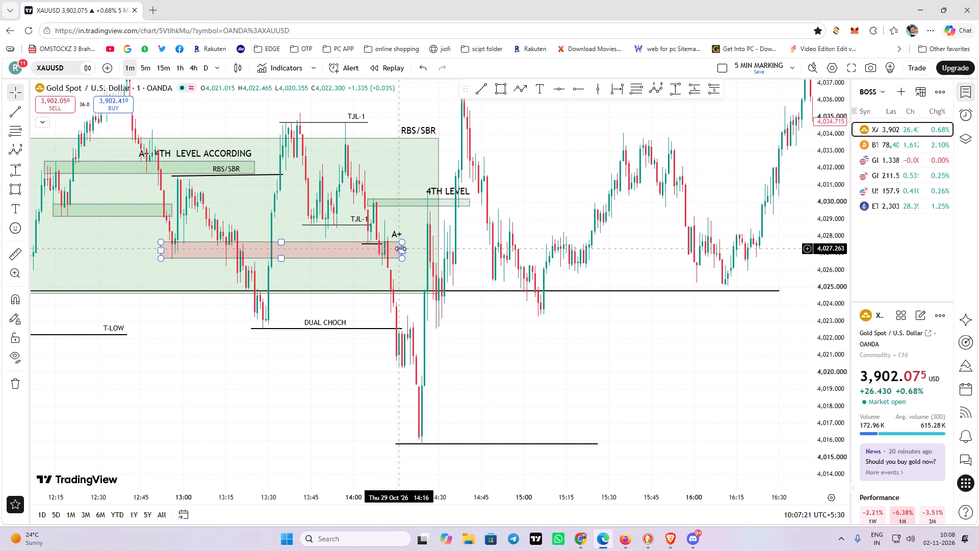
click(403, 247)
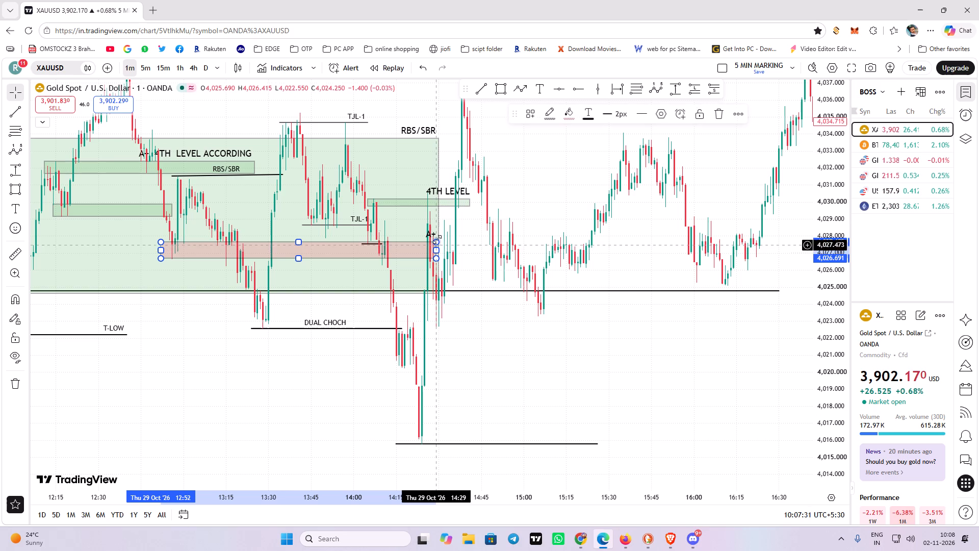
Set the fill colour of the narrow 4TH LEVEL rectangle from 14:05 to 14:41 to red.
click(446, 205)
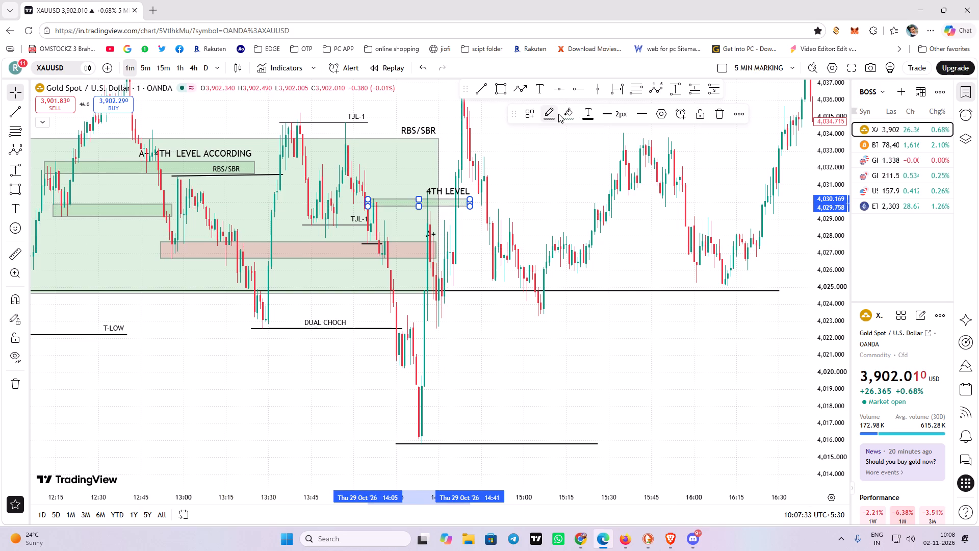
click(567, 114)
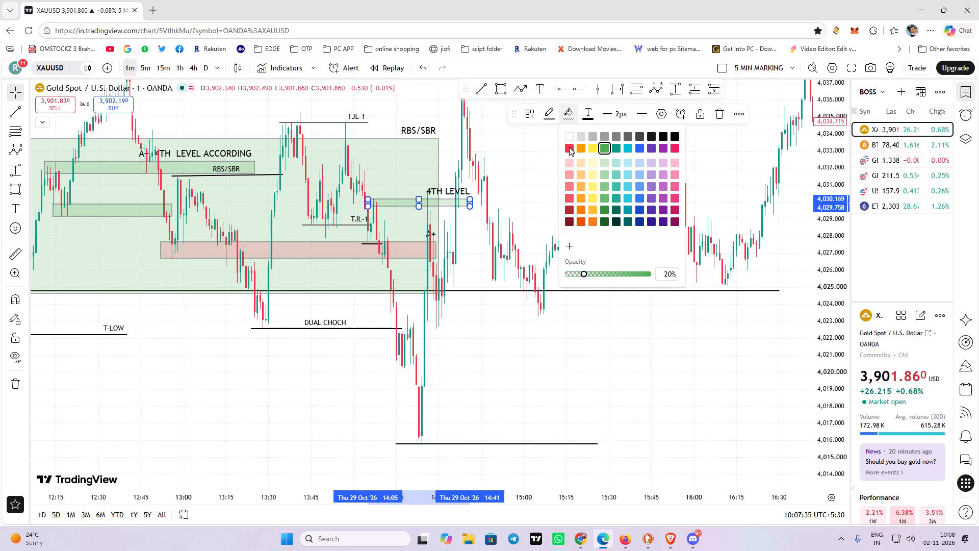
click(568, 147)
click(525, 153)
Examine how price moves through the red A+ and 4TH LEVEL zones between the 14:15 decline and the 14:45 pullback.
drag(525, 153, 524, 161)
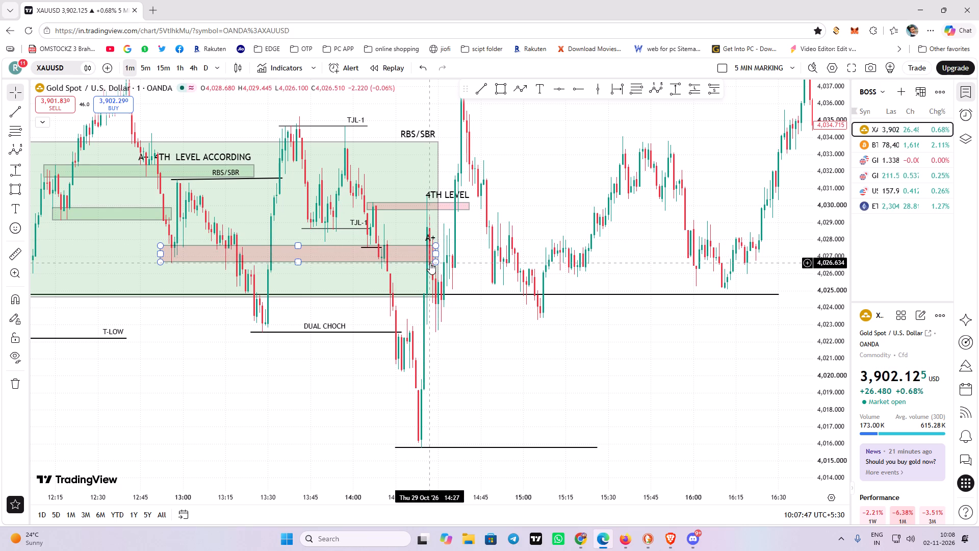
drag(477, 353, 448, 348)
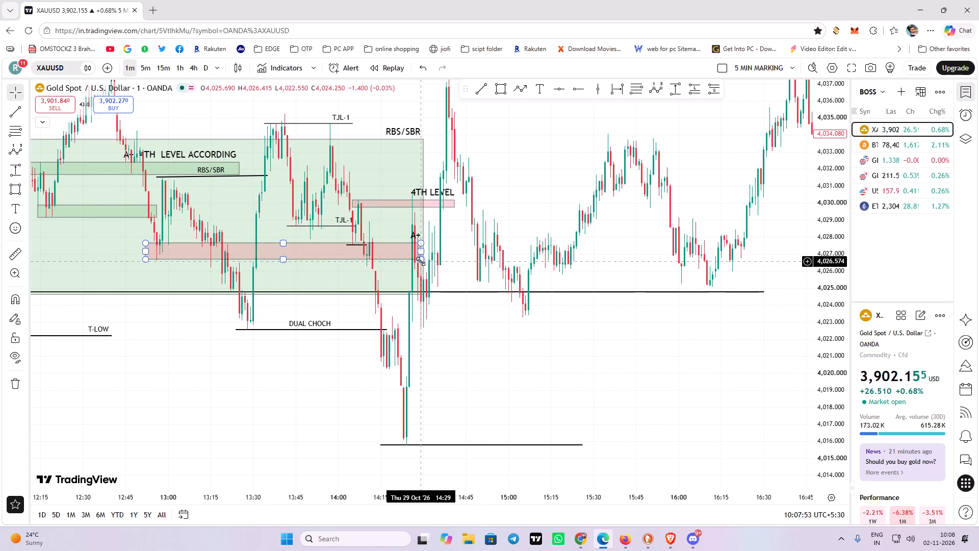
drag(485, 339, 481, 347)
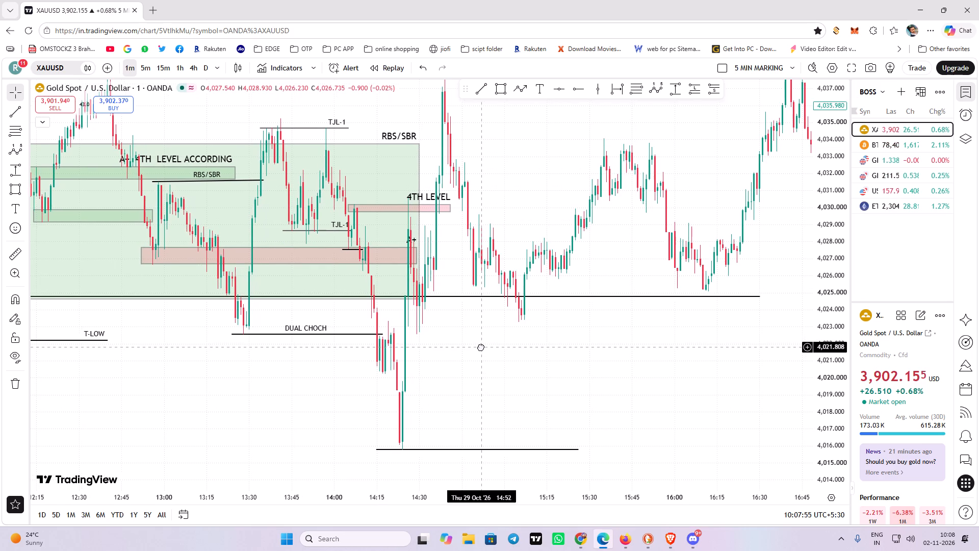
drag(481, 347, 450, 349)
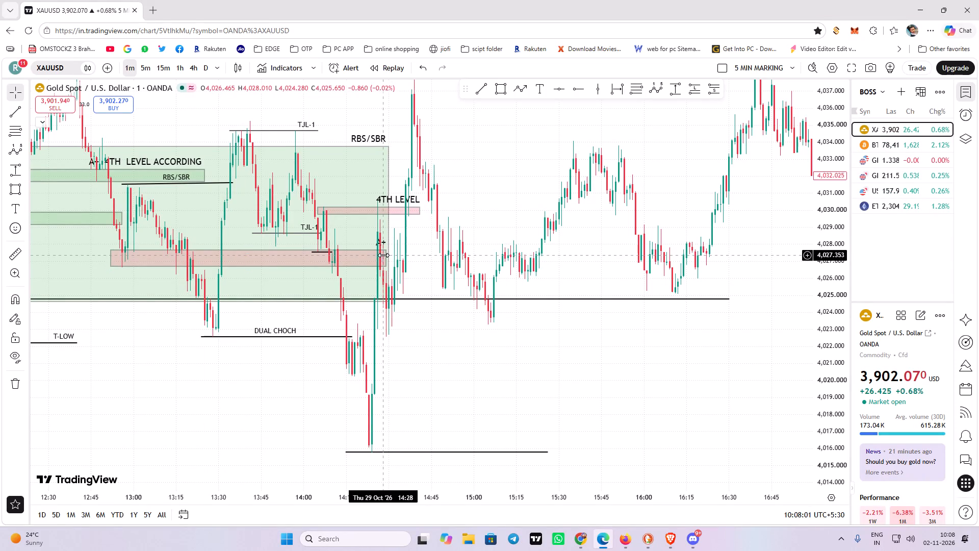
drag(432, 340, 491, 366)
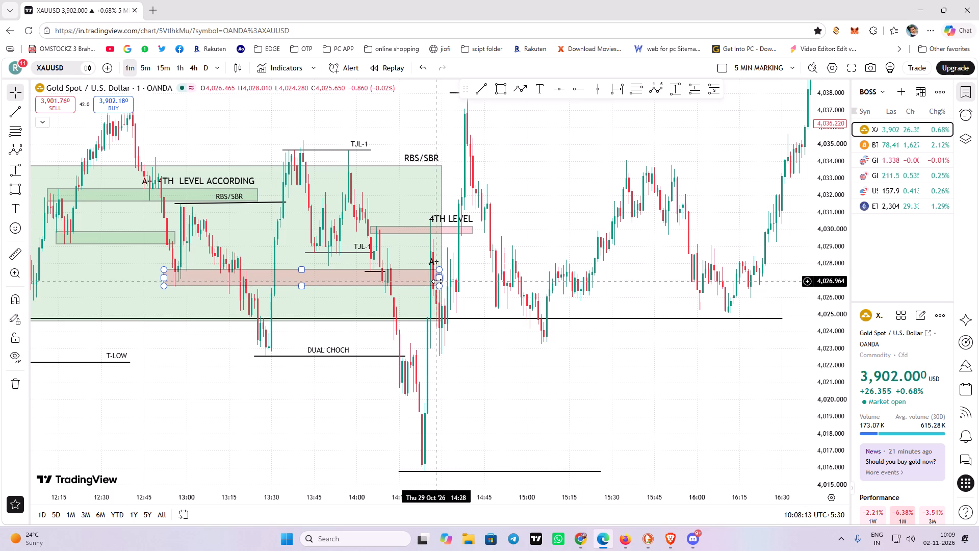
click(495, 363)
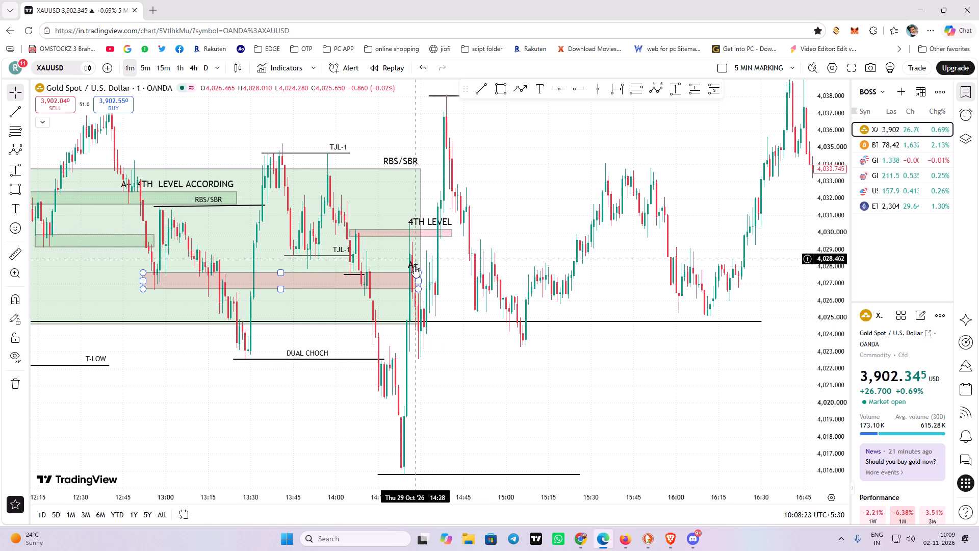
click(489, 378)
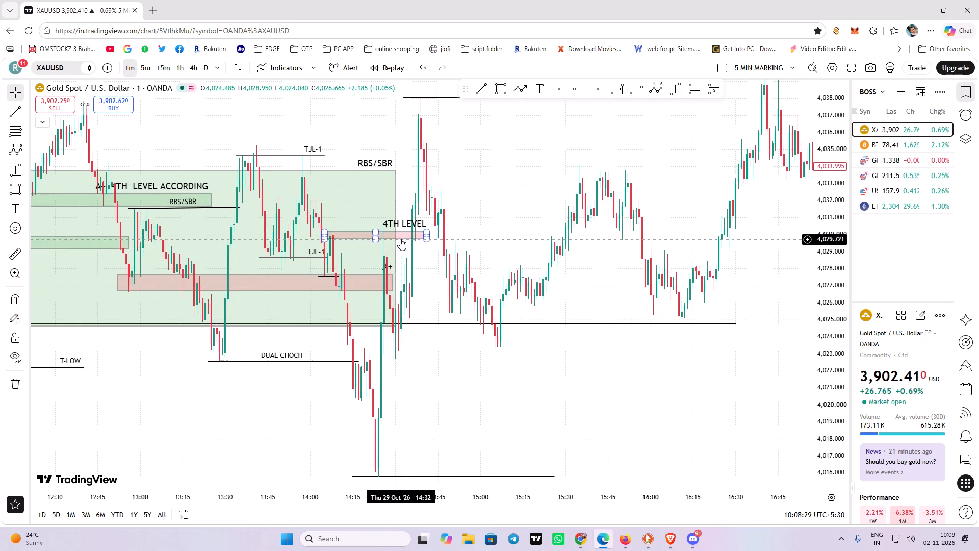
click(394, 276)
click(468, 380)
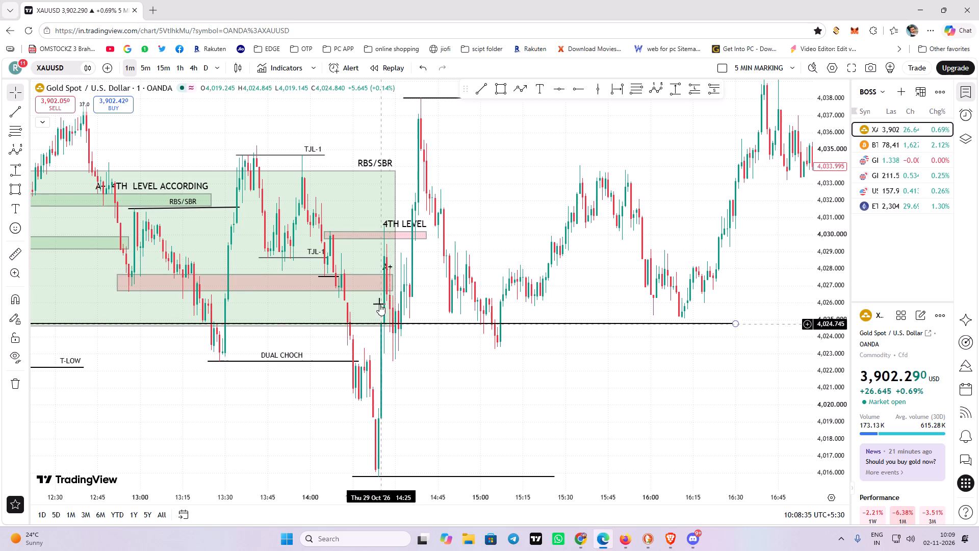
click(458, 365)
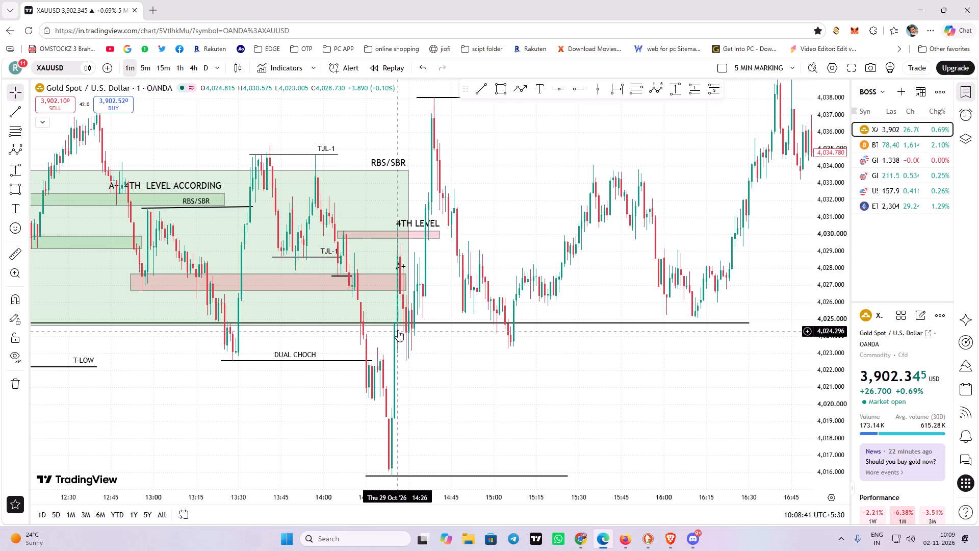
drag(481, 359, 462, 364)
scroll(403, 359, up, 3)
drag(372, 362, 482, 381)
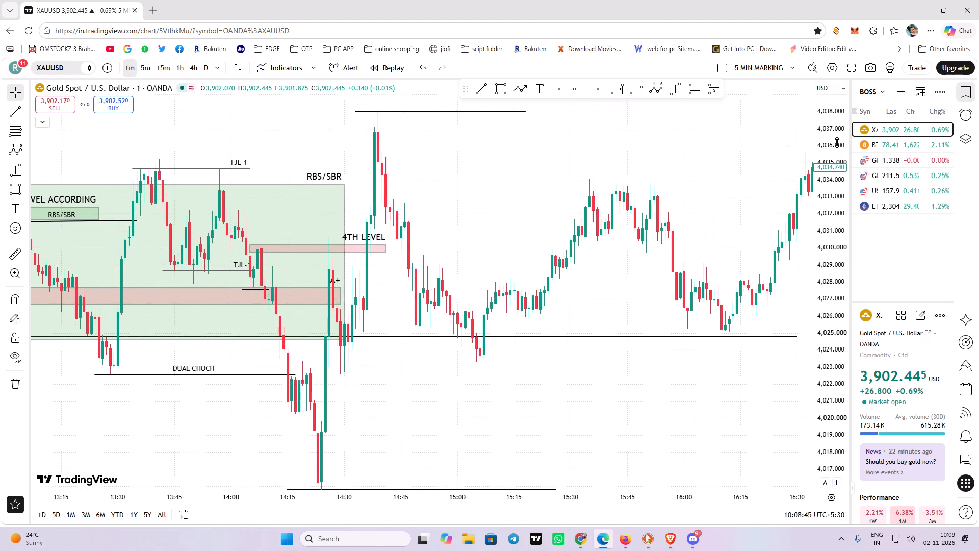
drag(837, 142, 829, 212)
drag(434, 394, 448, 405)
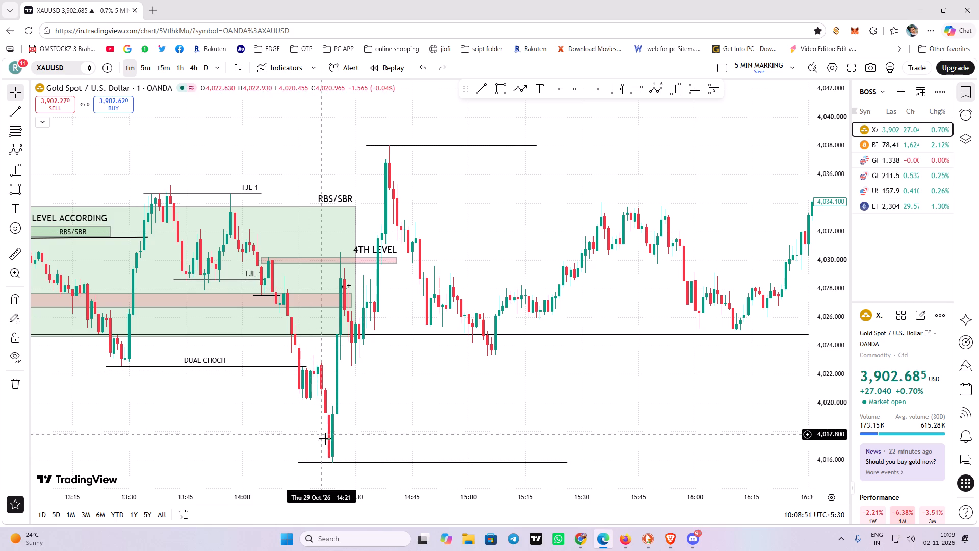
drag(405, 432, 416, 421)
drag(384, 444, 385, 444)
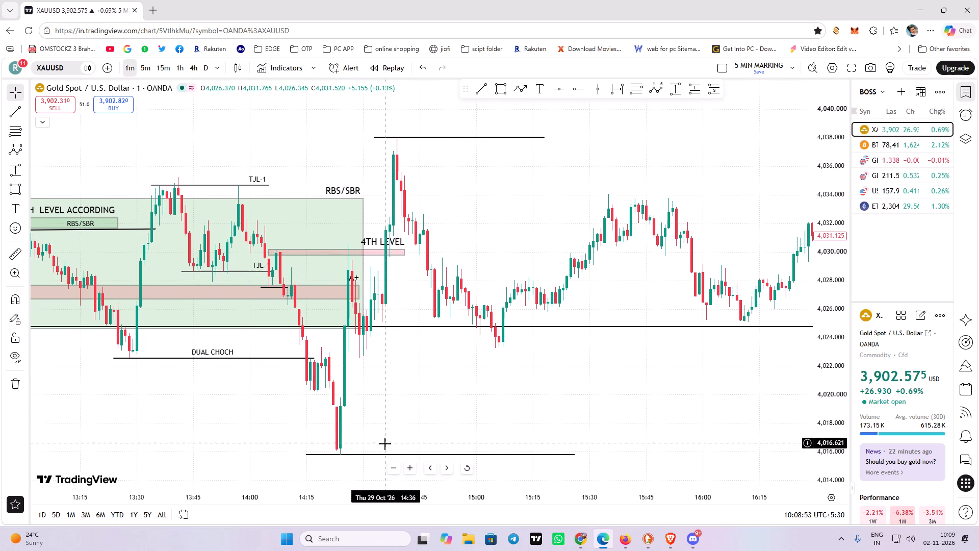
Examine the swing from the 14:24 low to the 14:39 high and the horizontal lines marking its two extremes.
drag(385, 444, 424, 436)
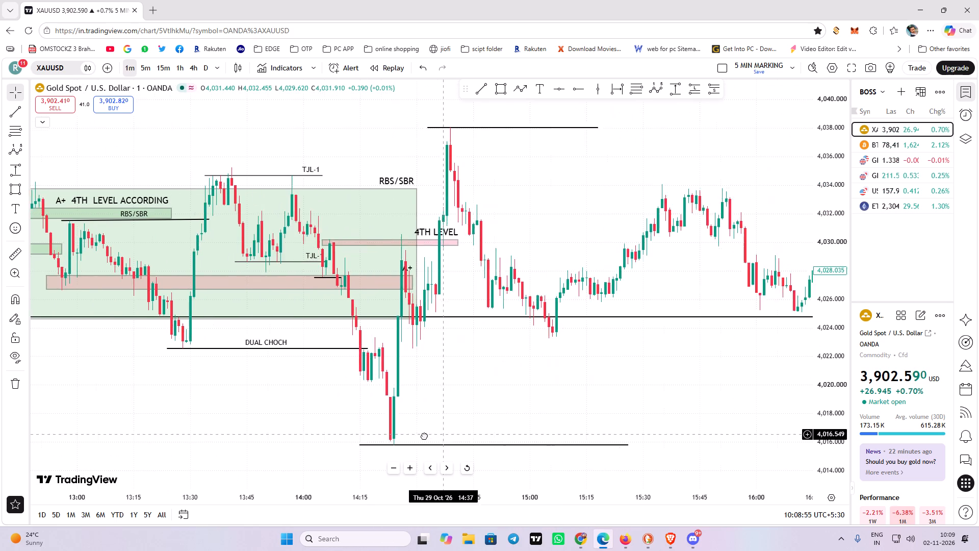
drag(424, 436, 409, 431)
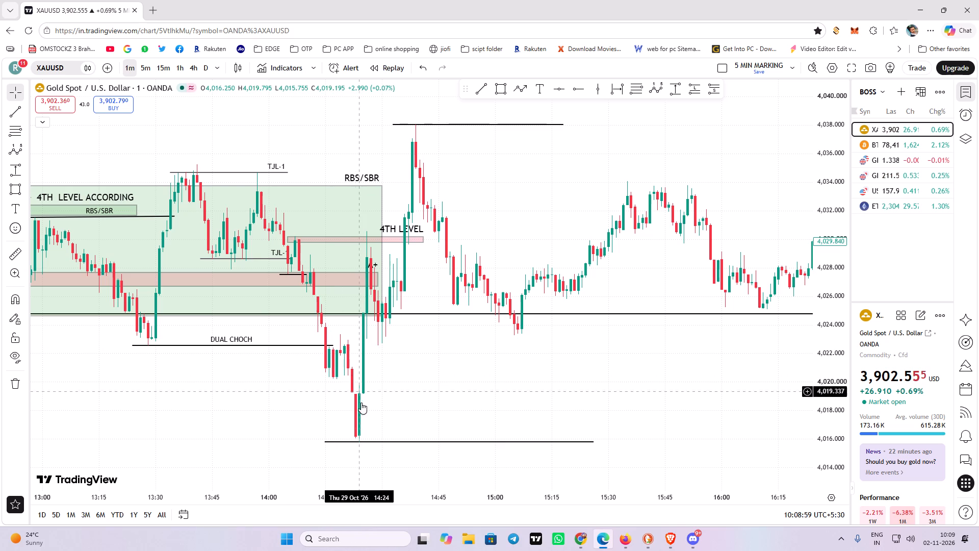
drag(460, 410, 378, 382)
click(356, 419)
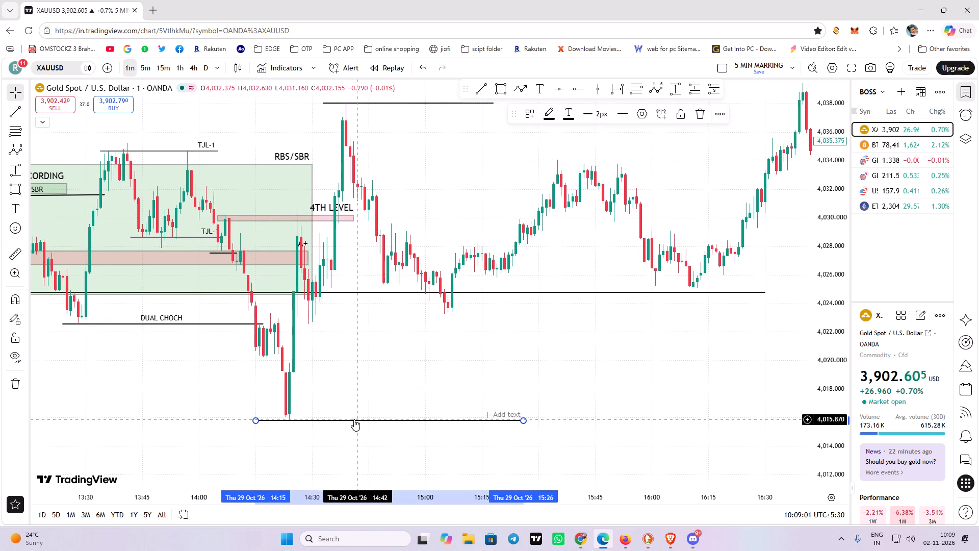
drag(464, 378, 475, 429)
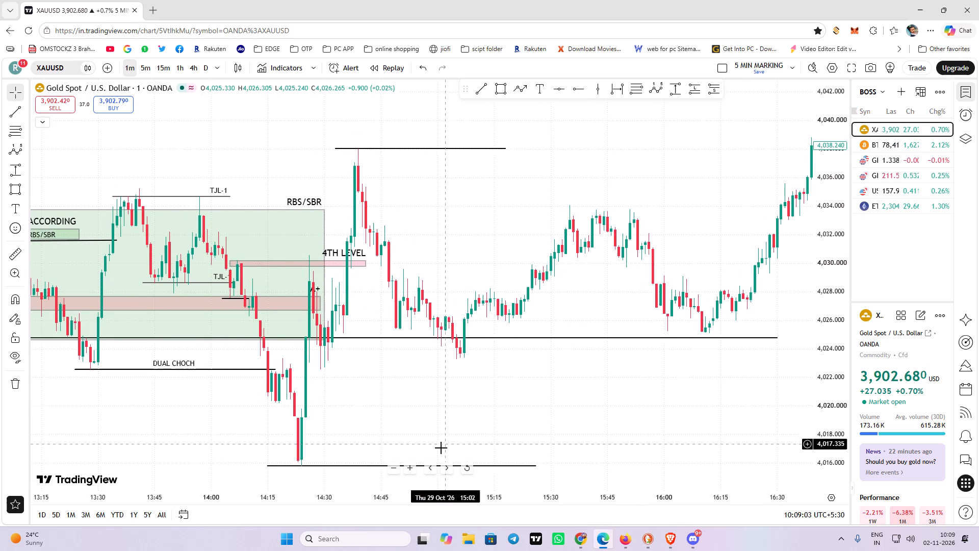
drag(441, 448, 459, 421)
click(407, 446)
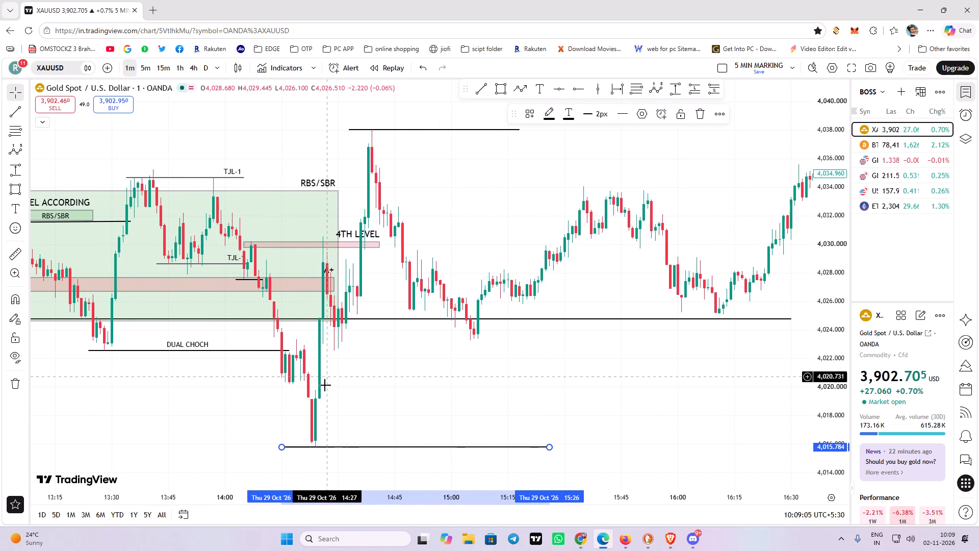
click(375, 447)
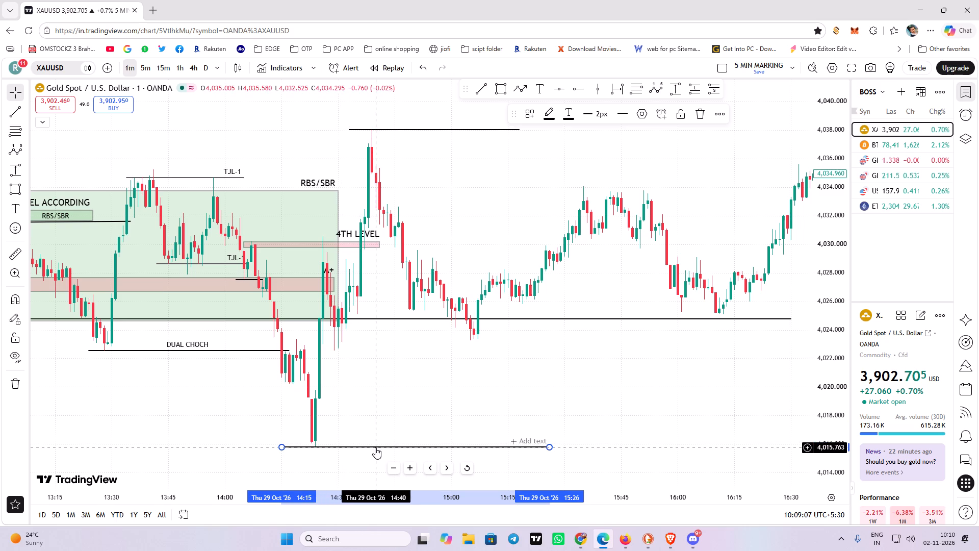
drag(394, 403, 357, 453)
drag(355, 433, 374, 388)
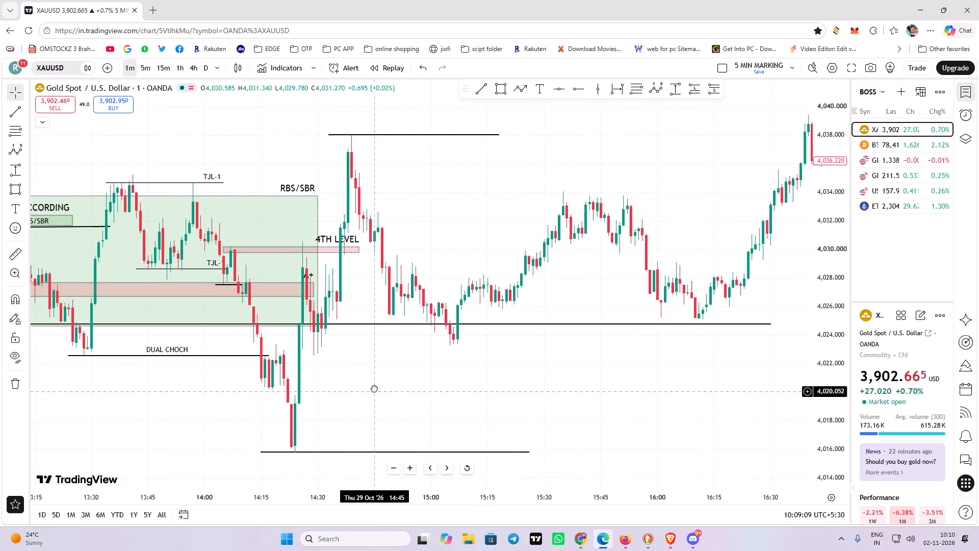
drag(374, 388, 375, 387)
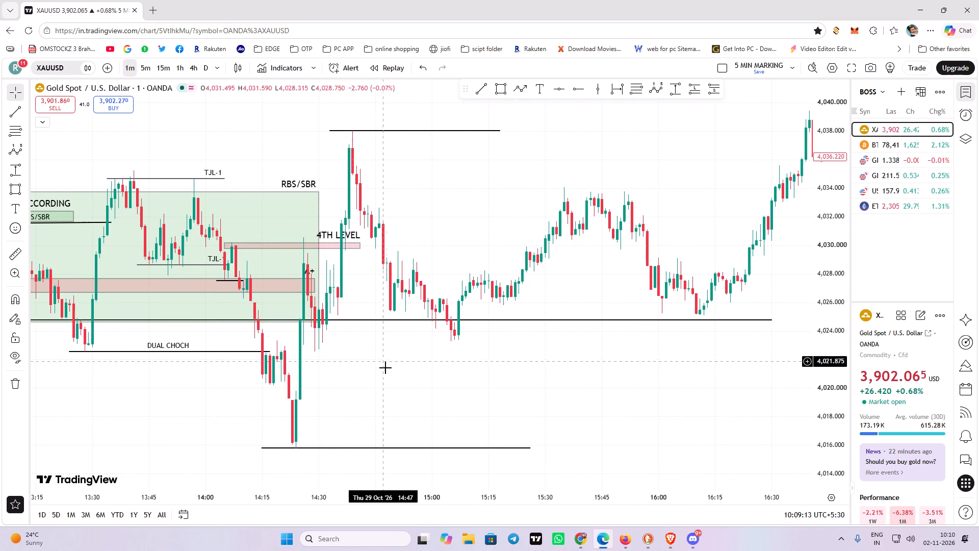
drag(388, 372, 391, 387)
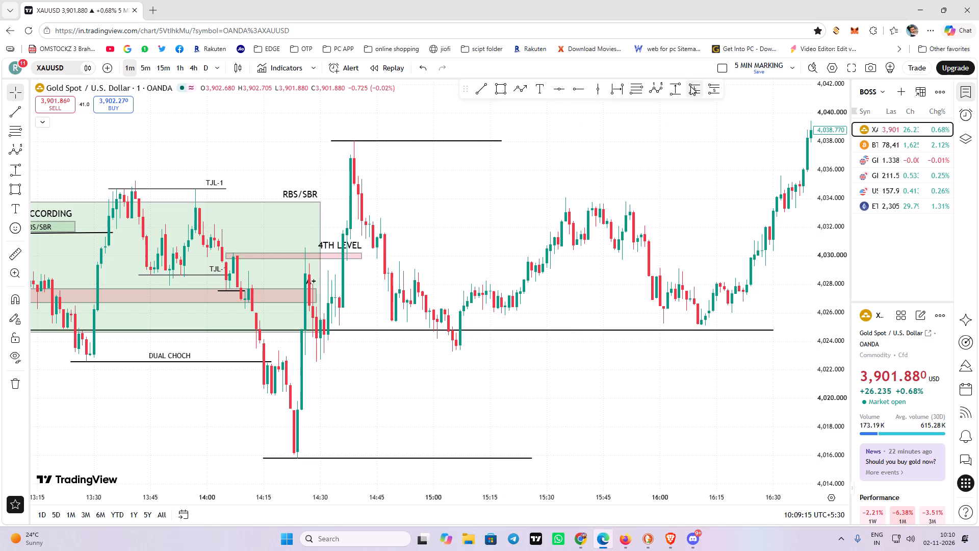
click(656, 90)
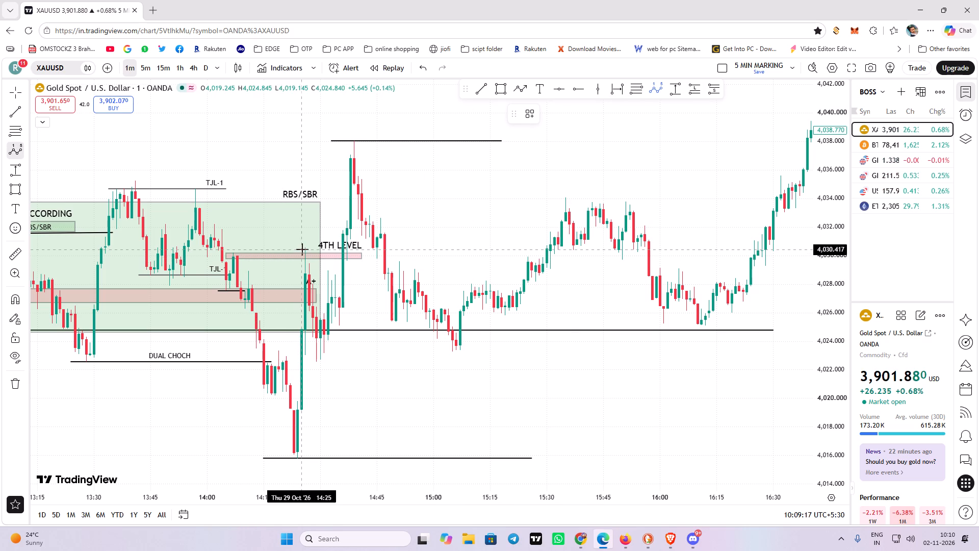
right_click(388, 380)
Draw a horizontal trend line at about 4,035.2, just above TJL-1, from about 13:38 to 14:48 across the later spike.
drag(348, 388, 445, 393)
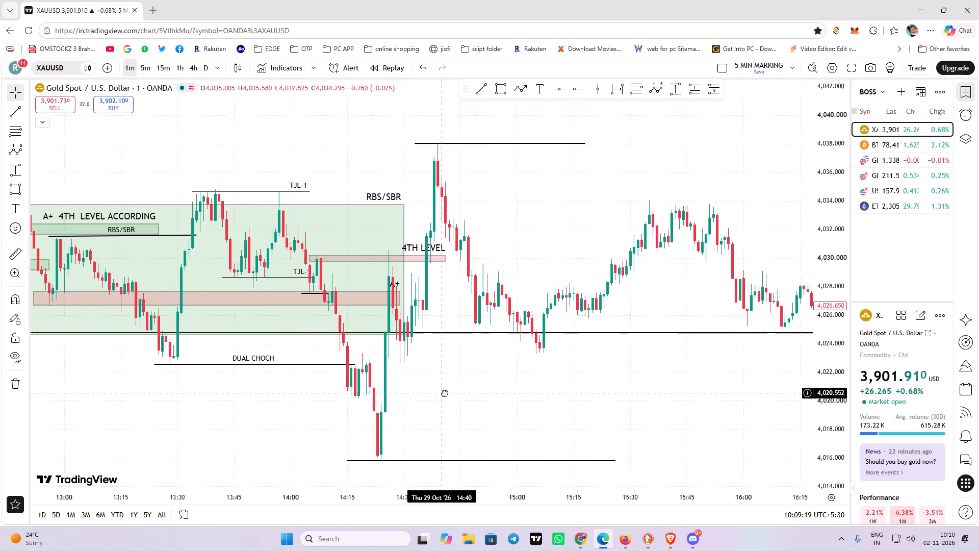
drag(445, 393, 471, 387)
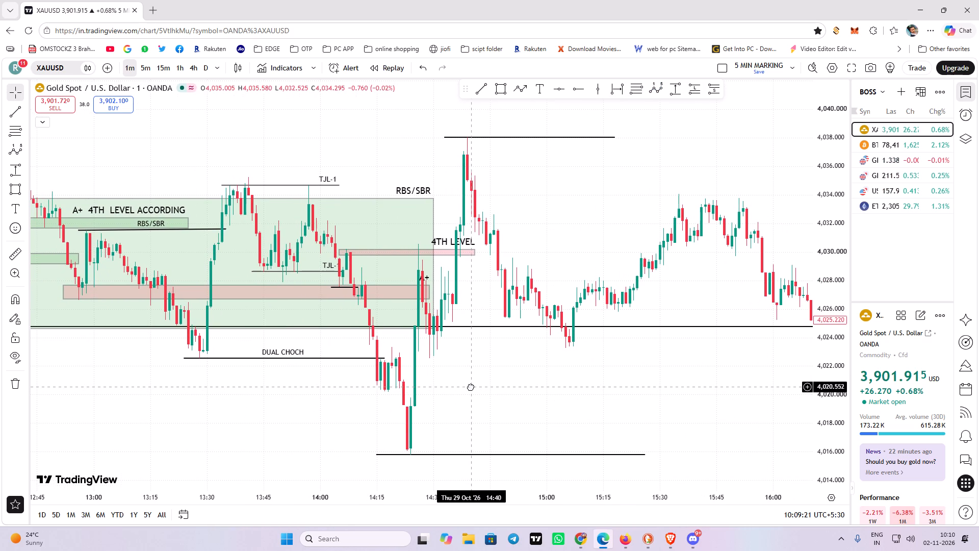
drag(471, 387, 448, 390)
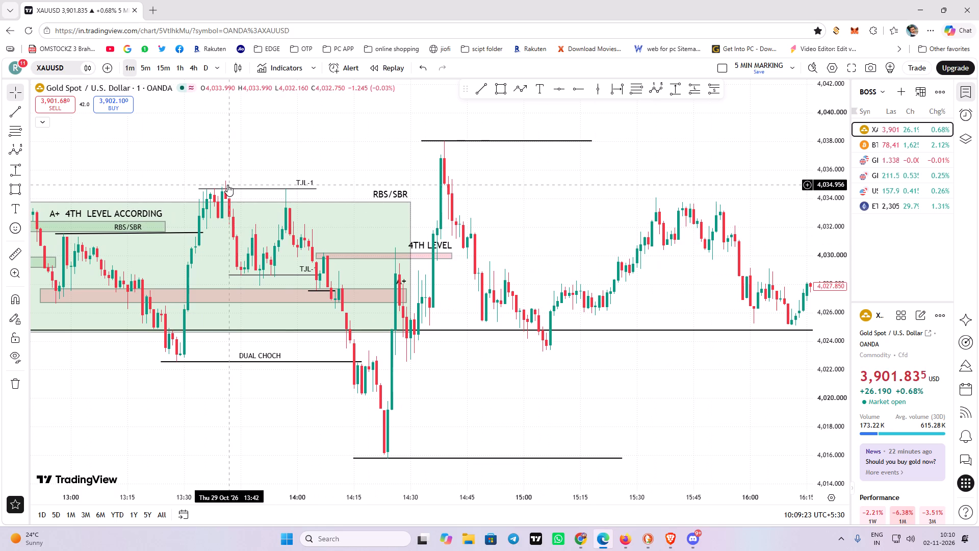
click(481, 87)
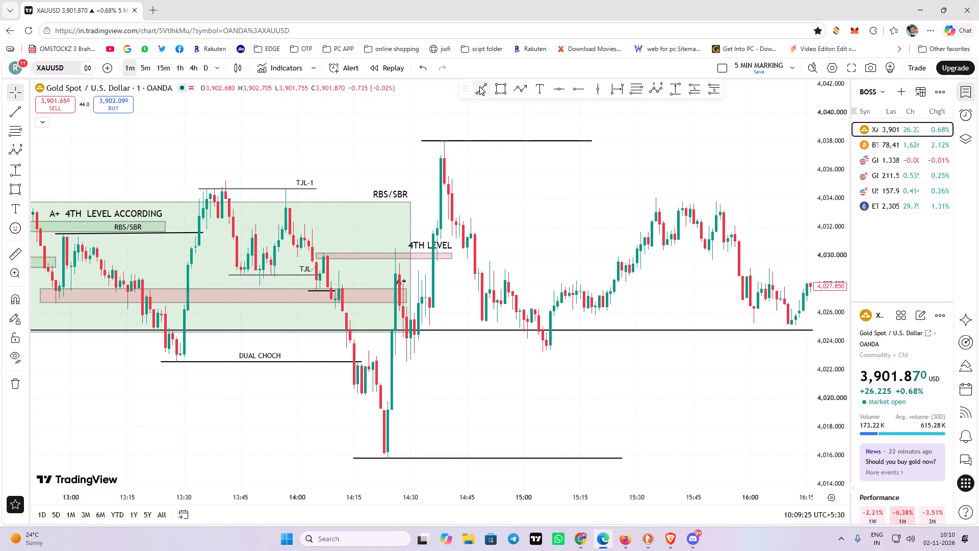
click(210, 182)
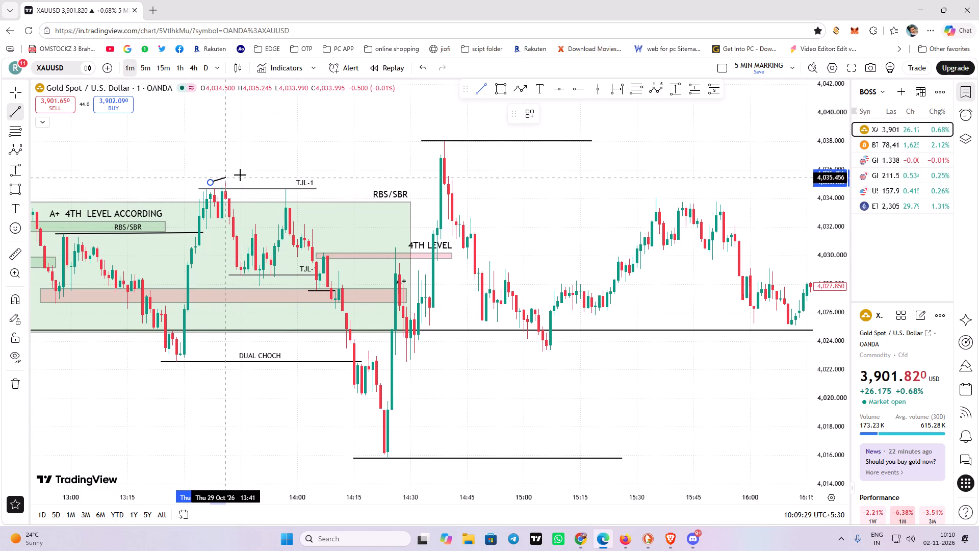
shift+click(474, 160)
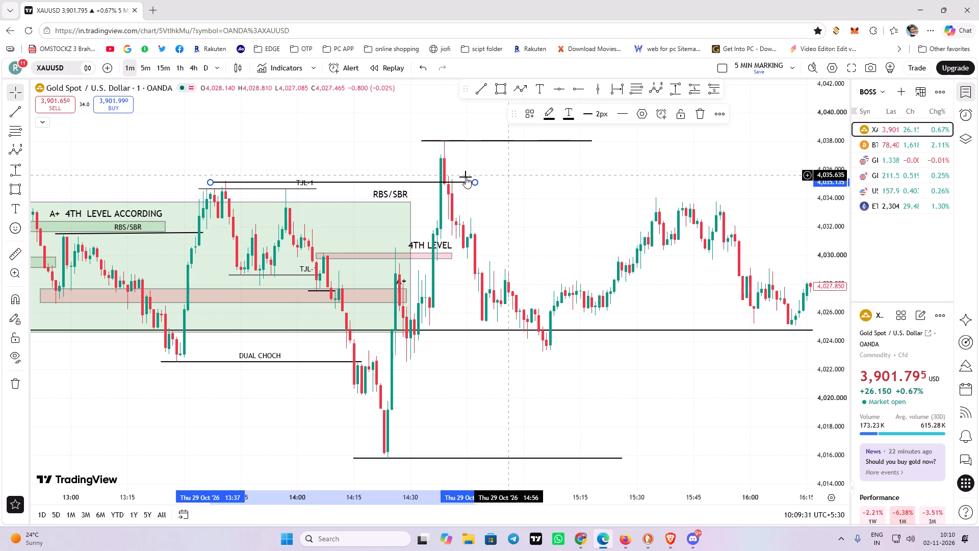
click(374, 147)
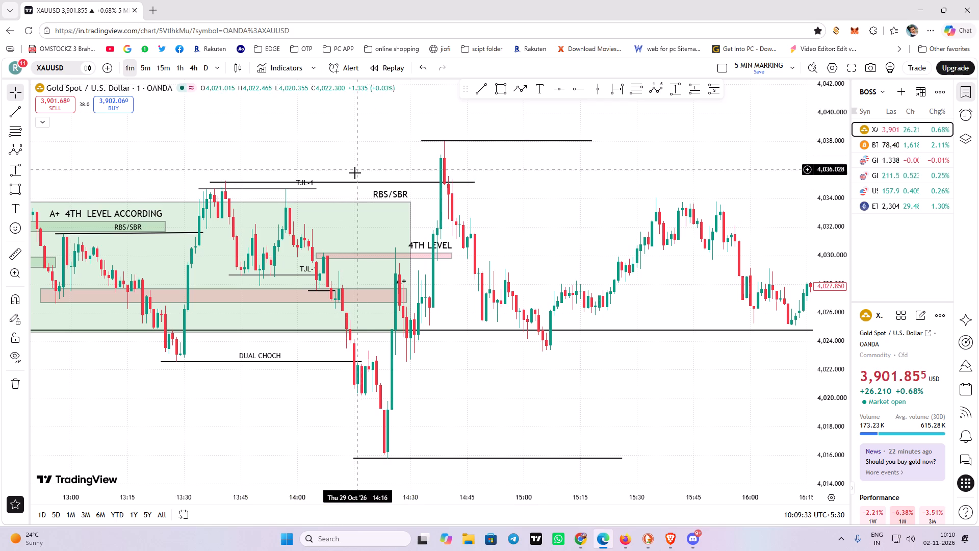
drag(349, 182, 353, 181)
click(533, 157)
Examine how price behaves after the 14:39 spike through the new trend line, following the moves up to about 17:30.
drag(578, 179, 428, 163)
scroll(422, 163, down, 1)
drag(453, 186, 461, 212)
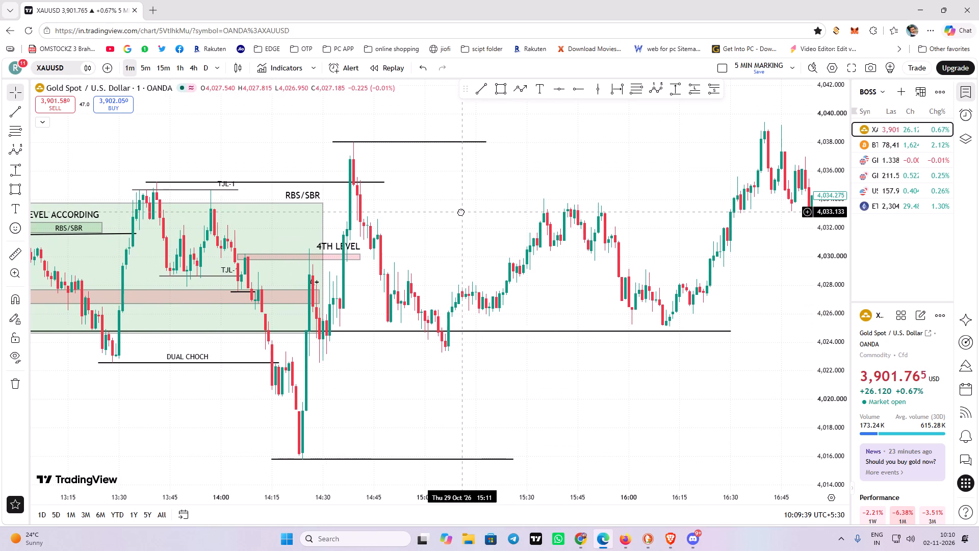
drag(461, 212, 470, 208)
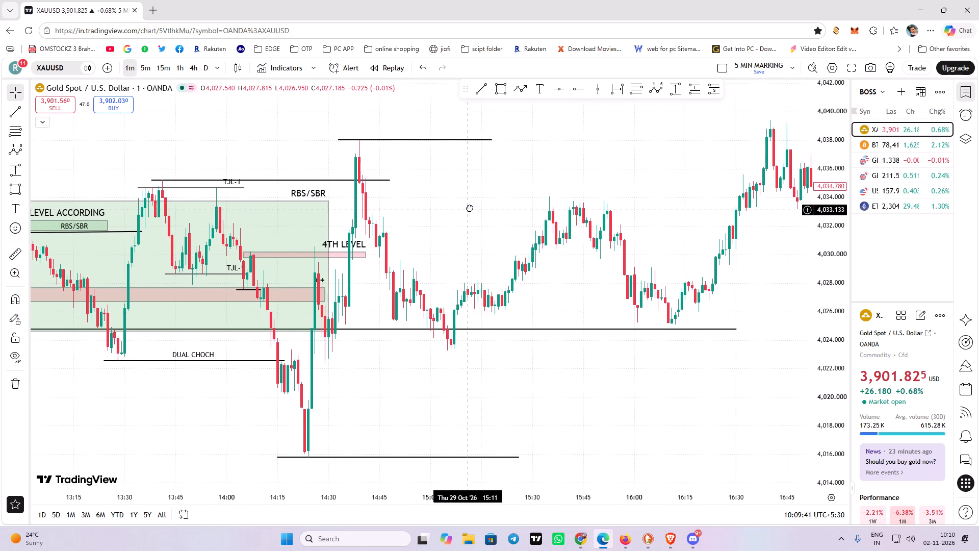
drag(470, 208, 479, 203)
scroll(478, 189, down, 1)
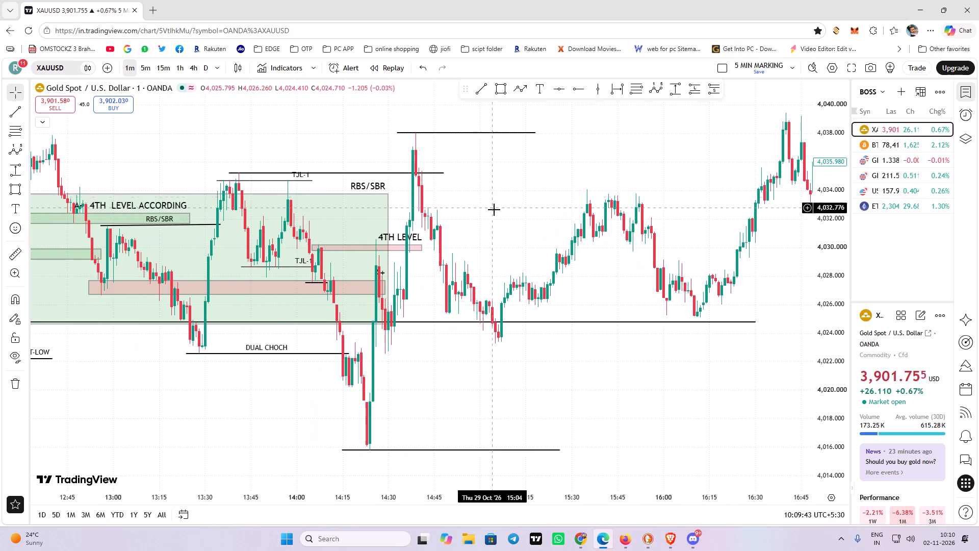
drag(495, 216, 421, 254)
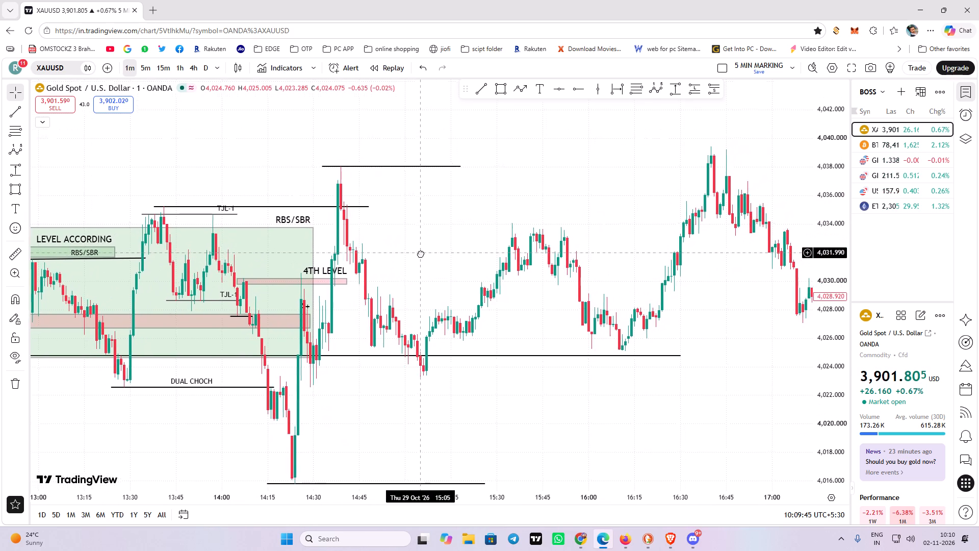
drag(421, 254, 411, 253)
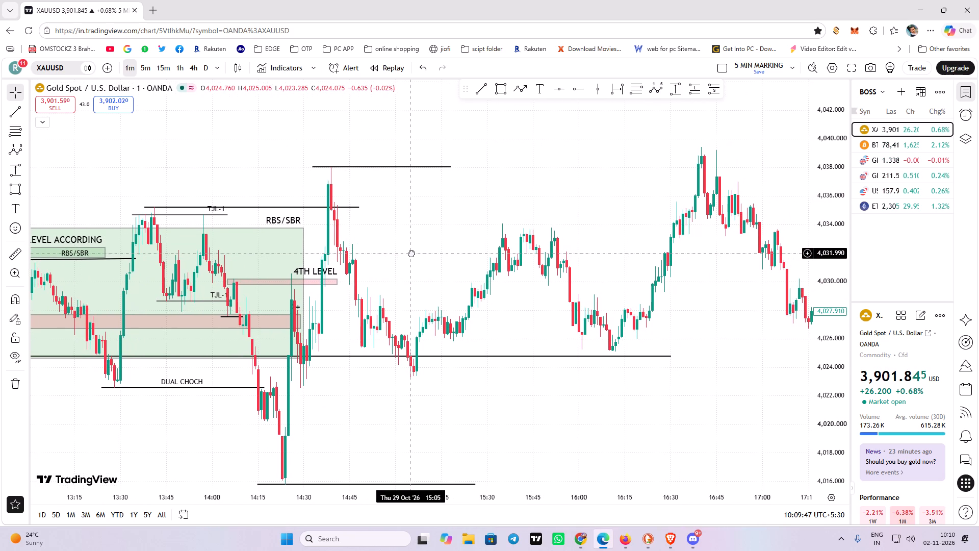
drag(411, 253, 415, 251)
scroll(445, 229, down, 1)
drag(462, 230, 462, 231)
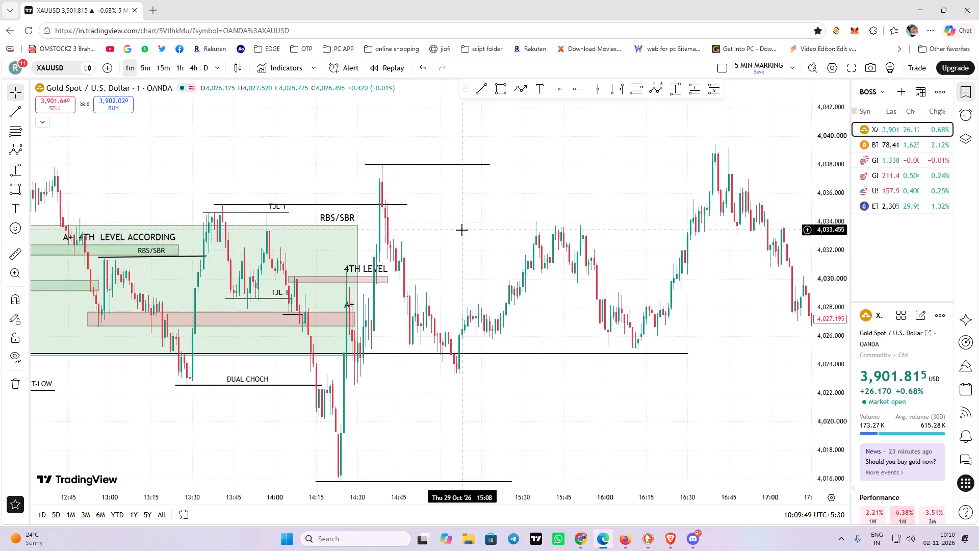
drag(462, 231, 416, 247)
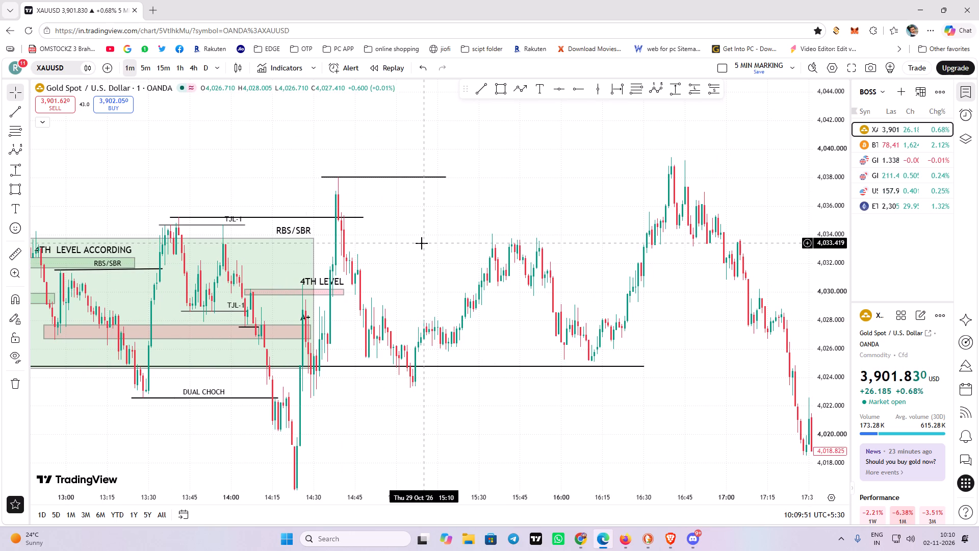
scroll(420, 238, up, 3)
drag(346, 257, 535, 256)
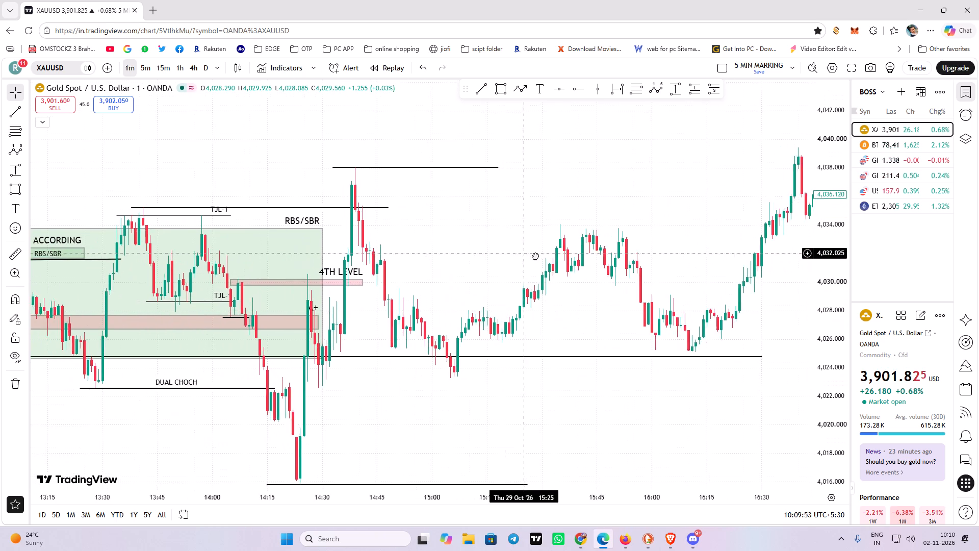
drag(535, 256, 551, 258)
Examine up close the 14:38 to 14:44 candles around the new trend line, the spike high and the 4TH LEVEL zone.
drag(814, 281, 823, 151)
scroll(473, 270, up, 2)
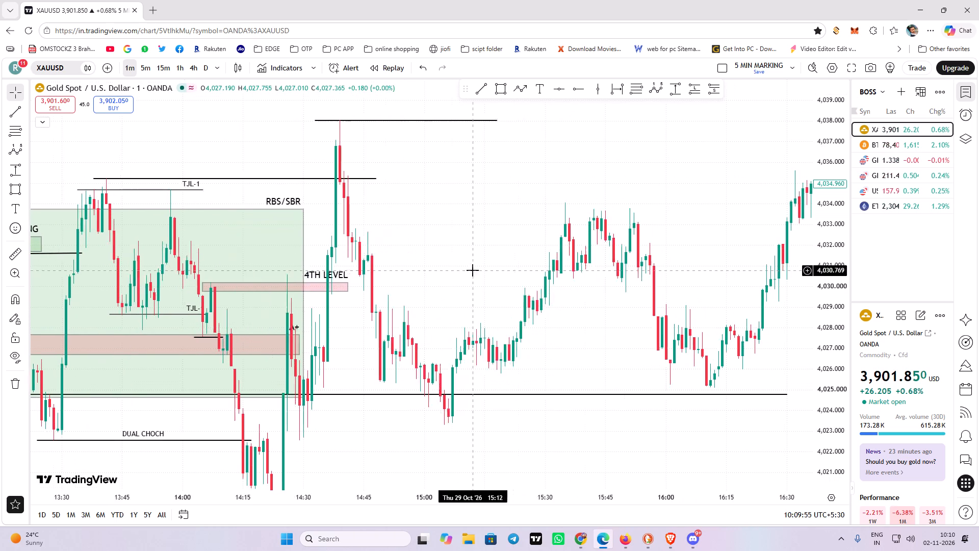
scroll(473, 270, up, 1)
drag(362, 242, 459, 296)
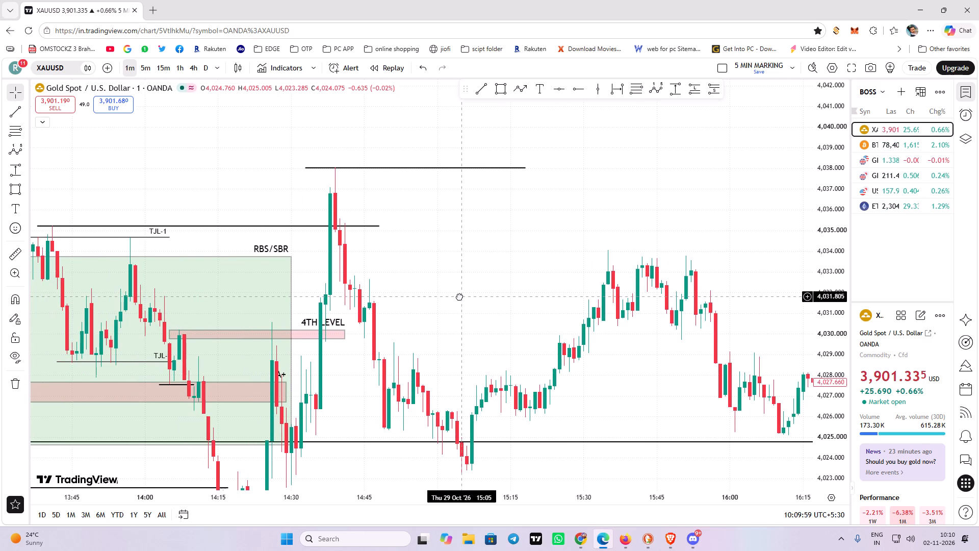
drag(459, 296, 489, 286)
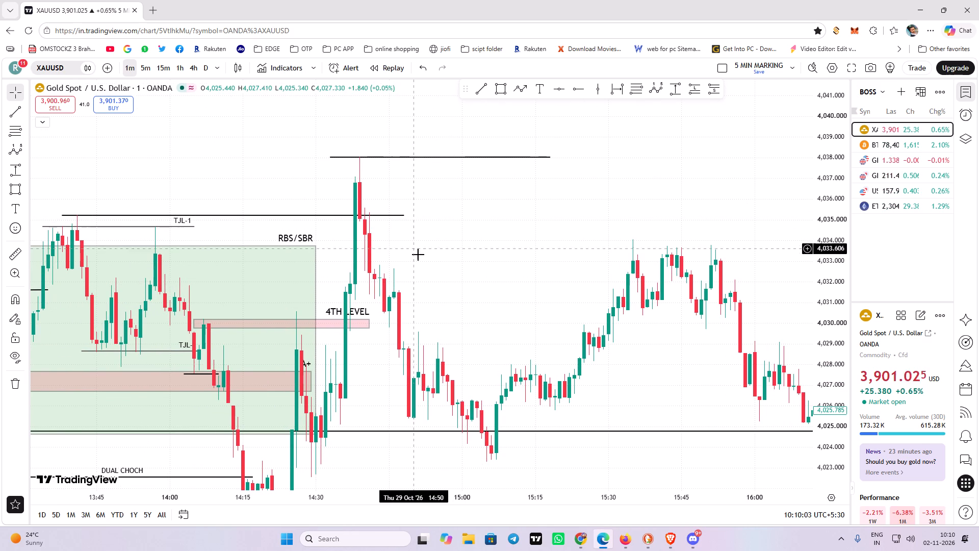
drag(419, 256, 433, 256)
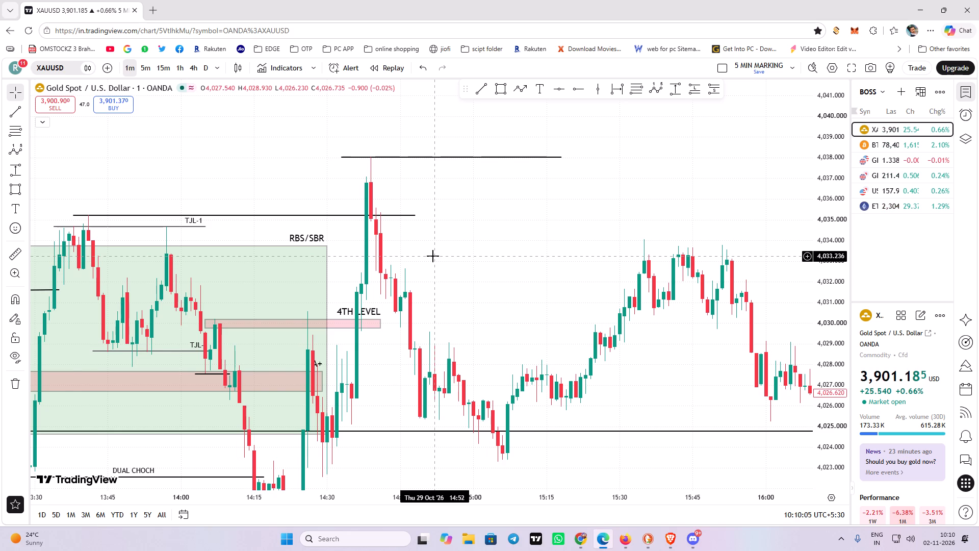
scroll(437, 257, down, 1)
drag(529, 256, 465, 267)
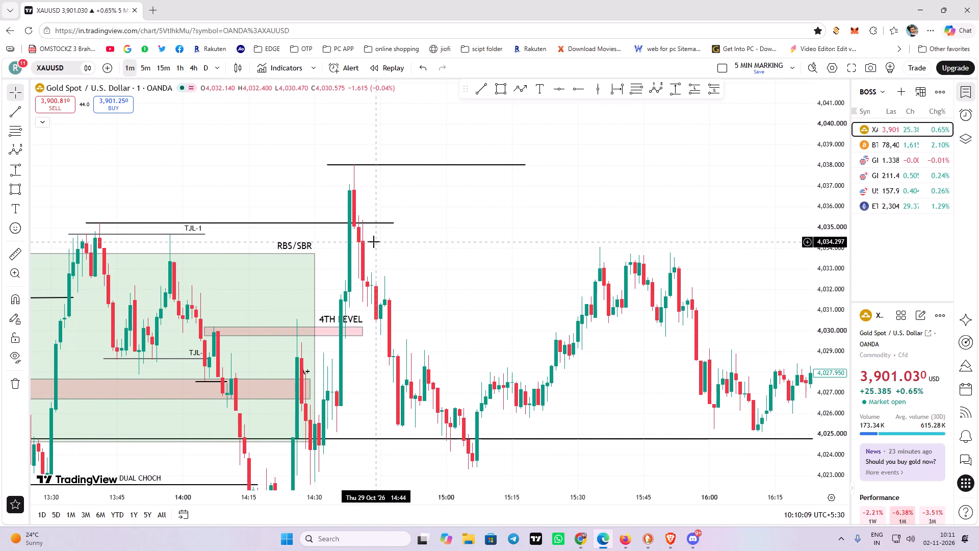
drag(407, 251, 381, 255)
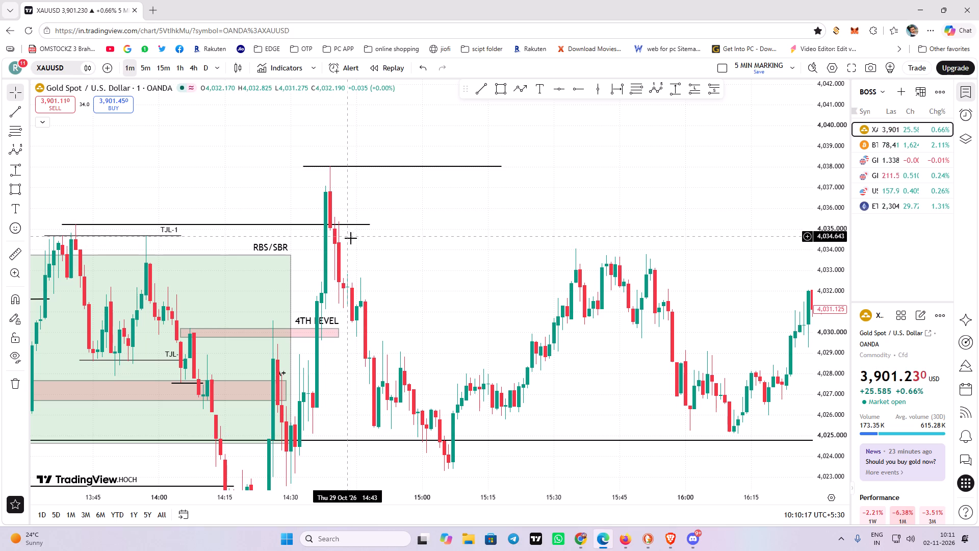
drag(367, 243, 379, 247)
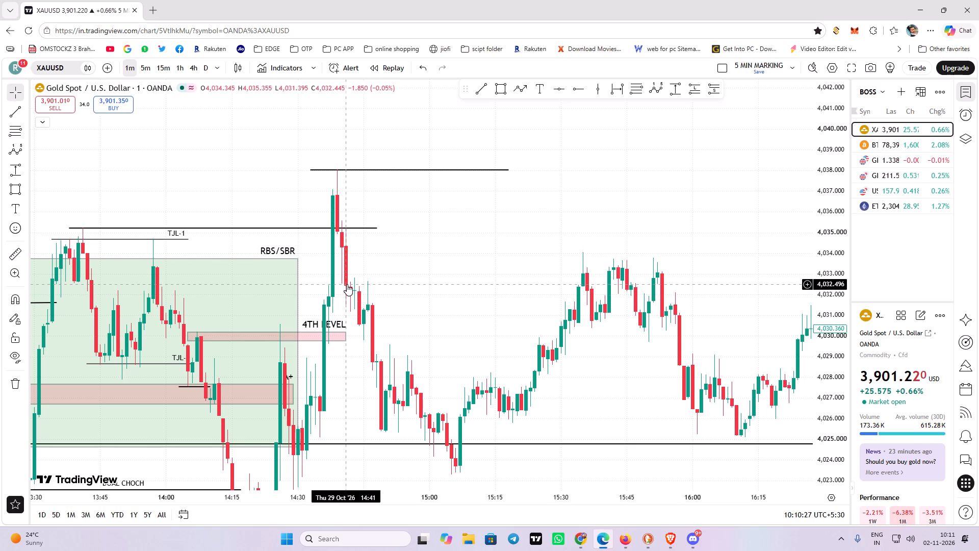
drag(386, 269, 504, 217)
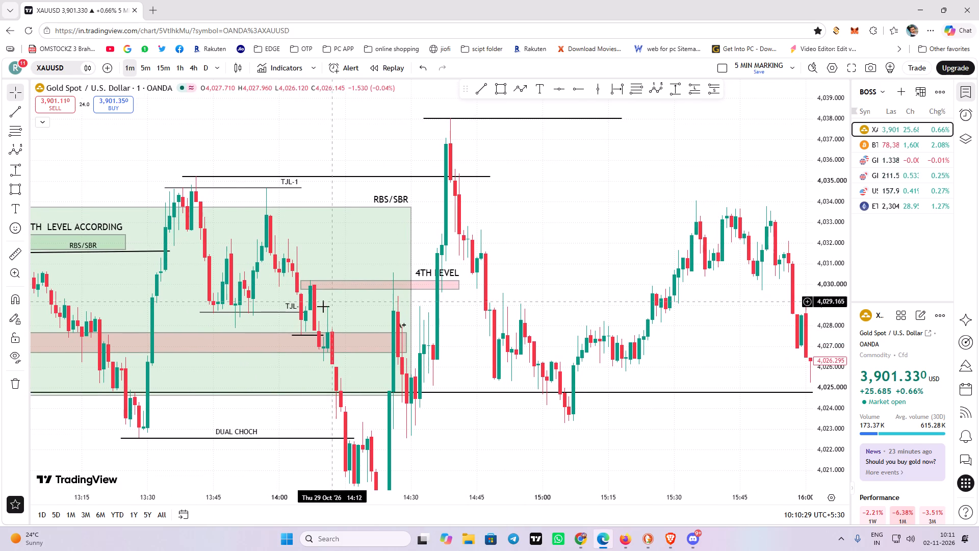
drag(526, 210, 457, 297)
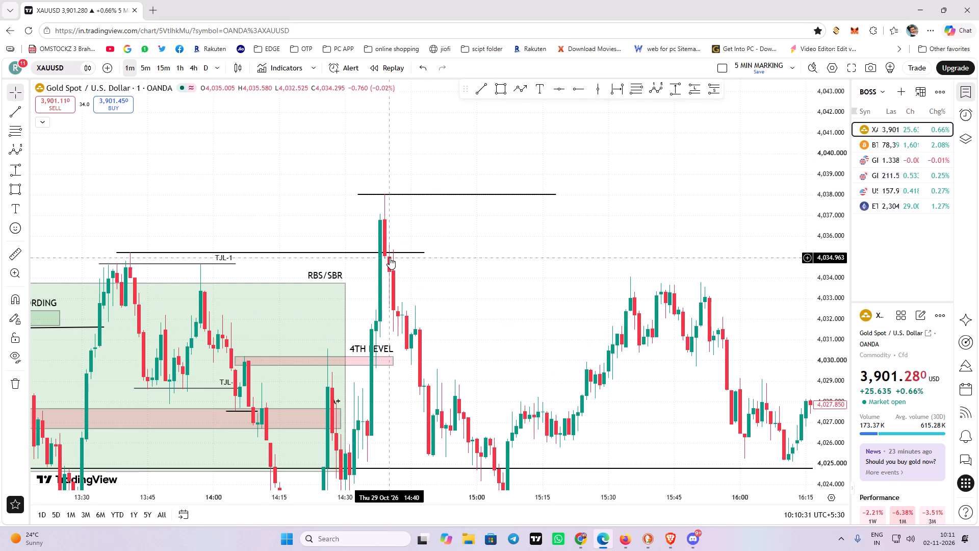
click(385, 258)
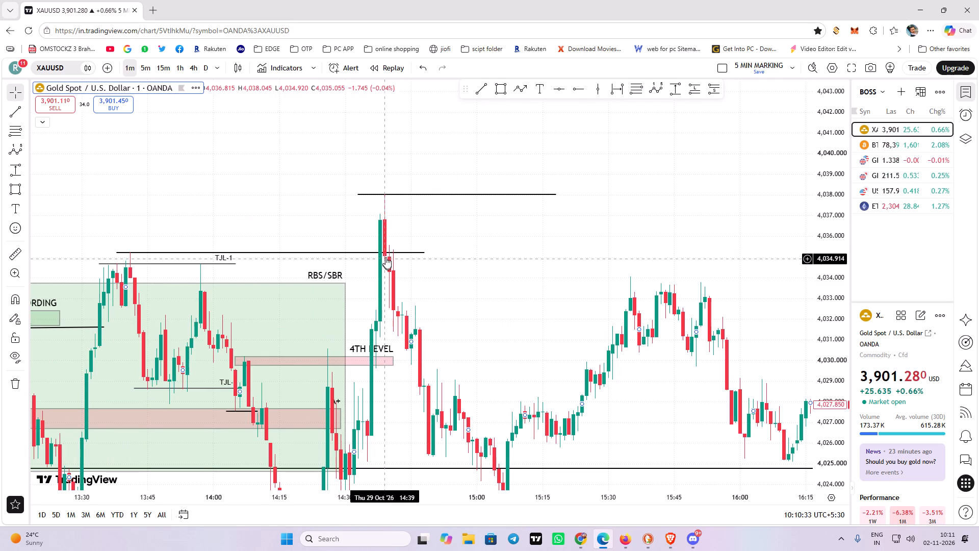
Examine the decline from the 14:39 spike high and the price moves that follow up to about 16:45.
drag(488, 278, 448, 293)
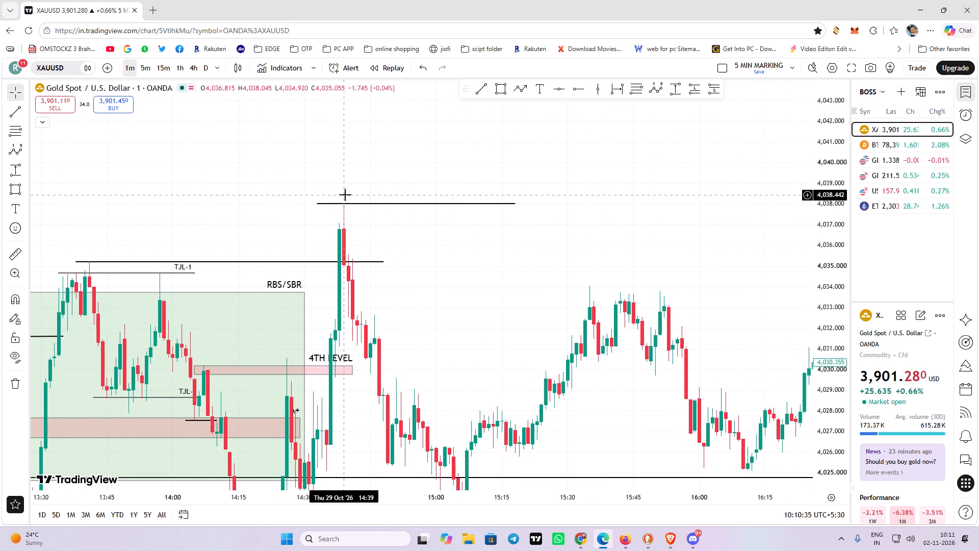
drag(341, 259, 341, 279)
drag(452, 289, 429, 289)
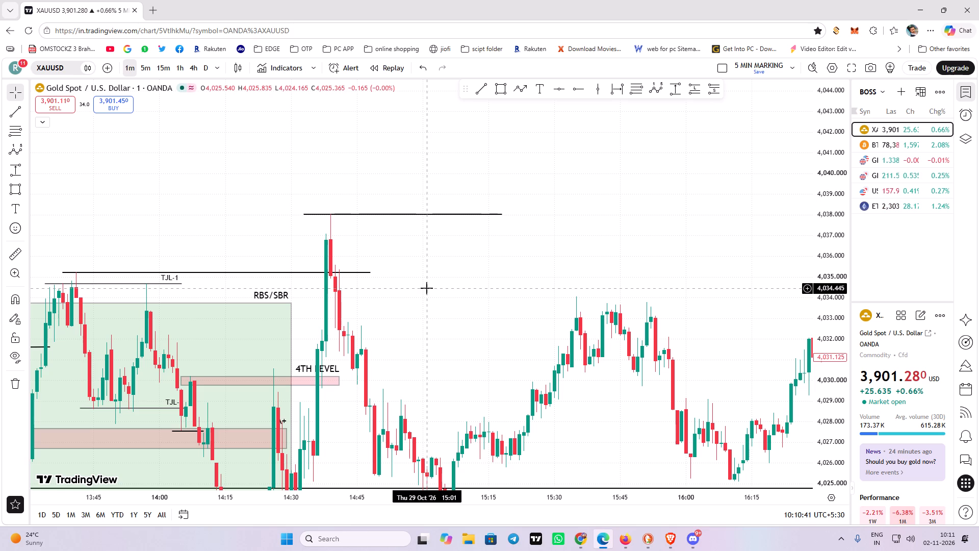
drag(420, 300, 328, 215)
drag(474, 242, 449, 260)
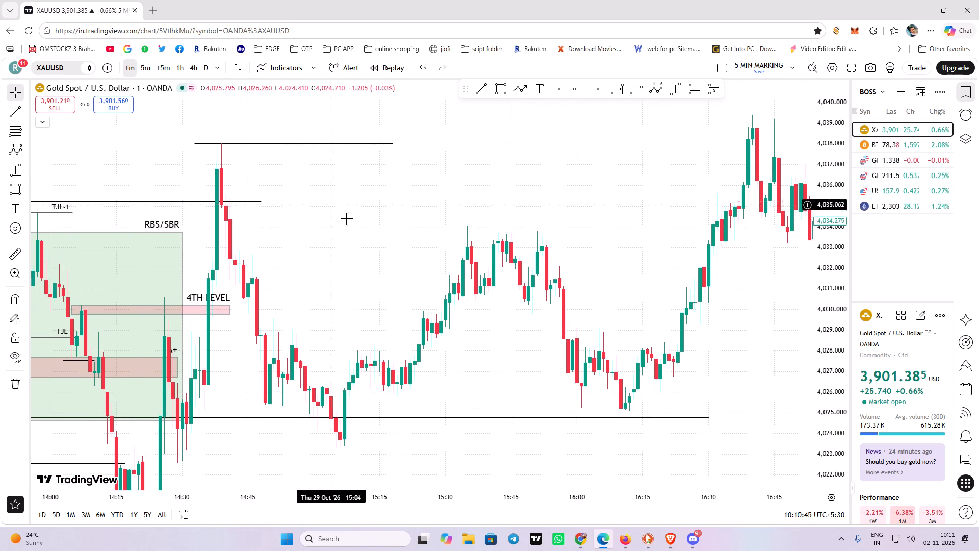
drag(357, 271, 396, 264)
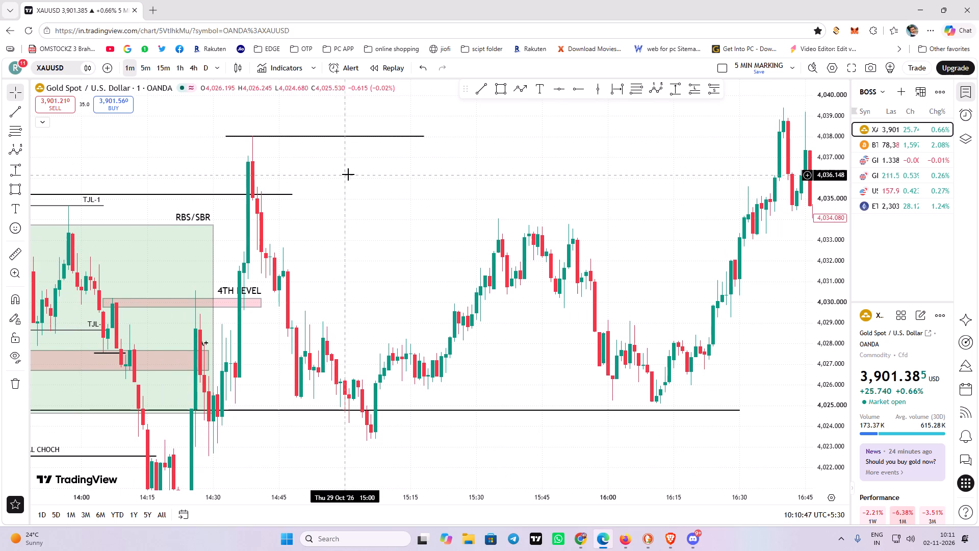
drag(350, 174, 385, 172)
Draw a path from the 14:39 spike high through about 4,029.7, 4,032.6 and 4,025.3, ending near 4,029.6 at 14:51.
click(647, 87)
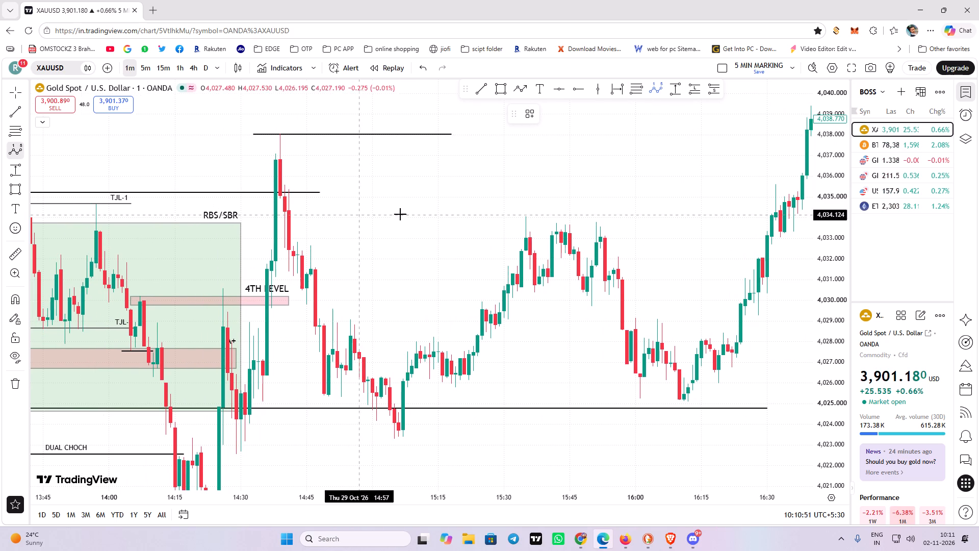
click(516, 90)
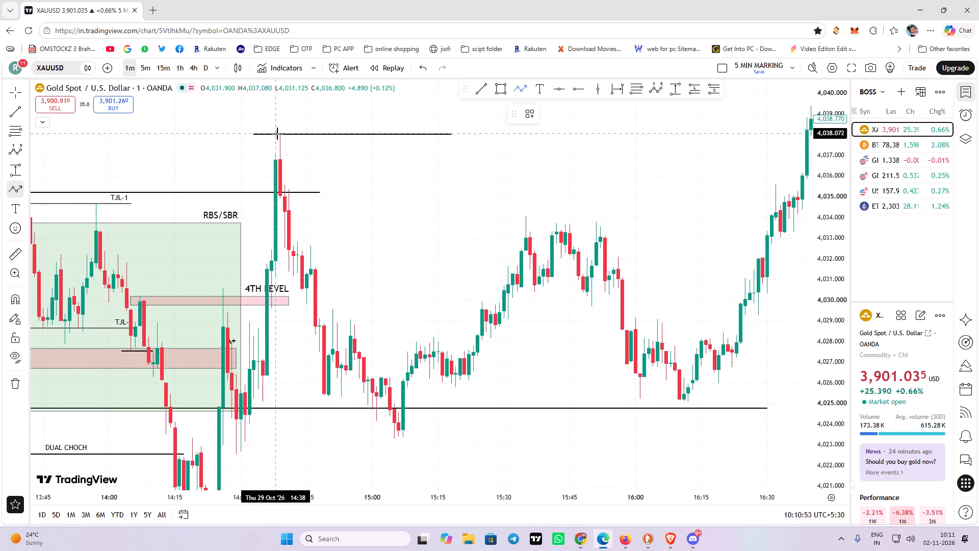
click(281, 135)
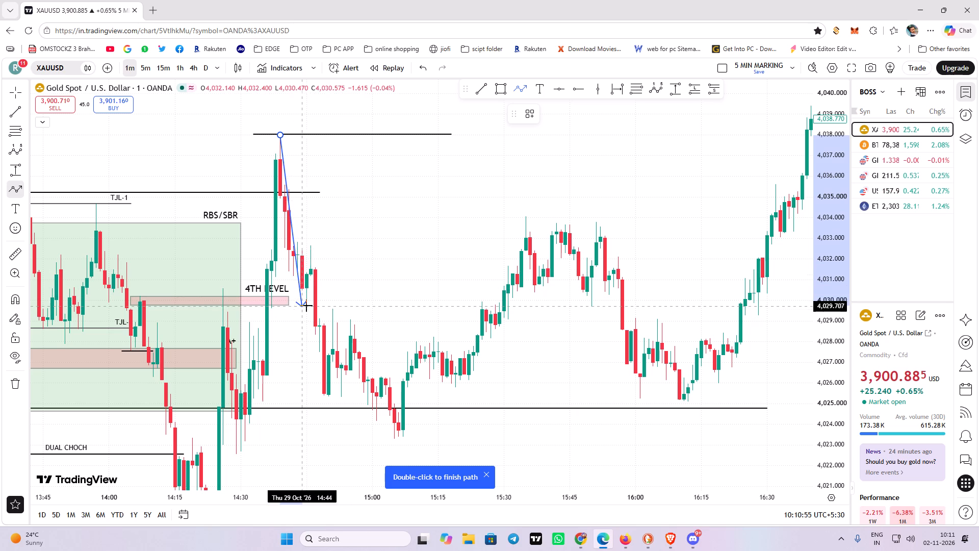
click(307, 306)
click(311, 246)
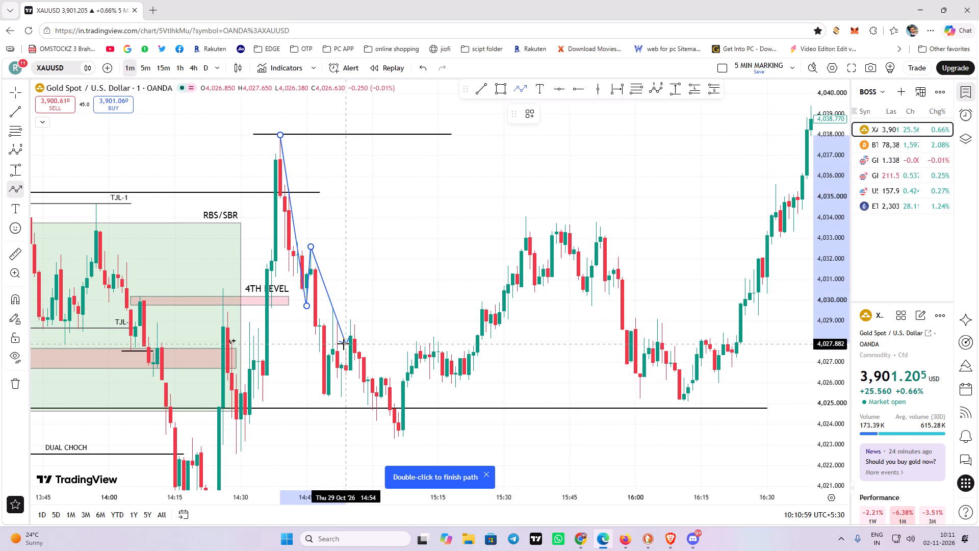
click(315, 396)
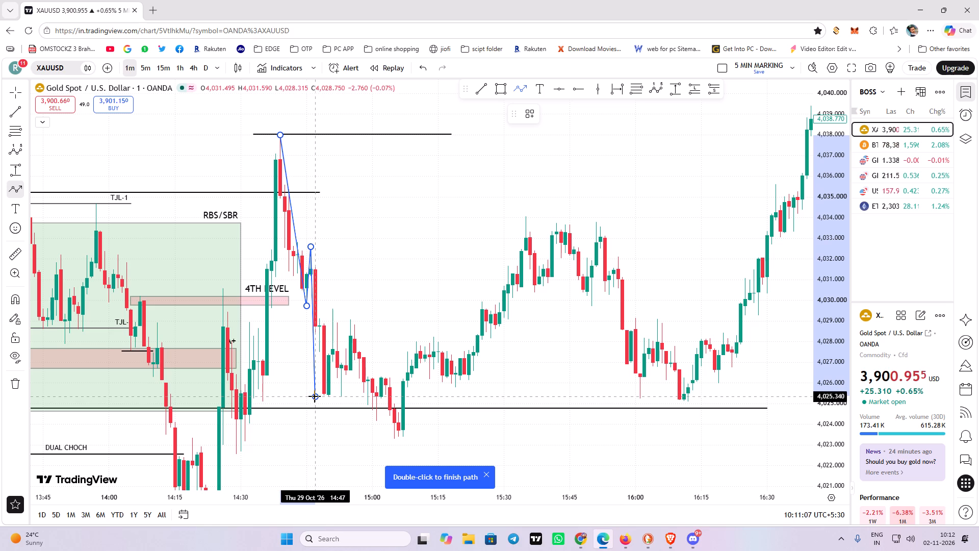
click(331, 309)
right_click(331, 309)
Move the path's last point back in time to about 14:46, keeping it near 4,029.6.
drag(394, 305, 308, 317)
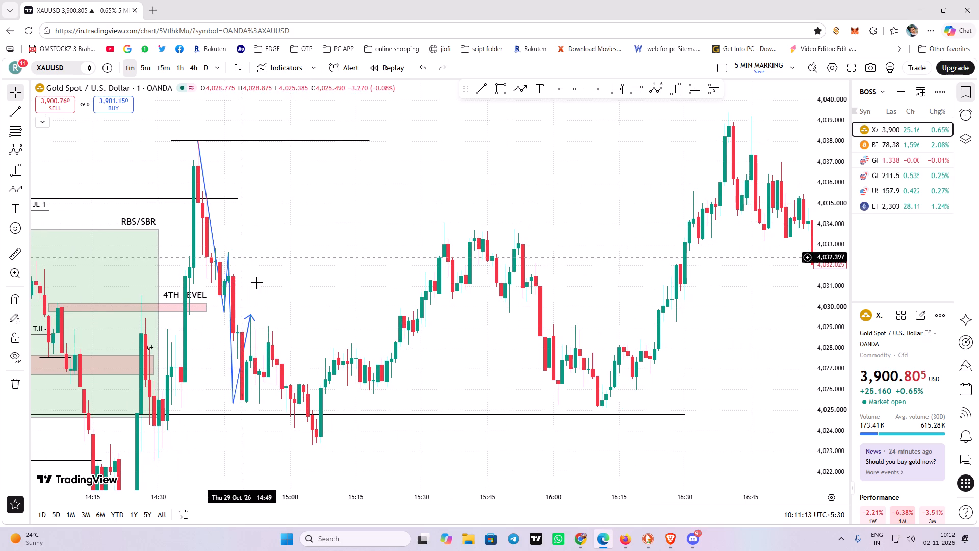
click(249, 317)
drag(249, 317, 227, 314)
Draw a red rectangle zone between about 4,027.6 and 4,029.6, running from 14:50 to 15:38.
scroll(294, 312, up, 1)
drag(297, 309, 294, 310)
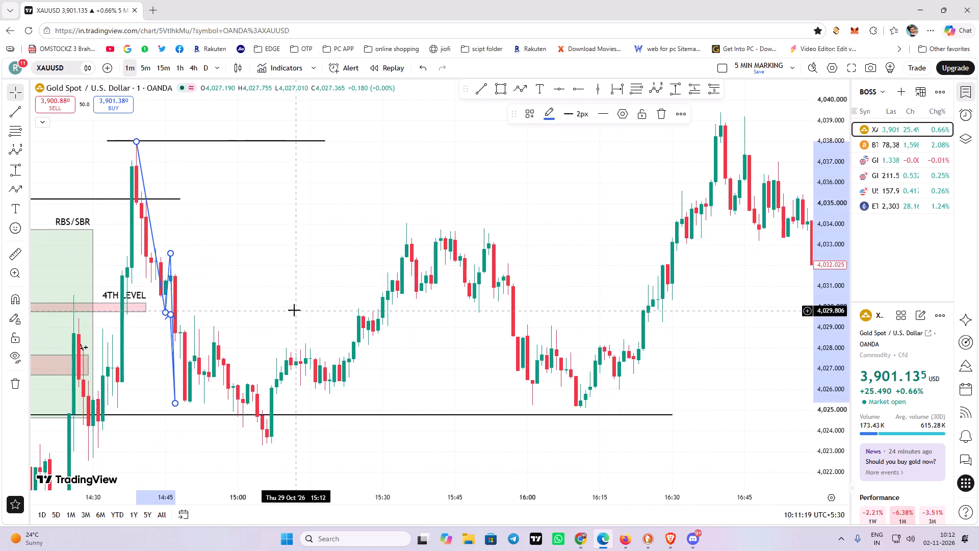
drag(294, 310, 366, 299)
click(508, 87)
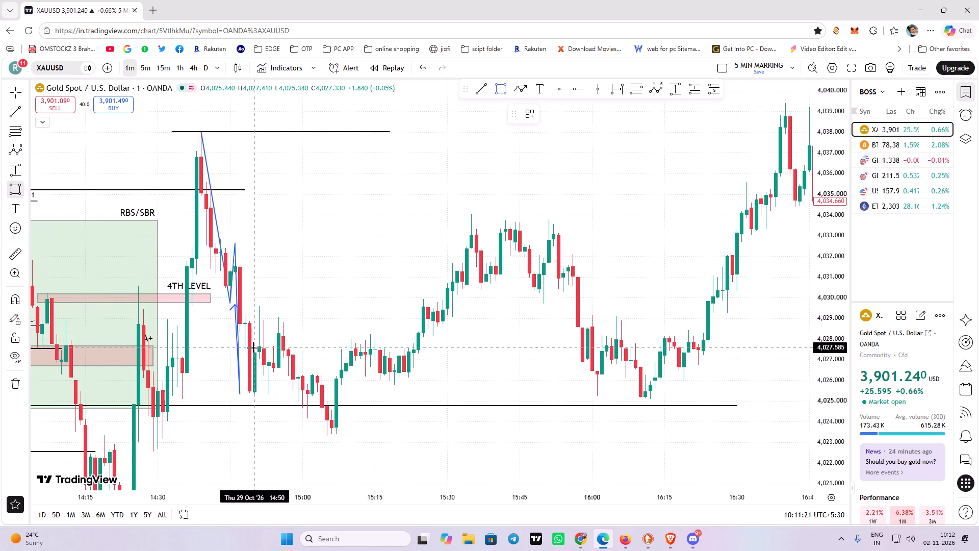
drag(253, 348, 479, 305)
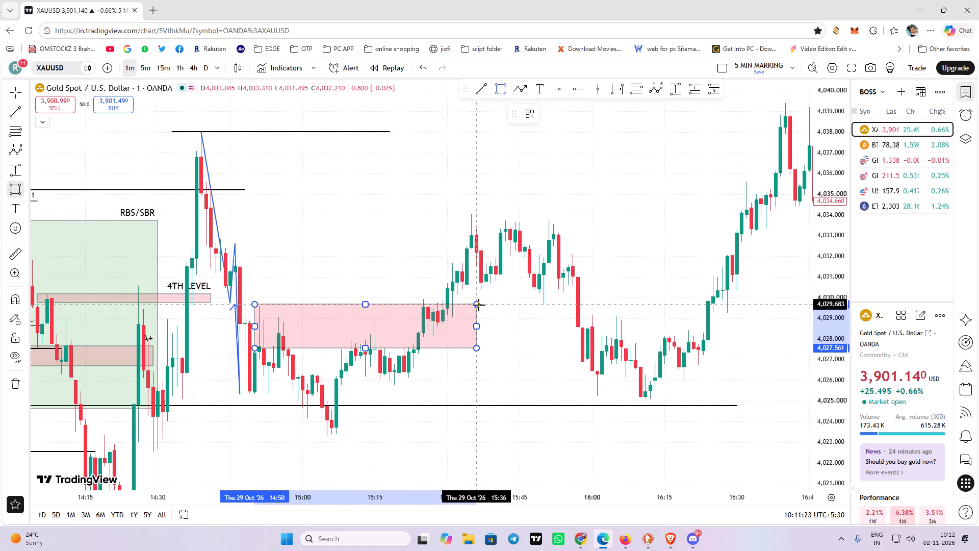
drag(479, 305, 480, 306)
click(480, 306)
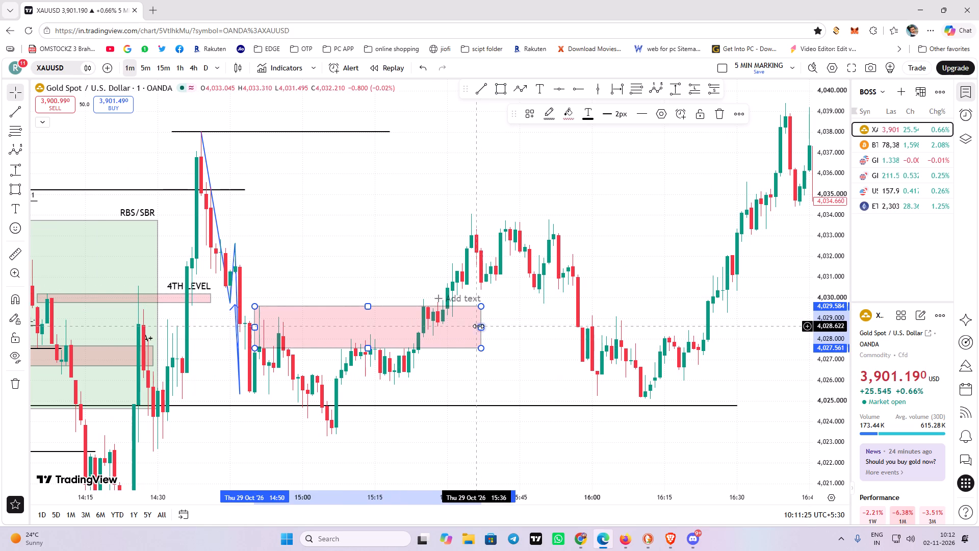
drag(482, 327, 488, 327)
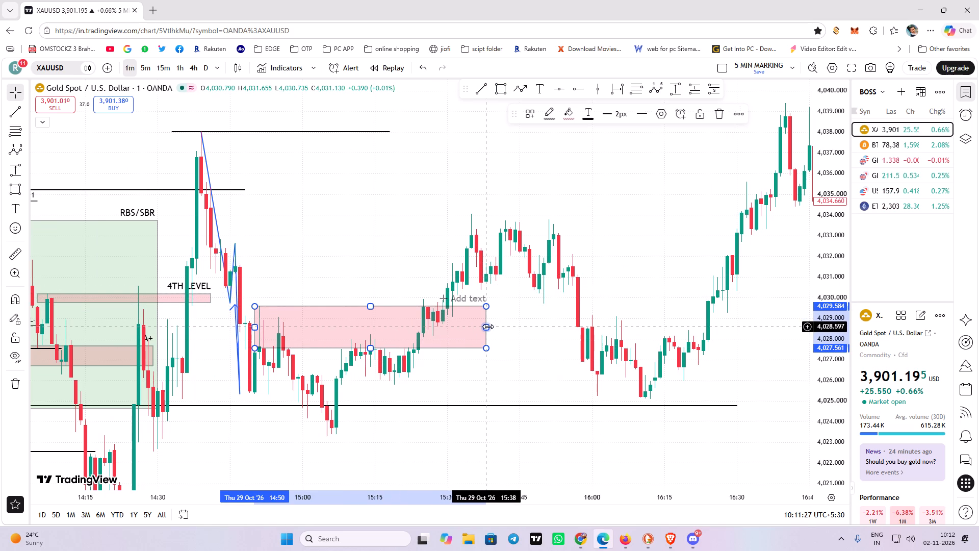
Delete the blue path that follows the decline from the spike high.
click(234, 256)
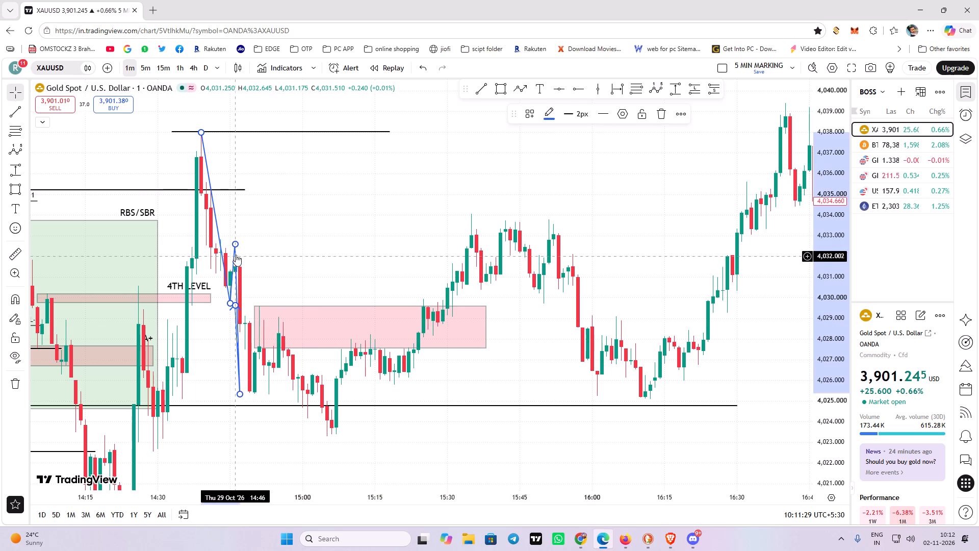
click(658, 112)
Examine how price behaves around the new red zone and the long line near 4,025 up to about 16:45.
drag(470, 201, 444, 204)
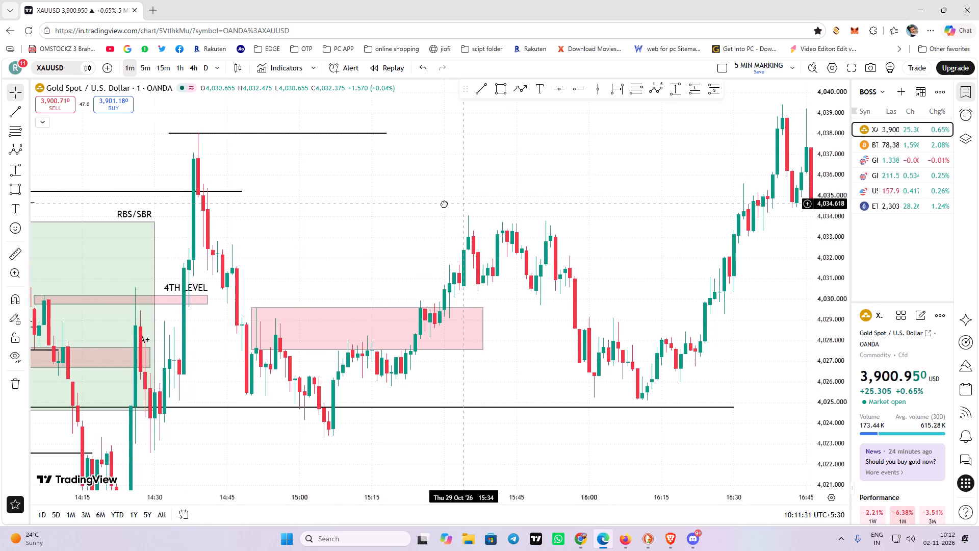
drag(444, 204, 453, 186)
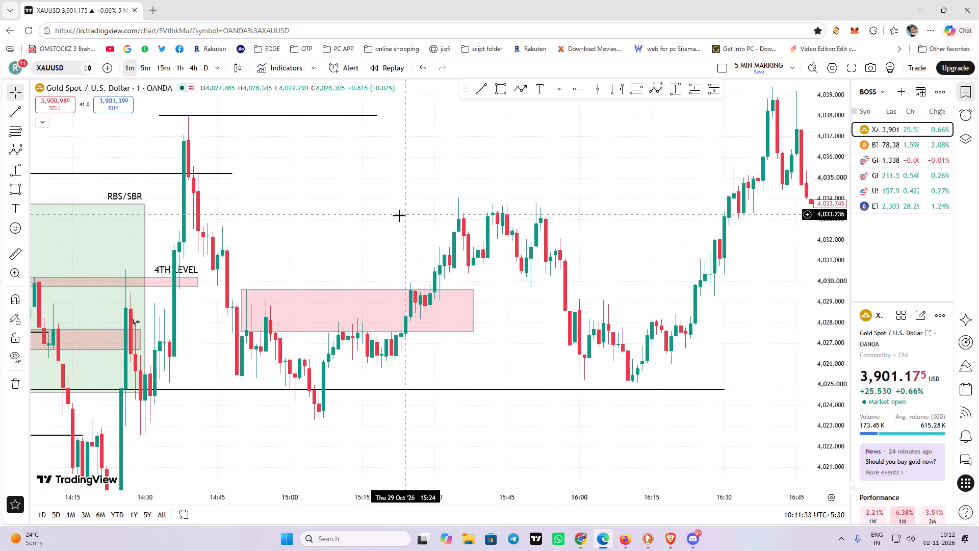
scroll(399, 216, up, 2)
drag(838, 146, 828, 211)
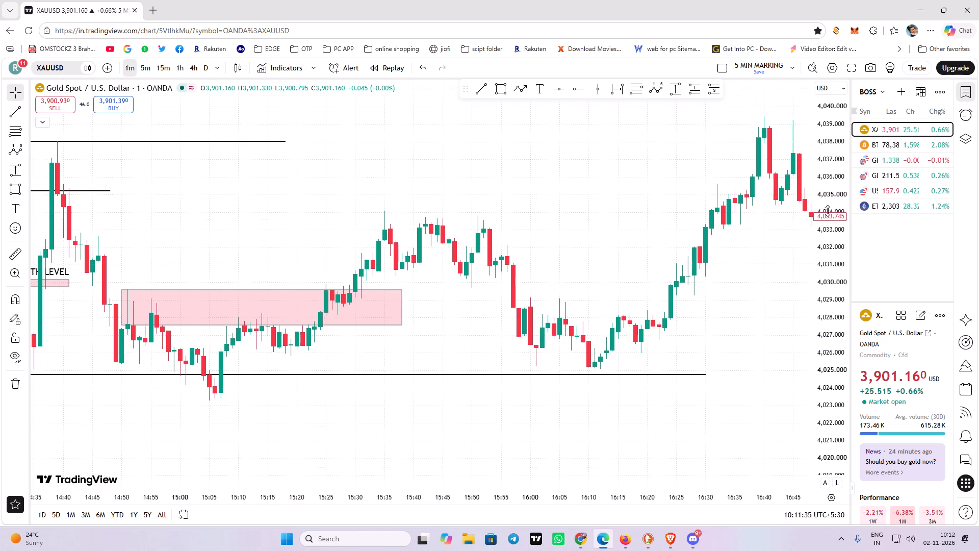
drag(828, 211, 827, 212)
scroll(557, 278, down, 1)
click(544, 309)
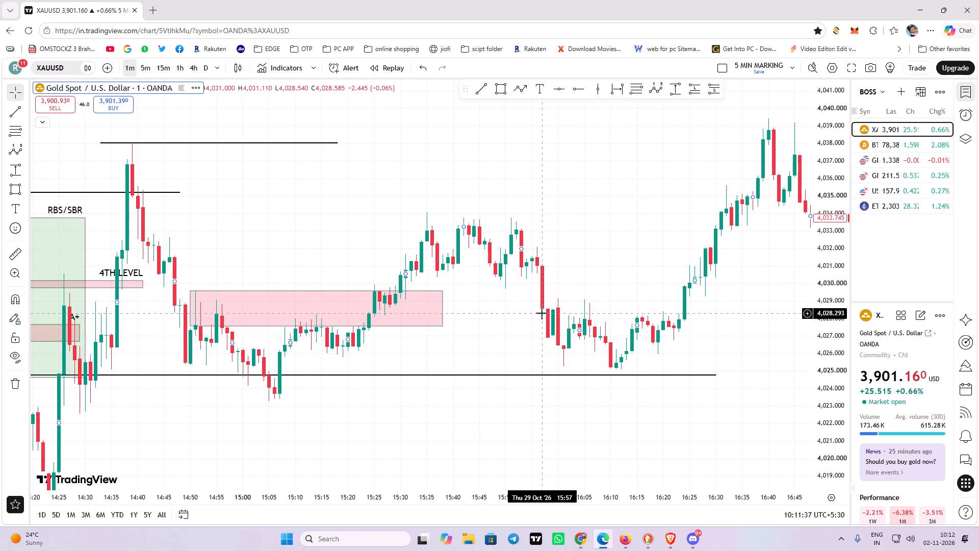
drag(496, 319, 519, 341)
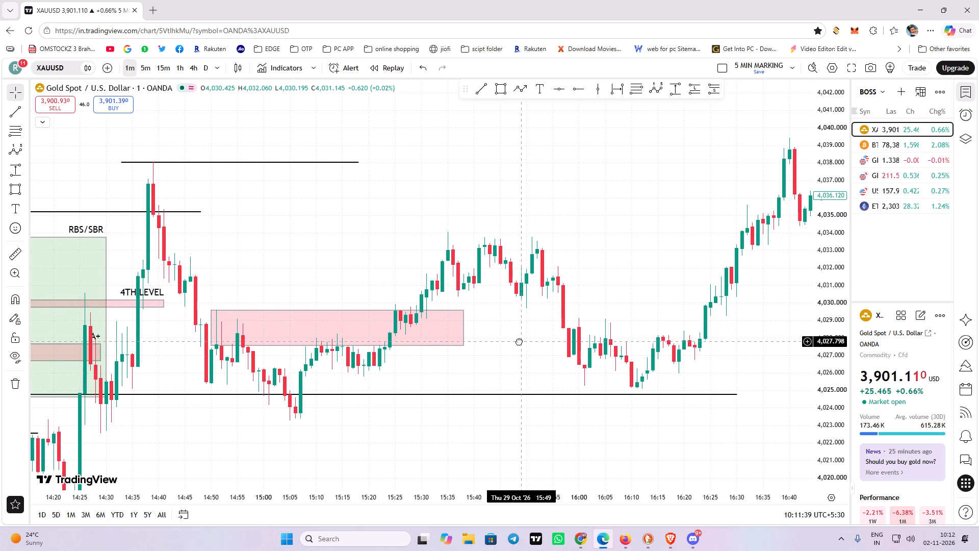
drag(519, 341, 522, 341)
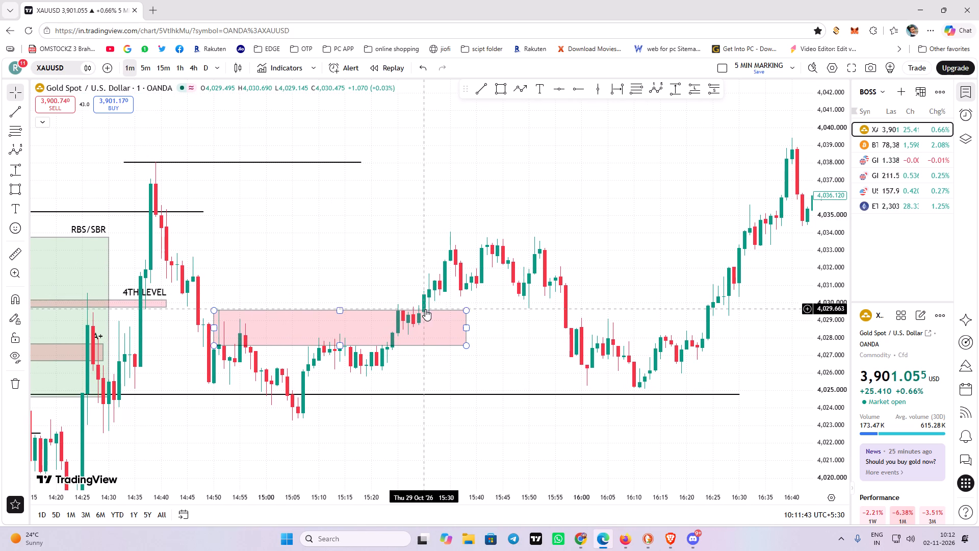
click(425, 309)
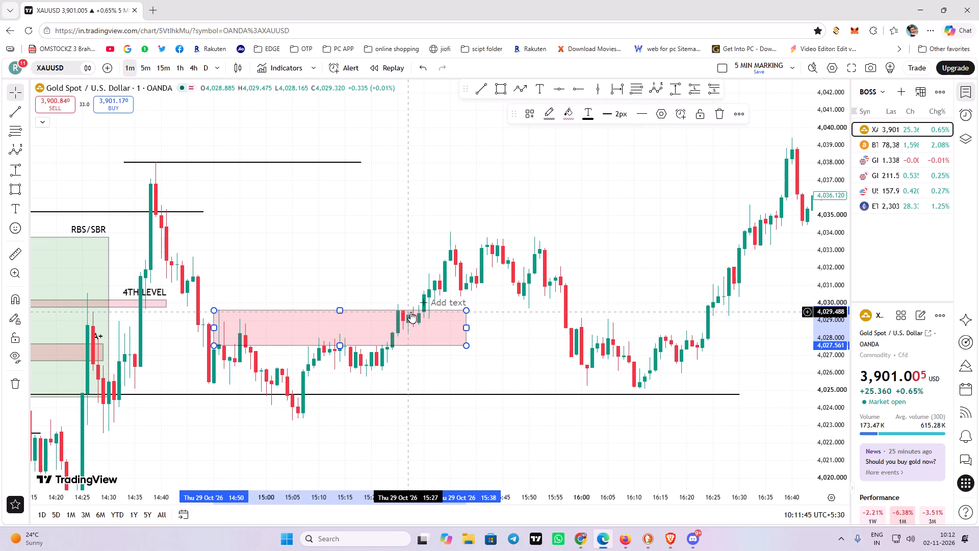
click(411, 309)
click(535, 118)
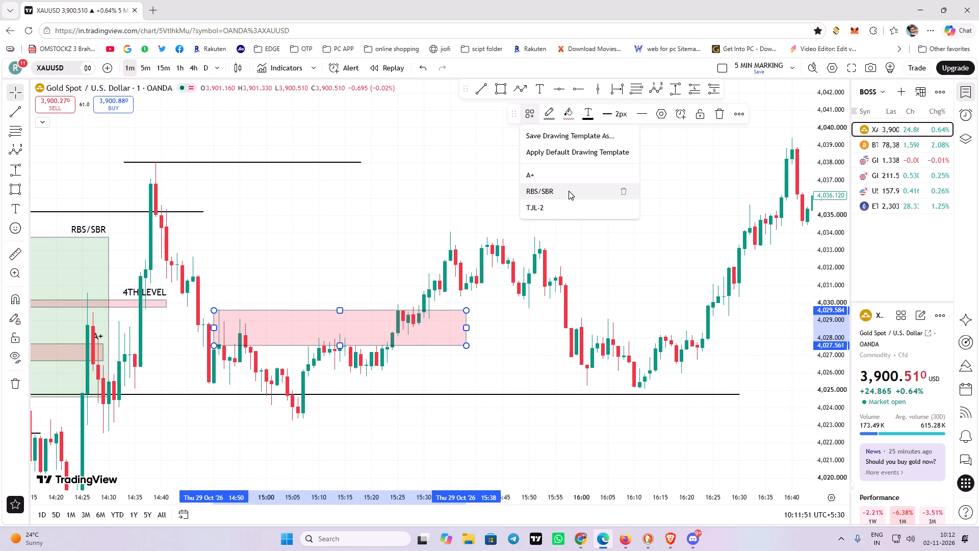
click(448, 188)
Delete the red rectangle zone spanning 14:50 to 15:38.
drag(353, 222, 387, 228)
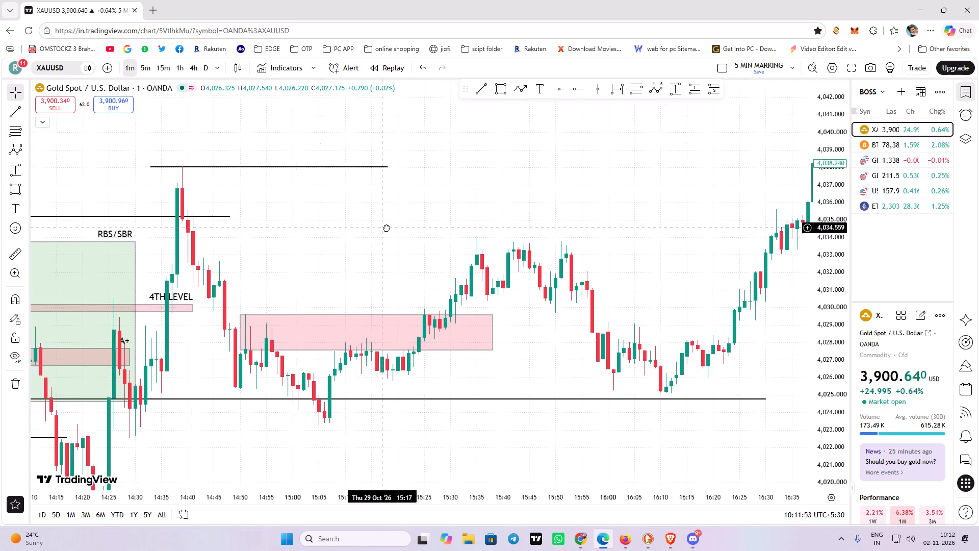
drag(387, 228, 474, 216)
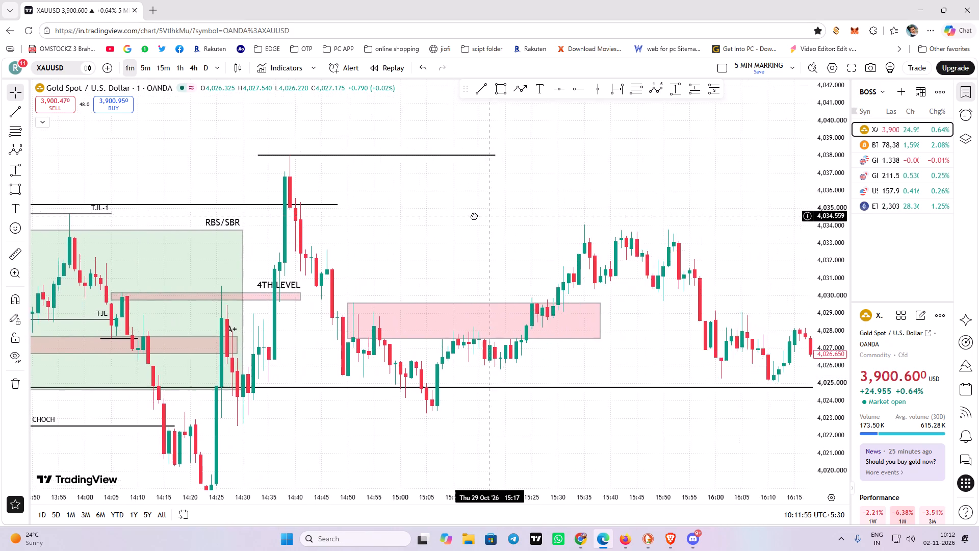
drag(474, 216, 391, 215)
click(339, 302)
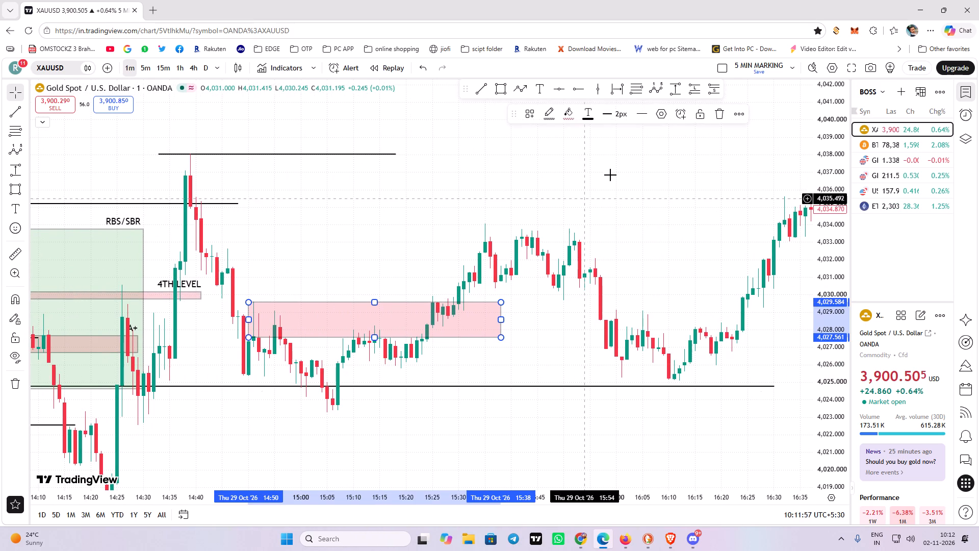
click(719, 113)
Examine the whole structure from about 13:30 to 16:30, including the marked levels, the 14:24 low and the 14:39 spike.
drag(556, 183, 512, 191)
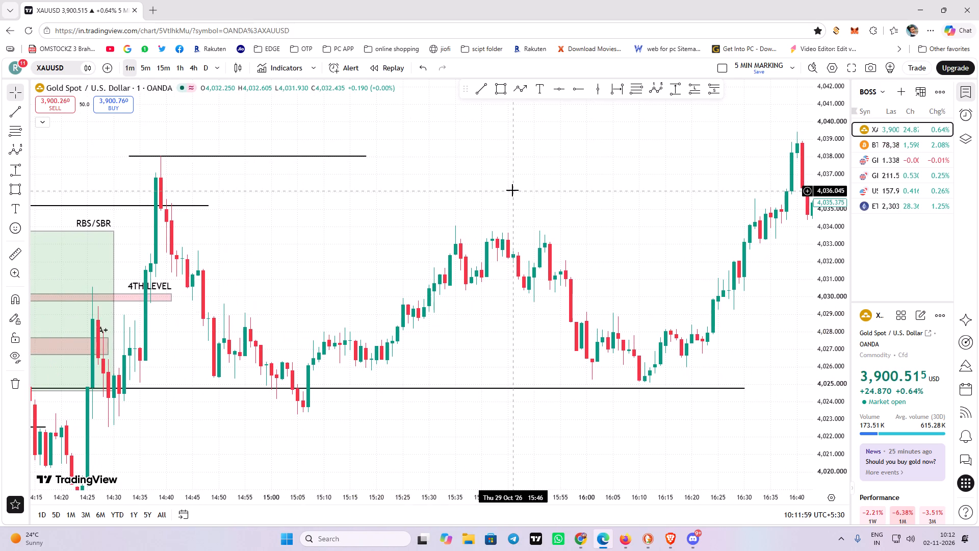
scroll(510, 190, down, 2)
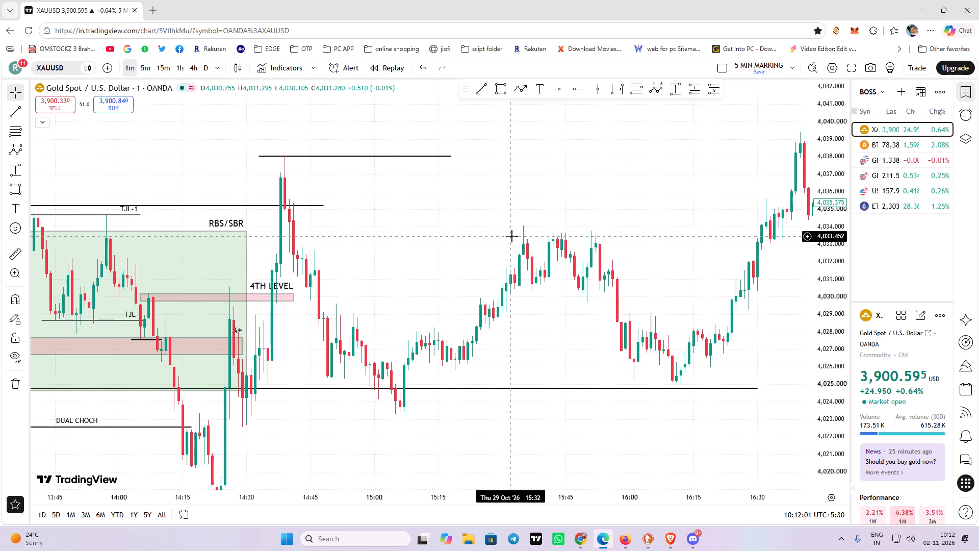
drag(424, 246, 579, 221)
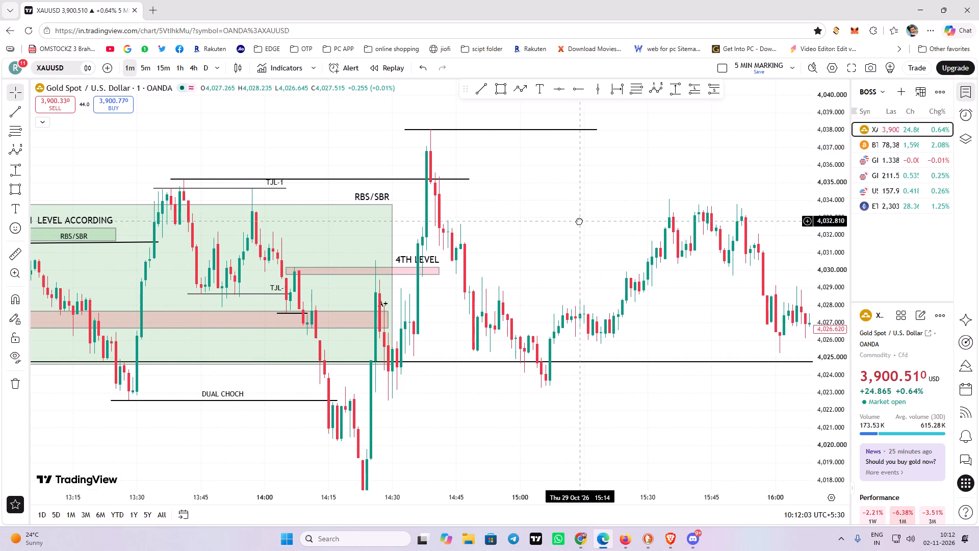
drag(579, 221, 497, 222)
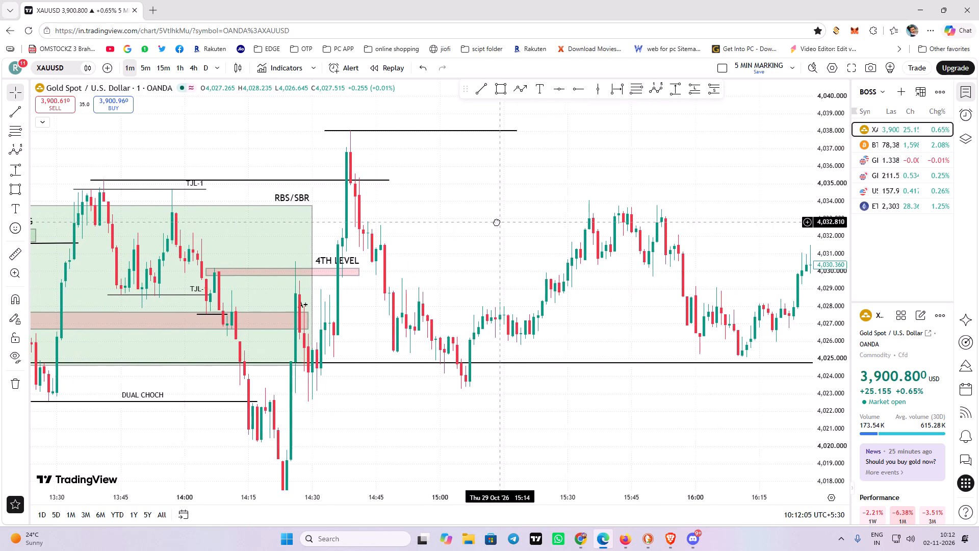
drag(497, 222, 481, 217)
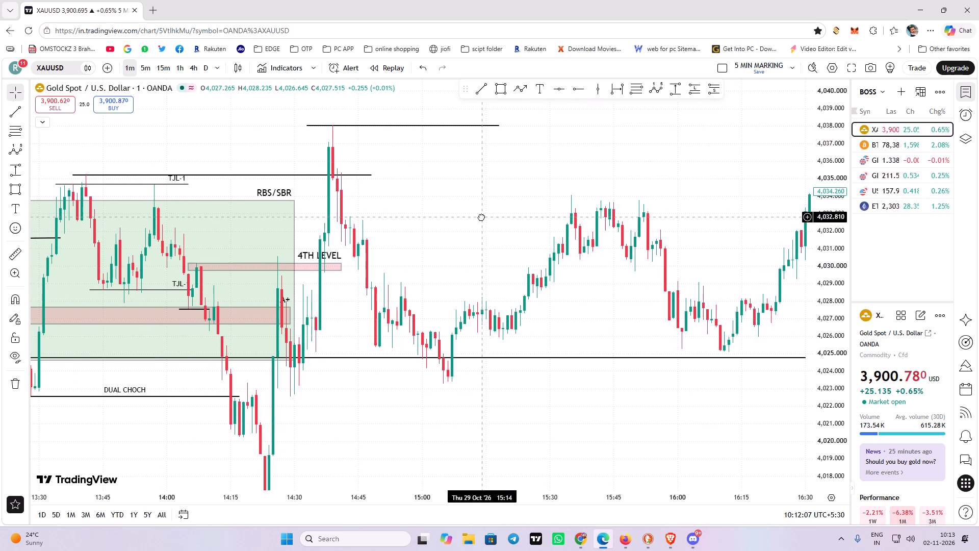
drag(481, 217, 484, 213)
drag(822, 109, 822, 144)
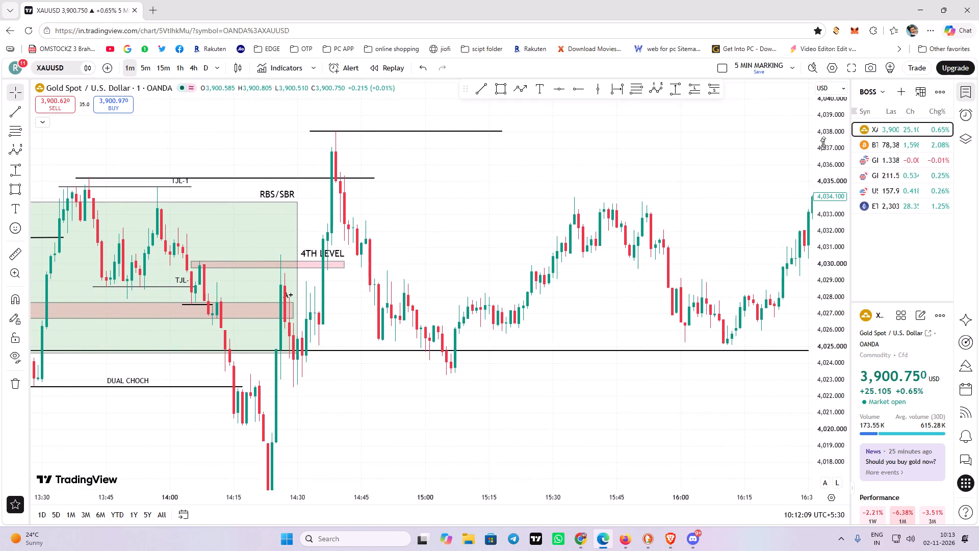
drag(822, 144, 817, 152)
drag(469, 245, 471, 254)
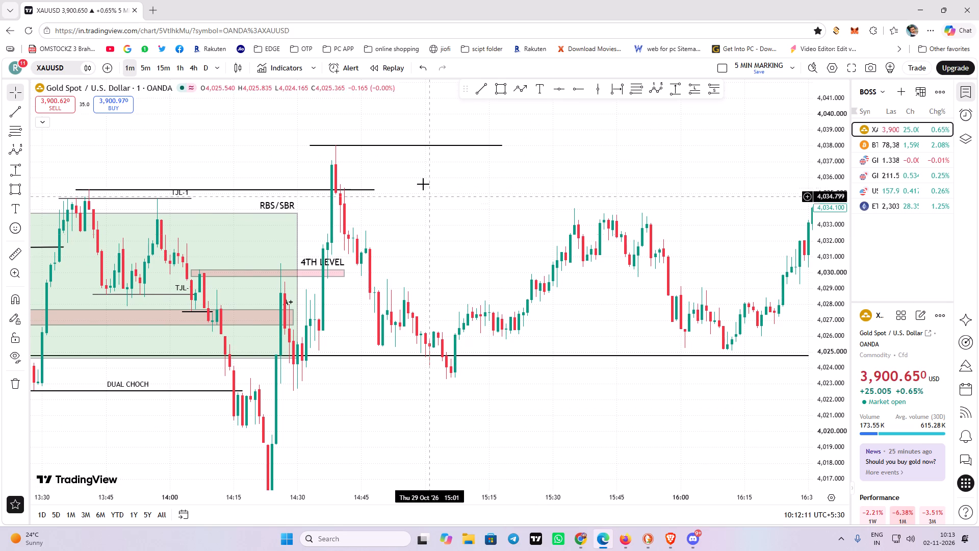
drag(429, 199, 478, 183)
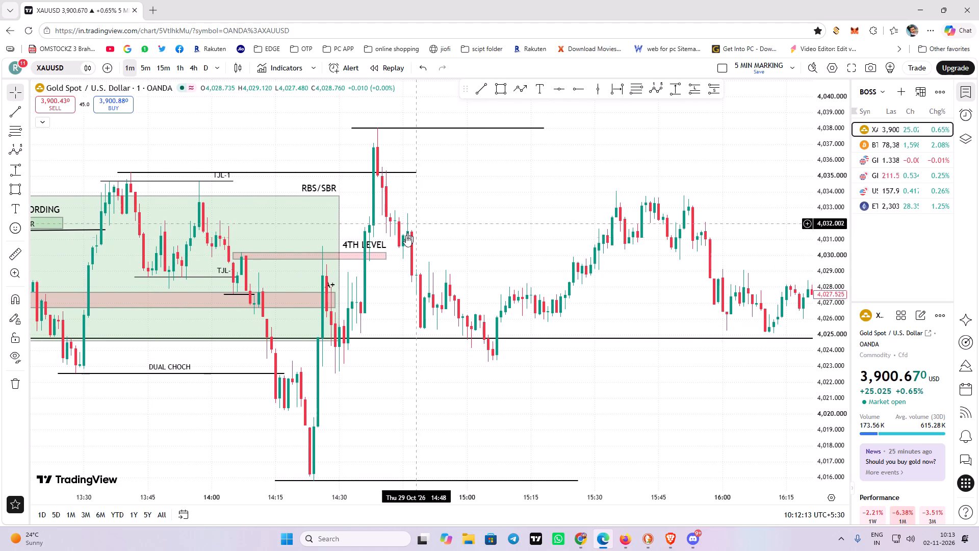
Examine the DUAL CHOCH line and the A+ red zone where price returns to it around 14:28.
drag(477, 238, 479, 255)
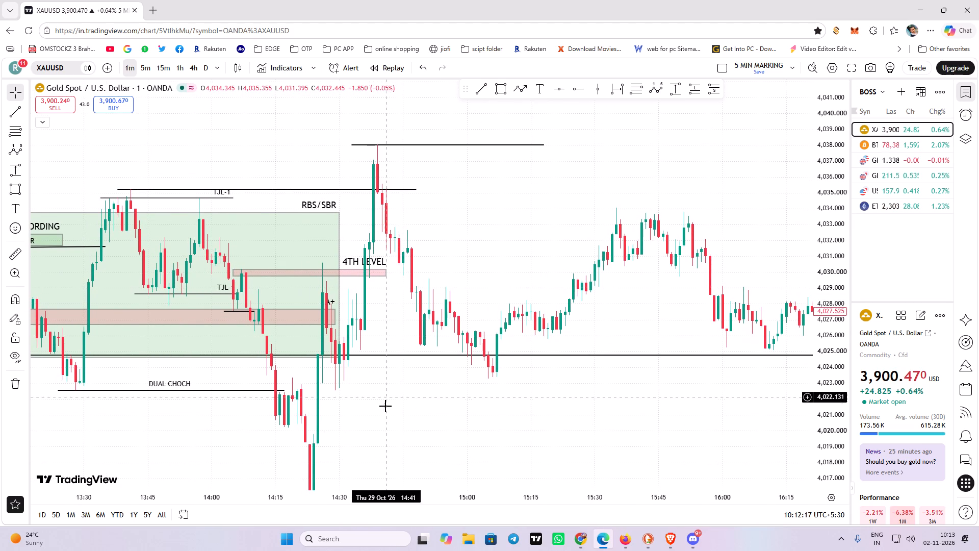
drag(388, 409, 470, 363)
drag(272, 396, 400, 400)
click(385, 337)
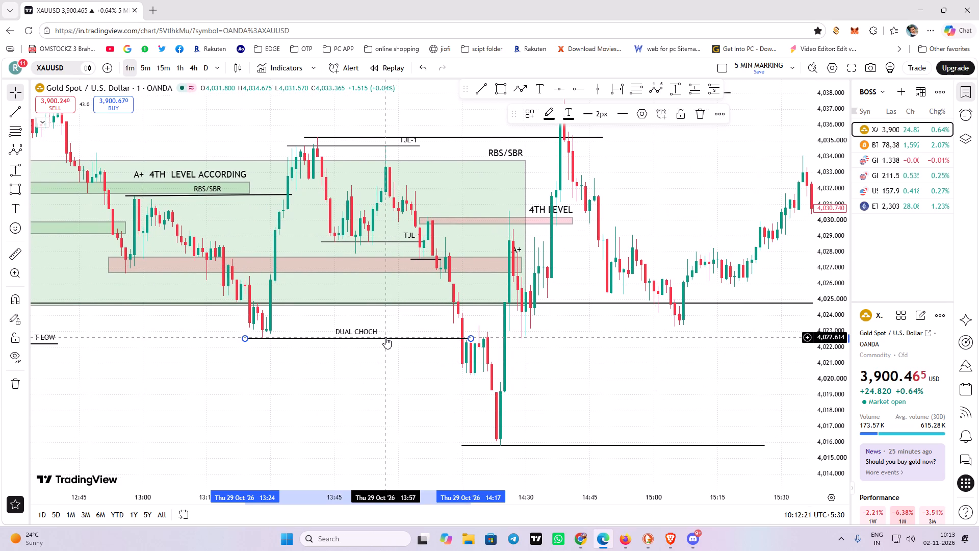
drag(388, 356, 349, 414)
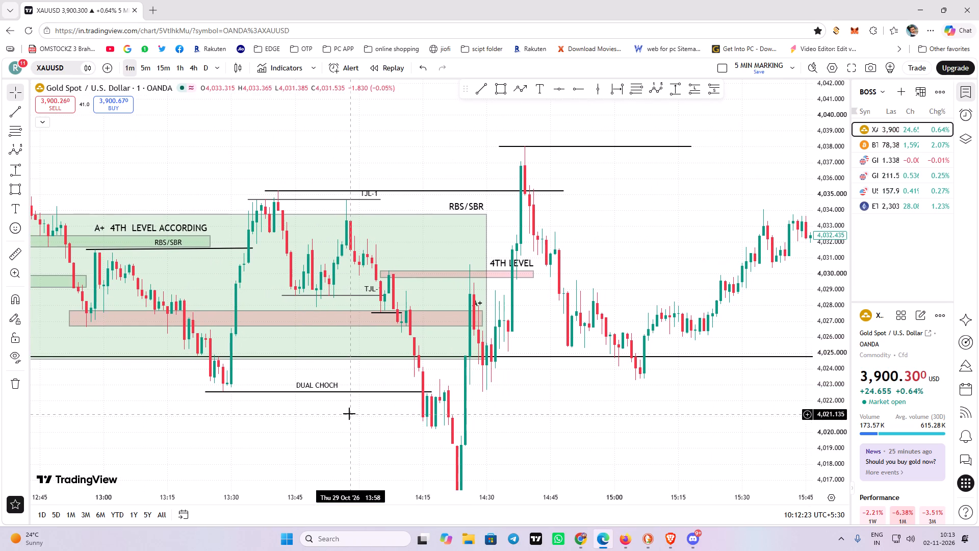
click(479, 319)
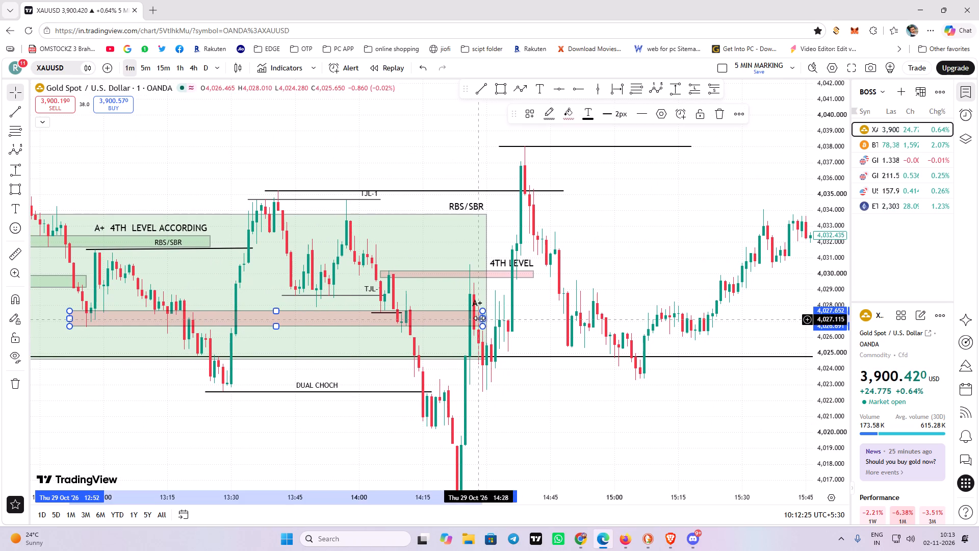
click(530, 165)
click(587, 174)
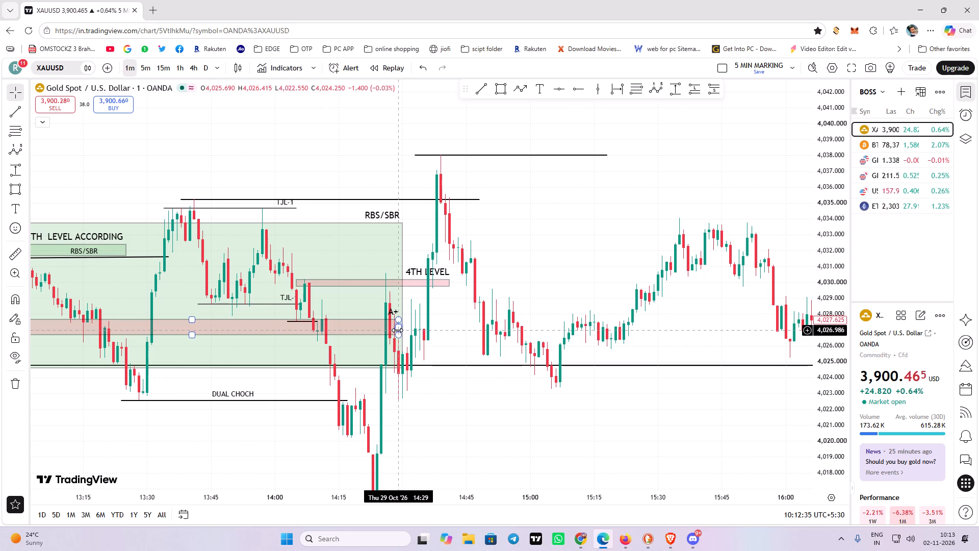
click(397, 330)
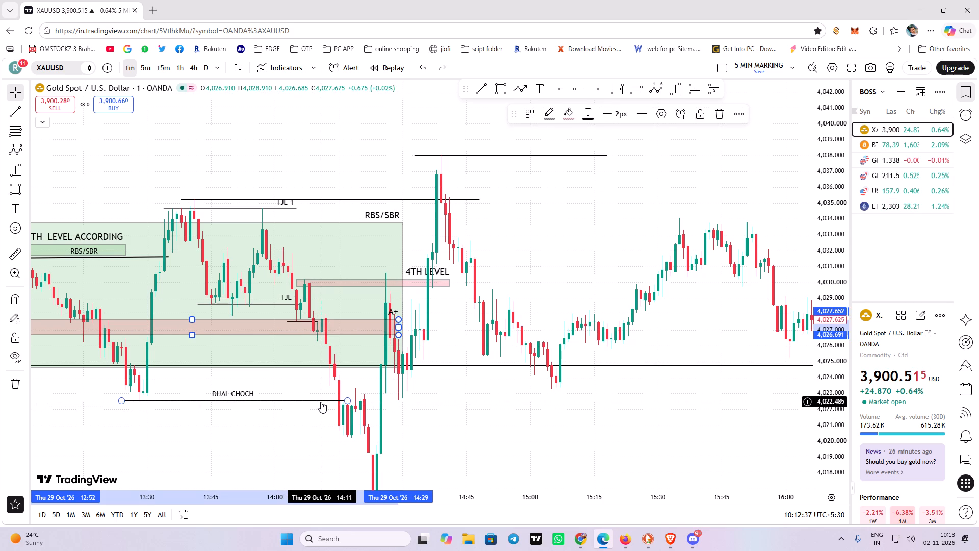
click(321, 401)
drag(271, 423, 324, 414)
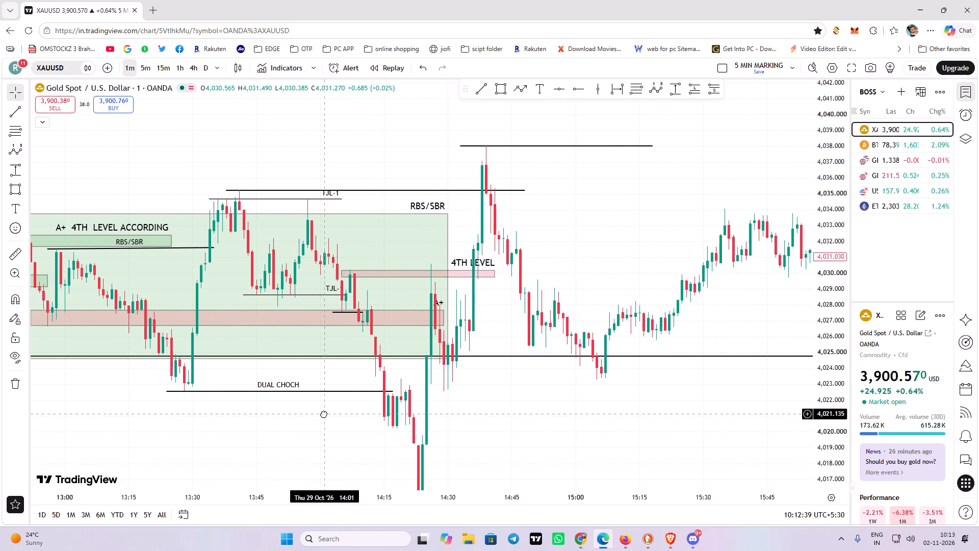
drag(324, 414, 325, 414)
drag(345, 410, 325, 417)
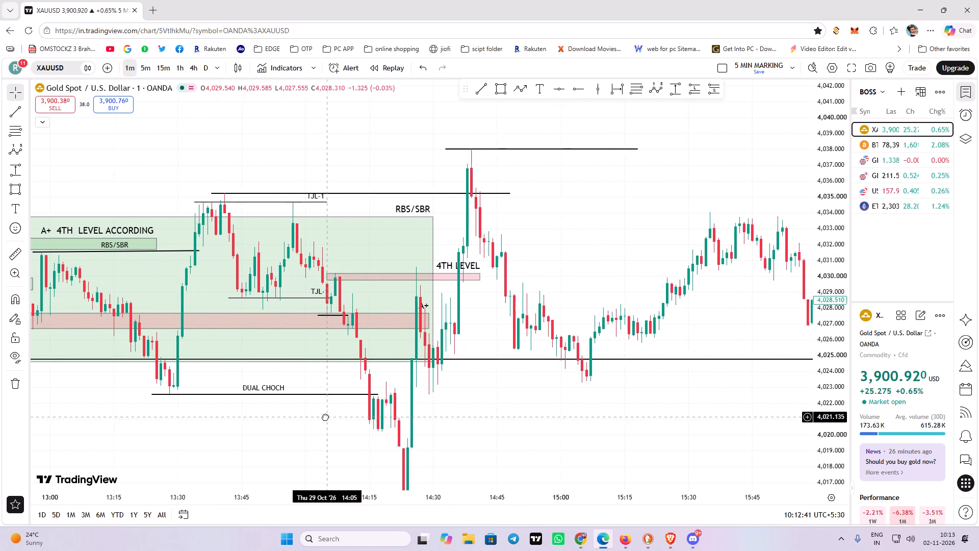
drag(325, 417, 316, 416)
drag(318, 409, 297, 412)
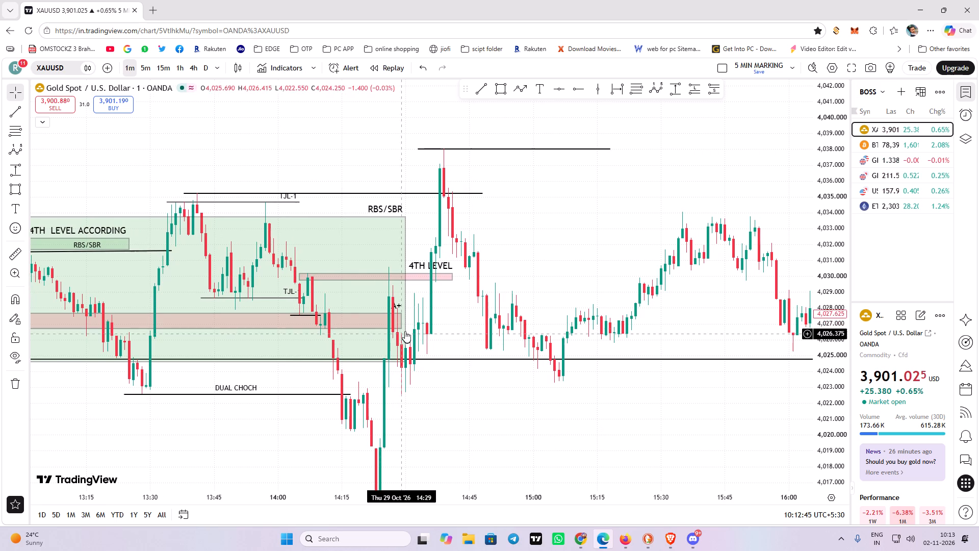
click(402, 321)
click(446, 416)
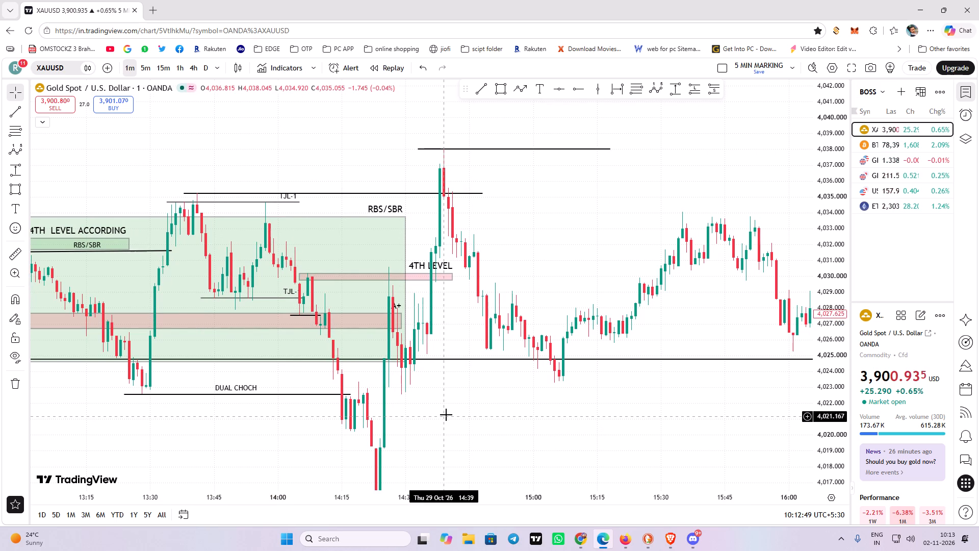
Examine the decline from the 14:39 spike high and the price action that follows up to about 16:40.
drag(451, 409, 410, 429)
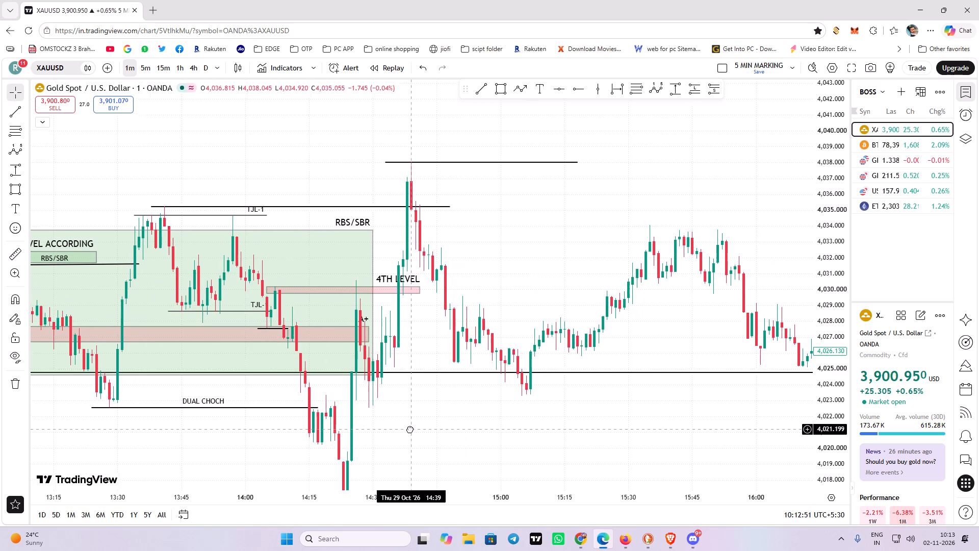
drag(410, 429, 411, 430)
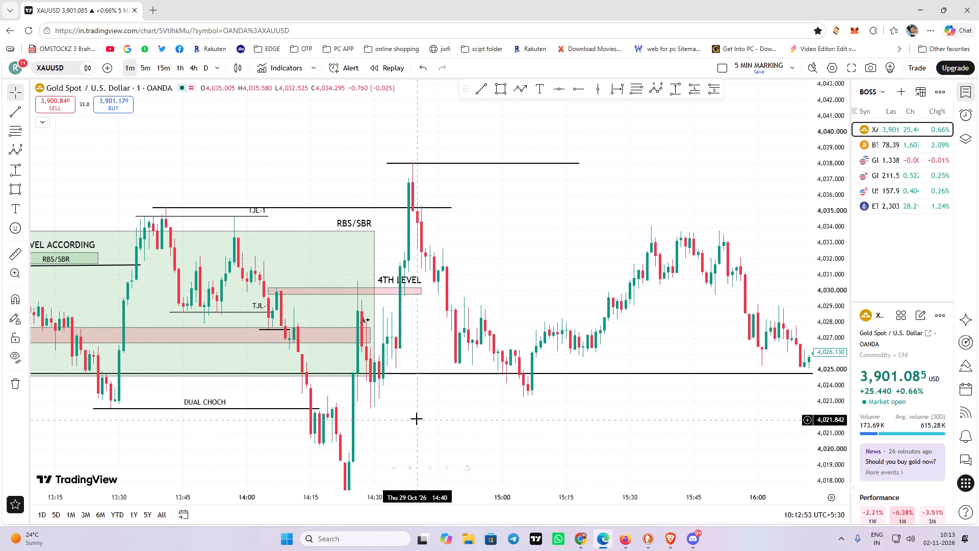
drag(428, 410, 415, 414)
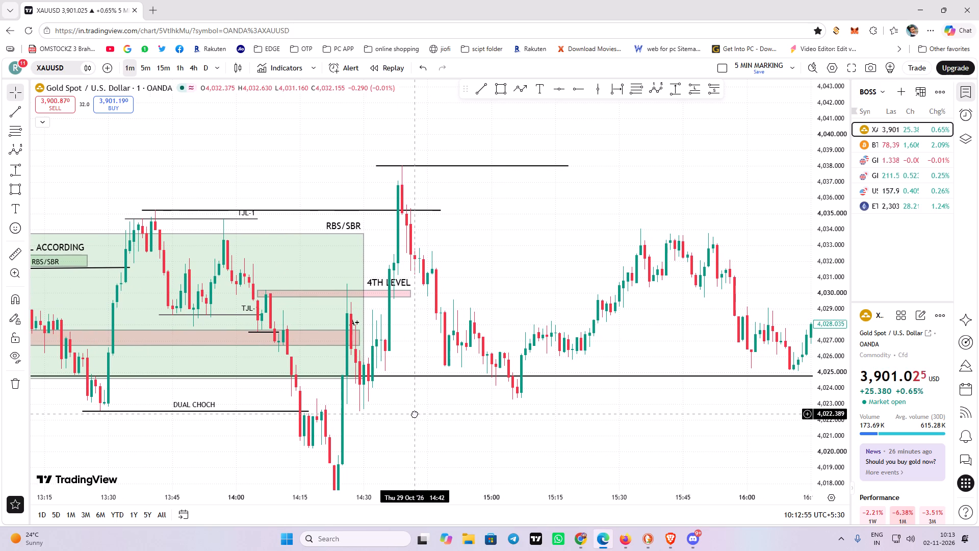
drag(415, 414, 407, 415)
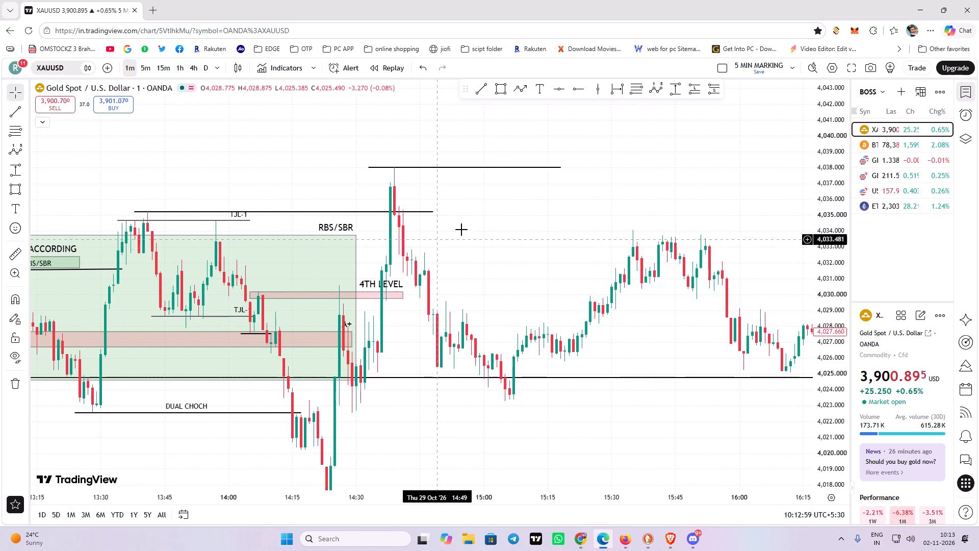
drag(512, 222, 475, 234)
scroll(406, 255, up, 2)
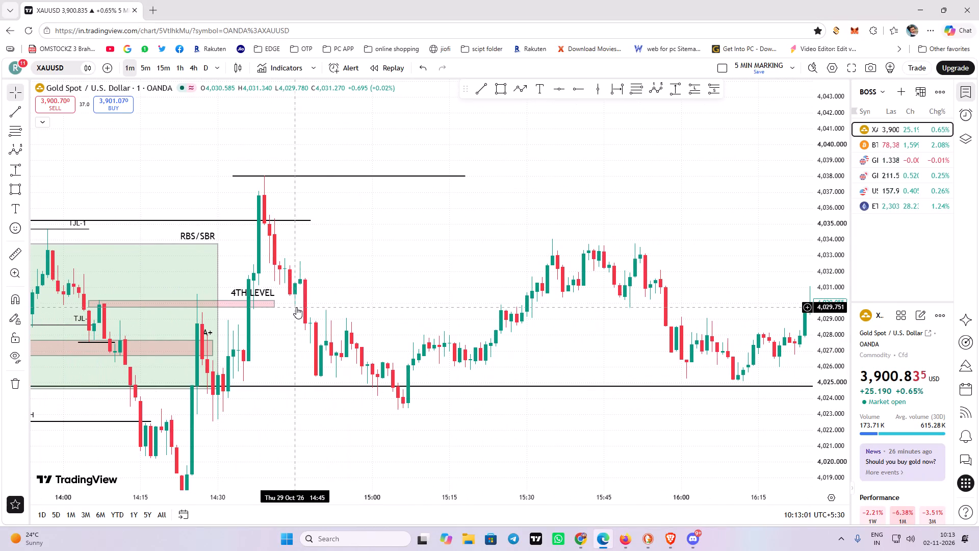
click(296, 305)
click(303, 261)
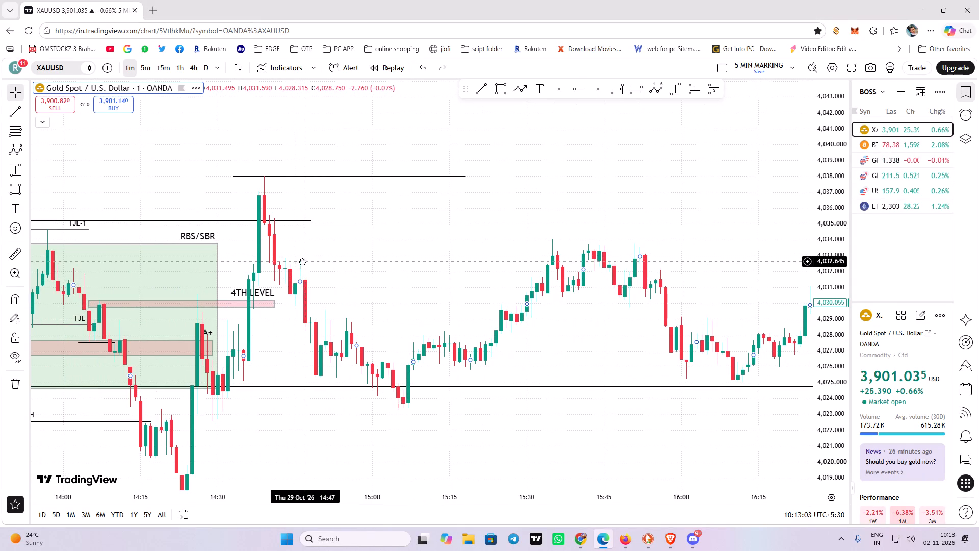
drag(360, 270, 412, 255)
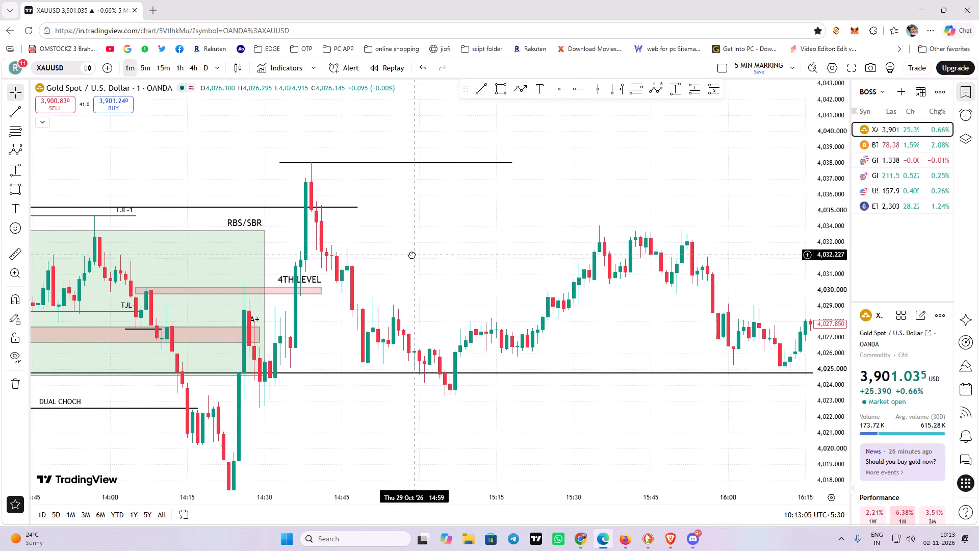
drag(412, 255, 451, 246)
drag(511, 245, 331, 252)
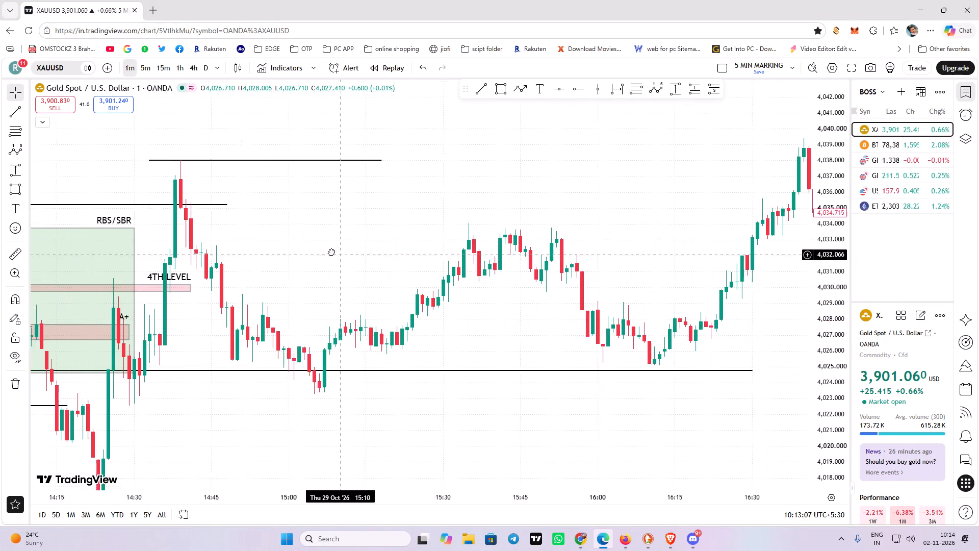
drag(331, 252, 329, 249)
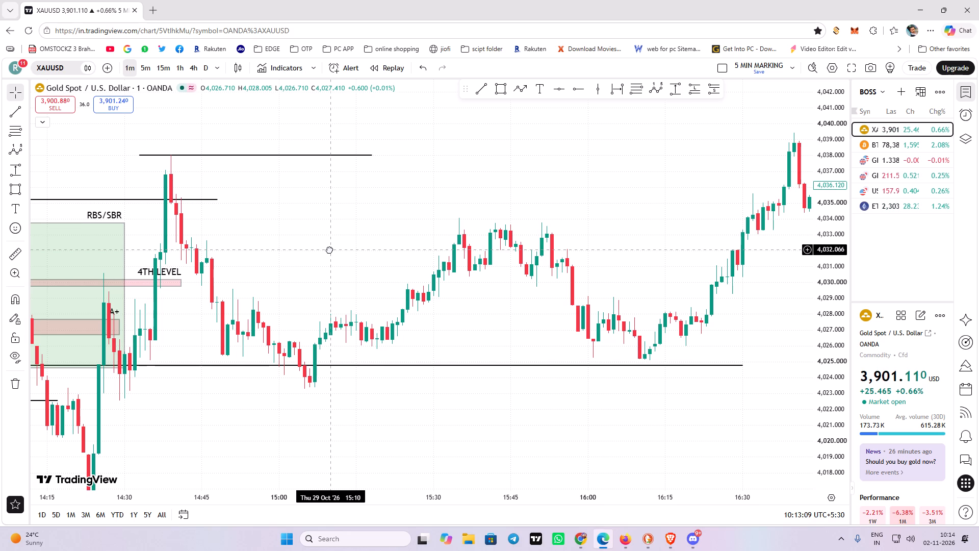
drag(329, 249, 463, 226)
scroll(463, 224, down, 1)
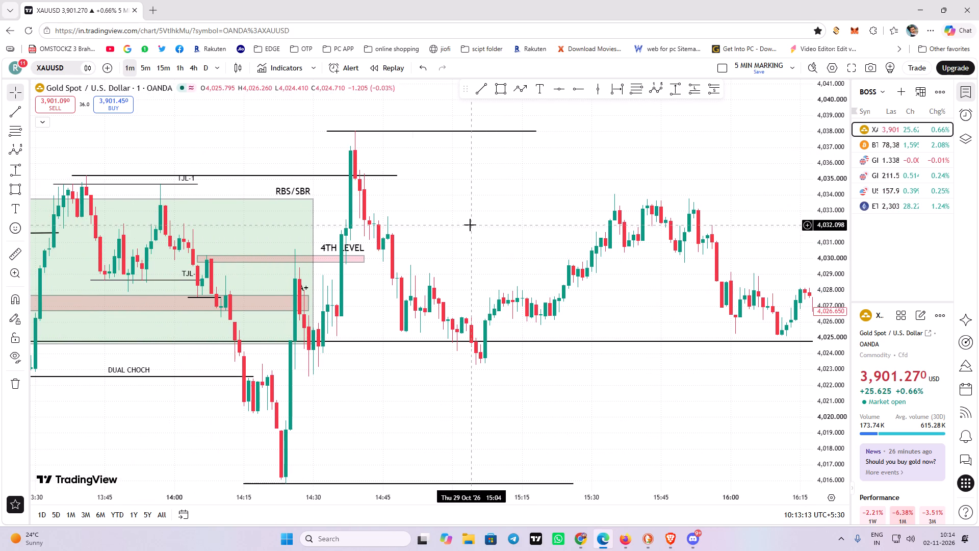
drag(470, 225, 459, 255)
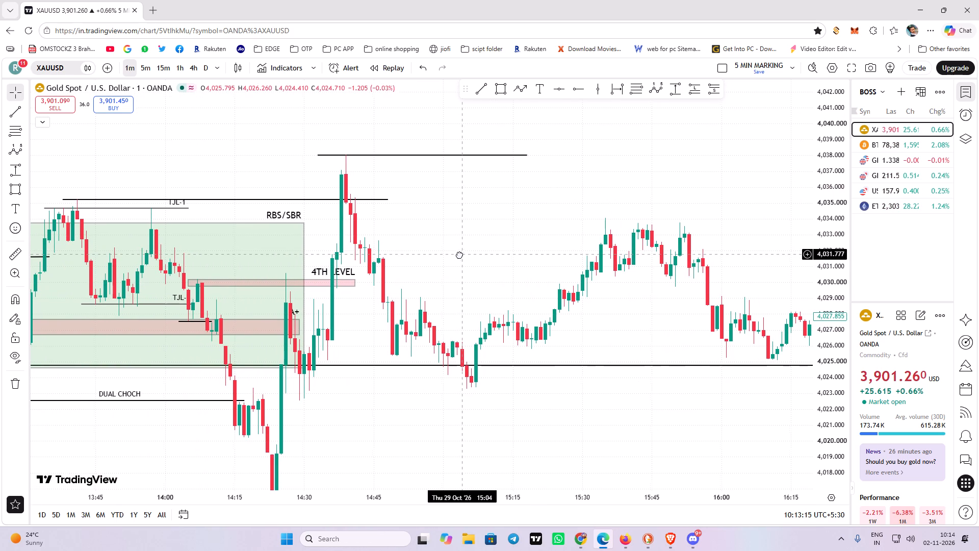
drag(459, 255, 451, 258)
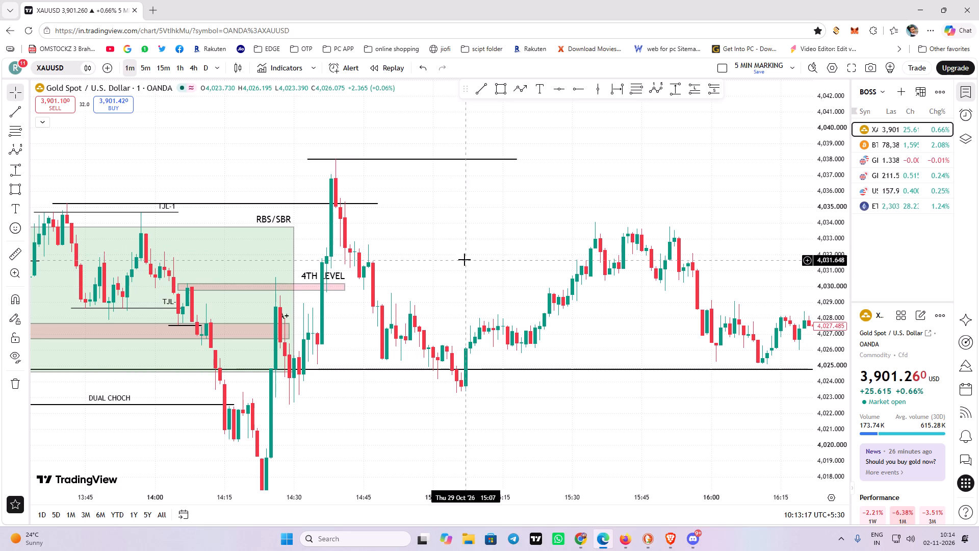
scroll(459, 254, down, 1)
click(480, 249)
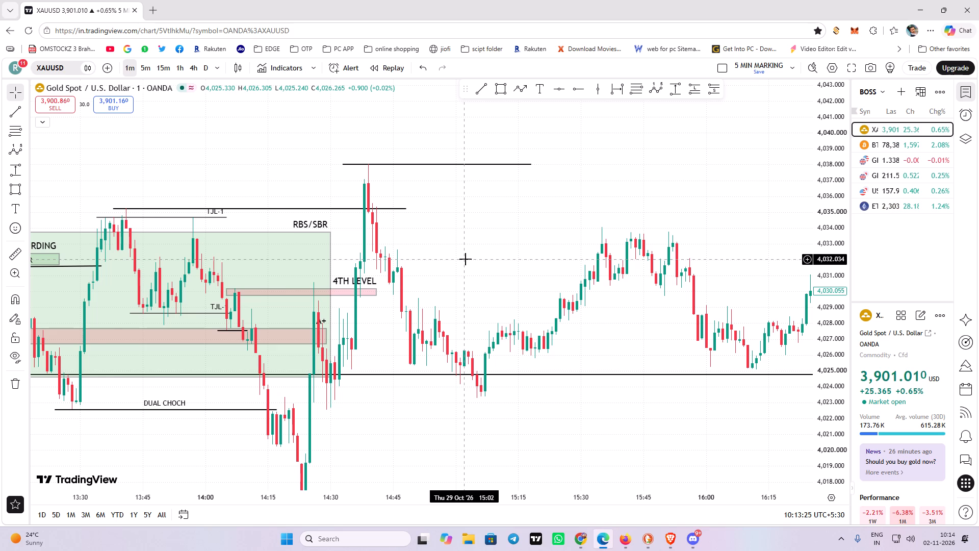
scroll(466, 259, down, 1)
drag(468, 257, 486, 251)
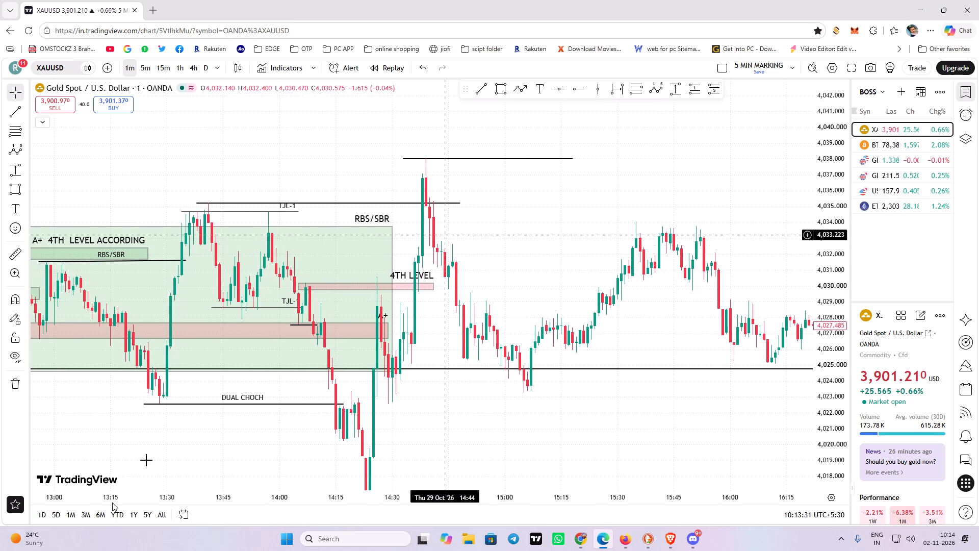
Examine how price behaves at the DUAL CHOCH line around 14:16 and at the marked 14:24 low.
click(236, 406)
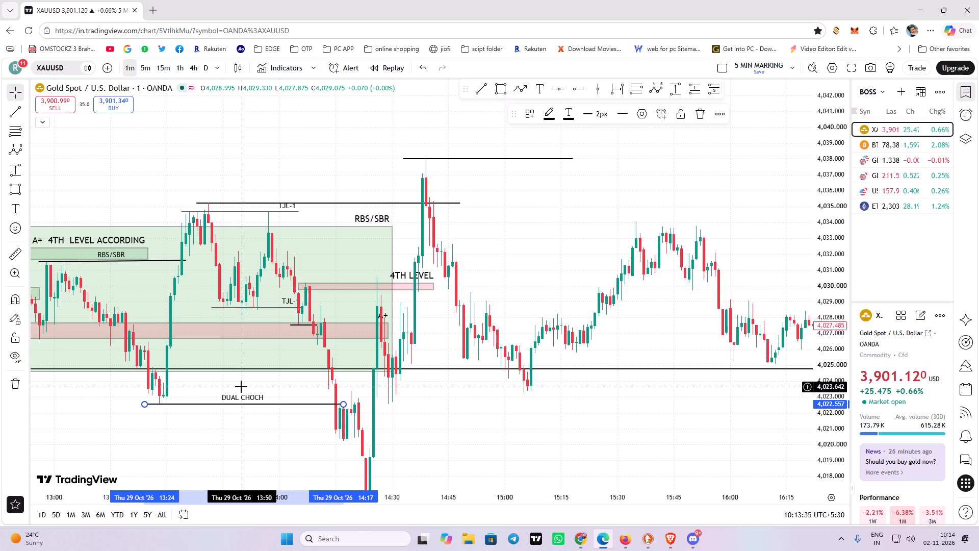
drag(485, 445, 456, 406)
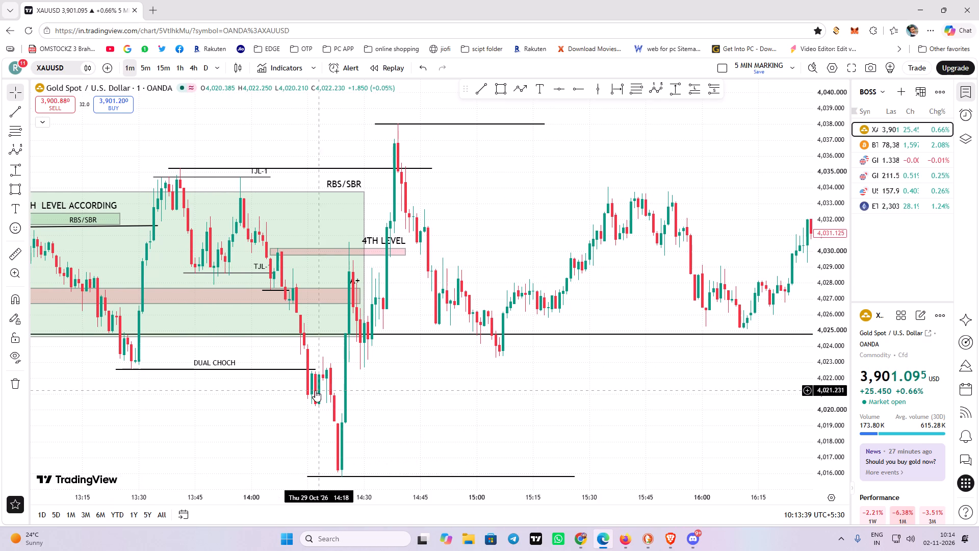
click(299, 370)
drag(486, 384, 472, 399)
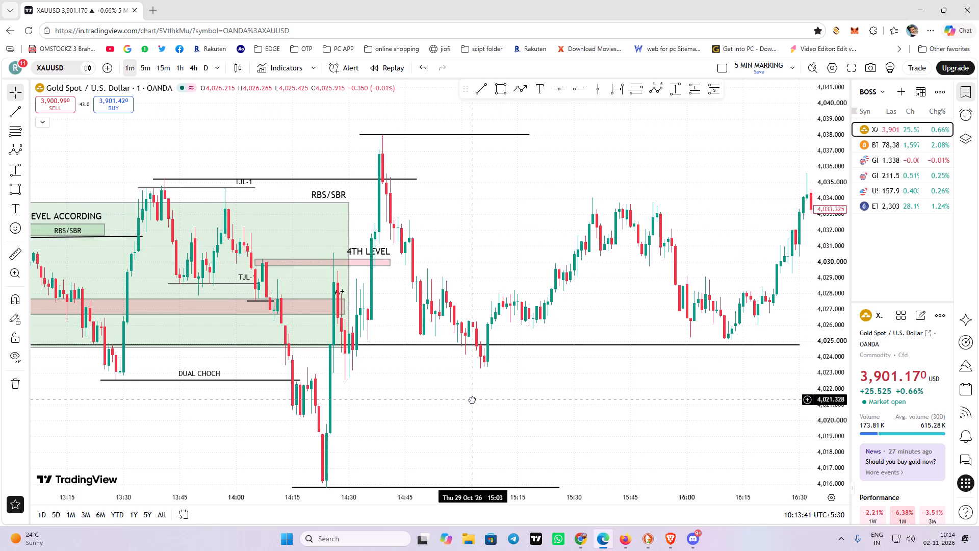
drag(472, 399, 474, 400)
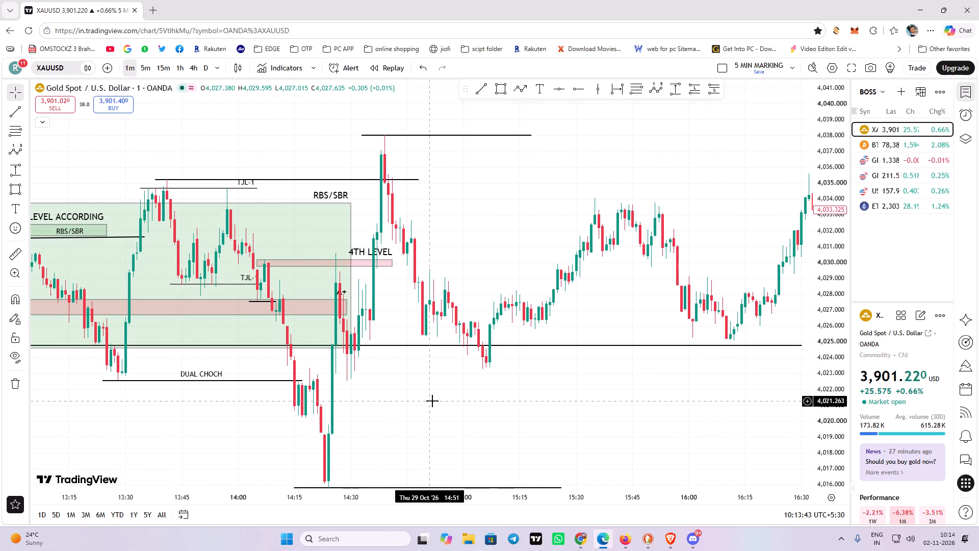
drag(433, 400, 430, 380)
drag(373, 384, 389, 393)
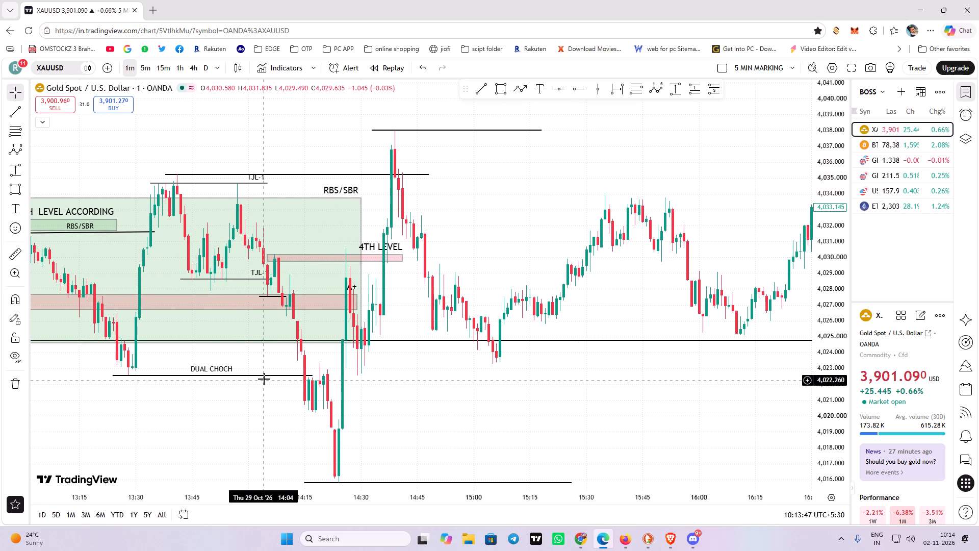
click(265, 373)
triple_click(275, 375)
click(256, 390)
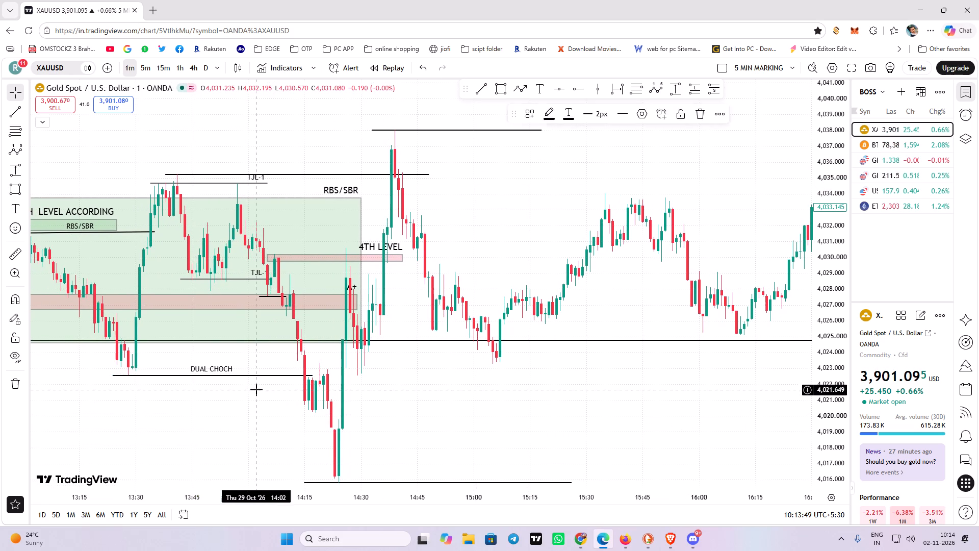
drag(250, 401, 241, 413)
drag(382, 380, 382, 385)
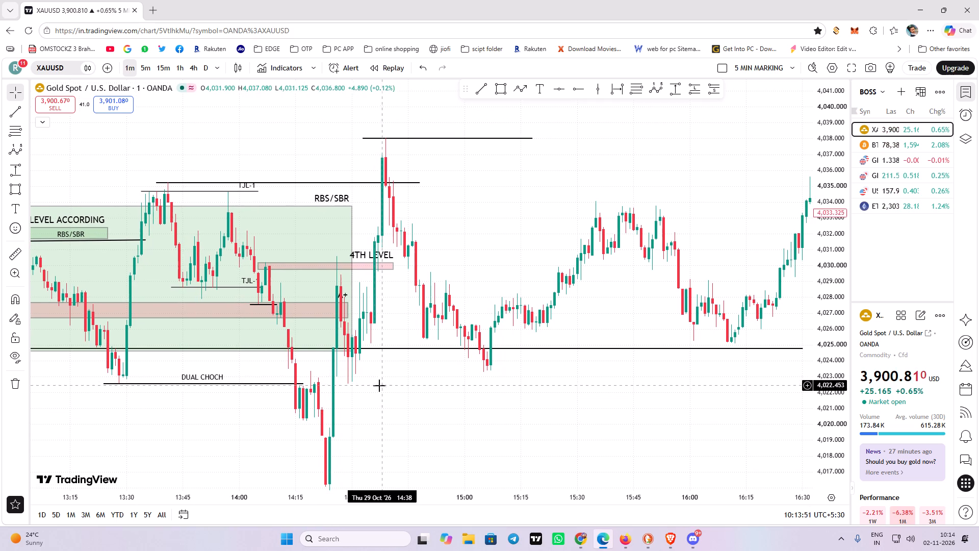
click(299, 385)
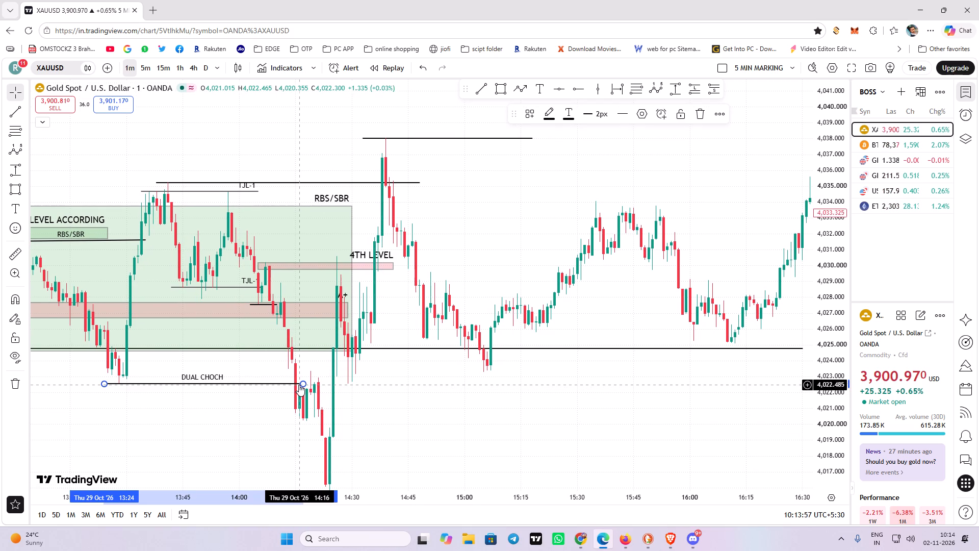
drag(427, 387, 487, 350)
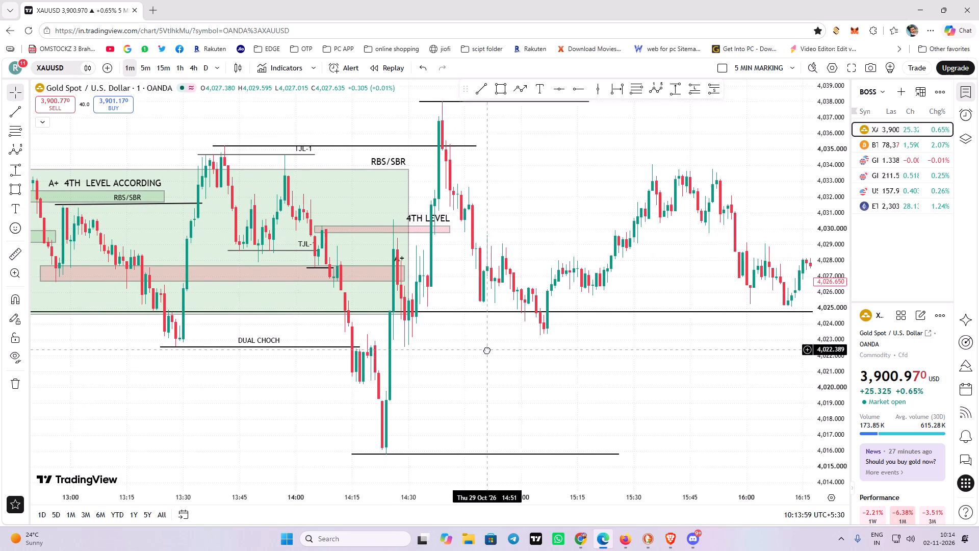
drag(487, 350, 478, 358)
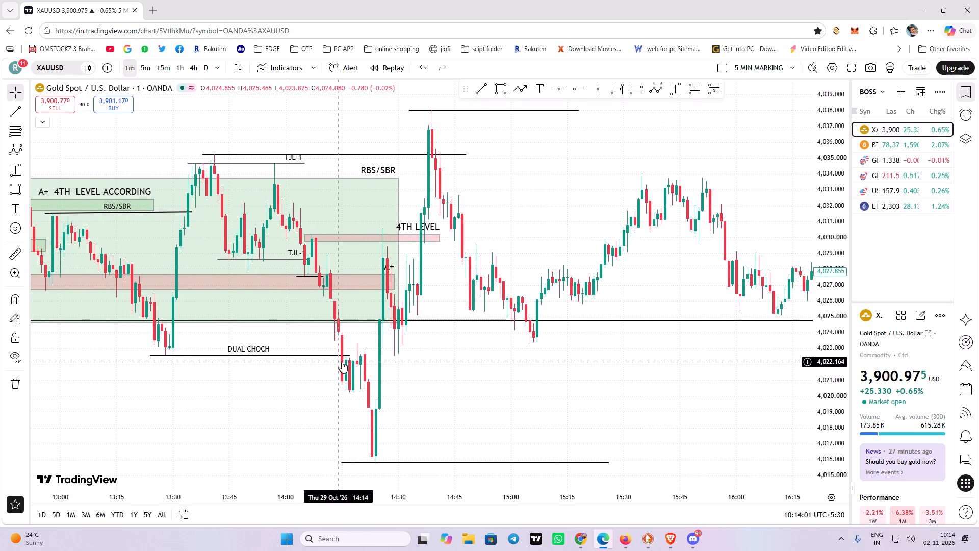
click(353, 360)
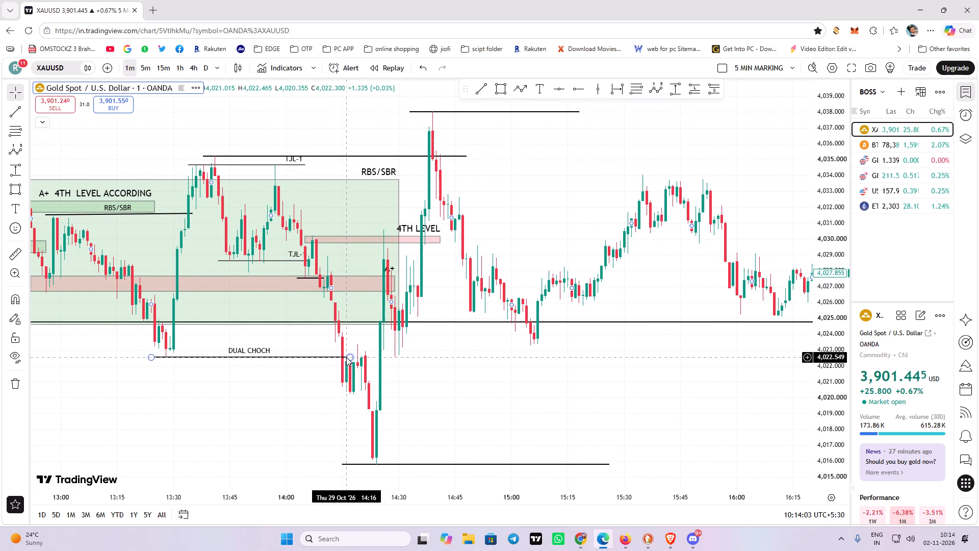
Examine the end of the DUAL CHOCH line around 14:17 and the drop below it towards the marked low.
drag(375, 420, 377, 439)
drag(438, 445, 432, 405)
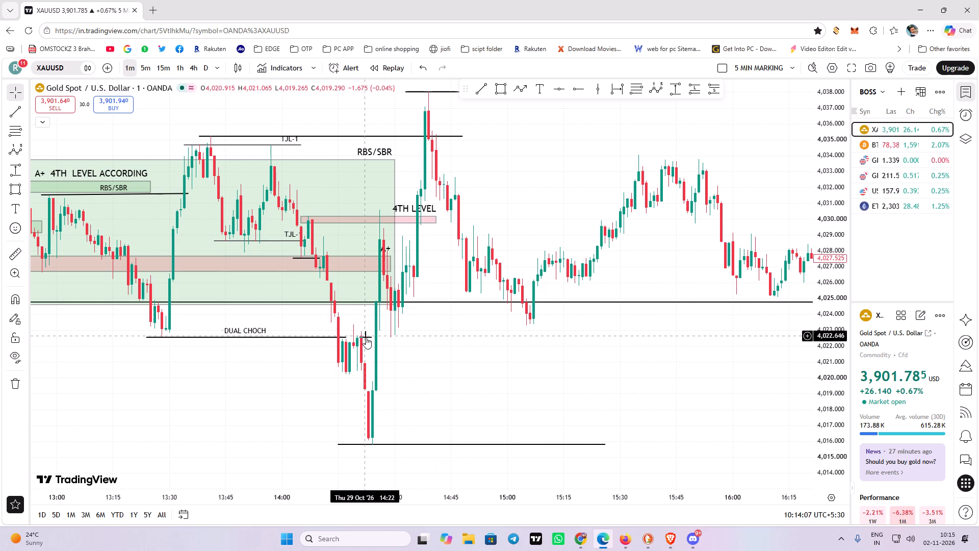
click(348, 339)
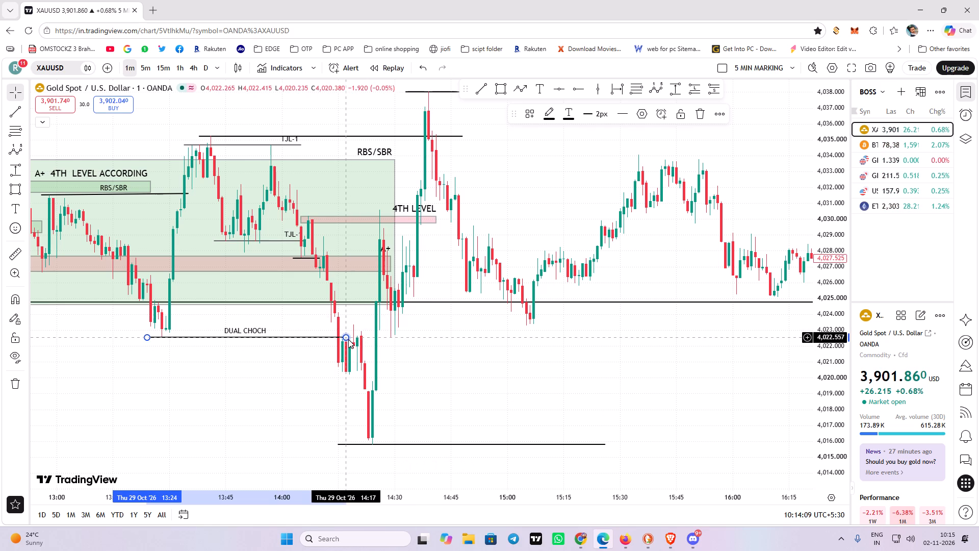
drag(445, 357, 445, 373)
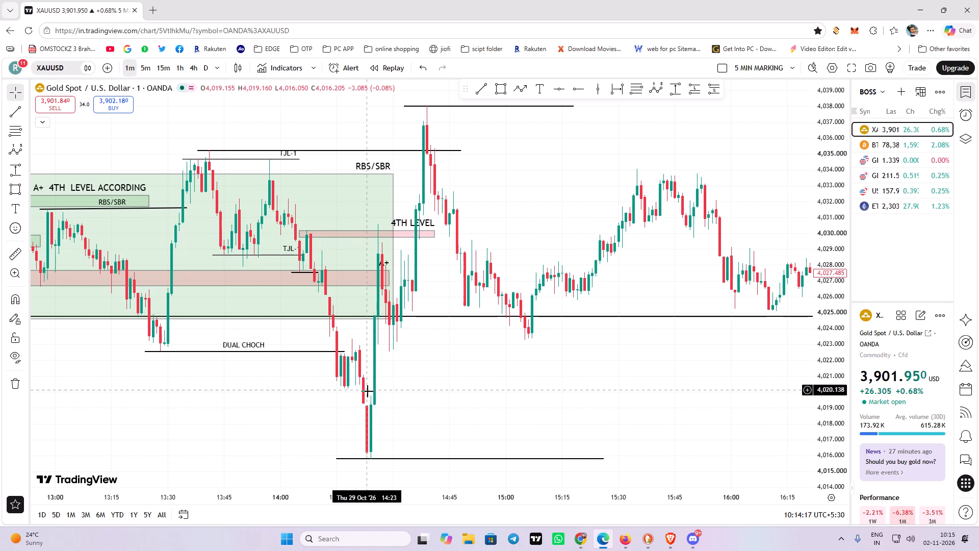
click(368, 391)
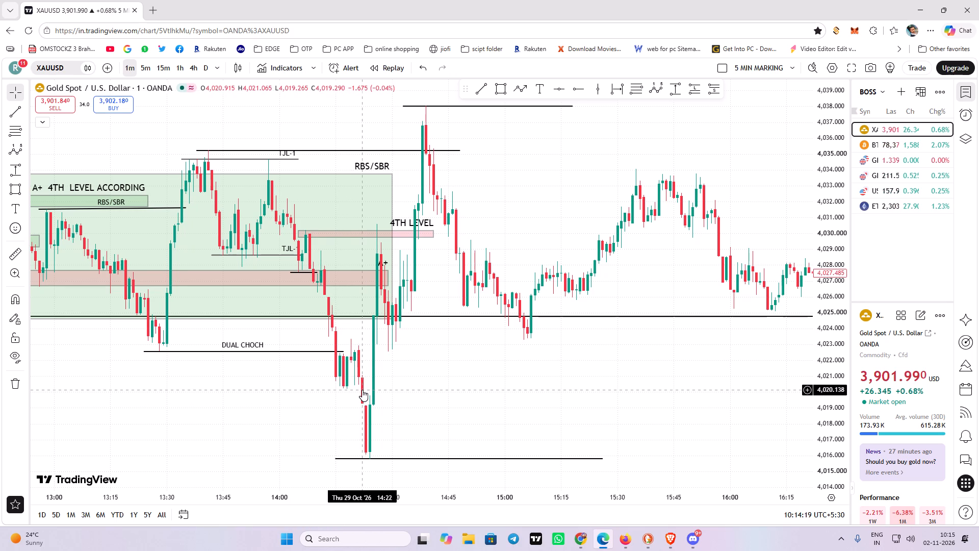
drag(409, 395, 412, 401)
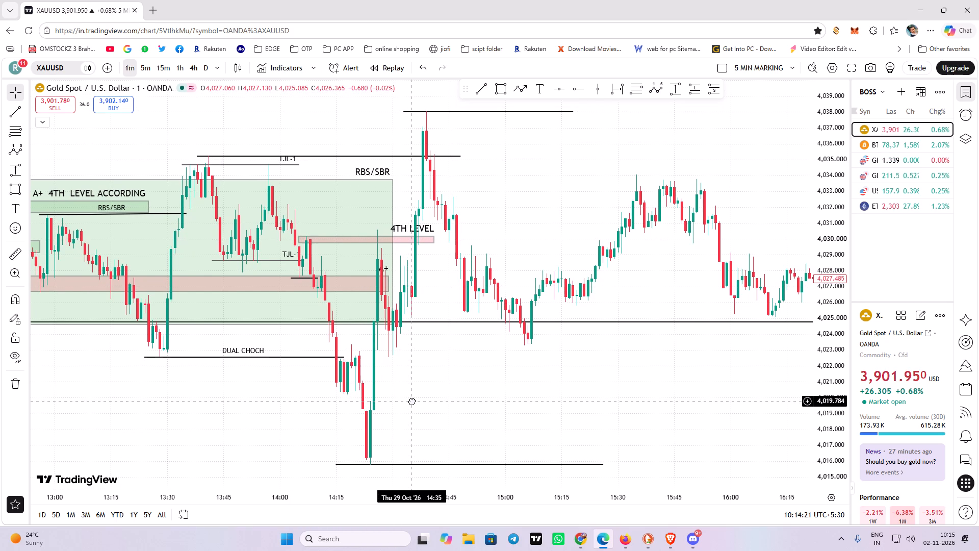
drag(412, 401, 431, 382)
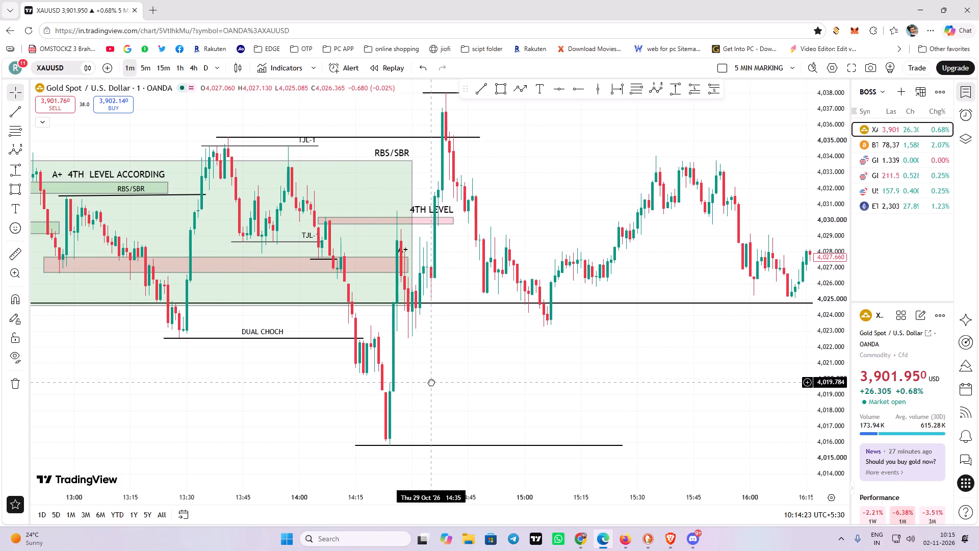
drag(431, 382, 457, 381)
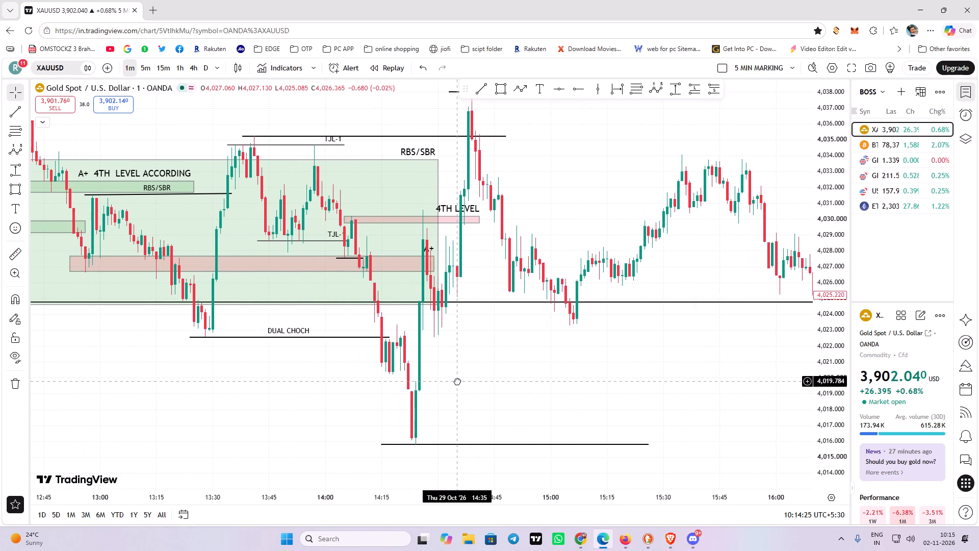
drag(457, 381, 496, 385)
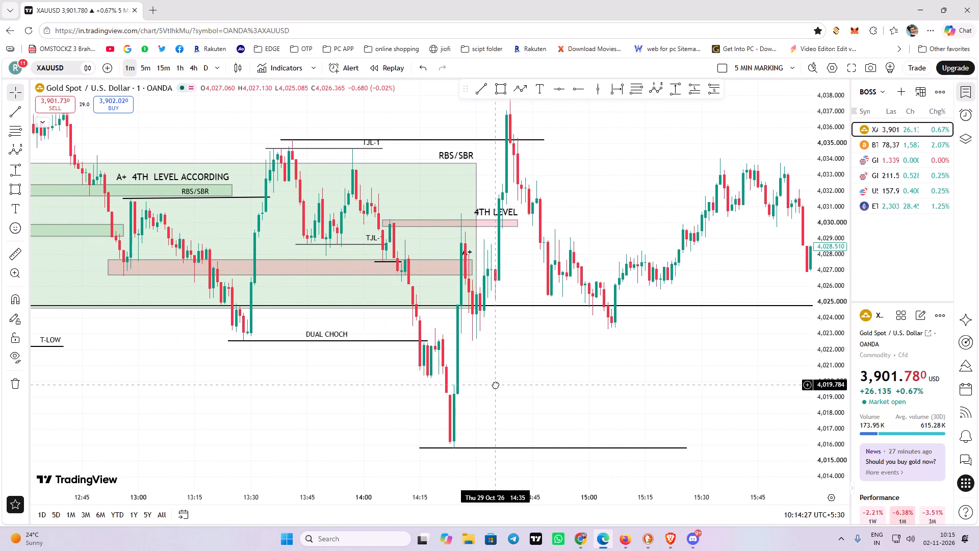
drag(388, 389, 421, 394)
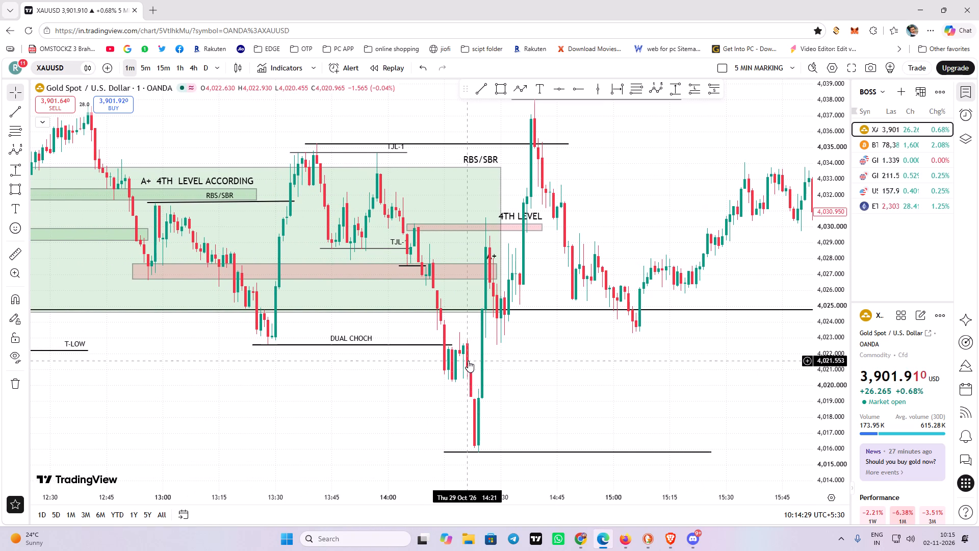
Examine the line at the 14:24 low and the rally from it into the A+ and 4TH LEVEL zones.
drag(513, 392, 416, 378)
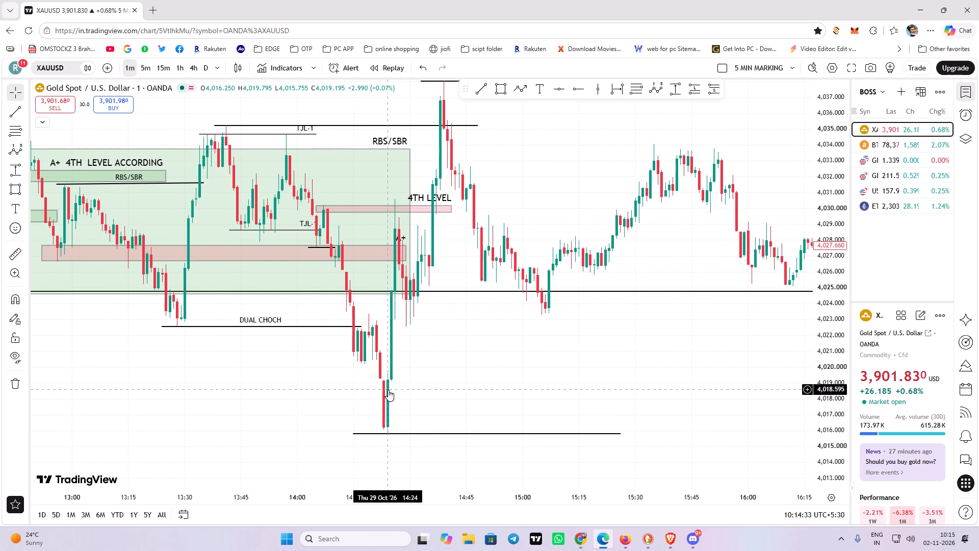
click(397, 434)
click(397, 434)
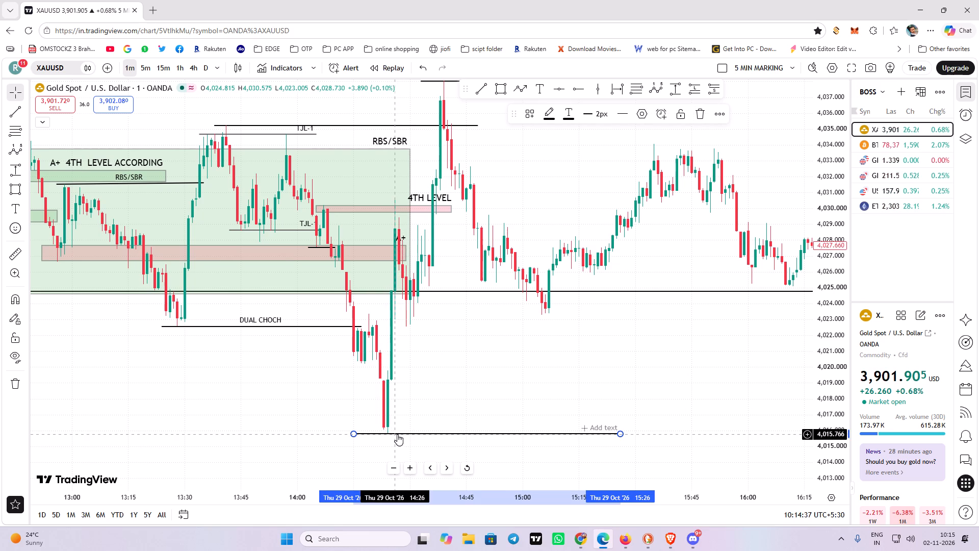
drag(430, 385, 391, 393)
drag(402, 369, 380, 385)
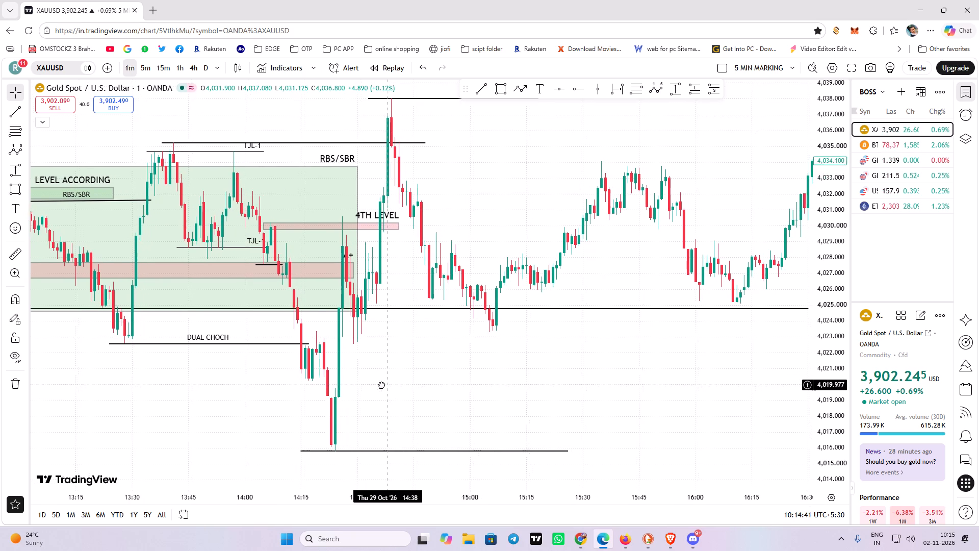
drag(380, 385, 397, 331)
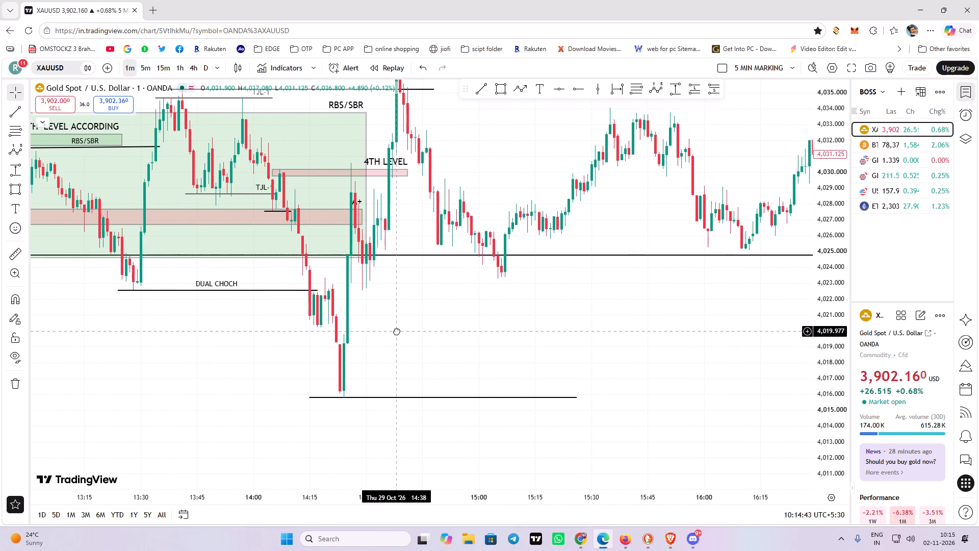
drag(397, 331, 368, 400)
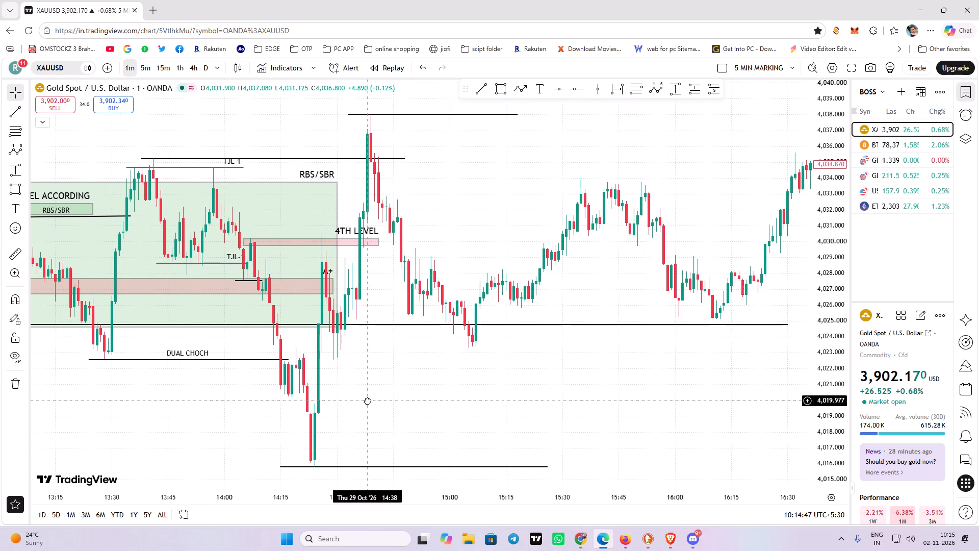
drag(368, 400, 370, 393)
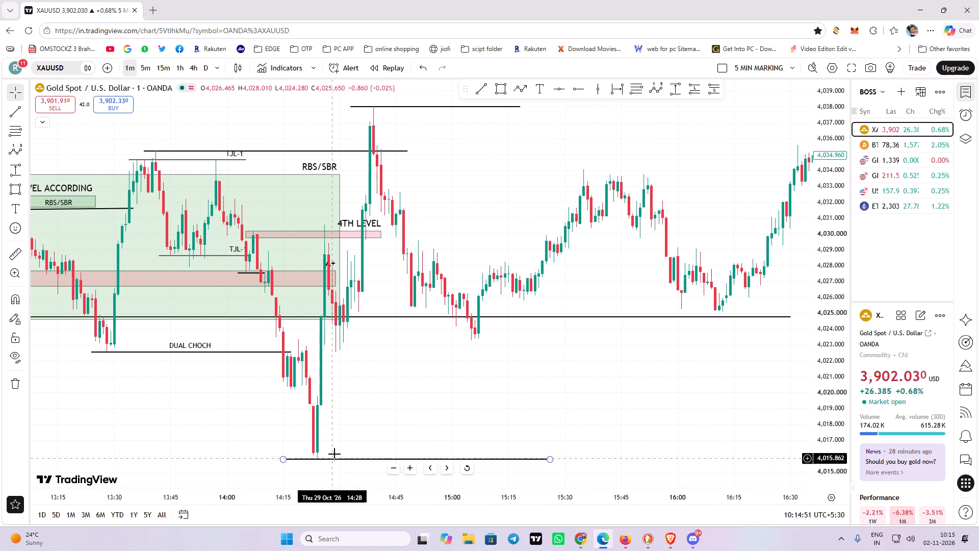
drag(351, 405, 351, 420)
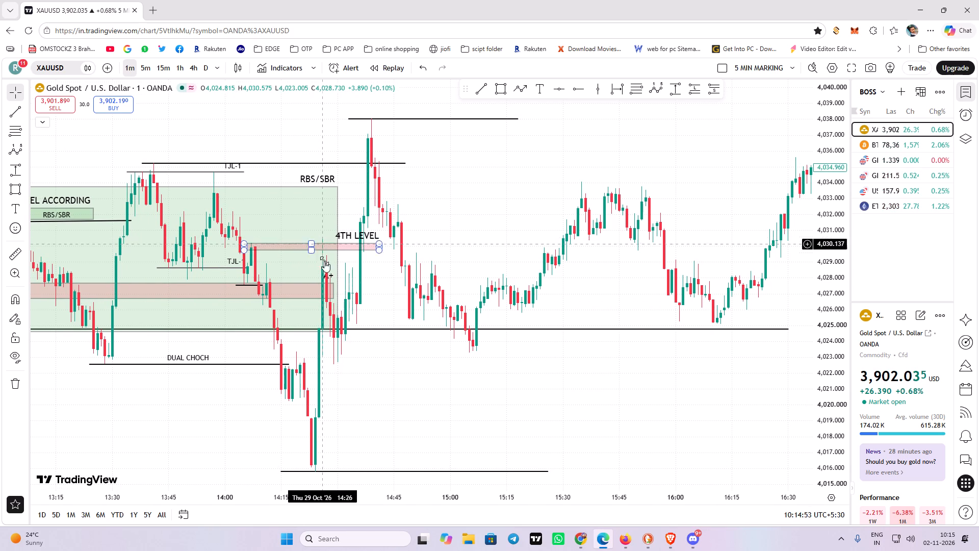
drag(404, 422, 401, 414)
click(317, 235)
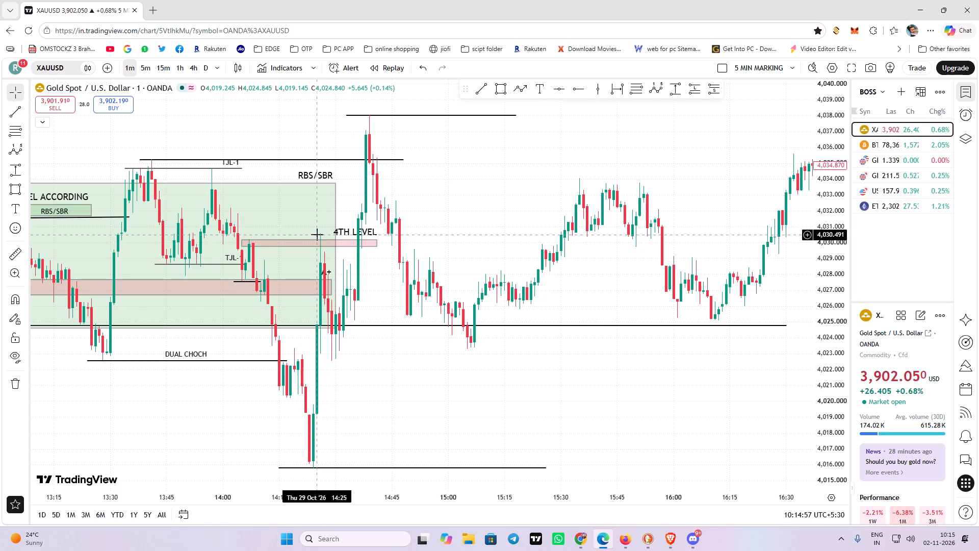
click(326, 361)
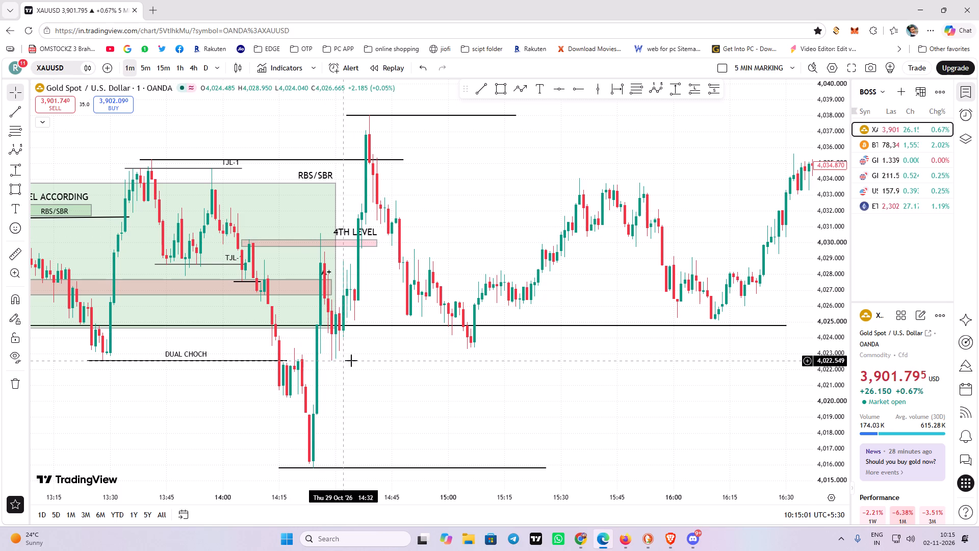
Examine the line at the 14:39 spike high and how price falls from it past the TJL-1 level.
drag(352, 361, 346, 427)
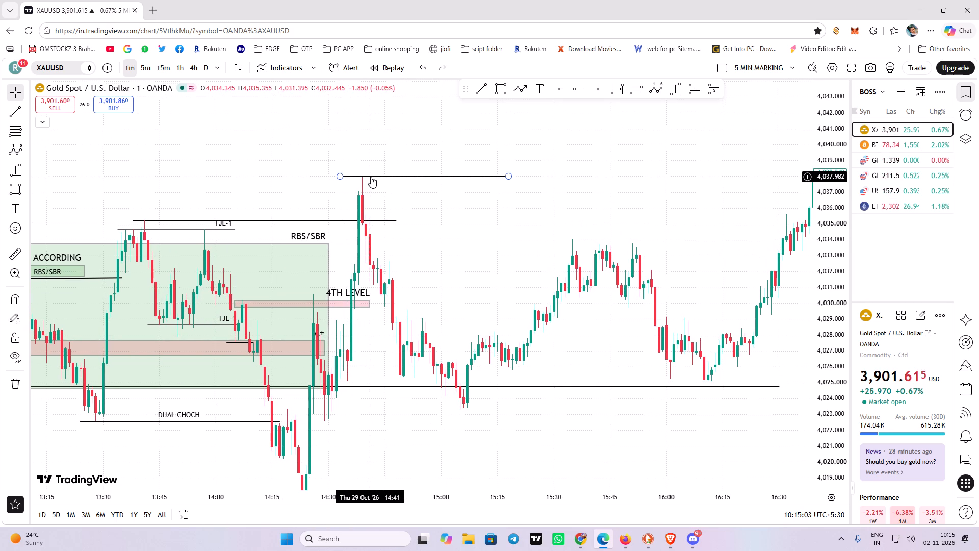
click(371, 177)
drag(452, 199, 404, 210)
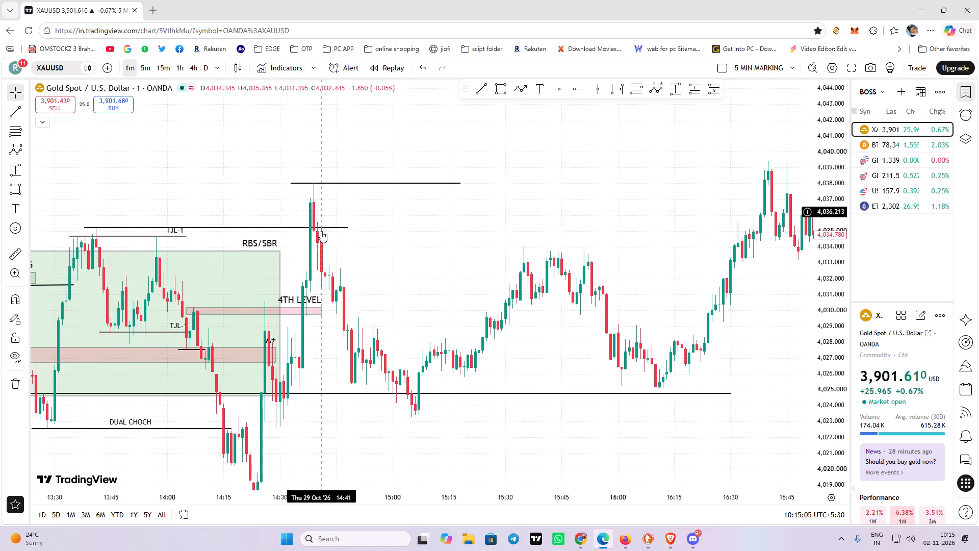
drag(379, 295, 382, 254)
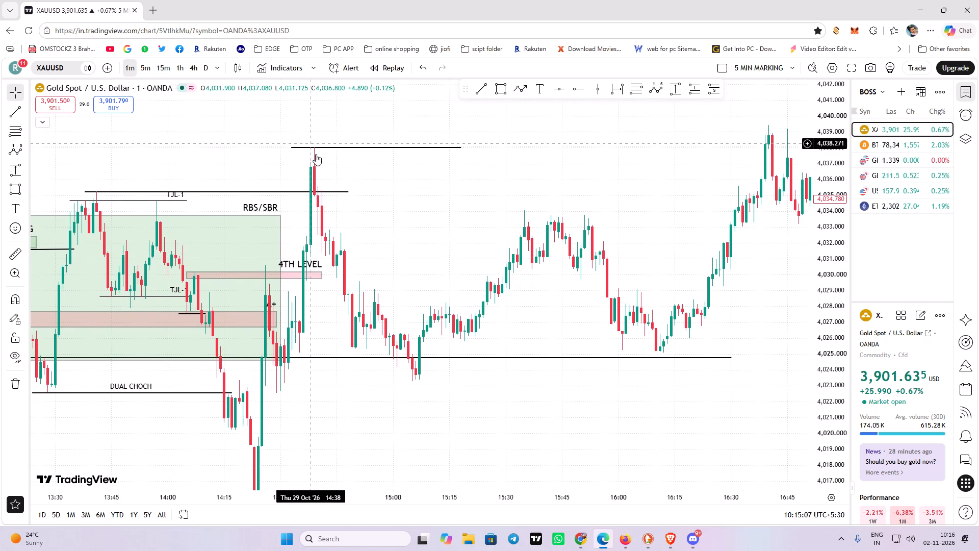
drag(399, 193, 447, 192)
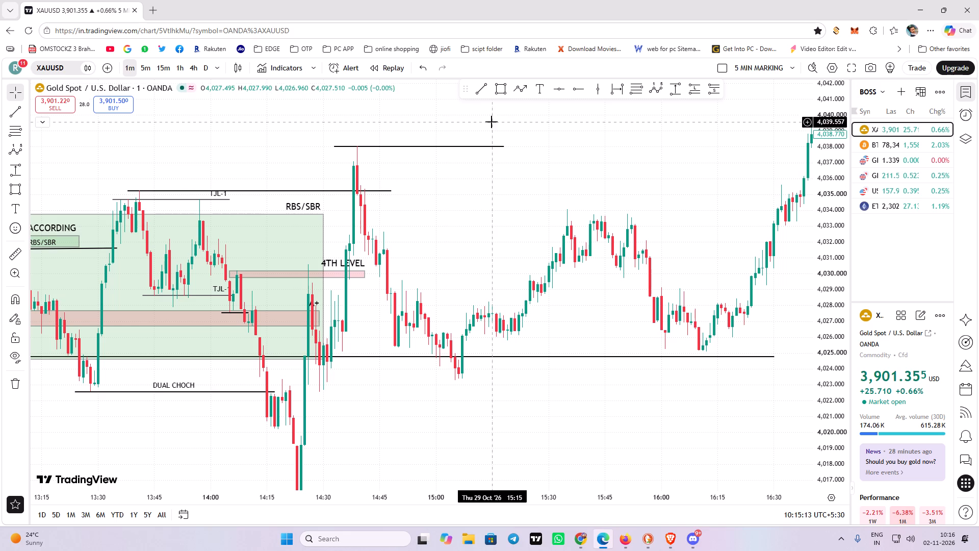
drag(441, 172, 428, 178)
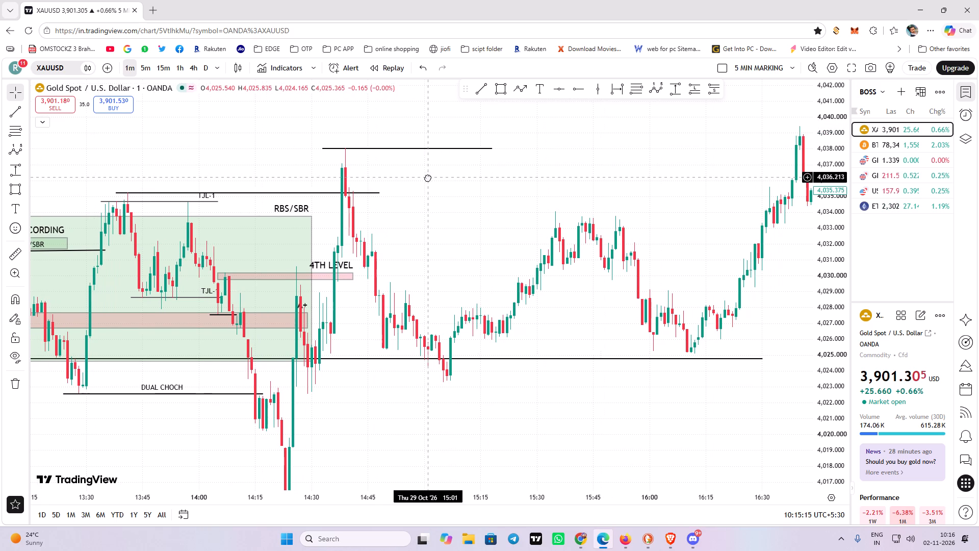
drag(428, 178, 428, 178)
drag(434, 186, 405, 188)
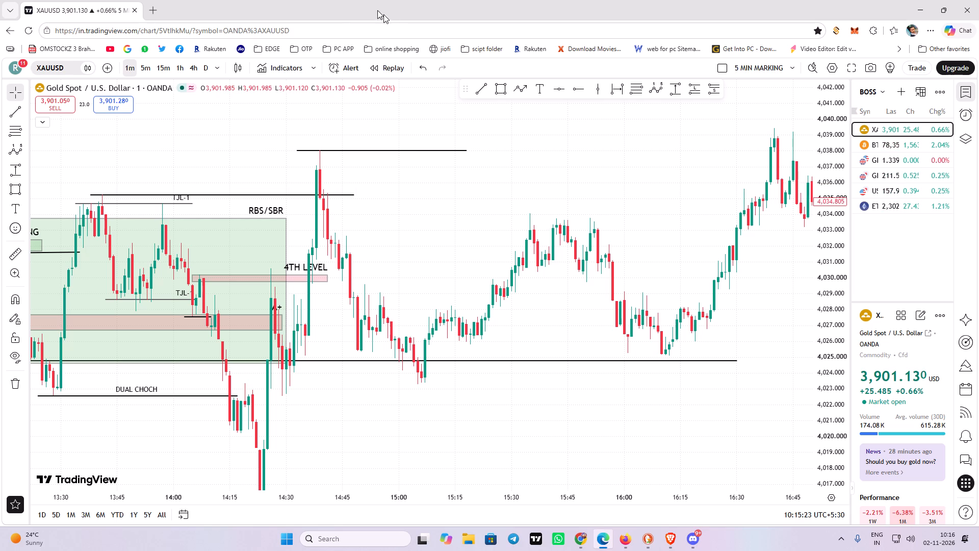
drag(390, 212, 401, 175)
drag(327, 389, 338, 386)
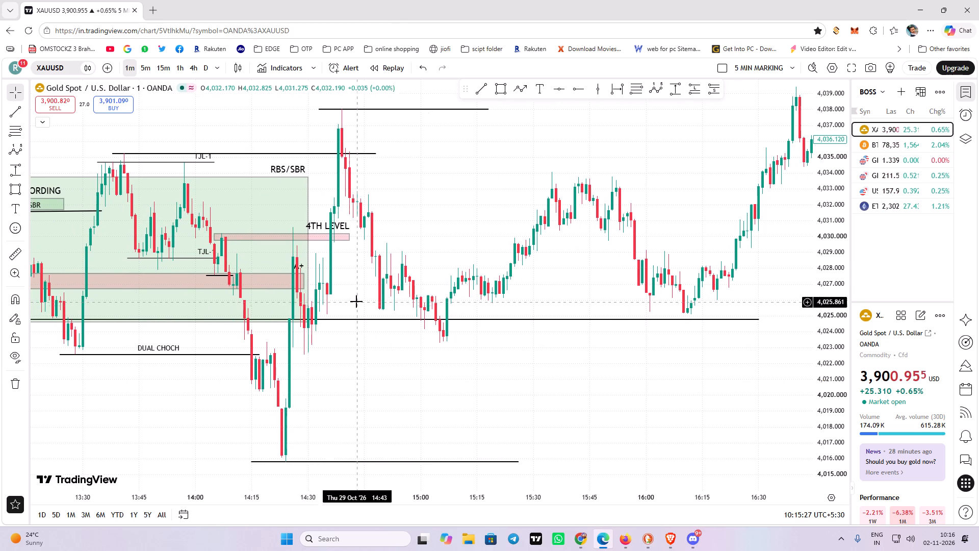
Examine the move from the 14:24 low to the 4TH LEVEL zone around 14:28 and the pullback that follows.
drag(339, 410, 446, 384)
drag(491, 399, 488, 407)
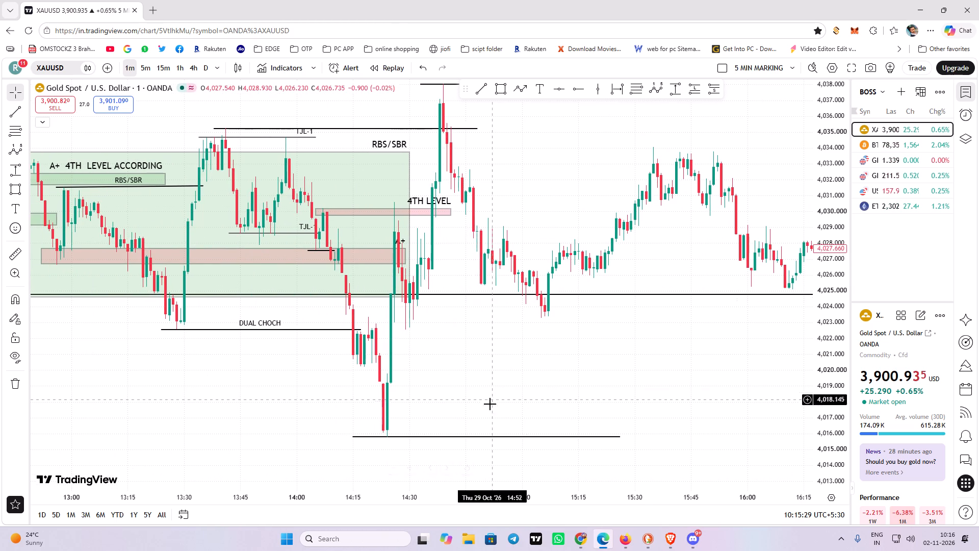
drag(488, 407, 461, 399)
scroll(442, 343, up, 2)
drag(383, 362, 381, 398)
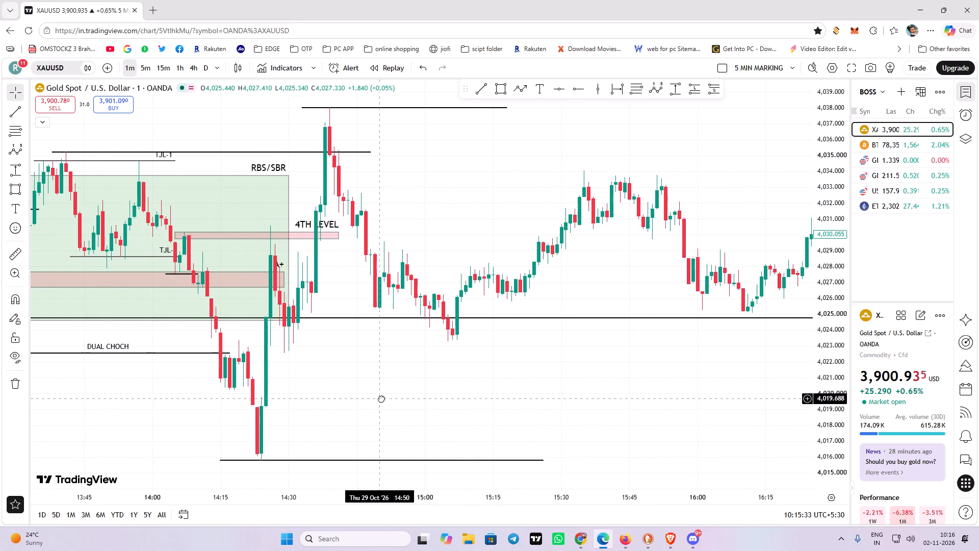
drag(381, 398, 382, 398)
drag(368, 347, 463, 357)
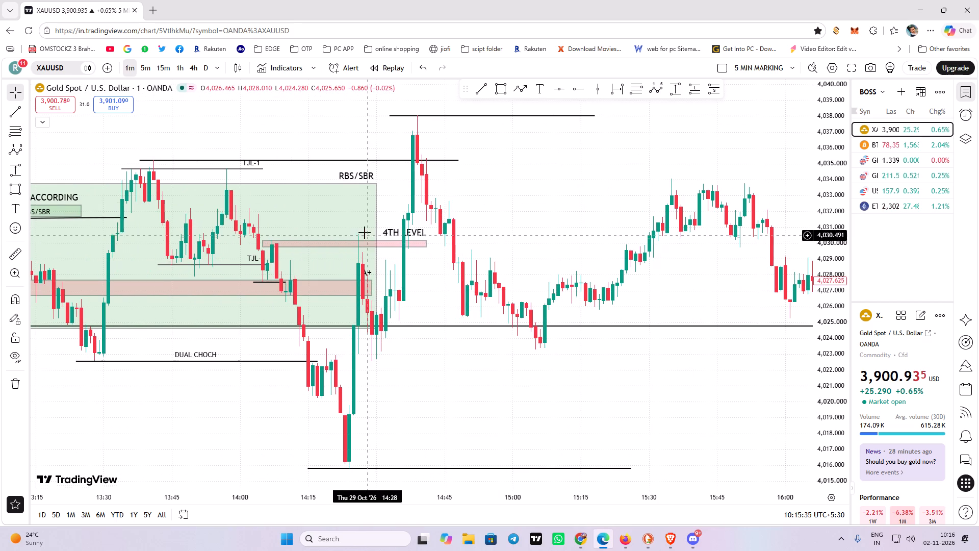
drag(440, 407, 445, 397)
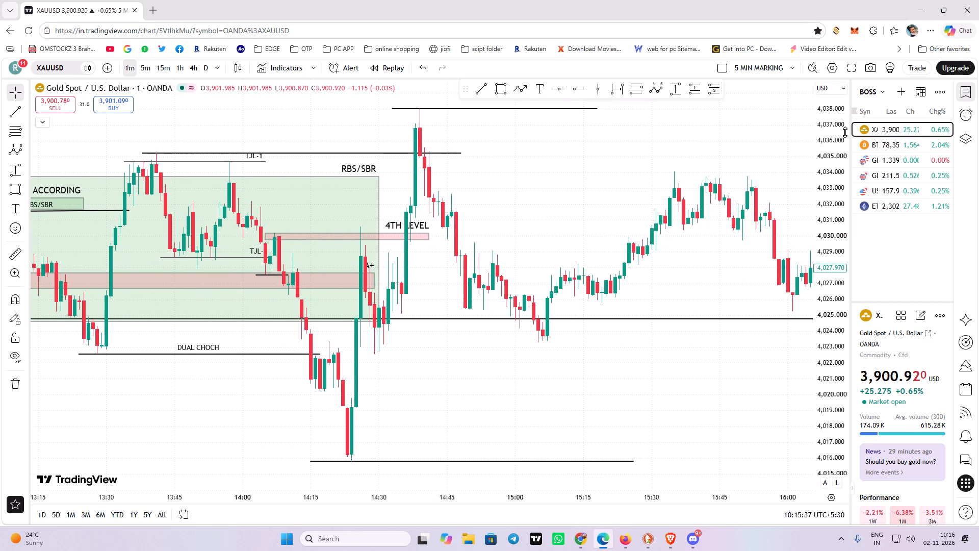
Examine the wider structure from the 14:24 low and 14:39 spike high through the price action up to about 16:45.
drag(844, 132, 837, 206)
scroll(571, 368, down, 2)
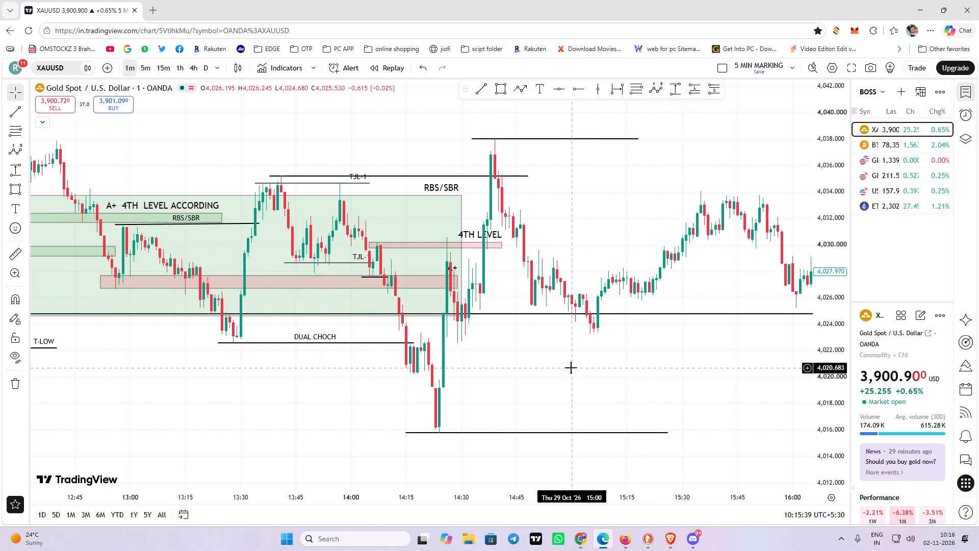
drag(571, 367, 436, 390)
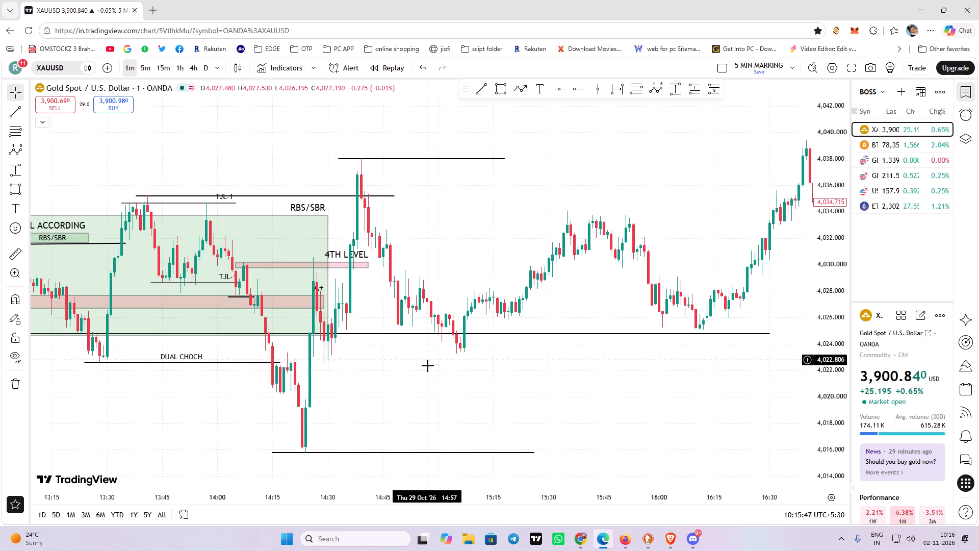
drag(402, 389, 400, 380)
scroll(366, 352, up, 2)
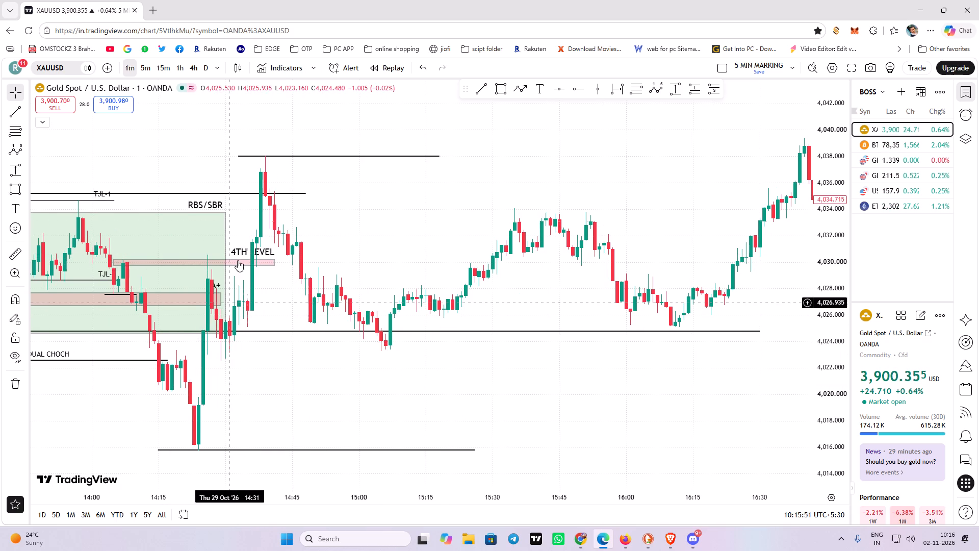
drag(216, 129, 255, 129)
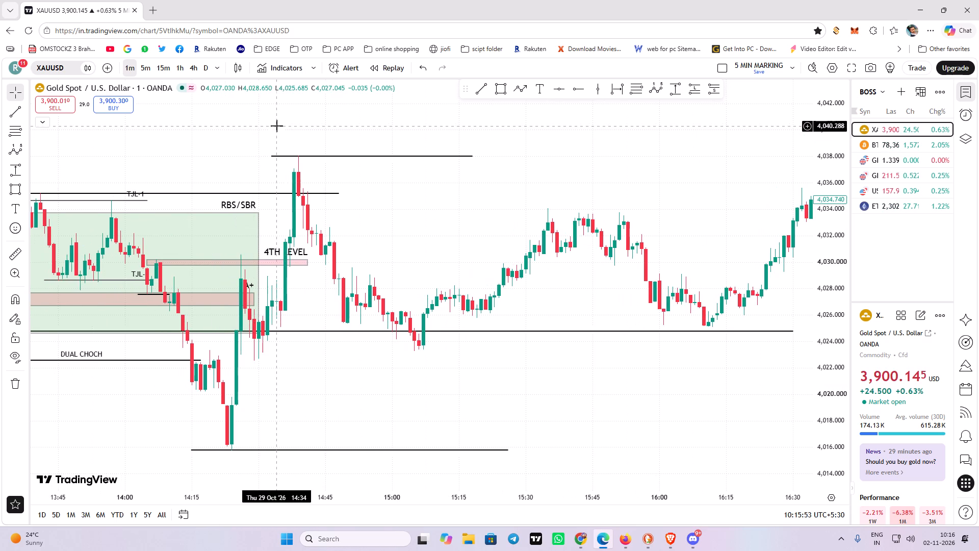
drag(284, 127, 293, 117)
drag(393, 191, 345, 193)
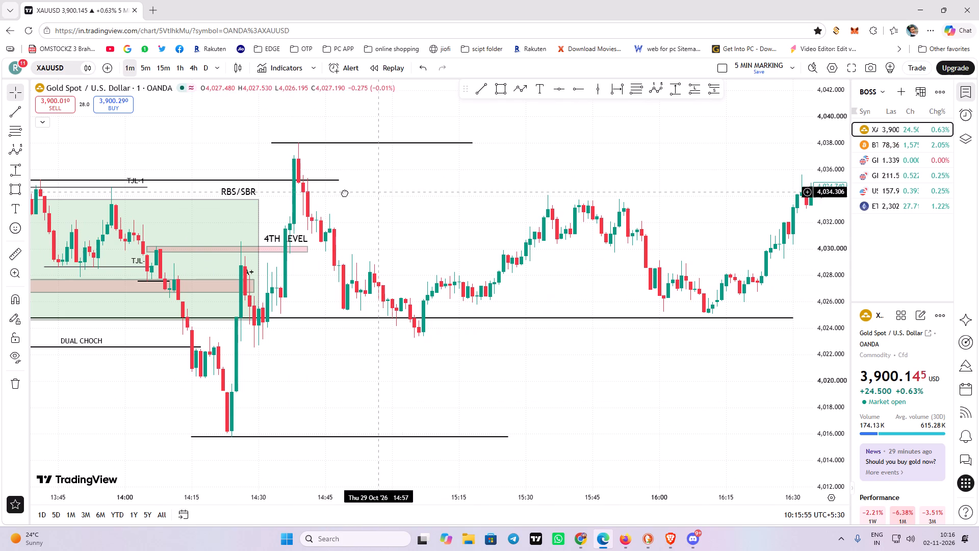
drag(345, 193, 316, 209)
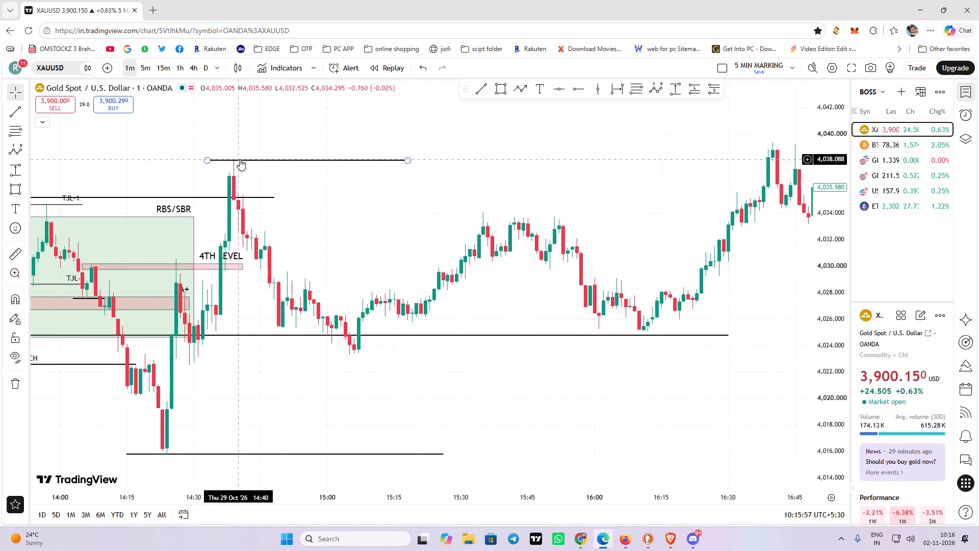
Extend the line at the 14:39 spike high, at about 4,038, to the candles that reach it around 16:40.
click(240, 159)
drag(416, 214, 329, 229)
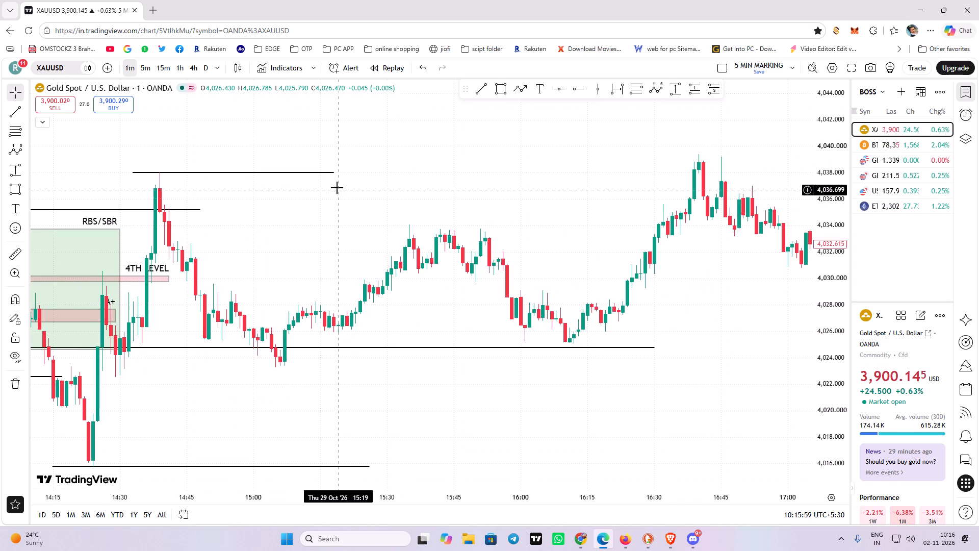
drag(331, 171, 732, 180)
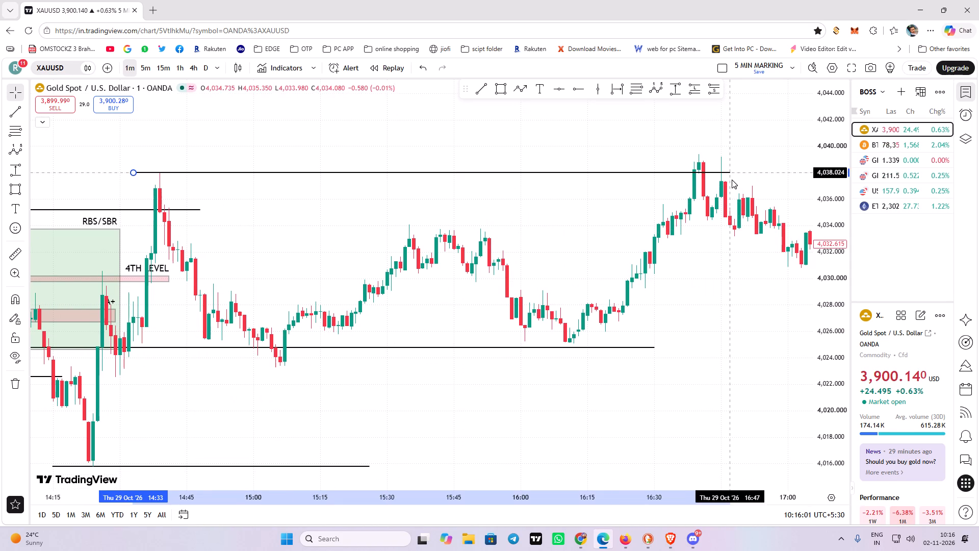
drag(732, 180, 699, 179)
Draw a horizontal trend line at the low just after 15:00, at about 4,023.27, from 15:03 to about 16:52.
scroll(681, 230, down, 2)
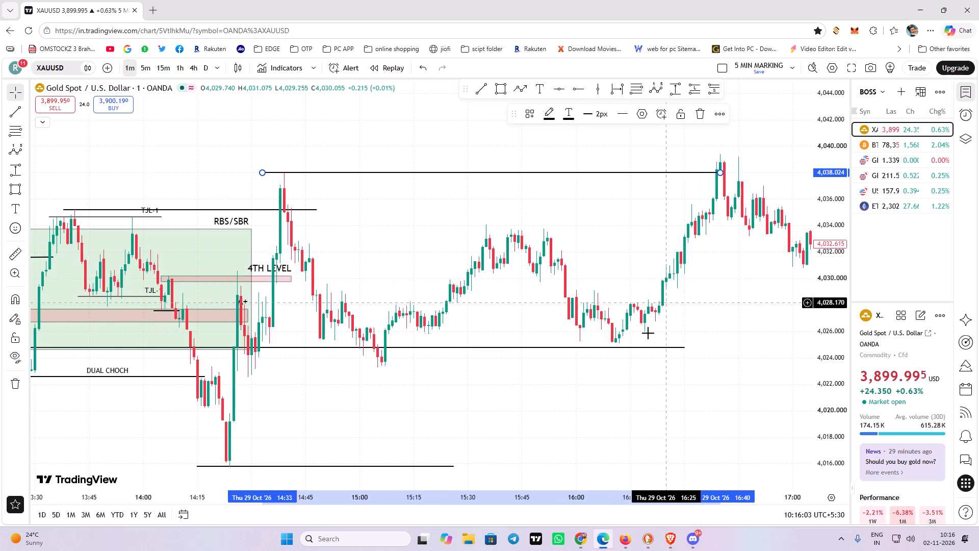
drag(582, 385, 460, 354)
click(479, 87)
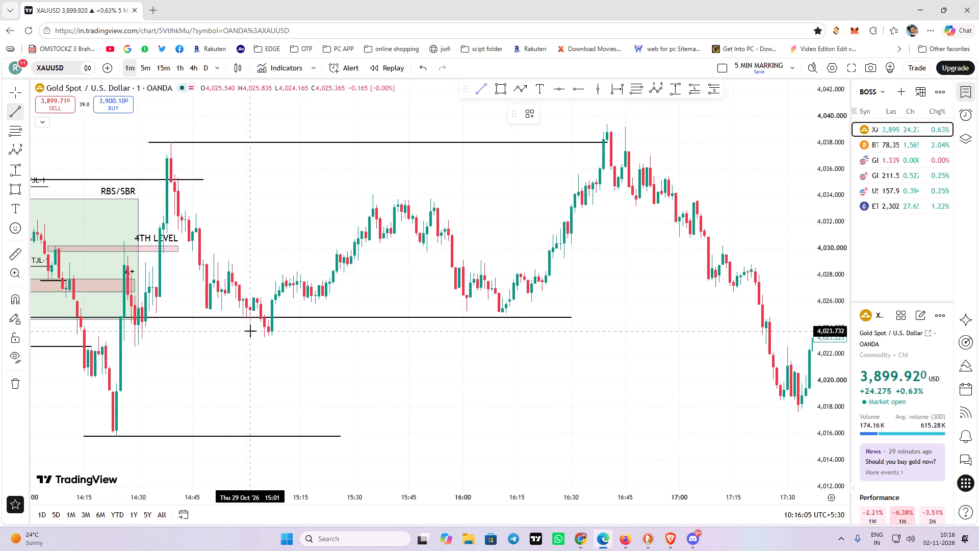
click(257, 337)
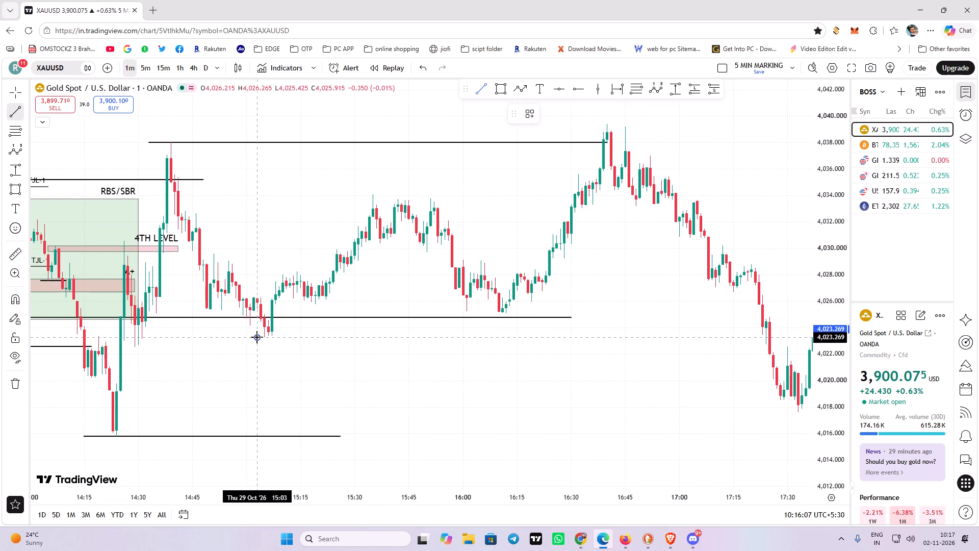
shift+click(649, 318)
Fine-tune the end of the 4,038 spike-high line to about 16:39, where price breaks above it.
drag(675, 297, 676, 296)
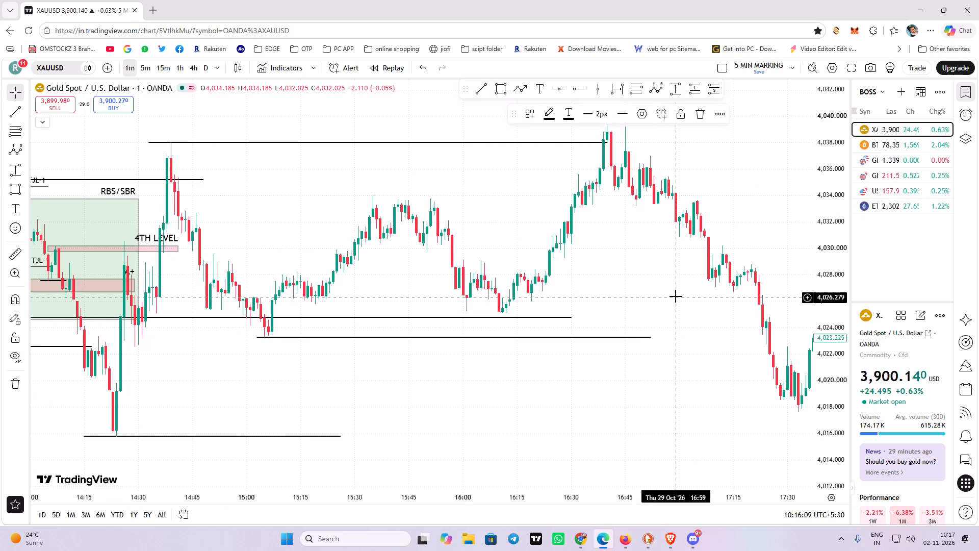
drag(676, 296, 553, 362)
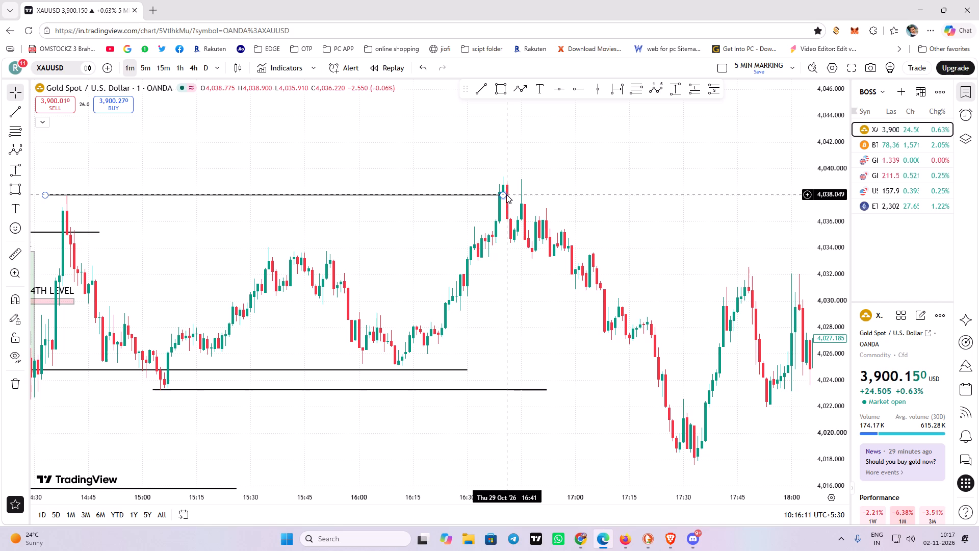
drag(504, 194, 510, 195)
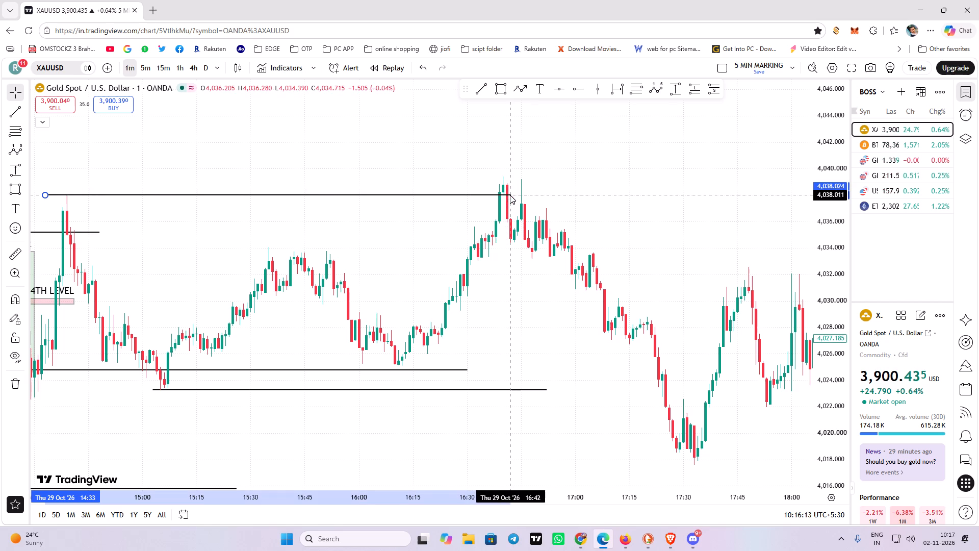
drag(510, 195, 500, 203)
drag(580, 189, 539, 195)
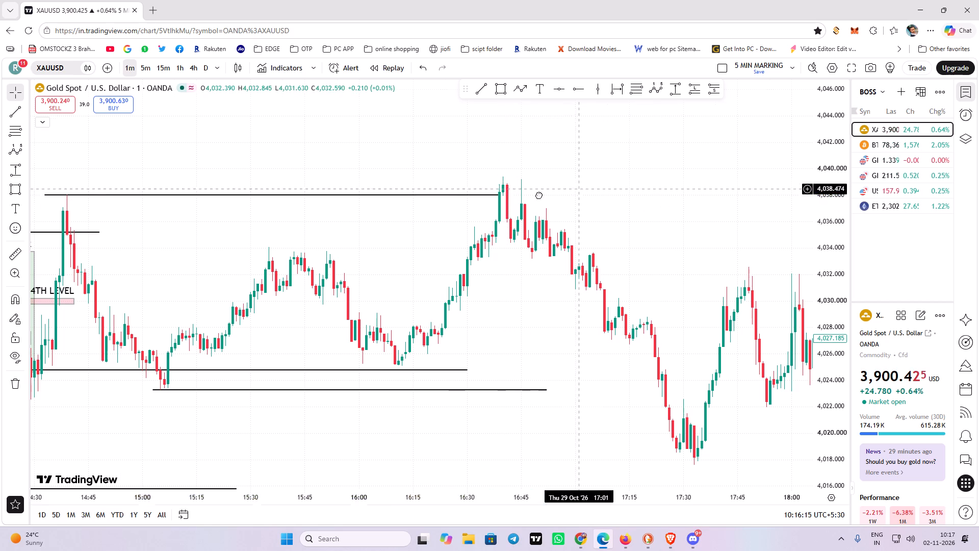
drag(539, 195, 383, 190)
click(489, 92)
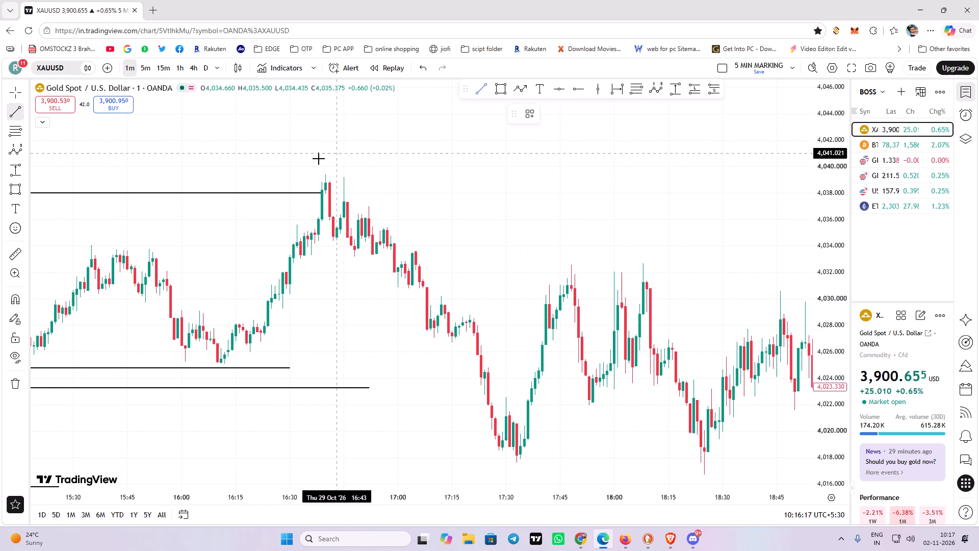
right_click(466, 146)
Examine the break of the 4,038 line around 16:40 and the fall from that high past the 4,023.27 line.
drag(414, 209, 569, 217)
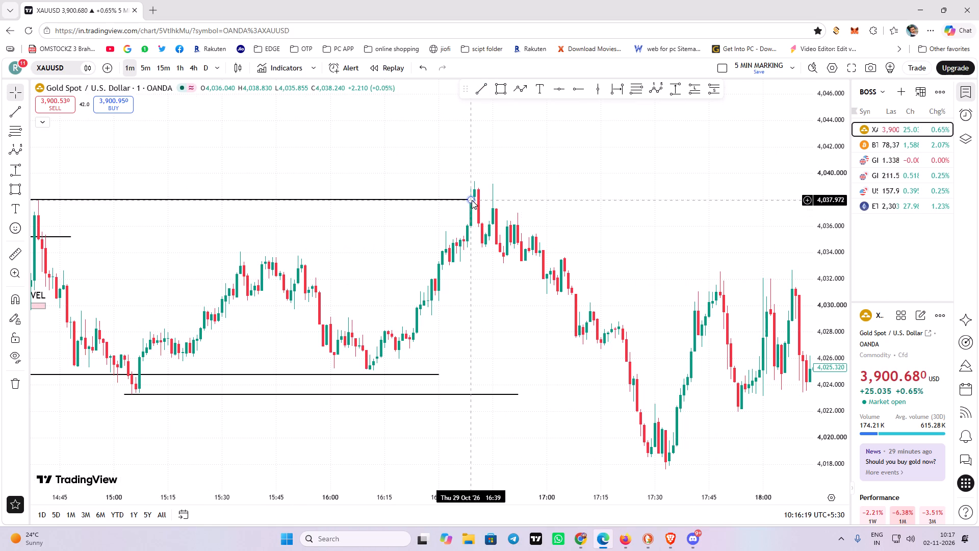
click(472, 200)
drag(531, 179, 677, 183)
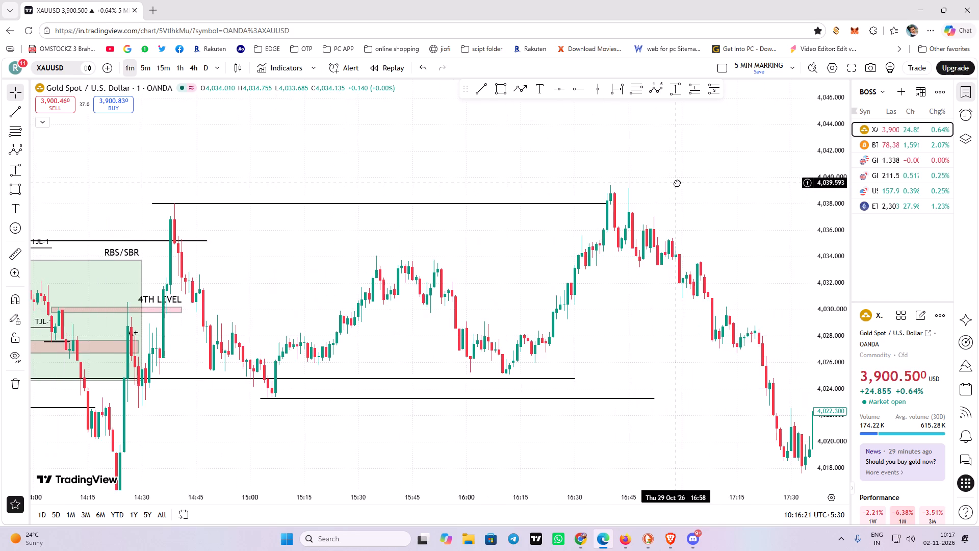
drag(677, 183, 678, 182)
scroll(687, 181, down, 2)
drag(501, 257, 406, 219)
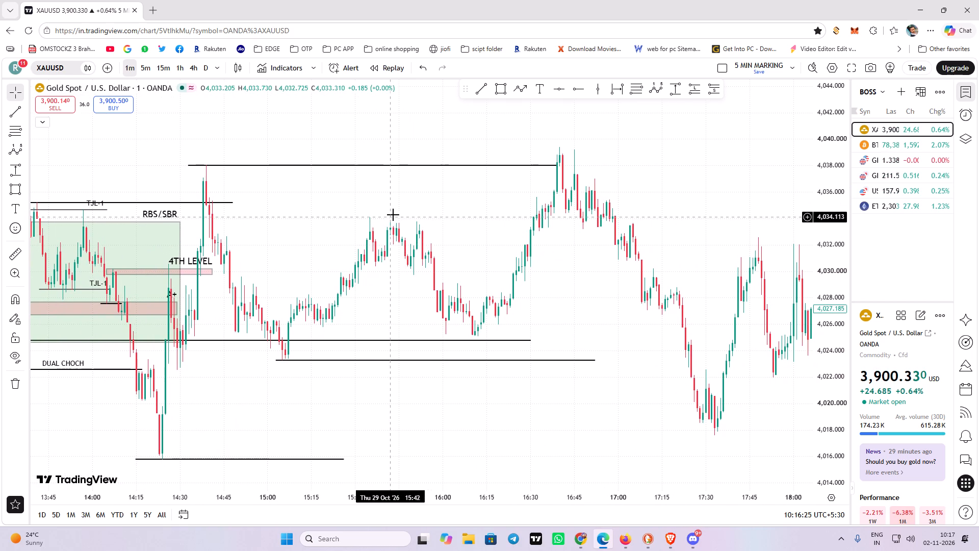
drag(486, 207, 398, 208)
drag(523, 284, 437, 262)
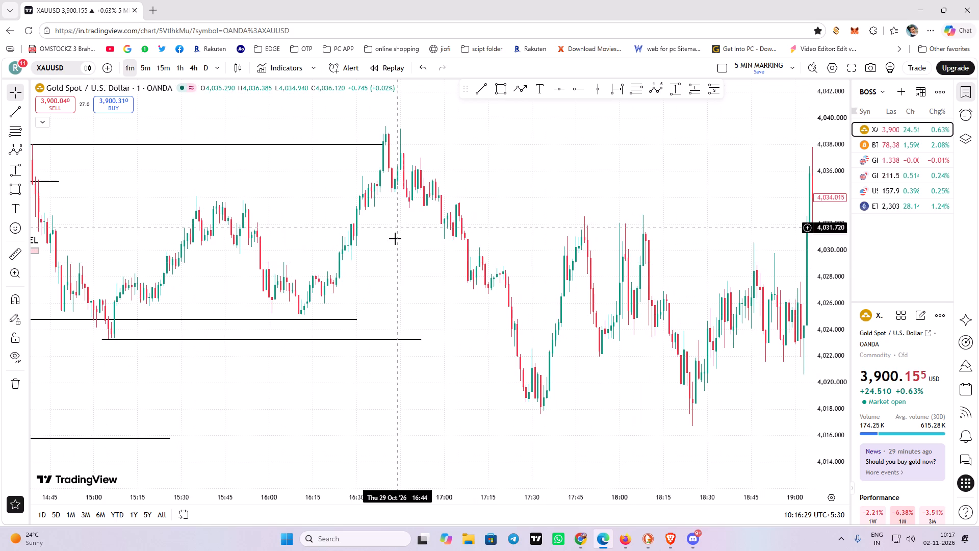
drag(435, 221, 389, 295)
drag(395, 363, 356, 268)
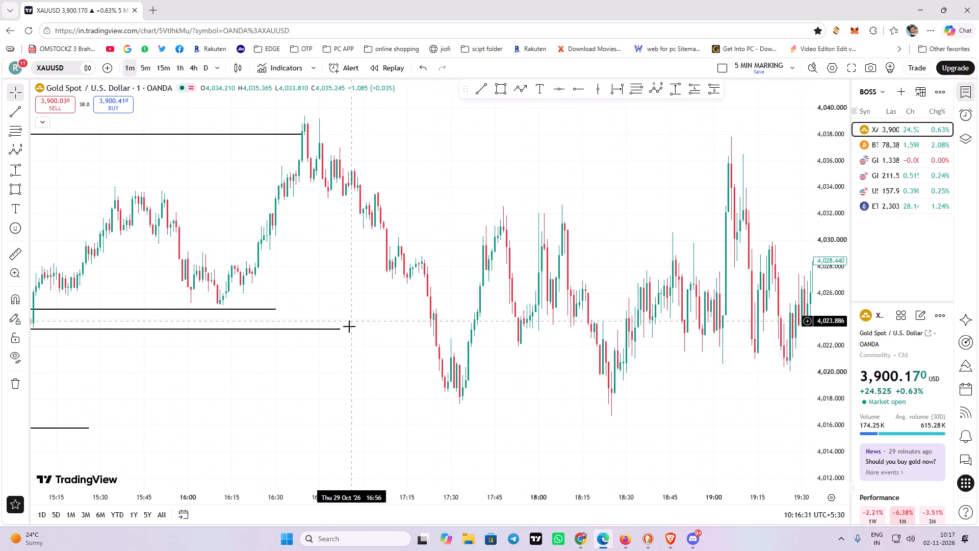
drag(404, 331, 543, 311)
drag(484, 234, 469, 292)
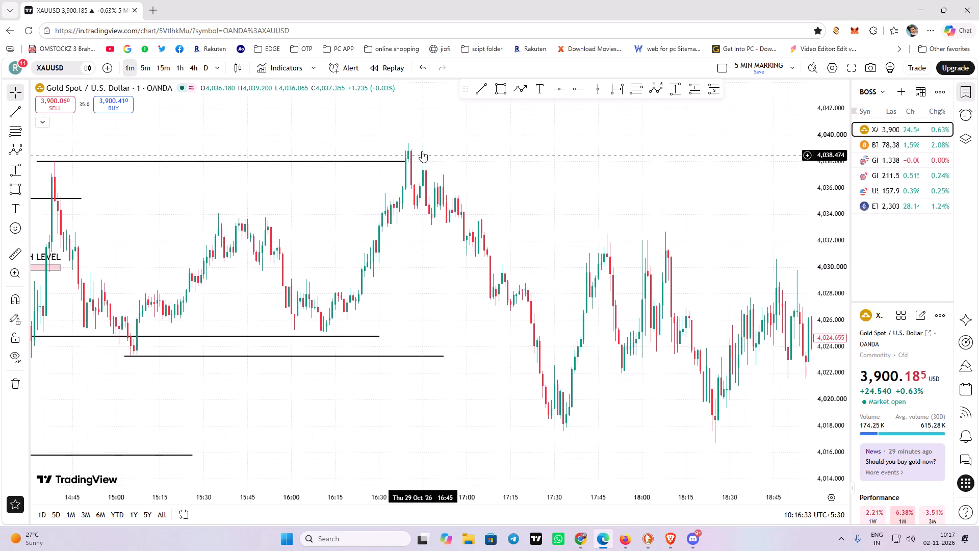
Draw a horizontal trend line at the high around 16:40, at about 4,039.36, from 16:37 to past 20:00.
drag(486, 338, 460, 342)
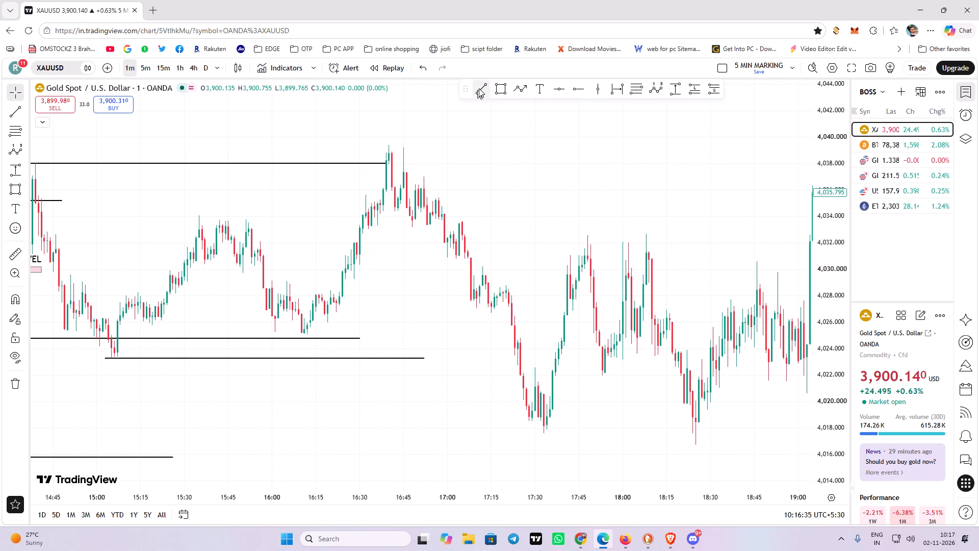
click(479, 88)
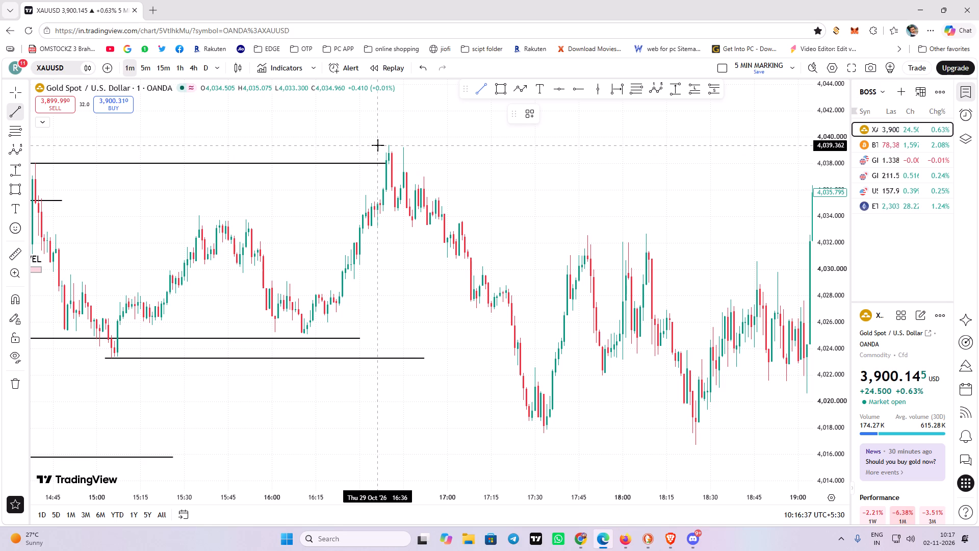
click(379, 145)
shift+click(520, 143)
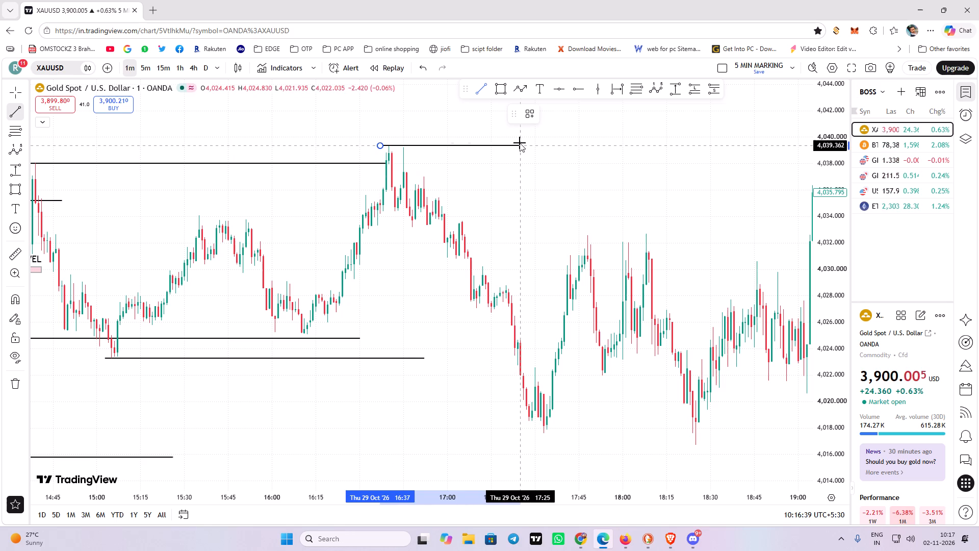
drag(534, 183, 433, 175)
drag(584, 165, 0, 171)
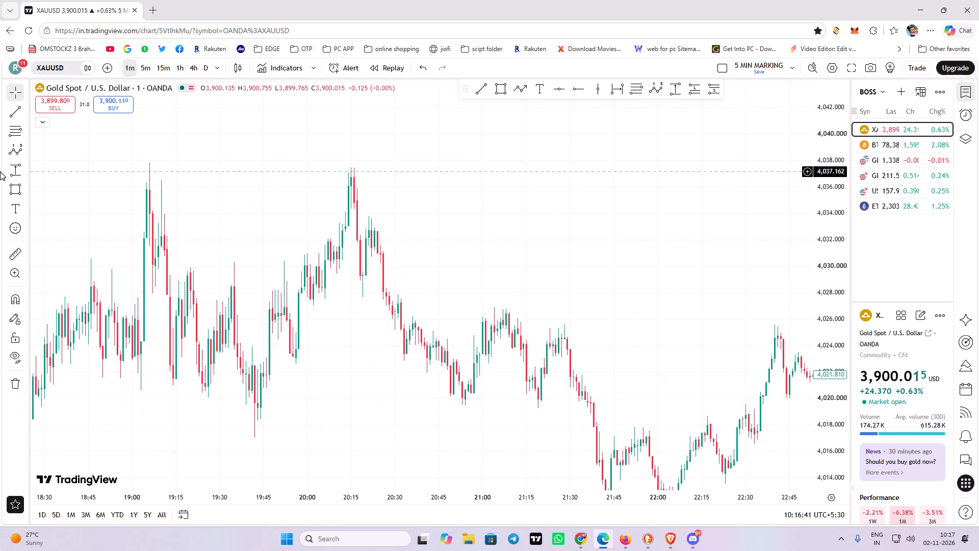
drag(0, 171, 298, 177)
drag(151, 147, 505, 131)
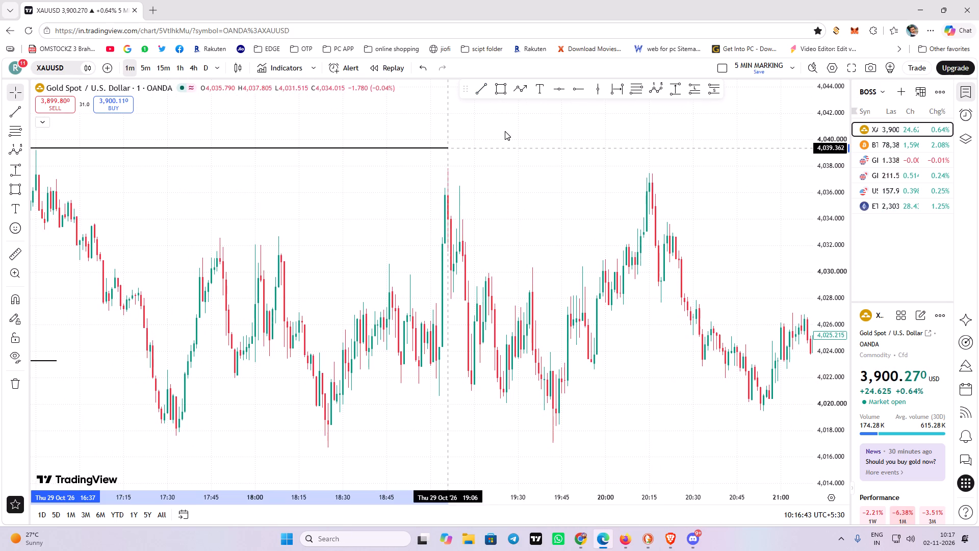
drag(505, 131, 697, 124)
Examine the structure from the 14:24 low to the 4,039.36 line and the price action after 17:00.
scroll(572, 182, down, 3)
drag(423, 238, 473, 166)
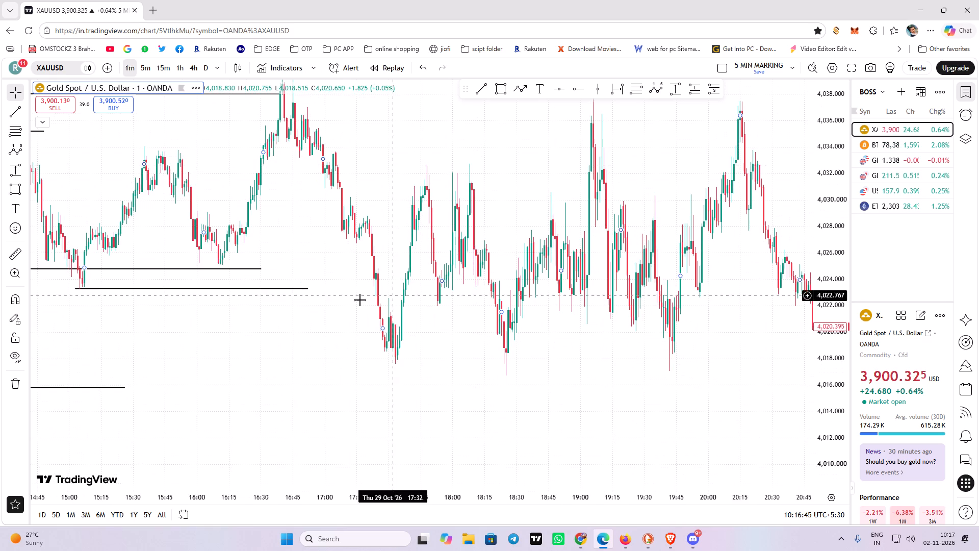
drag(294, 330, 398, 375)
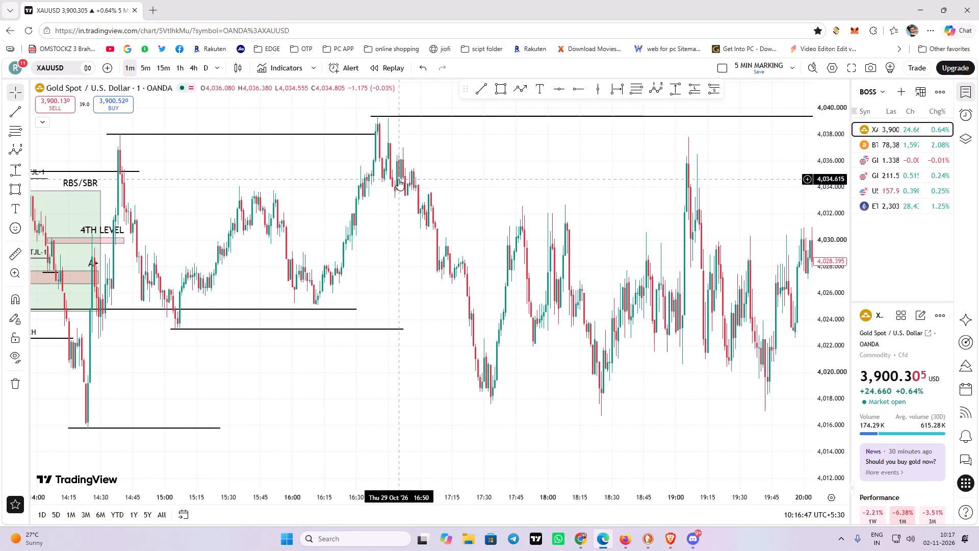
click(380, 117)
drag(463, 160, 464, 164)
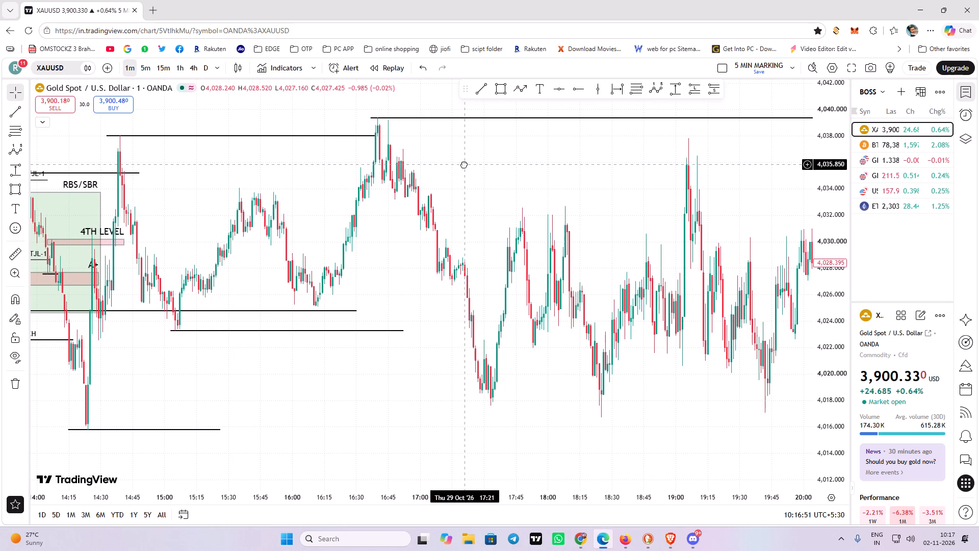
drag(464, 164, 487, 168)
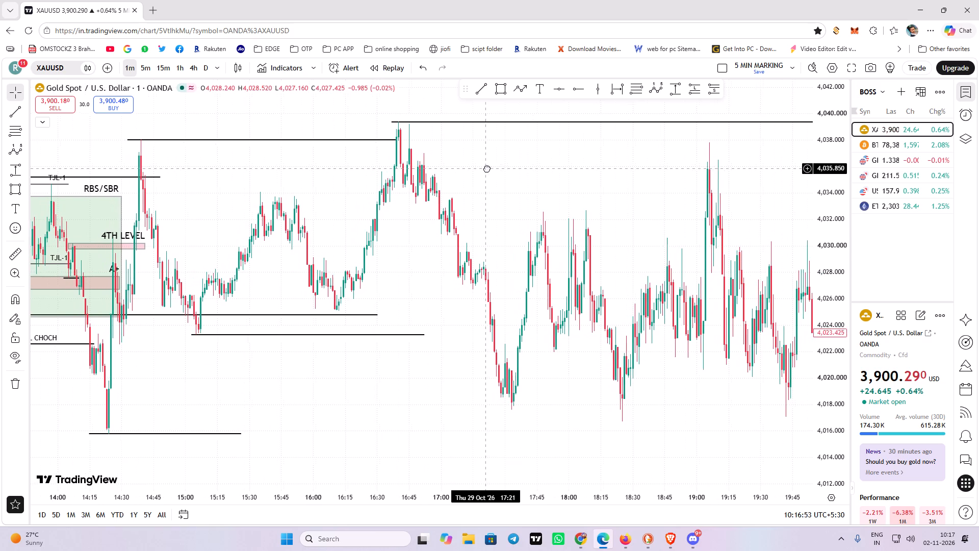
drag(487, 168, 504, 170)
scroll(467, 169, up, 1)
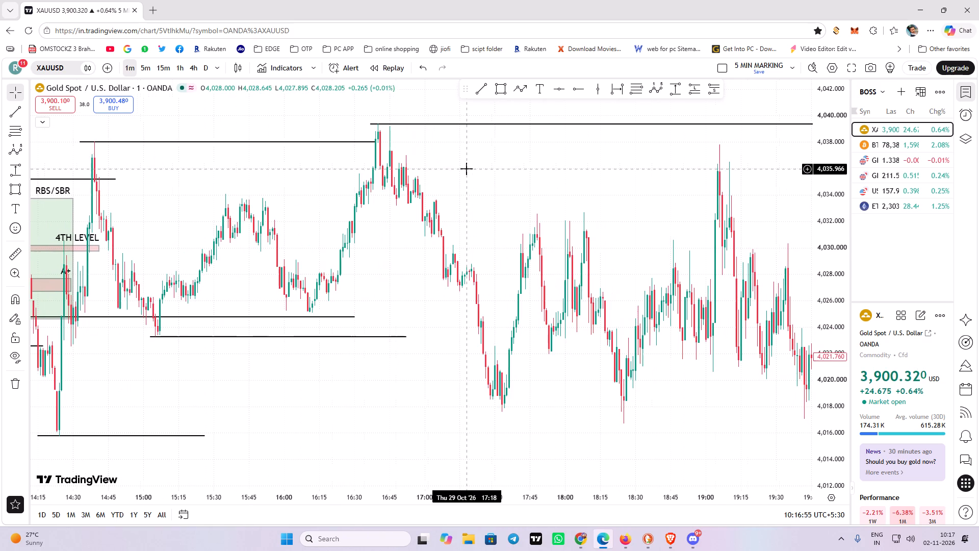
Extend the end of the 4,023.27 line to about 17:27, where the falling price crosses it.
drag(448, 229, 419, 216)
drag(379, 322, 377, 322)
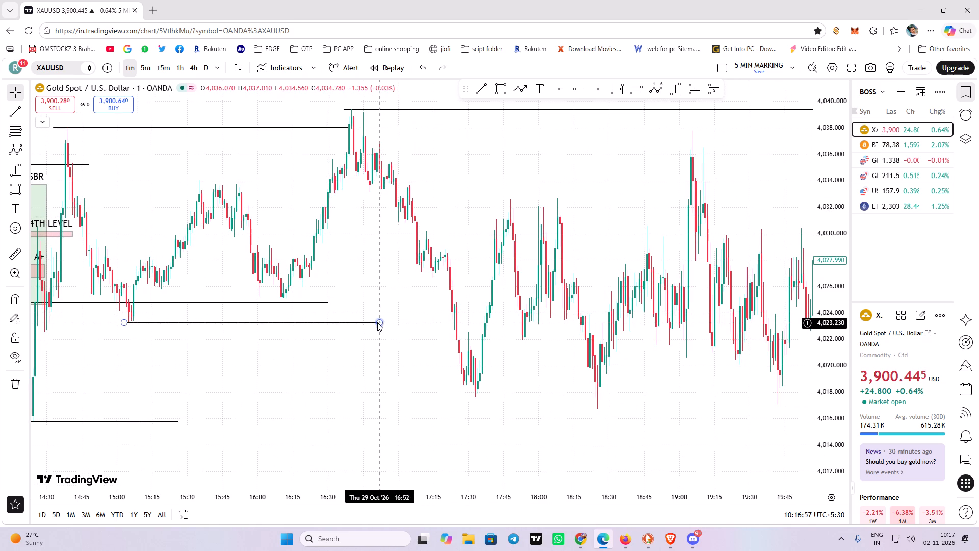
drag(377, 322, 461, 317)
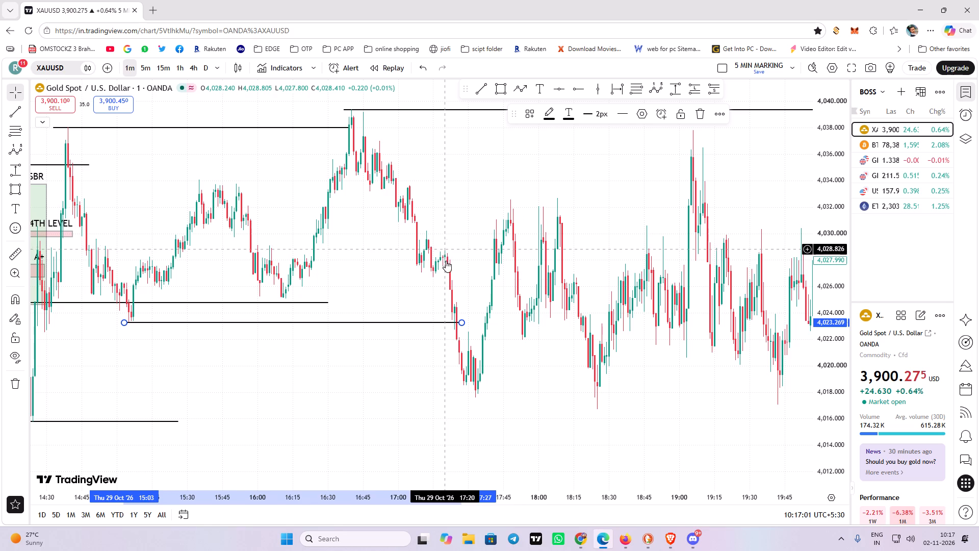
Apply the RBS/SBR drawing template to the 4,023.27 line.
drag(365, 258, 433, 273)
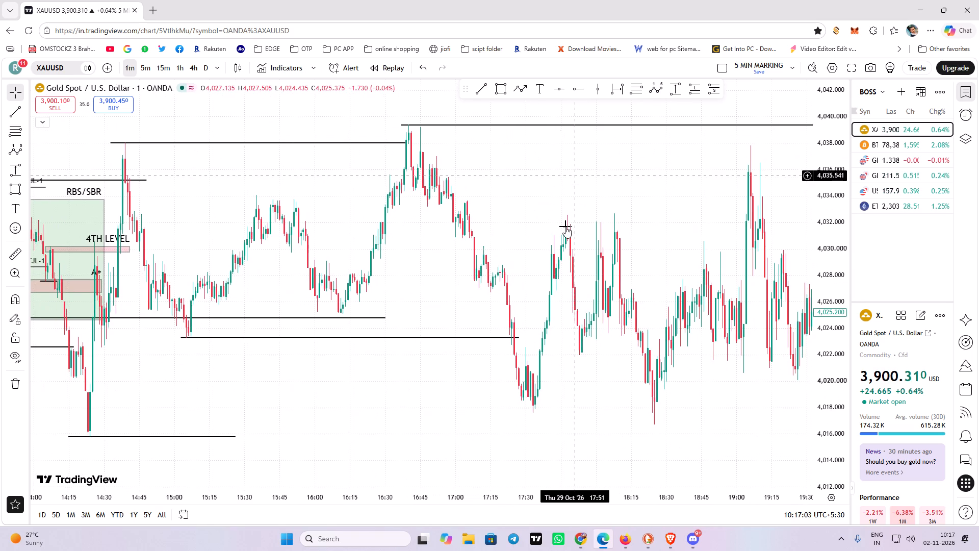
click(516, 334)
click(519, 337)
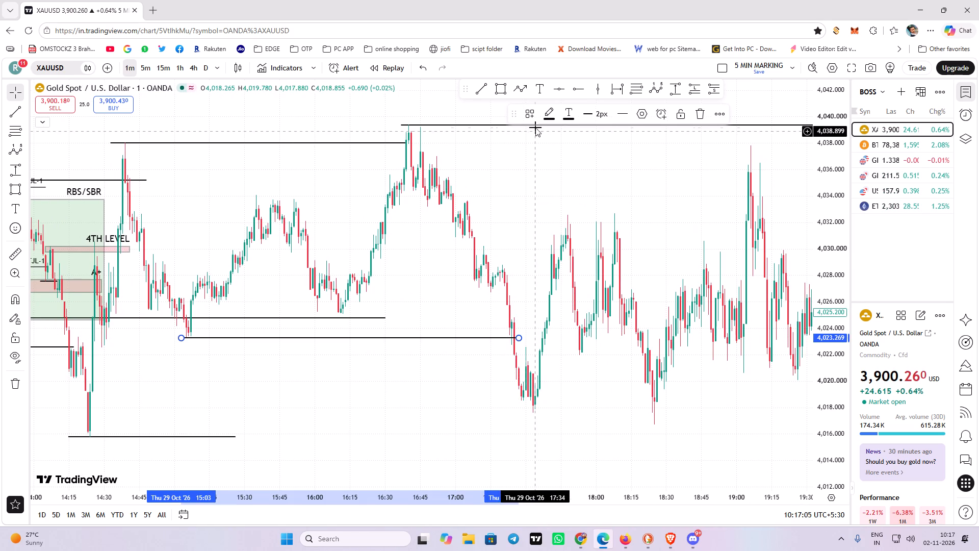
click(534, 113)
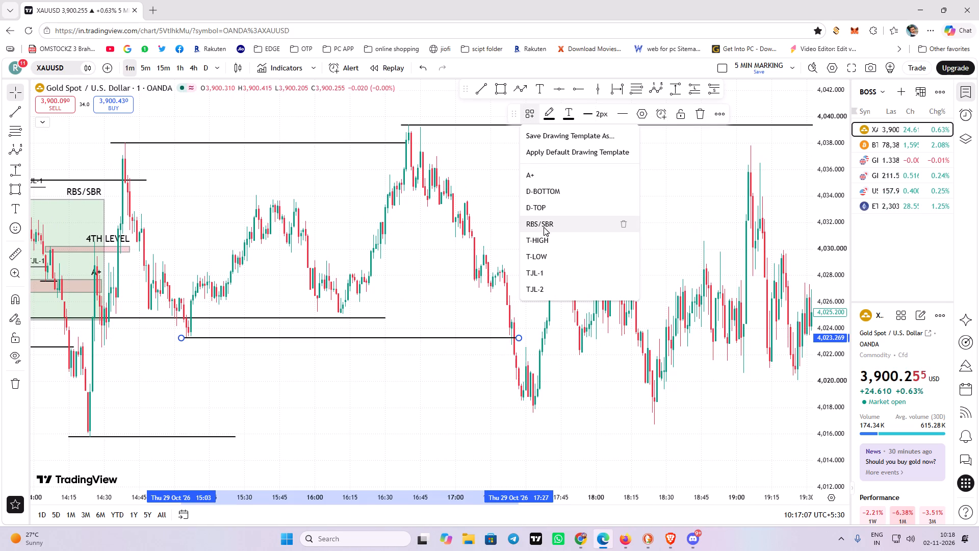
click(544, 225)
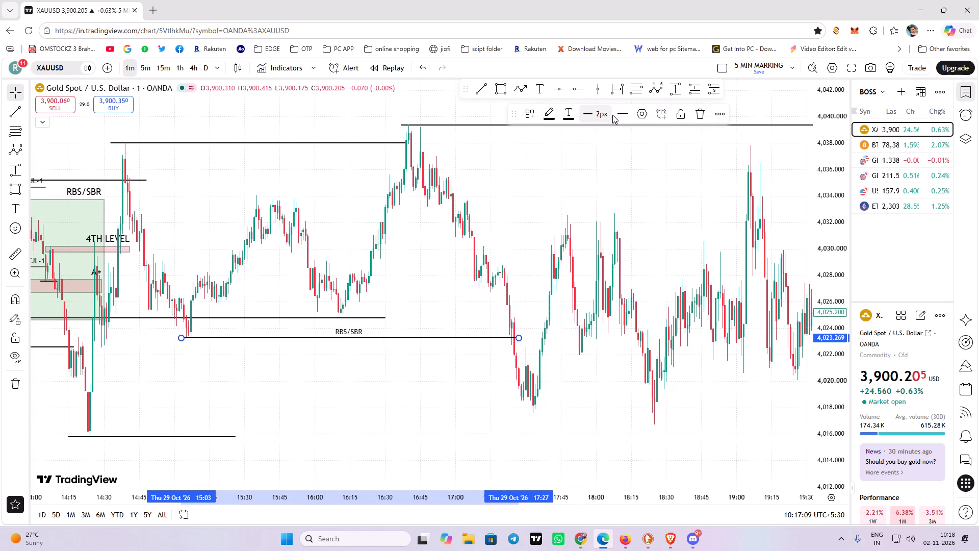
Change the text label of the 4,023.27 line to 4TH LEVEL.
click(637, 113)
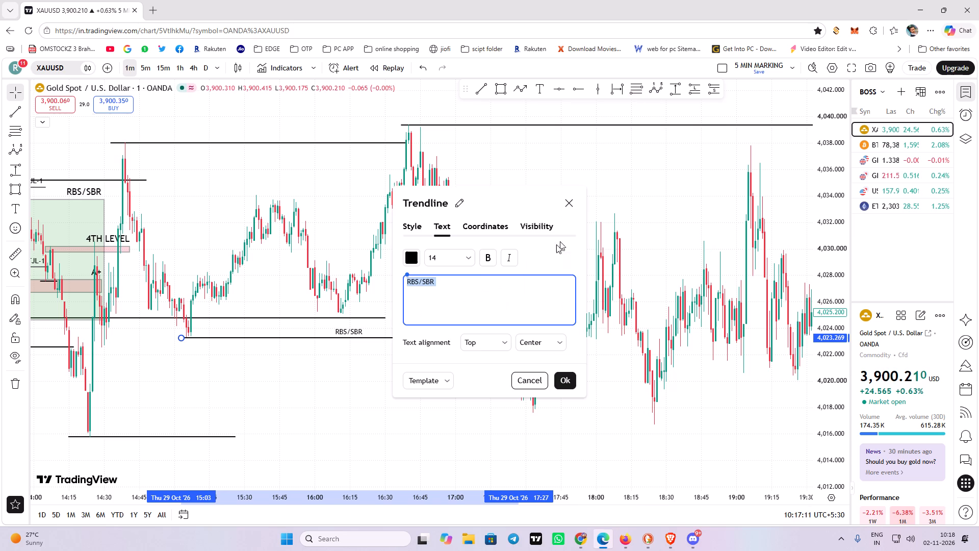
triple_click(476, 283)
double_click(475, 286)
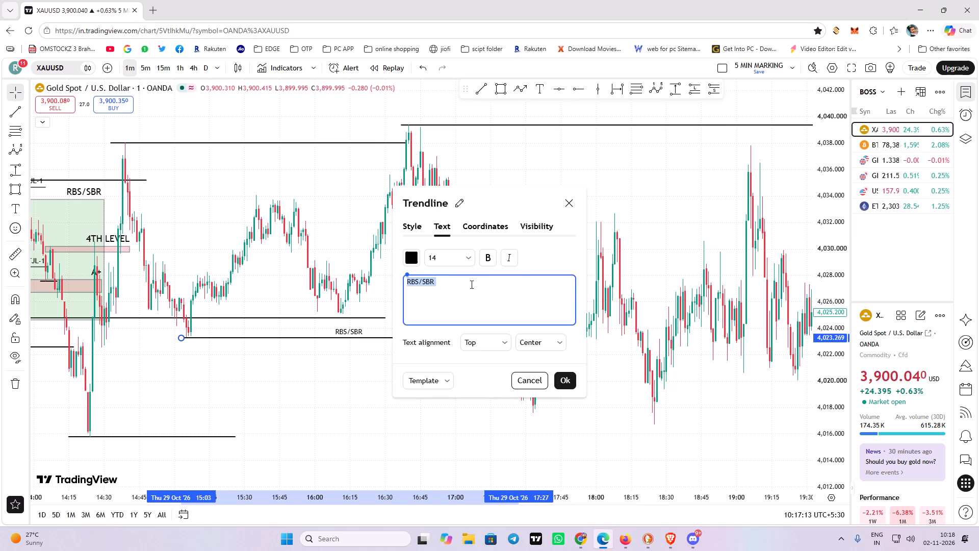
text(4TH LEVEL)
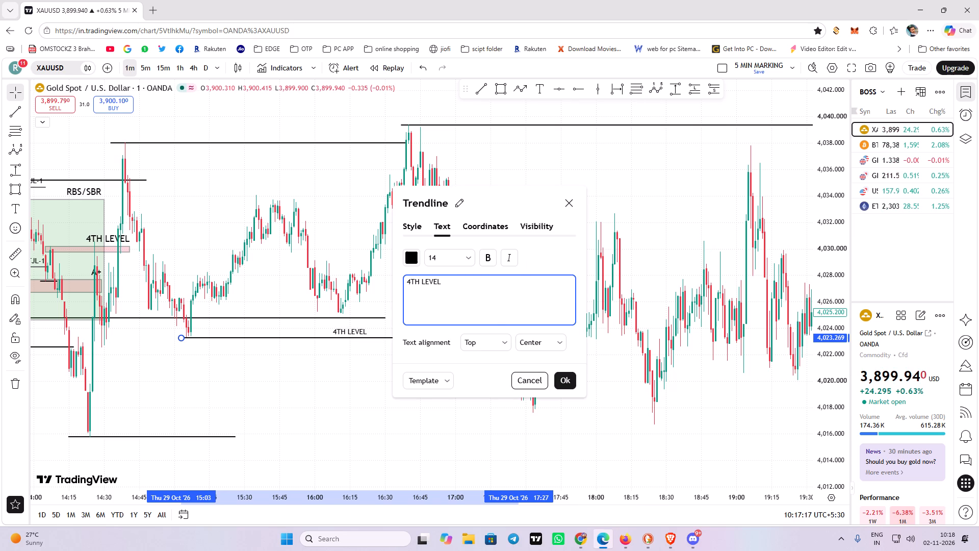
click(560, 377)
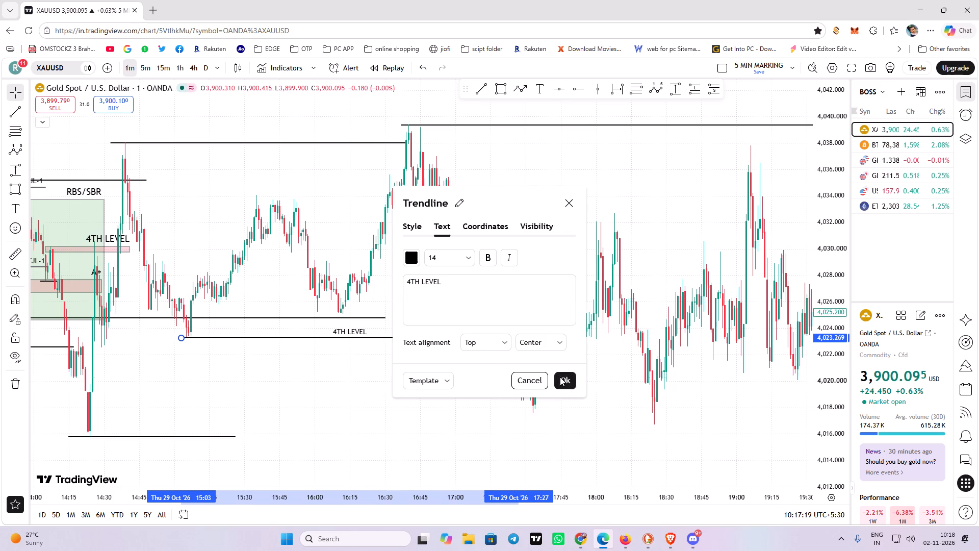
Shorten the 4,024.77 trend line so that it ends at about 14:54.
drag(316, 398, 363, 409)
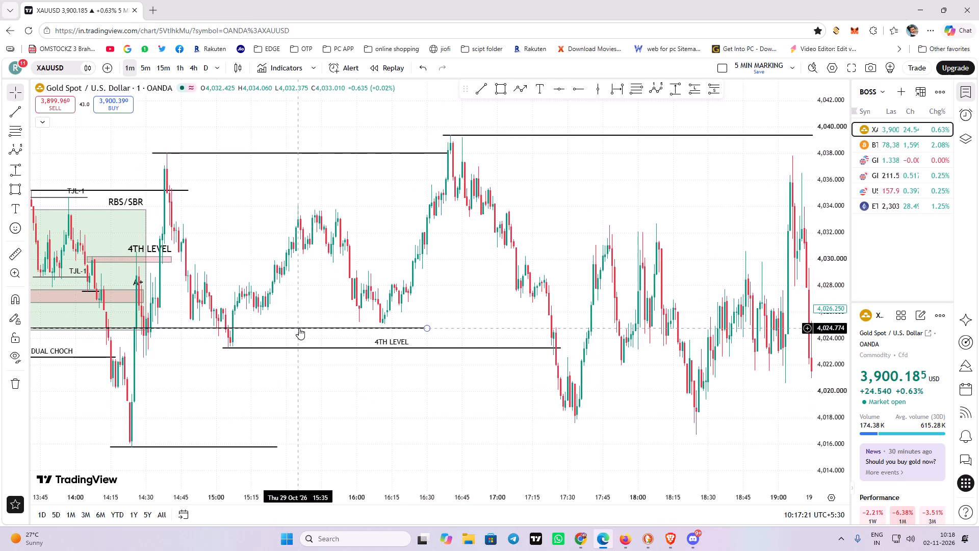
drag(424, 328, 424, 328)
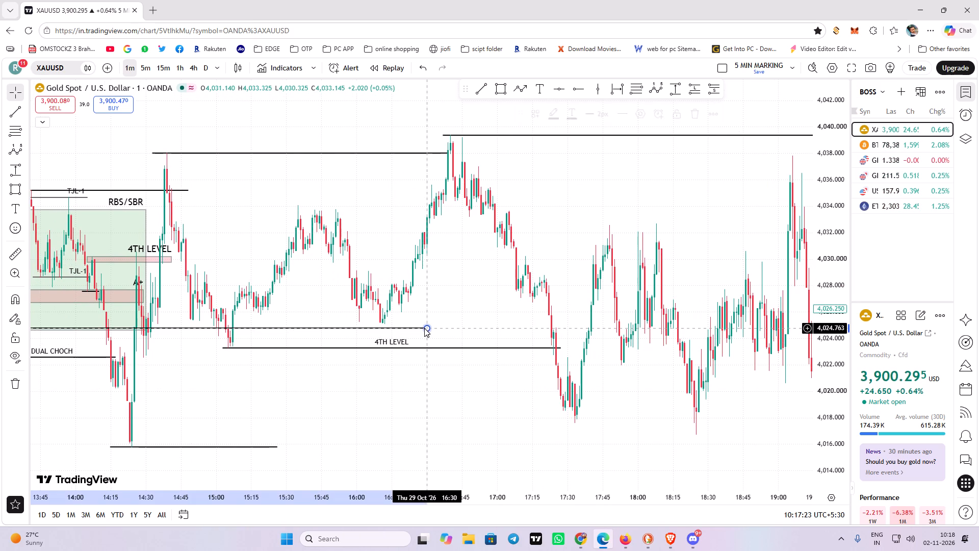
drag(424, 328, 205, 325)
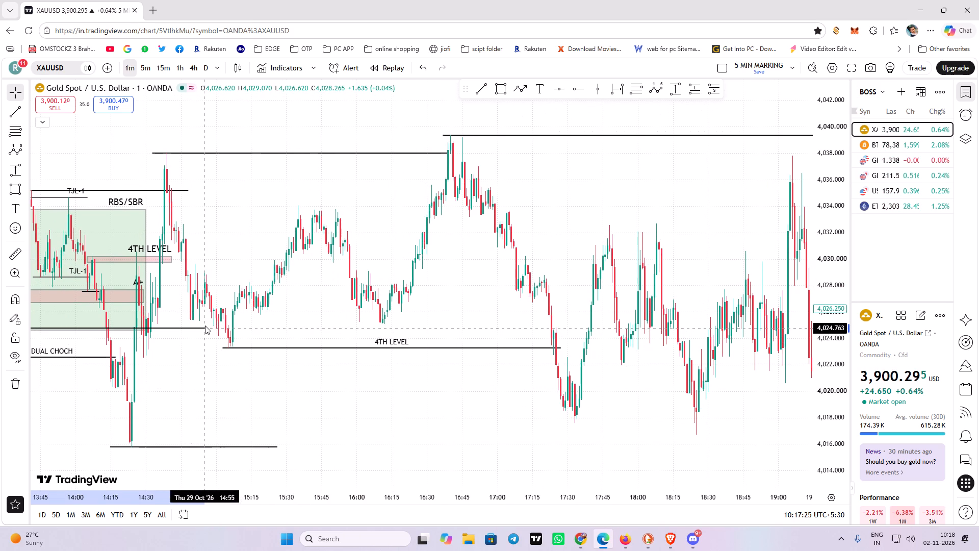
drag(205, 325, 203, 325)
Lock the 4,038.02 trend line that runs from the 14:33 high to 16:39.
click(406, 313)
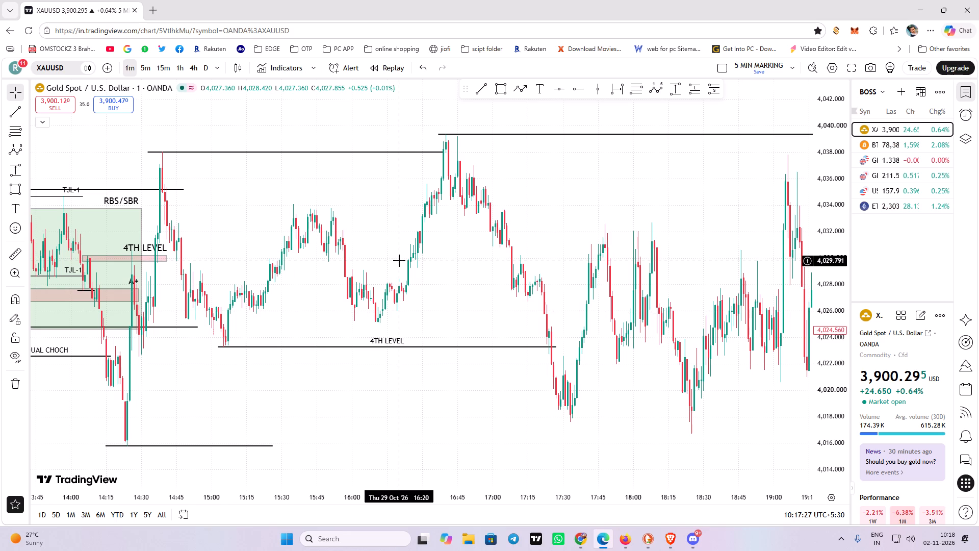
drag(432, 249, 430, 266)
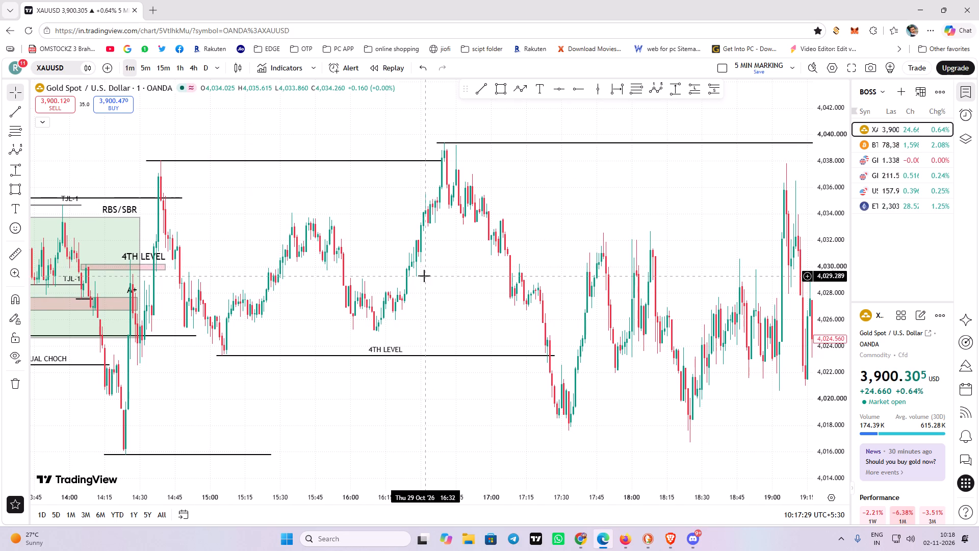
drag(440, 275, 418, 301)
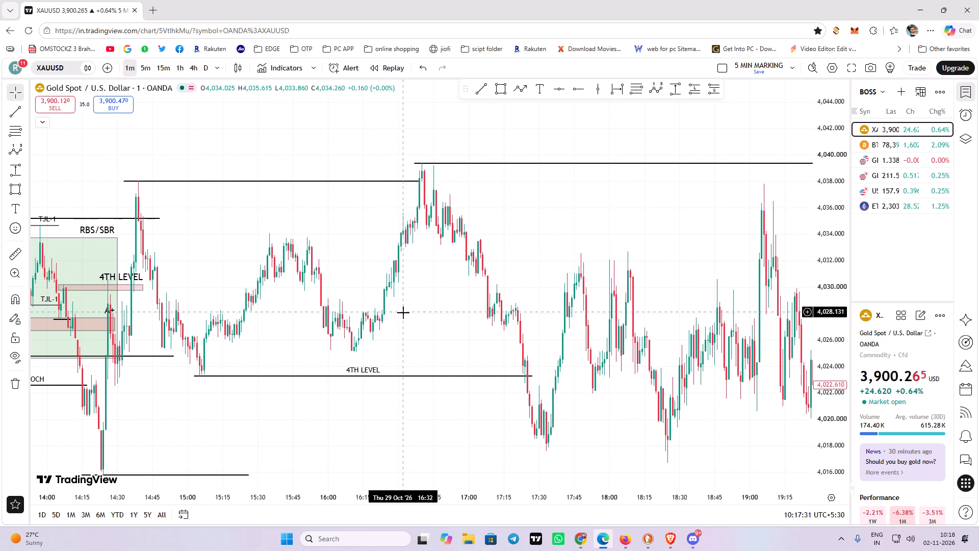
drag(421, 248, 382, 287)
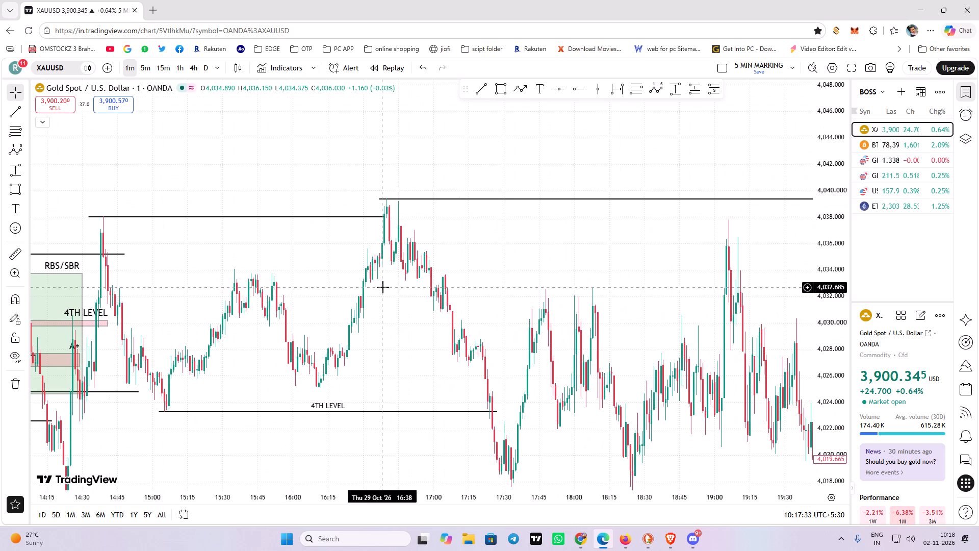
drag(210, 255, 137, 278)
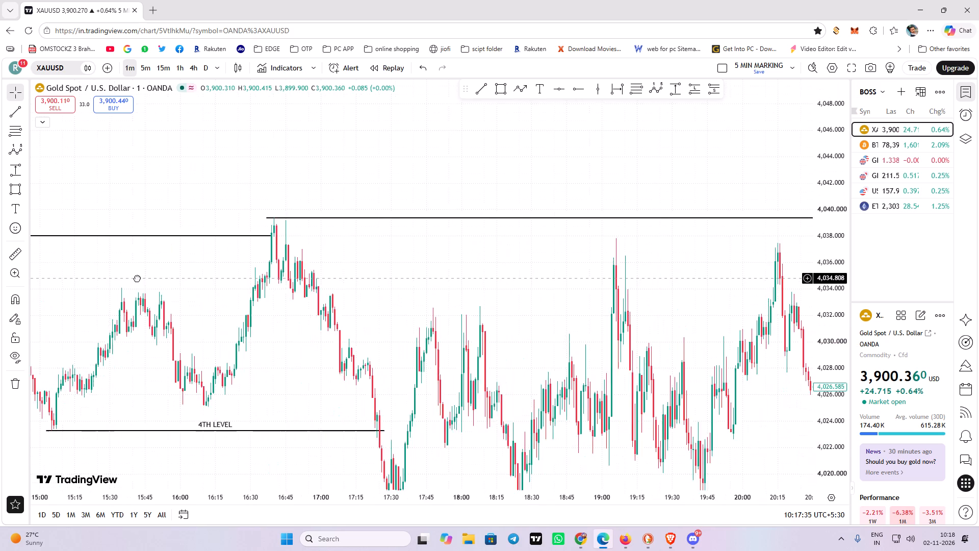
drag(137, 278, 232, 286)
click(118, 246)
click(123, 244)
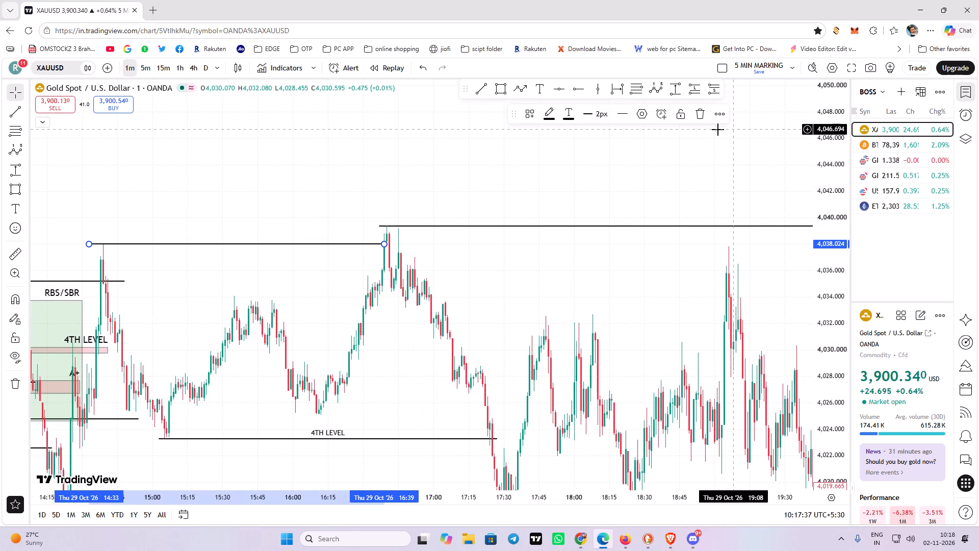
click(681, 116)
Draw a rectangle zone between about 4,036.62 and 4,038.05, from 14:33 to about 19:20, just below the 4,038 line.
click(504, 90)
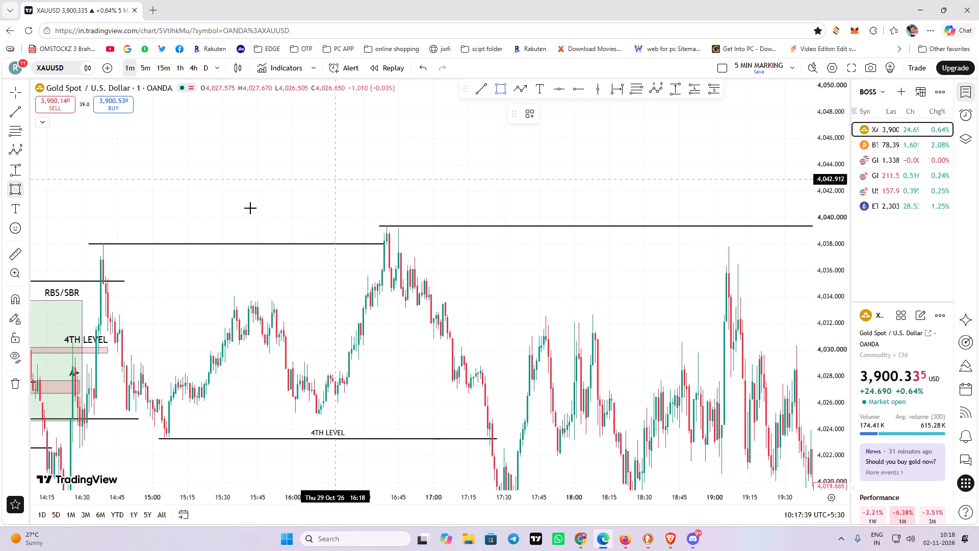
drag(90, 262, 345, 241)
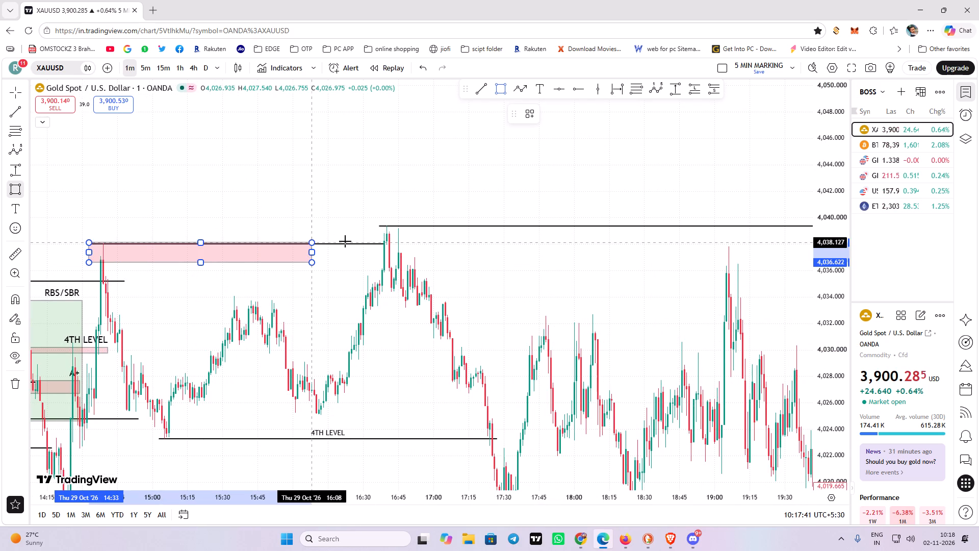
drag(345, 241, 397, 242)
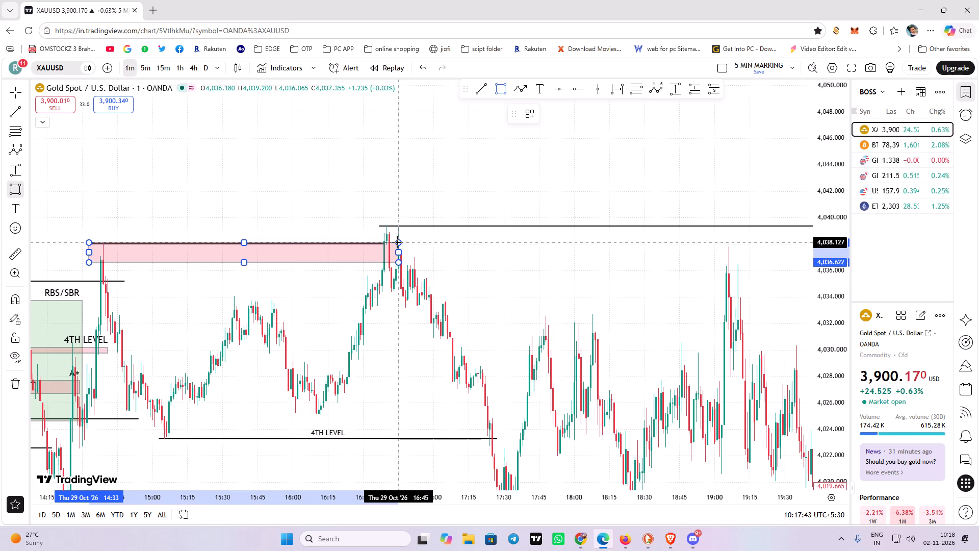
drag(397, 242, 399, 244)
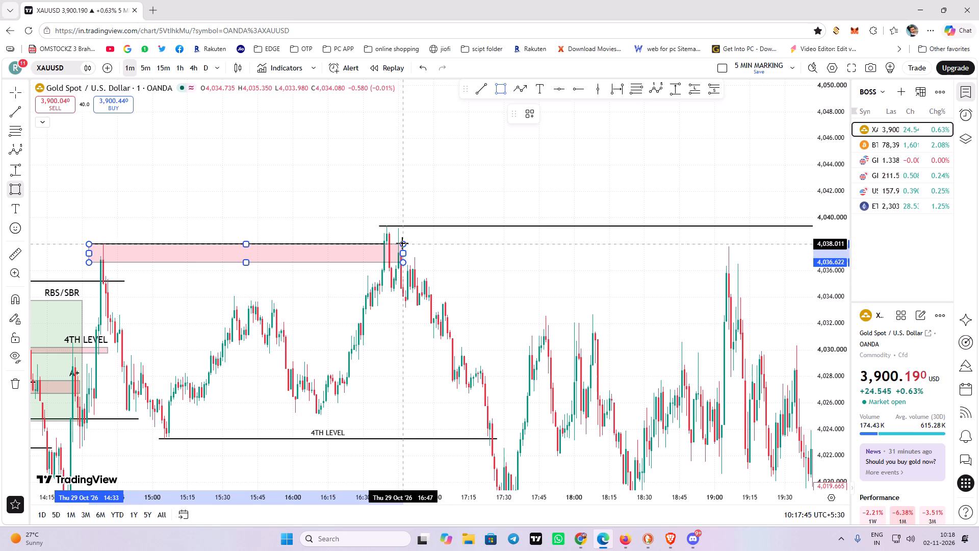
click(404, 243)
drag(403, 253, 597, 263)
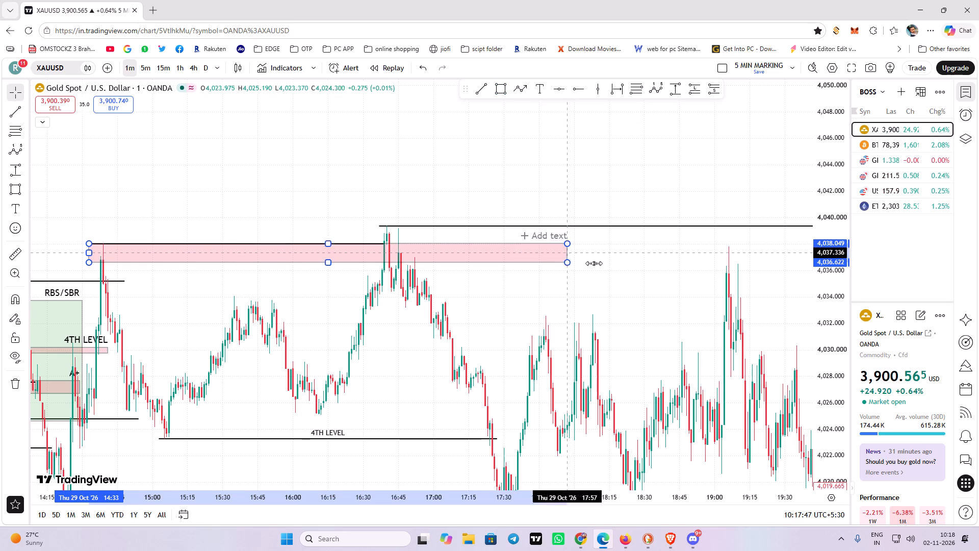
drag(597, 263, 762, 262)
Apply the A+ drawing template to the new rectangle zone.
drag(763, 338, 473, 268)
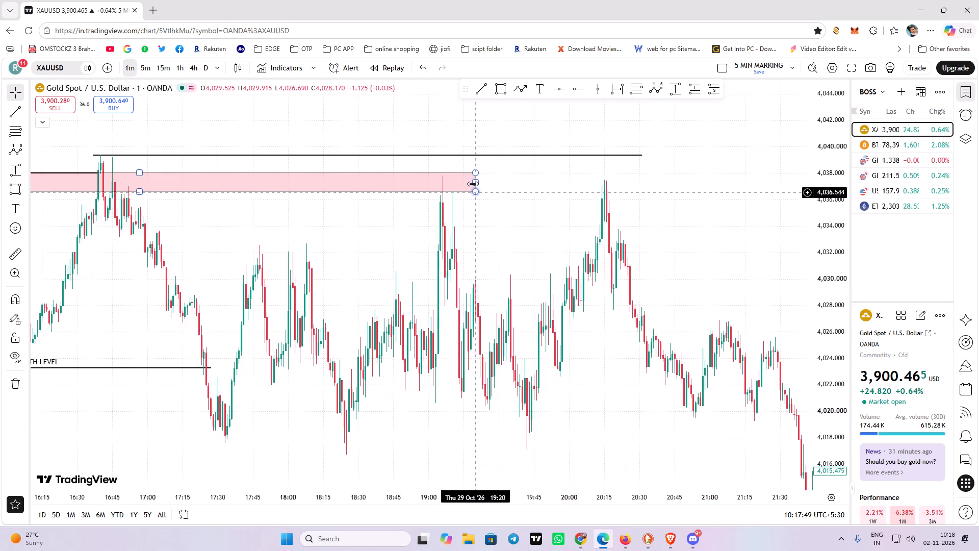
click(472, 180)
click(539, 113)
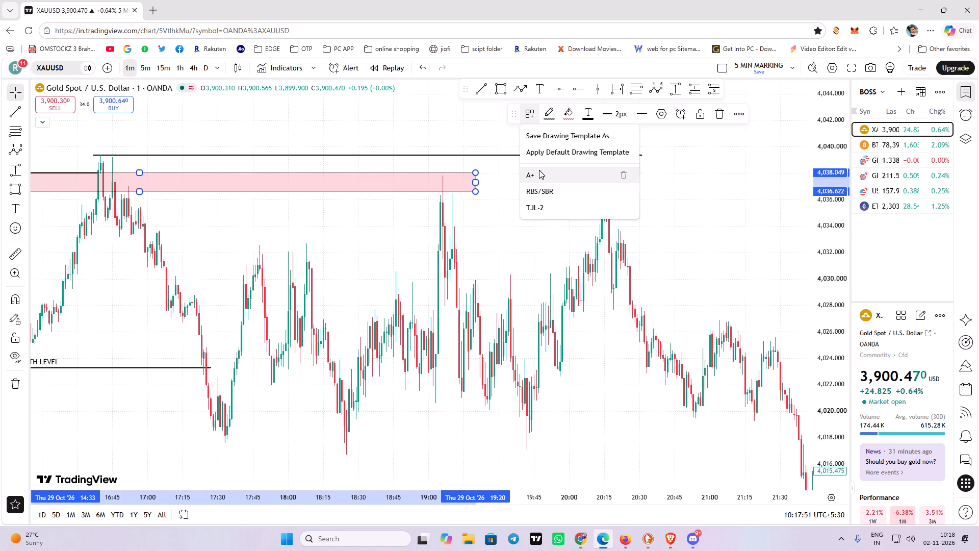
click(539, 170)
Extend the end of the A+ zone to about 20:32, past the second peak that reaches it.
scroll(481, 275, down, 3)
drag(592, 272, 544, 275)
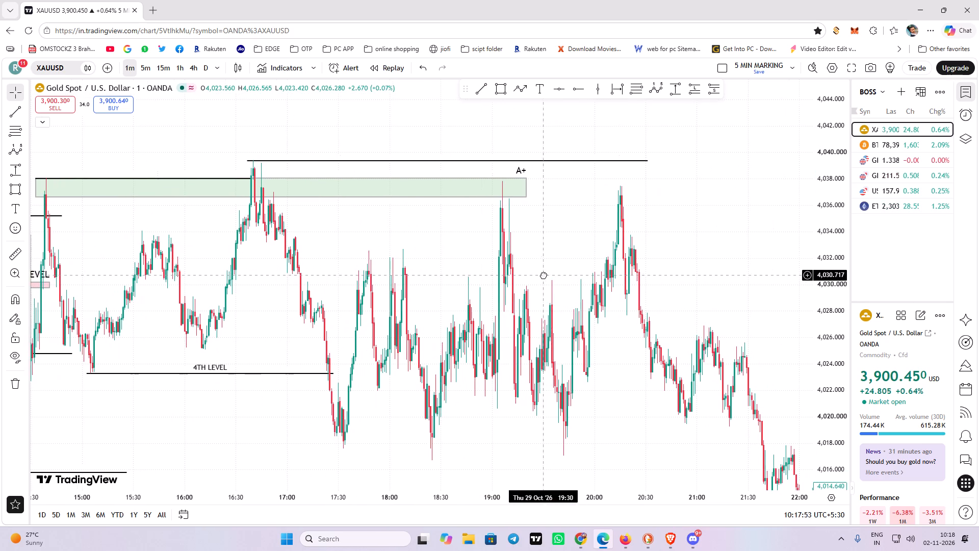
drag(544, 275, 542, 245)
drag(550, 212, 536, 214)
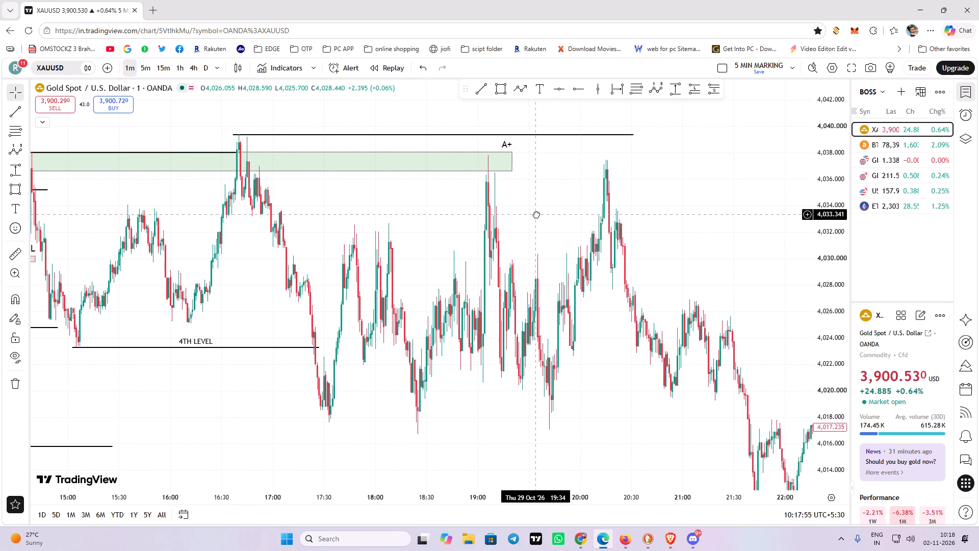
drag(536, 214, 529, 205)
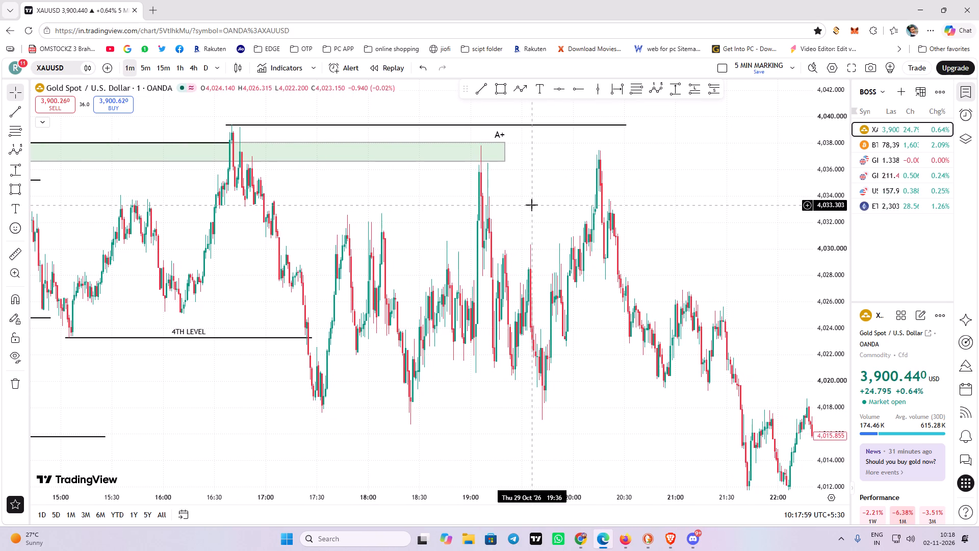
drag(527, 208, 444, 222)
drag(460, 227, 403, 240)
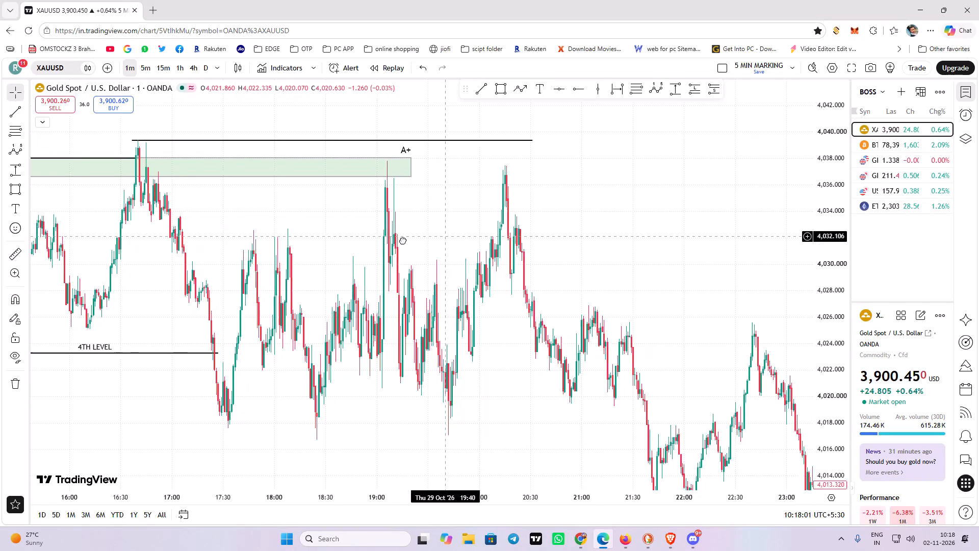
drag(403, 240, 320, 226)
scroll(343, 224, down, 2)
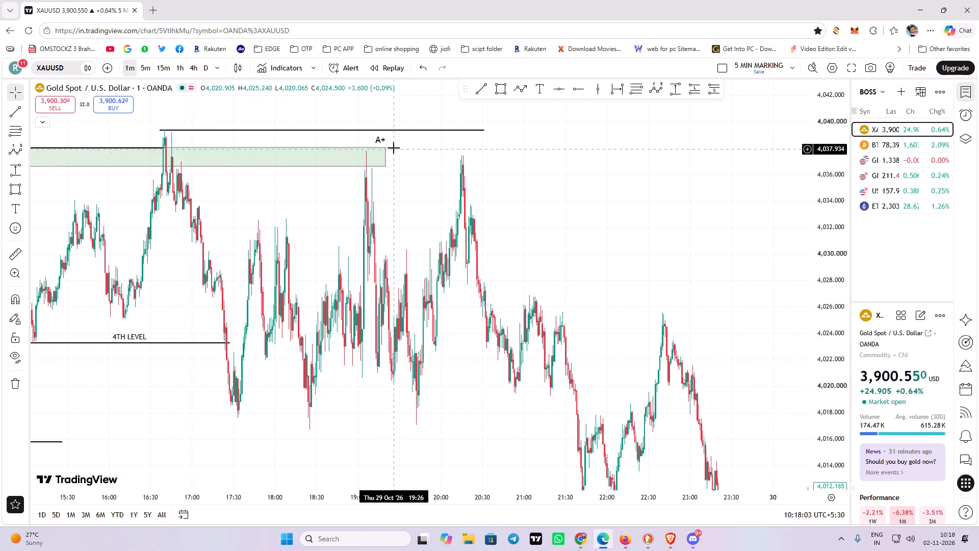
drag(388, 156, 485, 156)
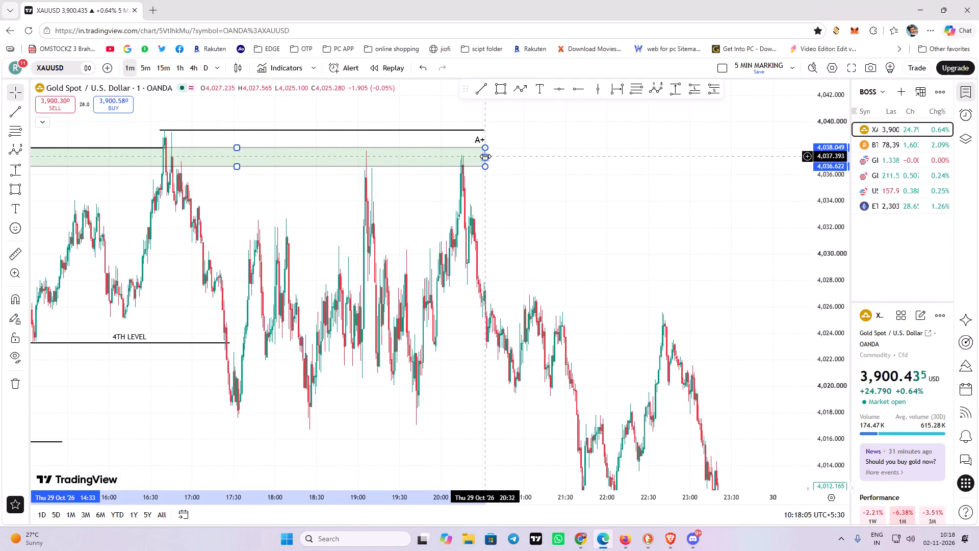
Measure the price drop from the high around 19:05 in the A+ zone to the low around 19:42, and delete the measurement.
click(677, 87)
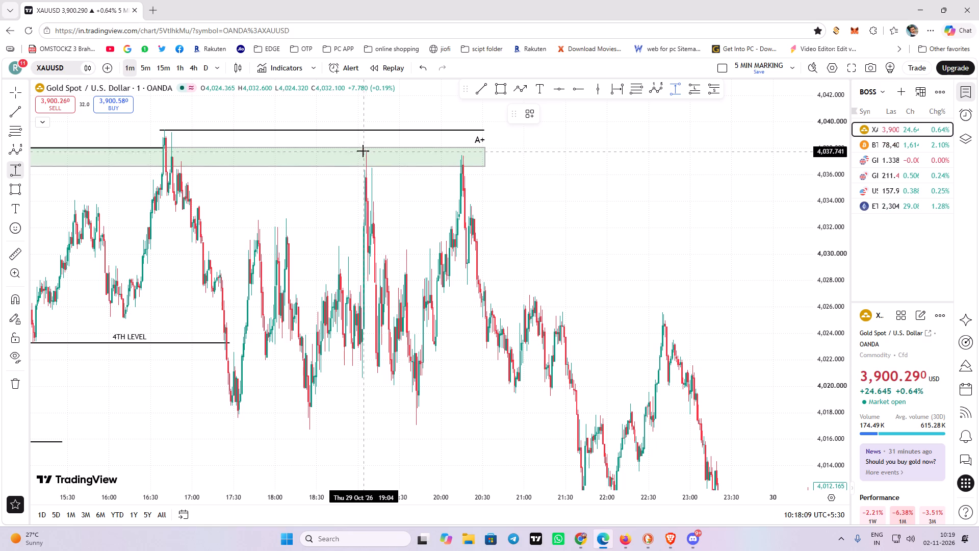
drag(360, 150, 474, 415)
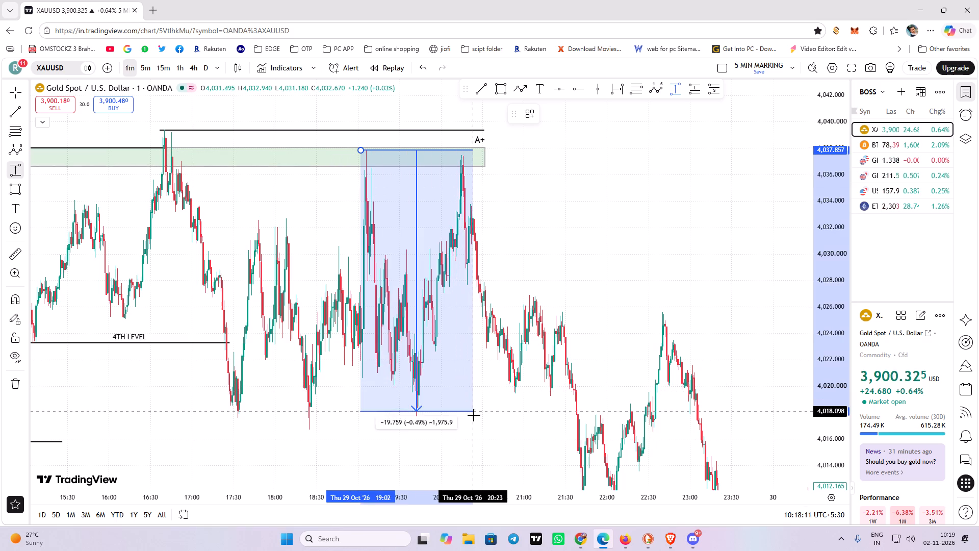
drag(474, 415, 426, 423)
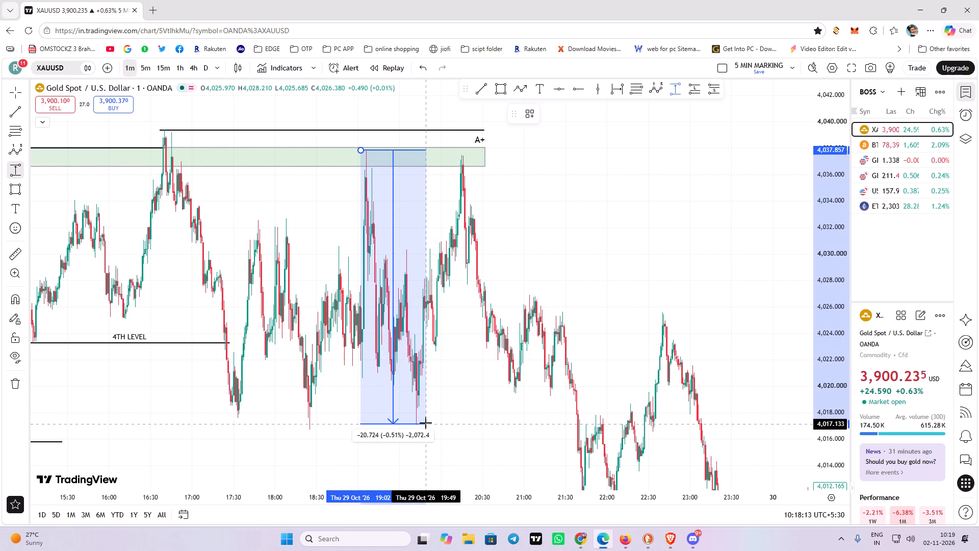
drag(426, 423, 432, 418)
click(432, 418)
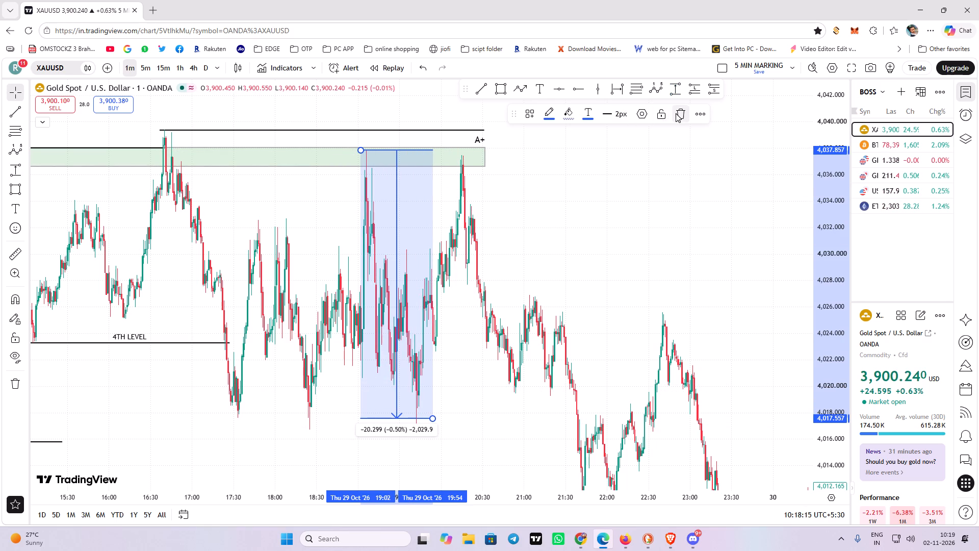
click(676, 113)
Measure the price drop from the A+ zone's lower edge at about 19:00 to the low around 19:42, and delete the measurement.
scroll(526, 220, up, 3)
drag(439, 259, 713, 266)
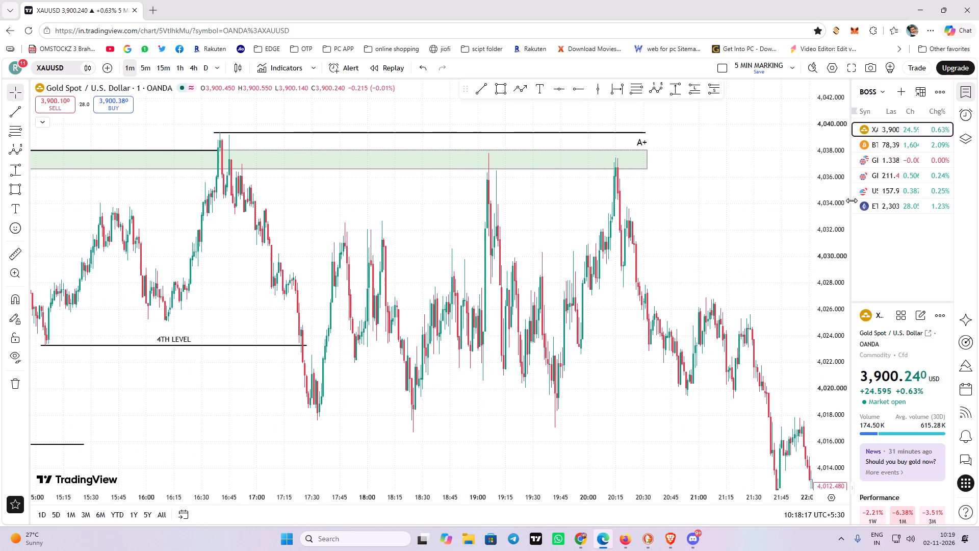
drag(827, 127, 831, 182)
scroll(695, 216, up, 1)
drag(700, 234, 714, 196)
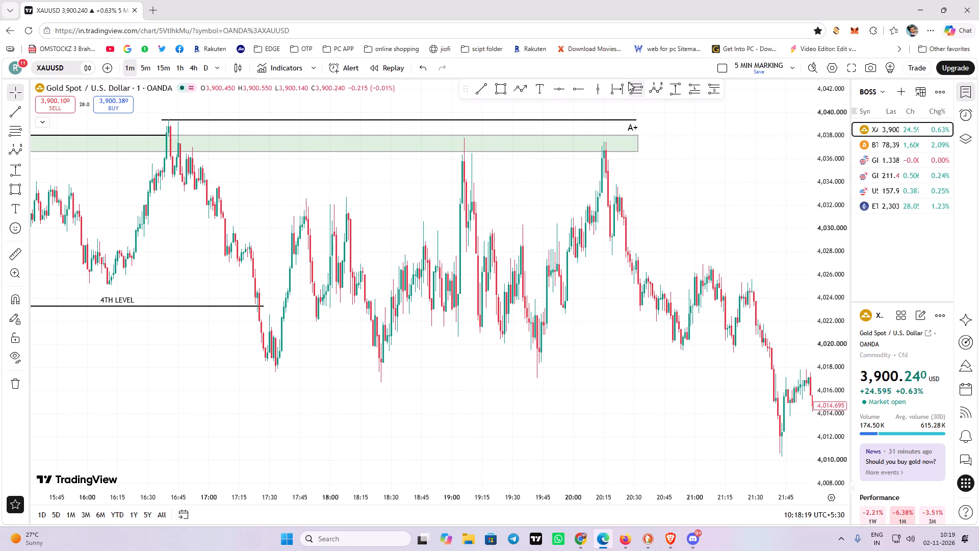
click(677, 87)
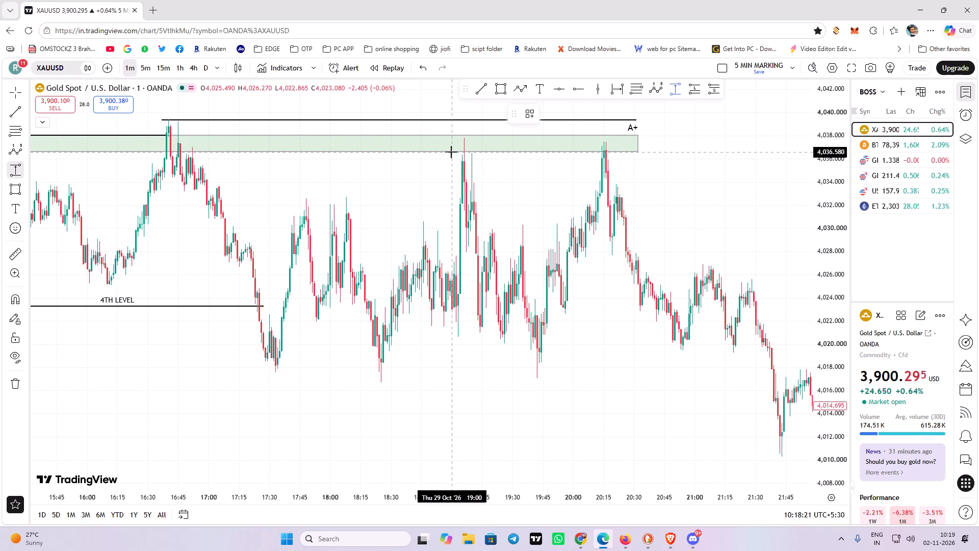
click(451, 152)
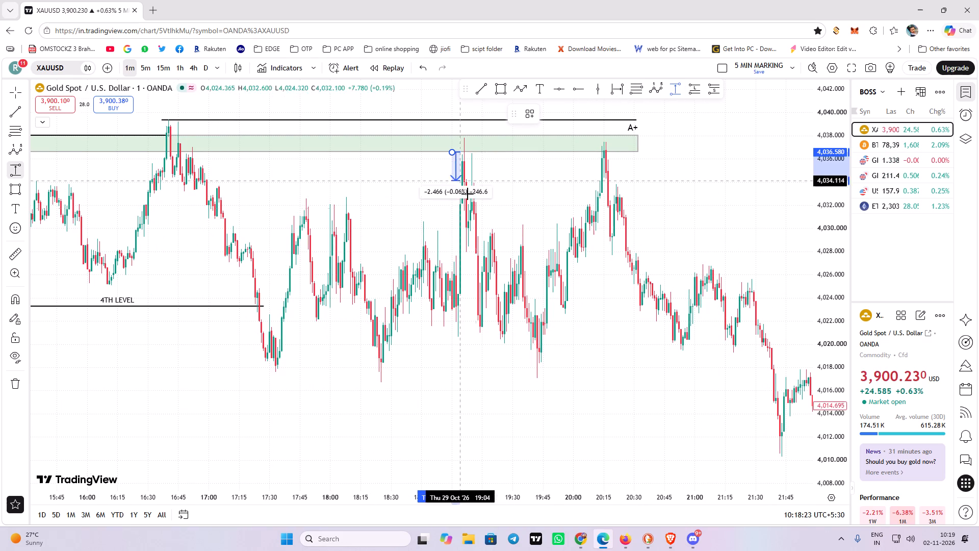
click(586, 378)
click(685, 115)
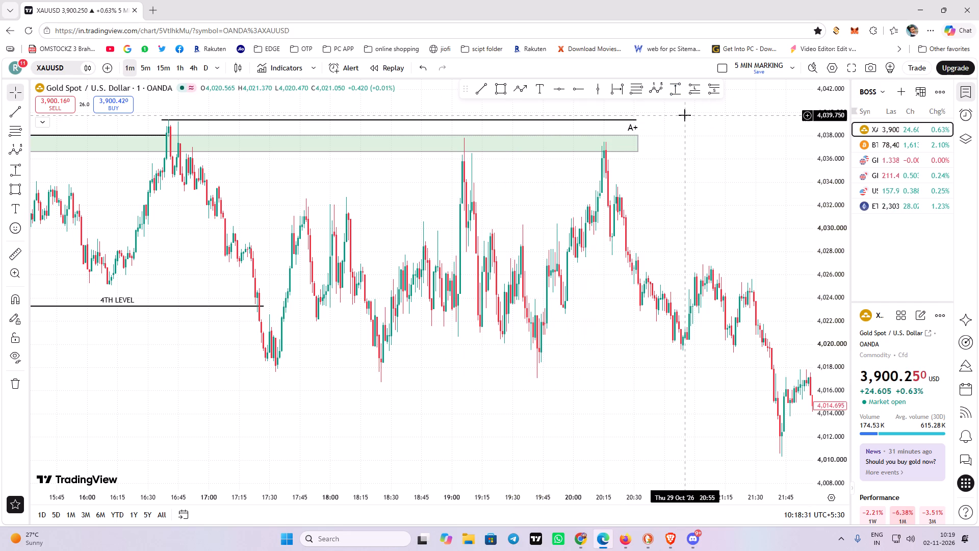
Examine the 1-minute price action around the A+ zone's second peak at about 20:15 and the decline after it.
drag(710, 221, 599, 237)
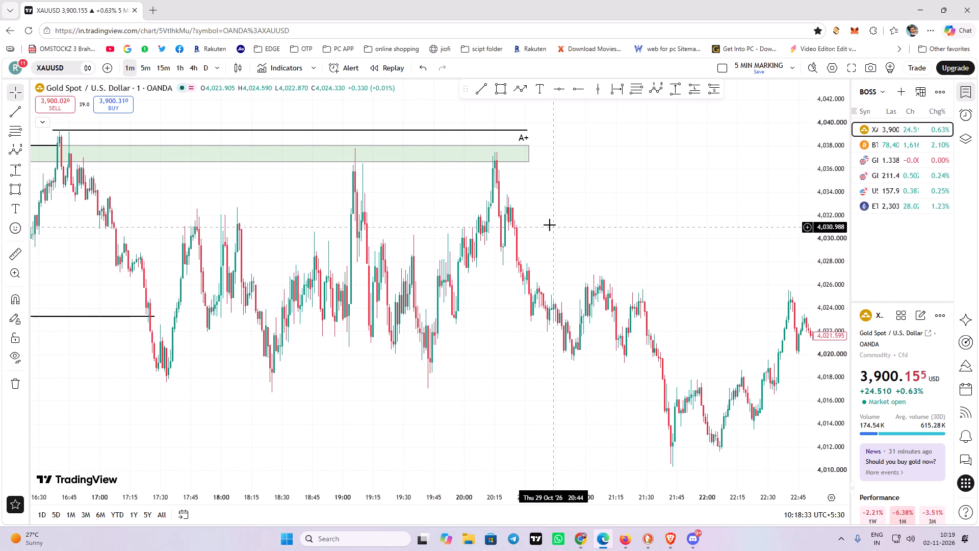
scroll(544, 214, up, 1)
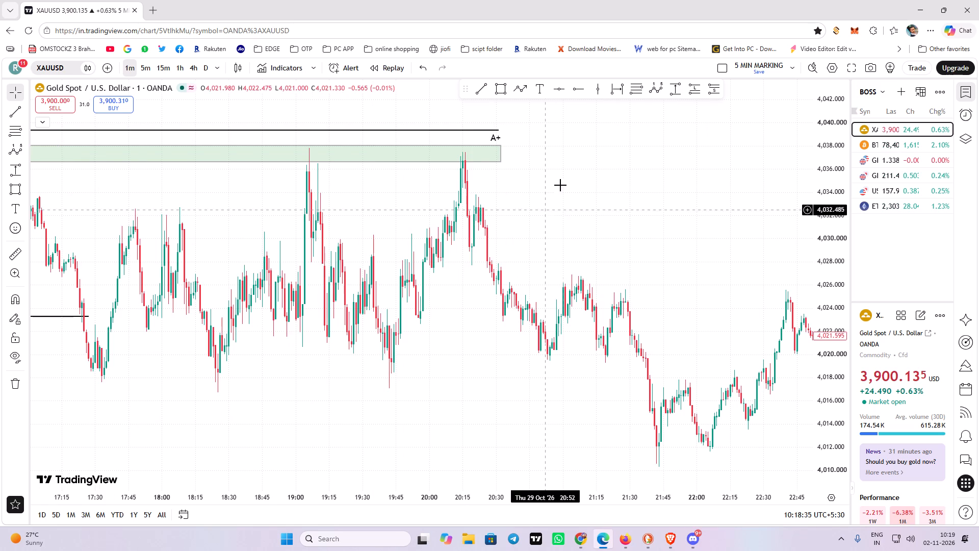
scroll(529, 176, up, 3)
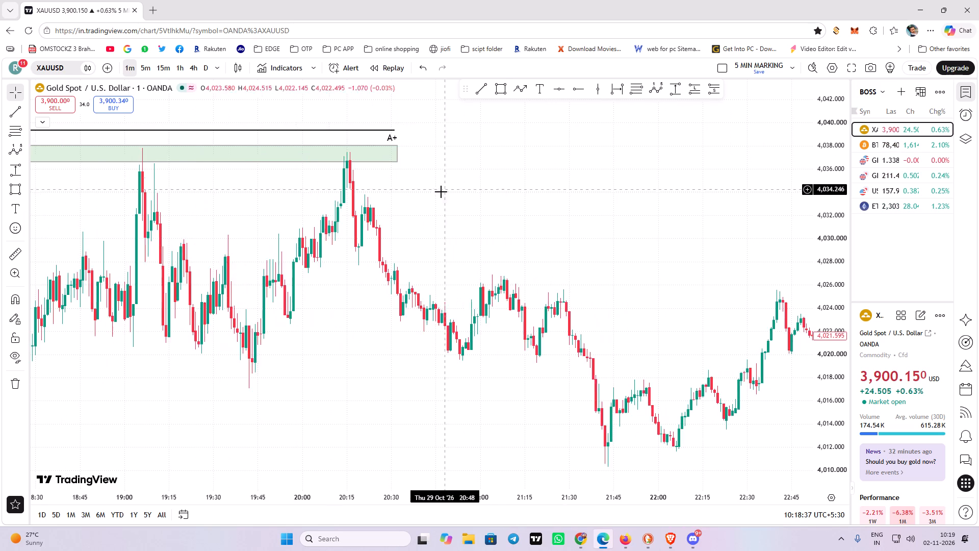
drag(441, 193, 510, 195)
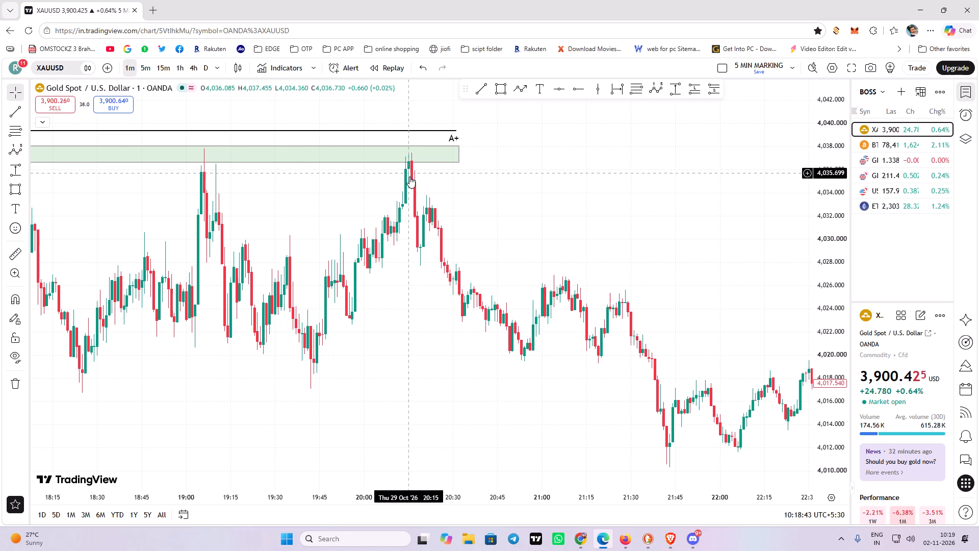
drag(546, 193, 547, 193)
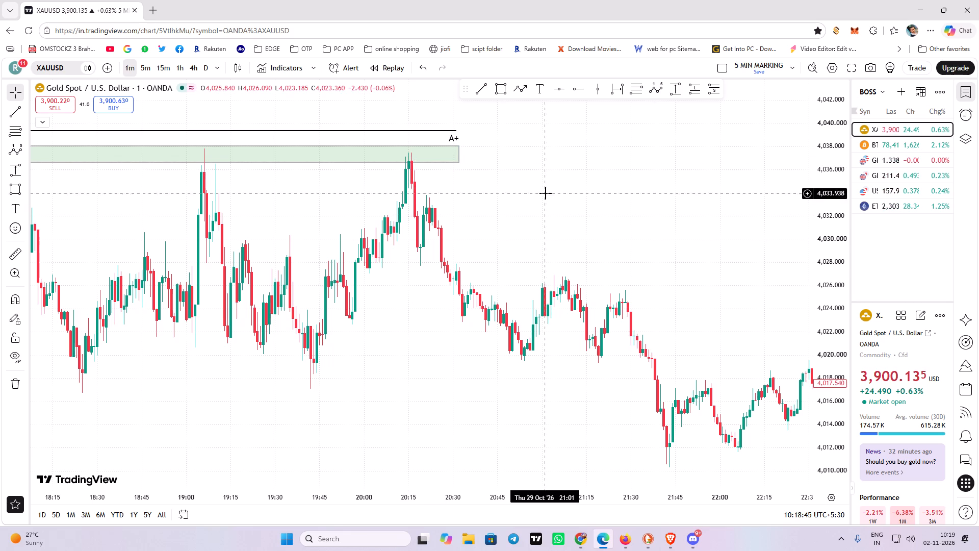
drag(547, 193, 628, 212)
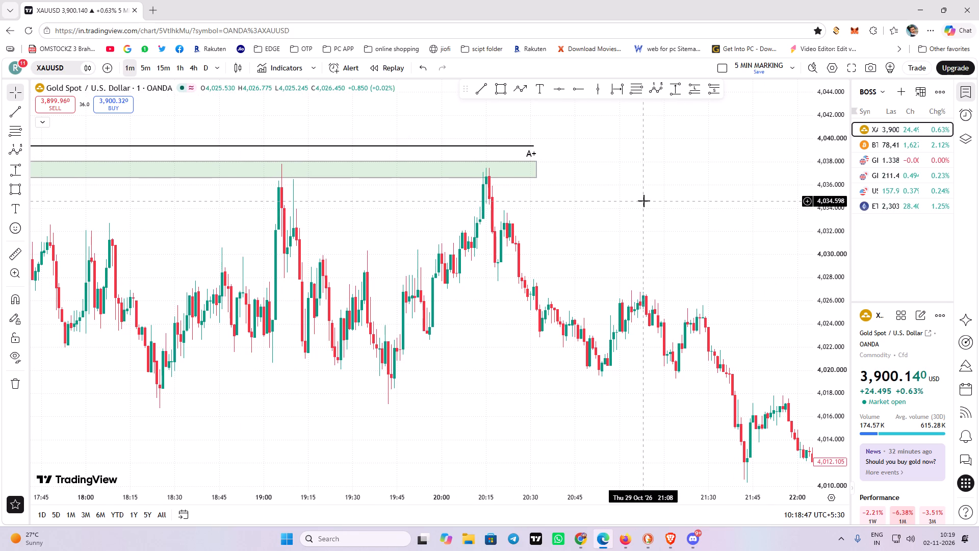
click(574, 190)
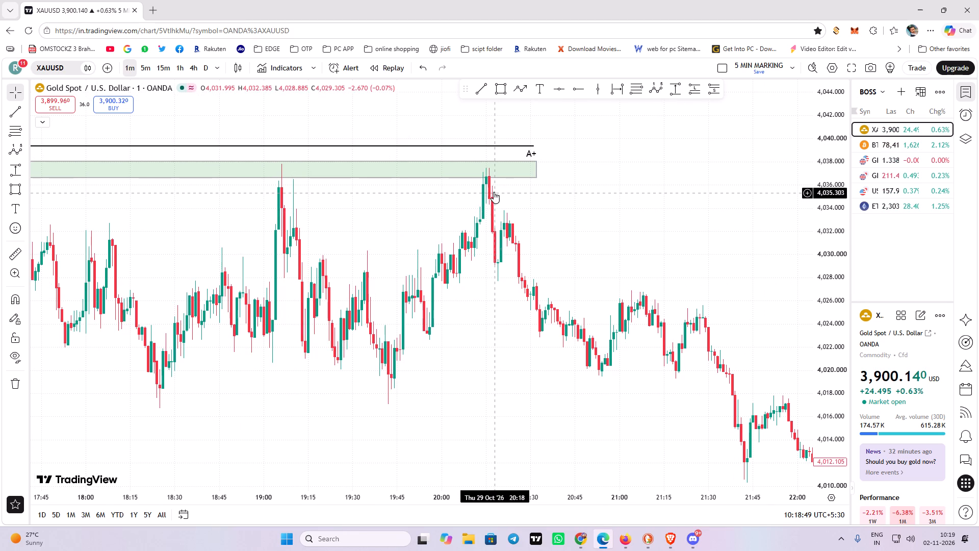
click(559, 200)
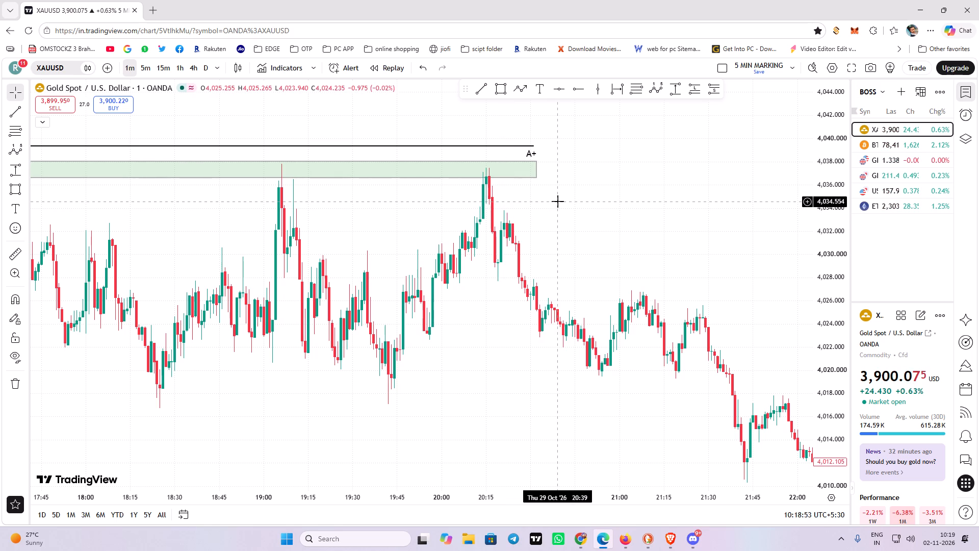
drag(558, 202, 535, 209)
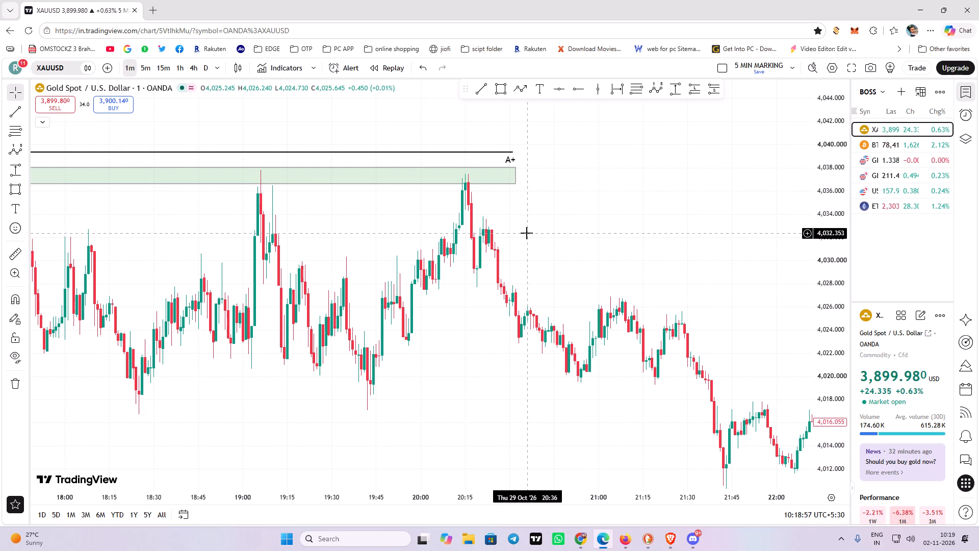
drag(547, 228, 535, 236)
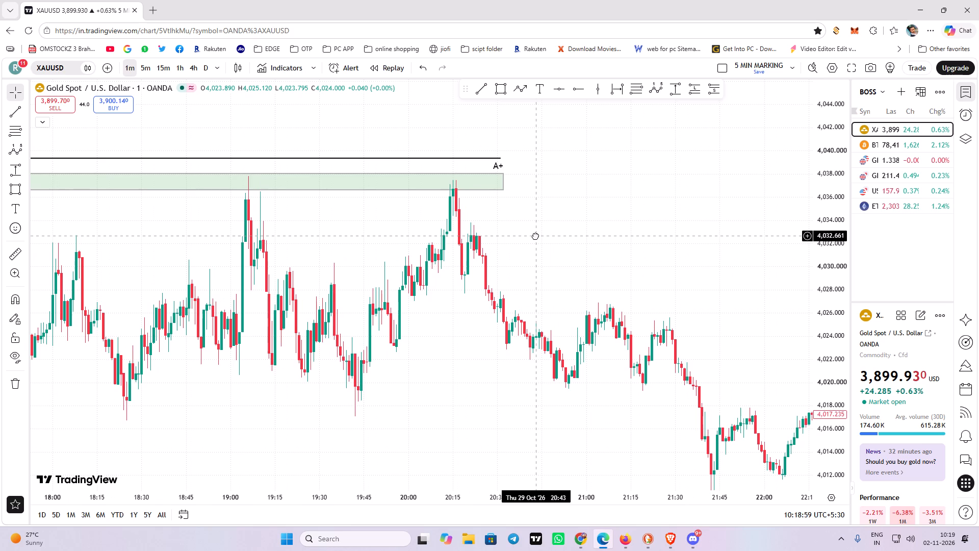
drag(535, 236, 547, 215)
click(570, 215)
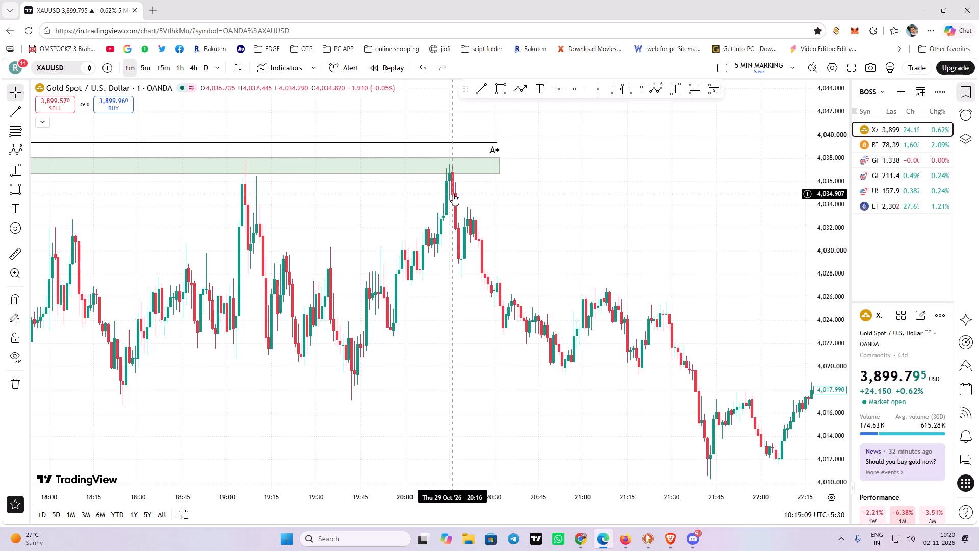
drag(453, 187, 482, 191)
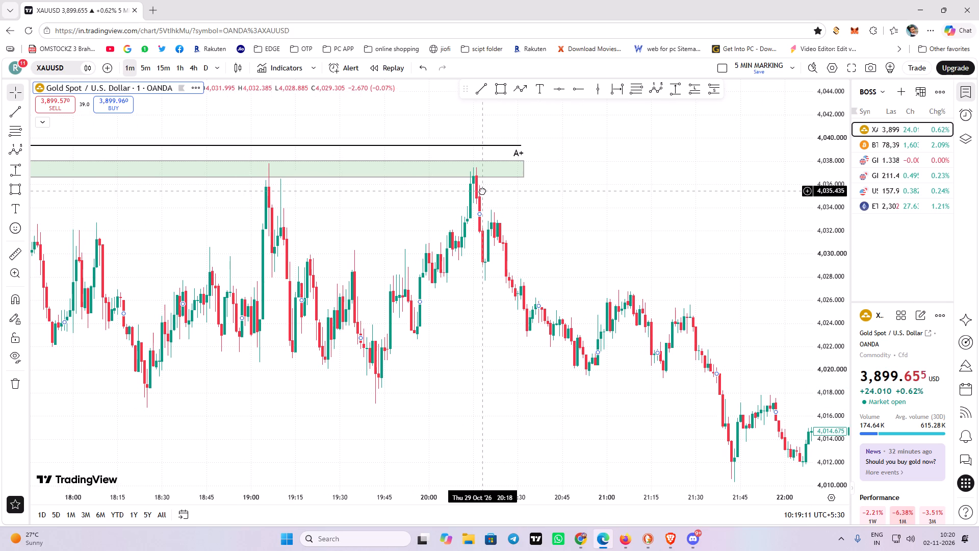
drag(482, 191, 483, 191)
click(475, 175)
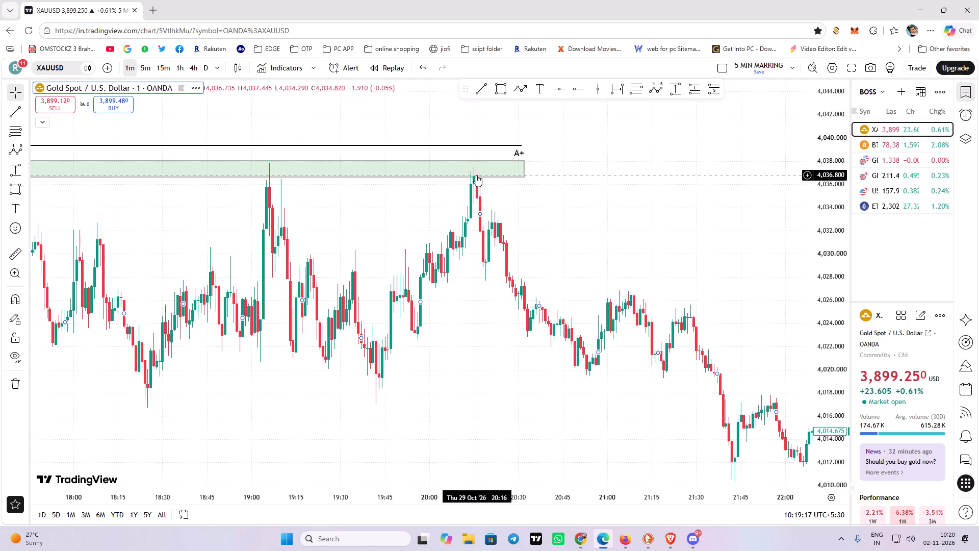
Switch to the 1-hour timeframe, reset the chart view, and examine the candles from the A+ zone on 29 October into 30 October.
click(178, 64)
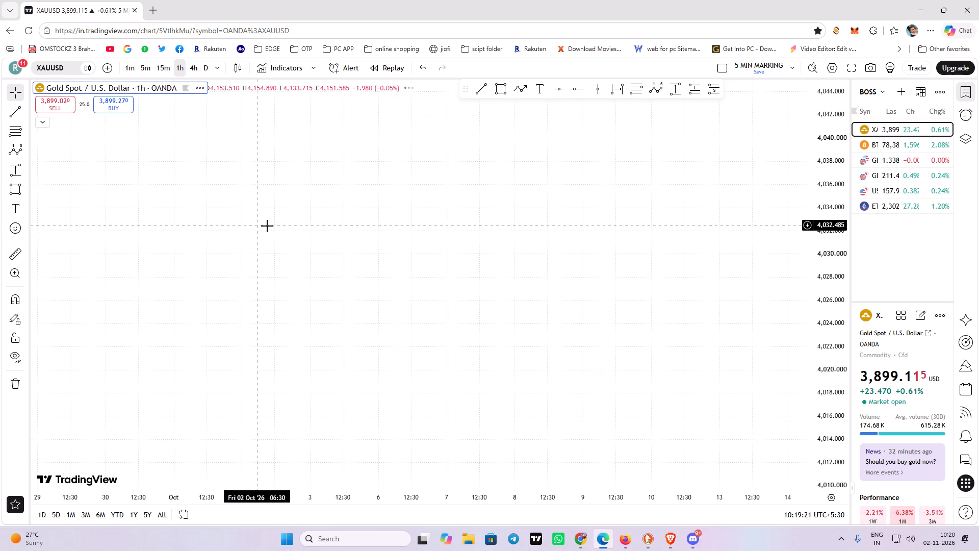
scroll(287, 229, down, 2)
right_click(311, 197)
click(351, 205)
scroll(390, 238, down, 4)
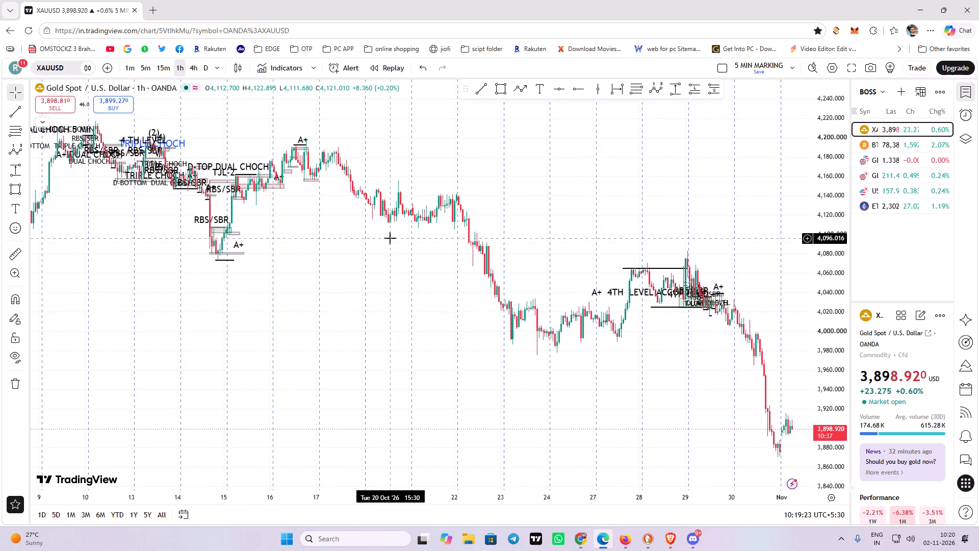
scroll(390, 238, down, 3)
drag(518, 250, 225, 220)
scroll(305, 220, up, 4)
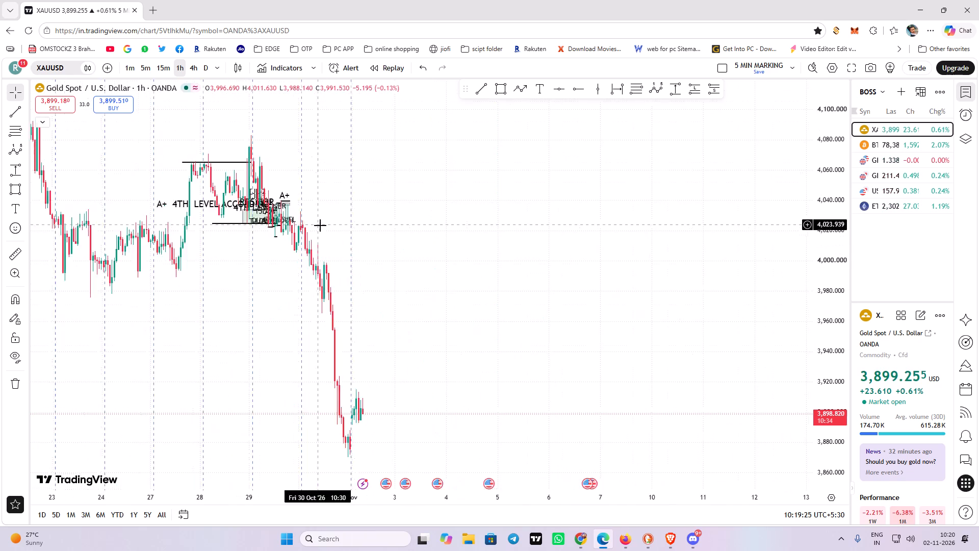
scroll(320, 226, up, 2)
drag(349, 231, 459, 295)
drag(829, 345, 845, 47)
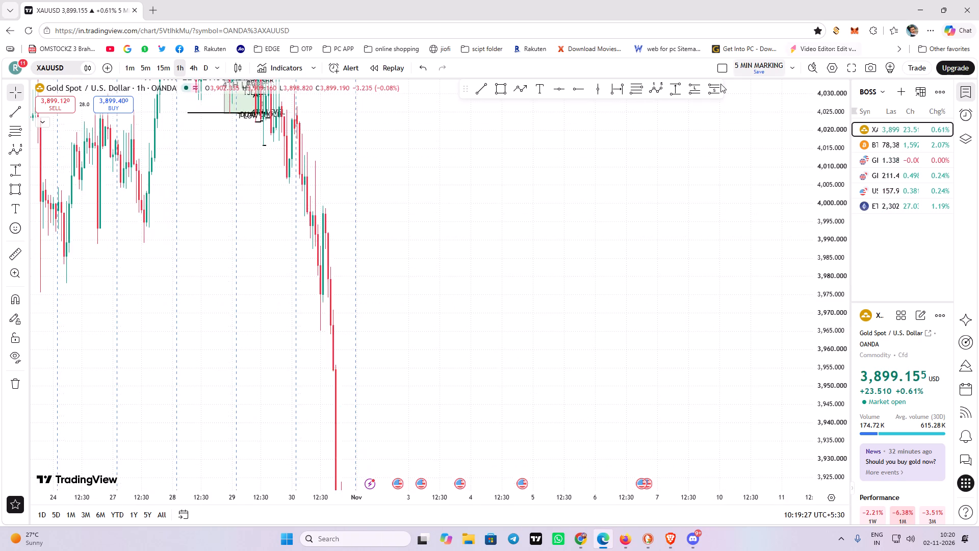
drag(666, 146, 798, 302)
scroll(558, 227, up, 6)
drag(363, 285, 705, 294)
scroll(591, 224, up, 4)
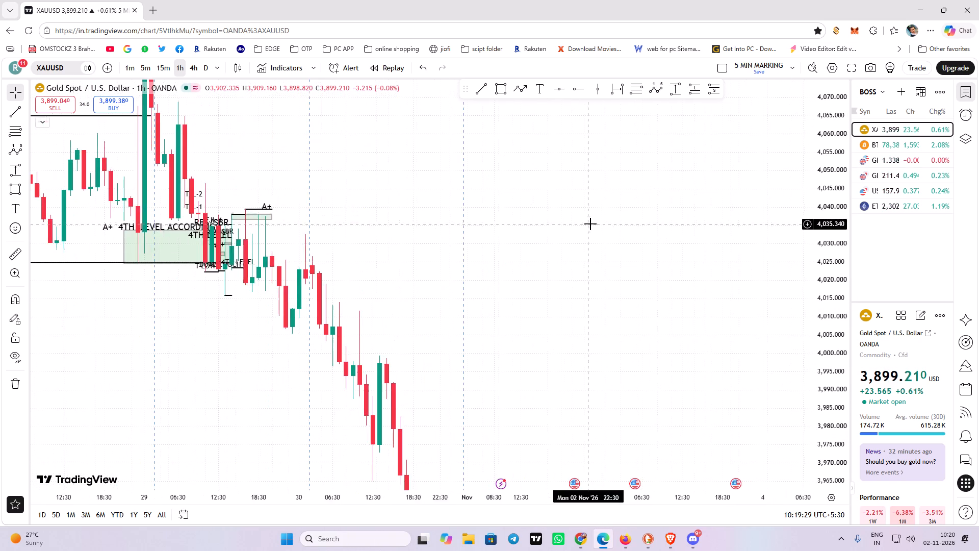
drag(449, 265, 719, 279)
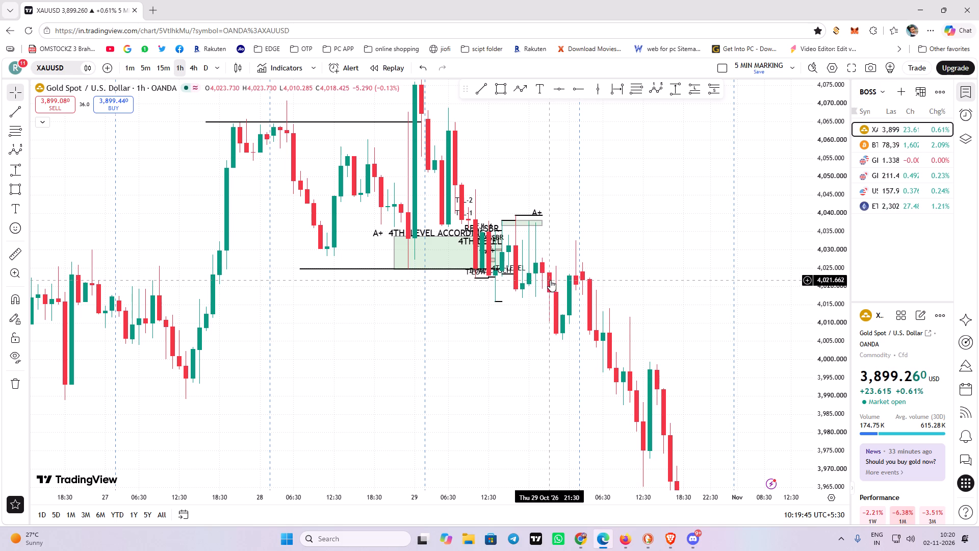
click(551, 280)
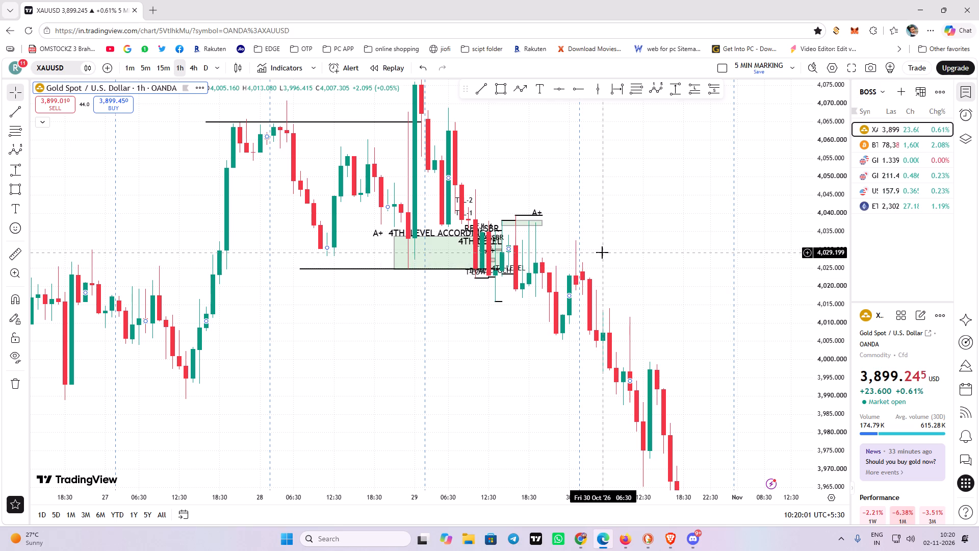
Place a vertical line on the 1-hour candle at 30 October 01:30, at the peak following the A+ zone.
click(573, 259)
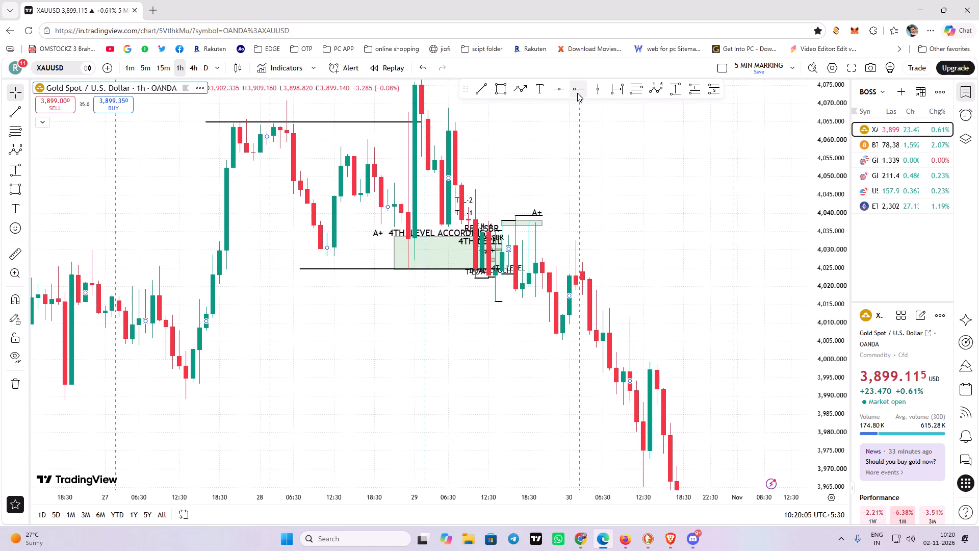
click(595, 90)
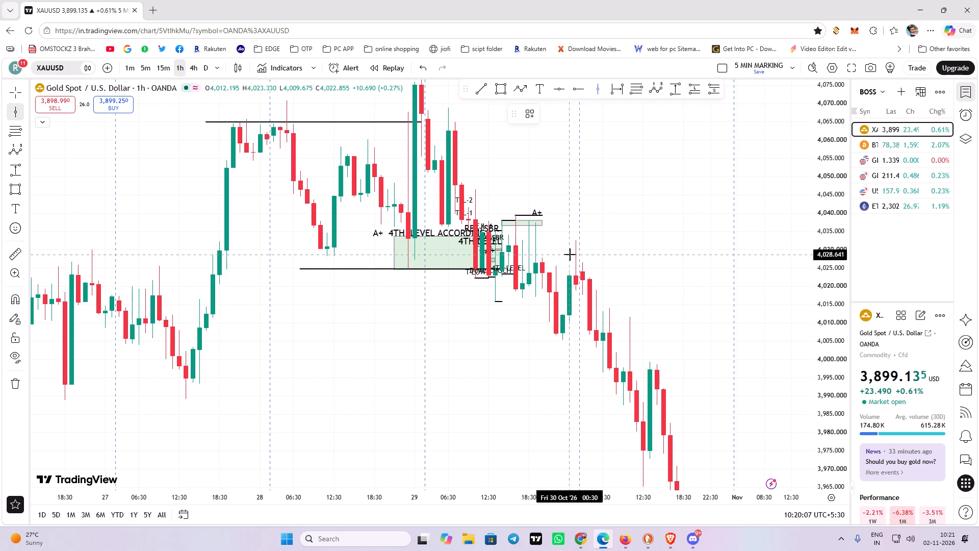
click(573, 254)
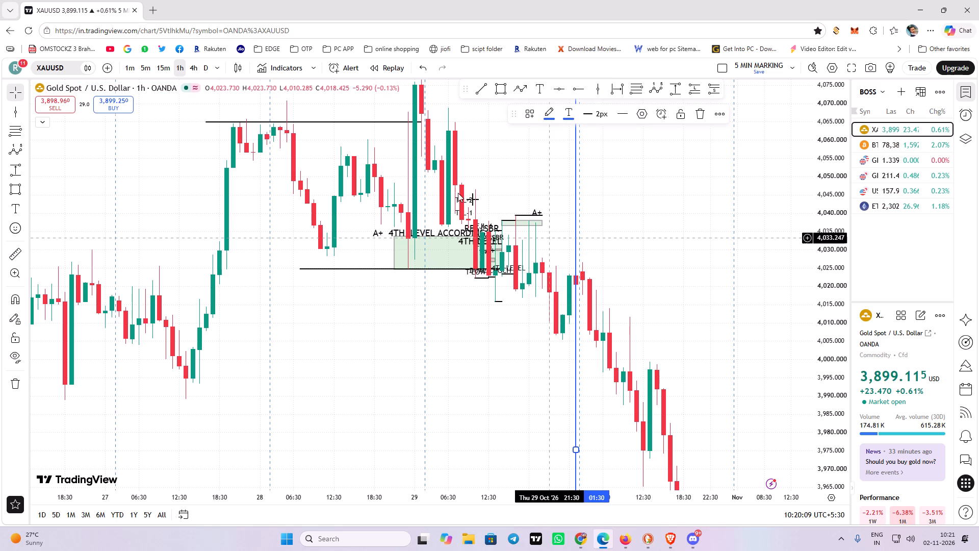
Return to the 1-minute timeframe, reset the view, and examine the price action from the A+ zone to the 30 October 01:30 vertical line.
click(132, 65)
right_click(491, 208)
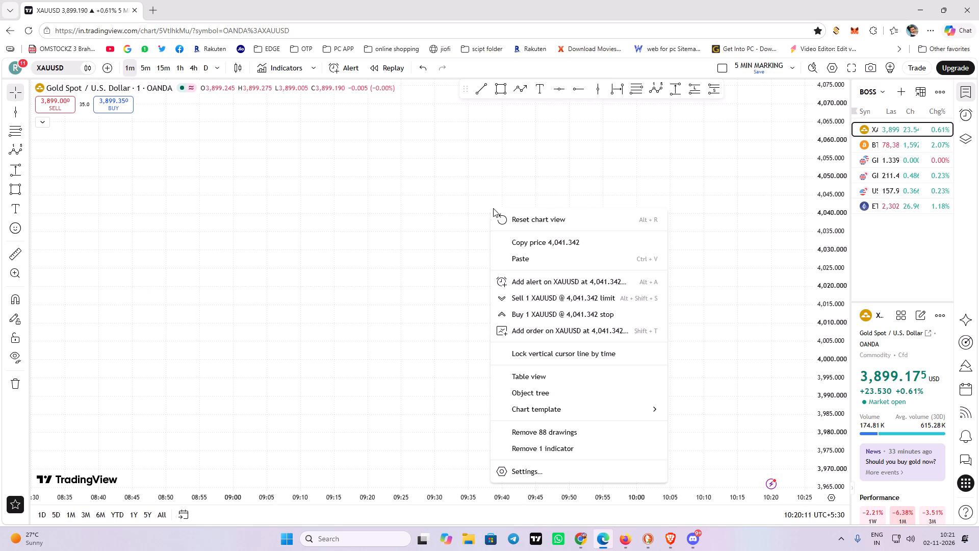
click(508, 216)
scroll(488, 230, down, 11)
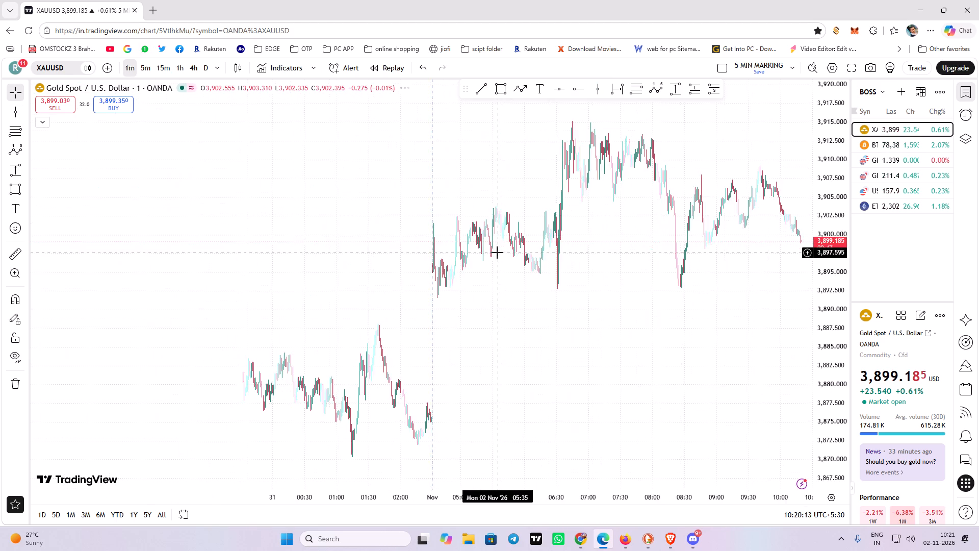
scroll(497, 253, down, 15)
drag(451, 229, 532, 277)
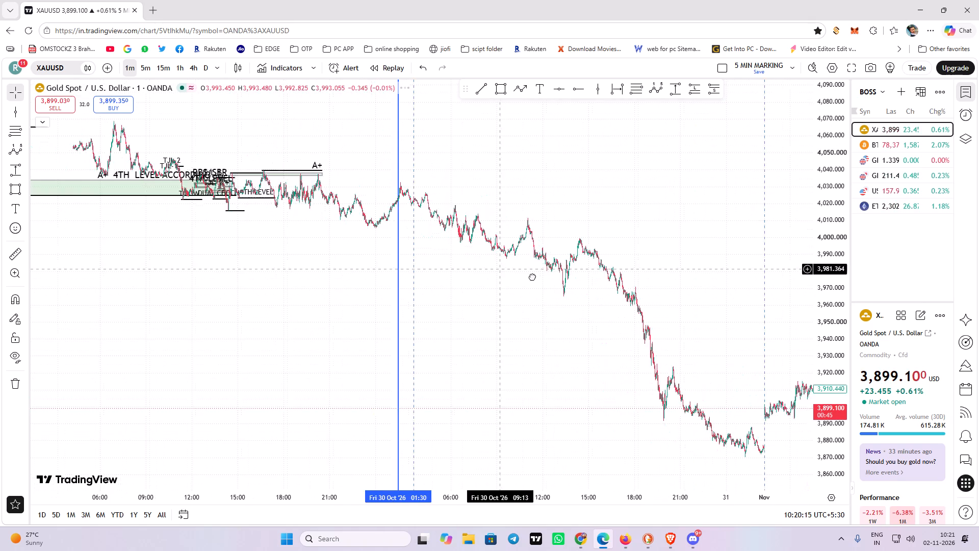
drag(532, 277, 650, 285)
drag(817, 289, 833, 62)
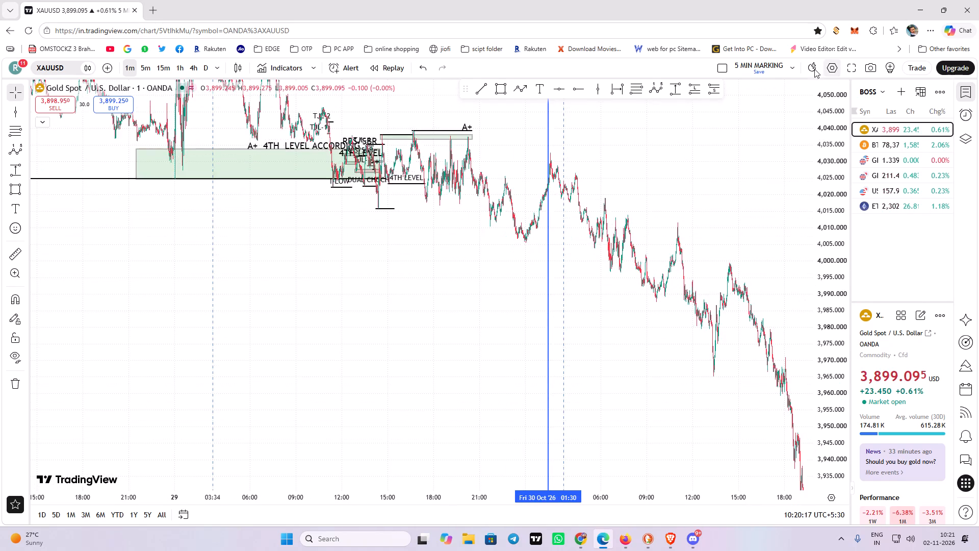
drag(702, 159, 698, 270)
scroll(464, 229, up, 5)
drag(481, 246, 644, 263)
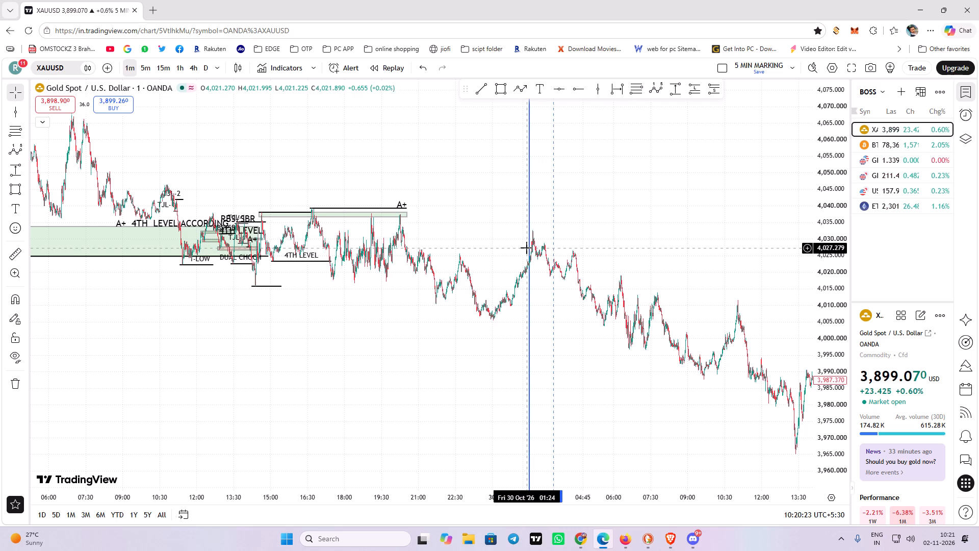
Select the vertical line at 30 October 01:30.
click(527, 248)
click(530, 247)
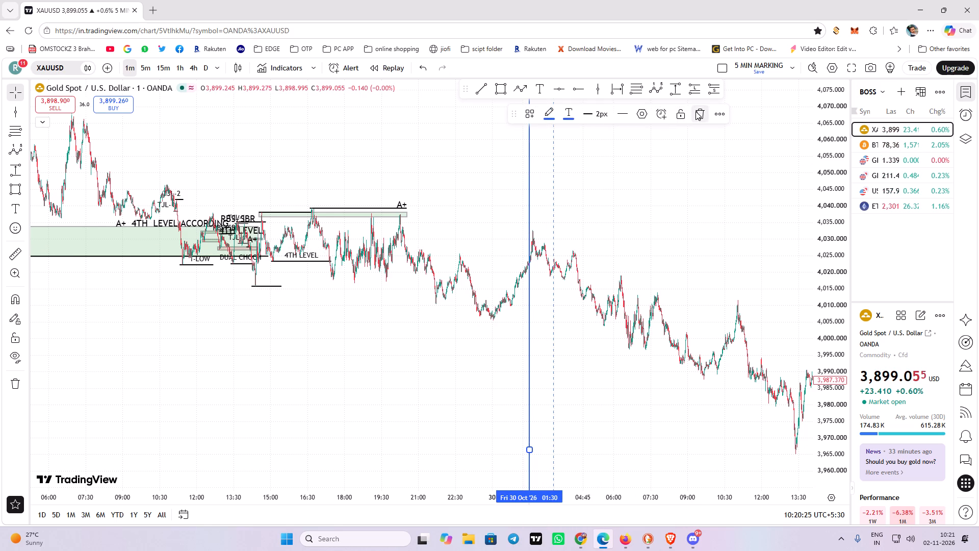
Delete the selected vertical line at 30 October 01:30.
click(695, 111)
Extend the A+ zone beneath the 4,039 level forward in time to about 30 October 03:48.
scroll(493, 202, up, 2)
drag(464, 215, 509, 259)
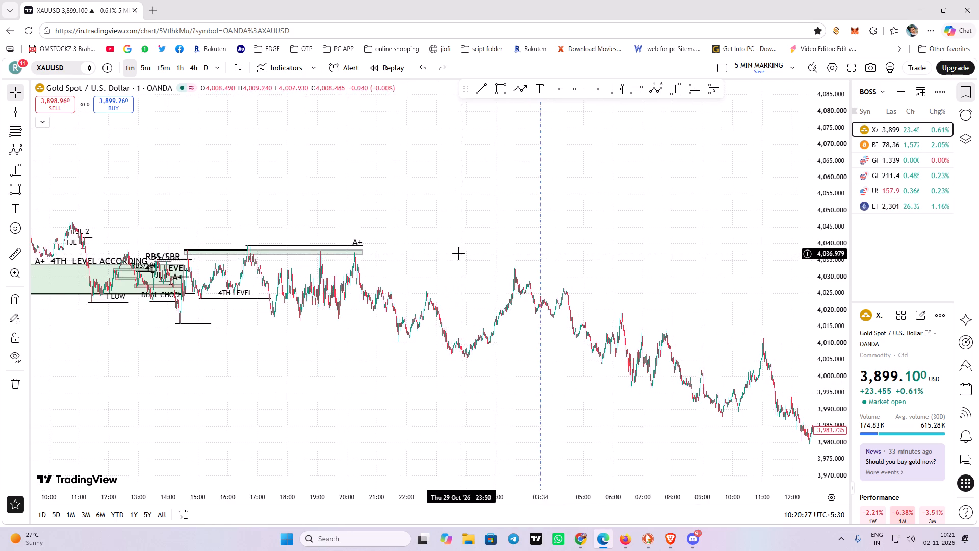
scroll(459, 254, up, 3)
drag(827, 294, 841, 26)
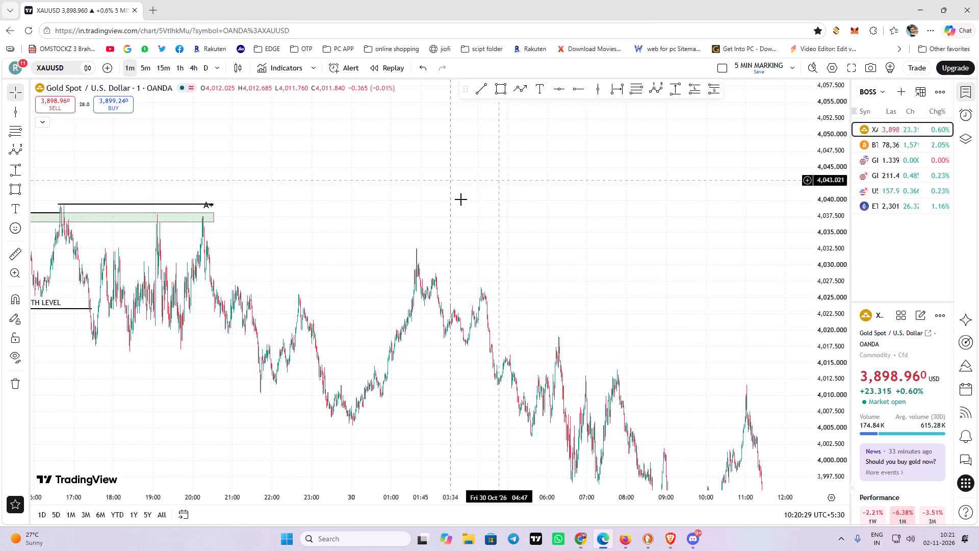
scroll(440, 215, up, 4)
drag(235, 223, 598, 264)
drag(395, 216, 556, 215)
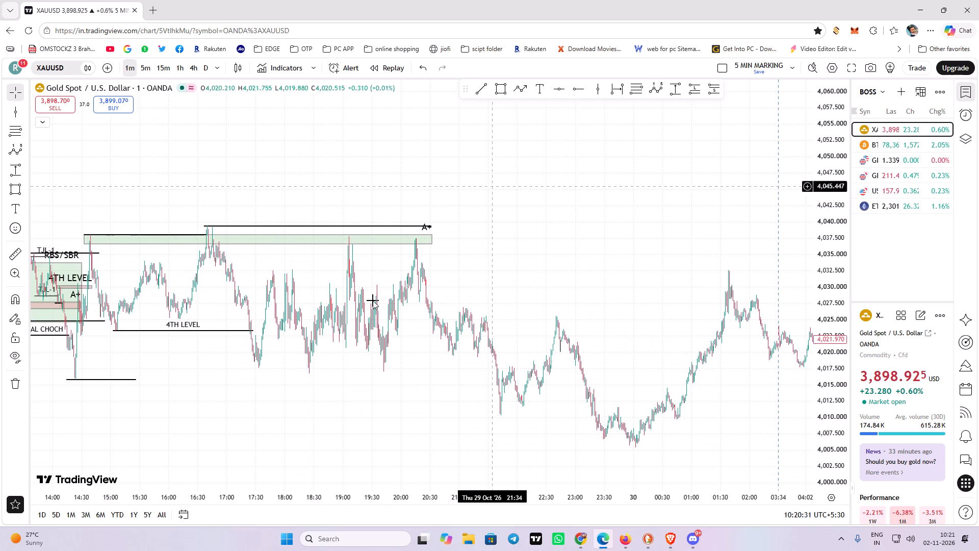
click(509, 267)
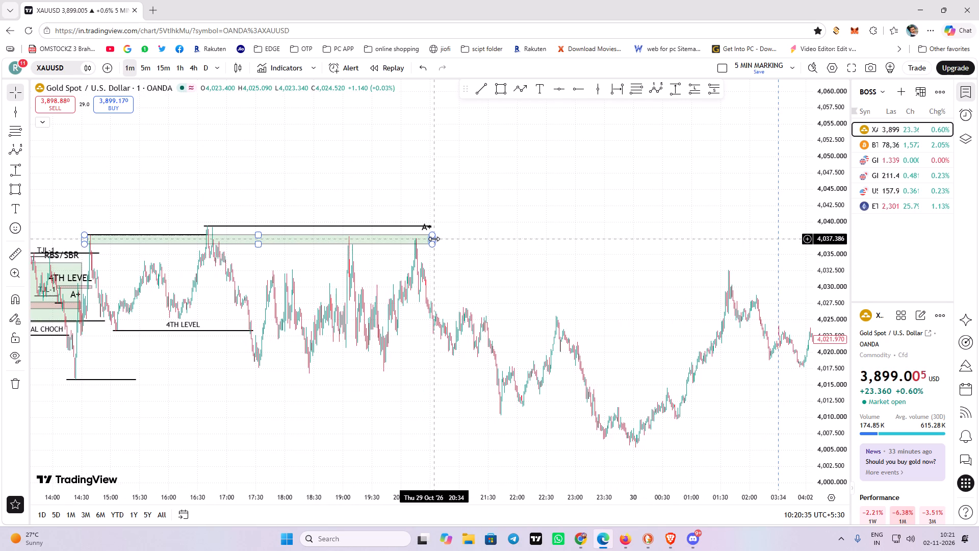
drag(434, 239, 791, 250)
Hide the watchlist to give the chart the full width.
drag(678, 286, 567, 246)
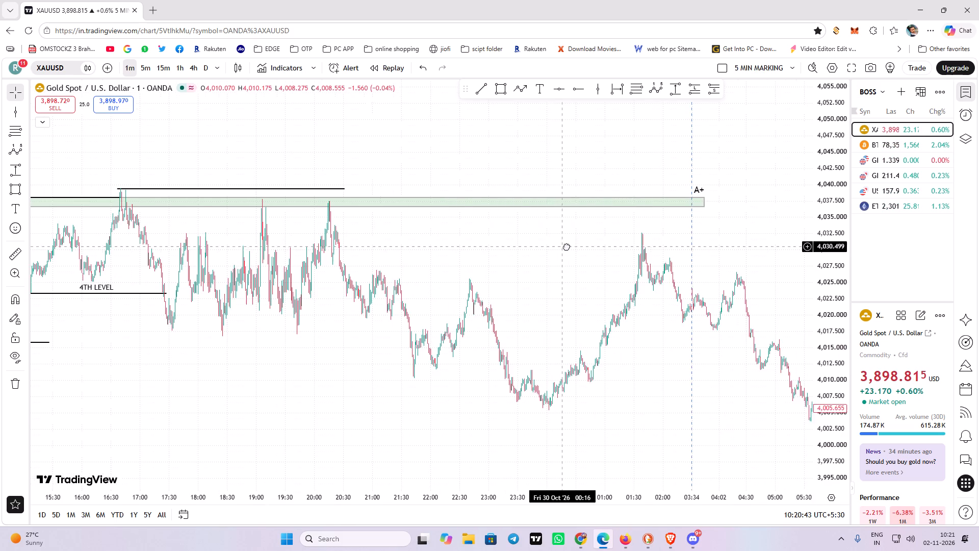
drag(567, 246, 568, 246)
scroll(560, 244, down, 2)
drag(852, 317, 849, 207)
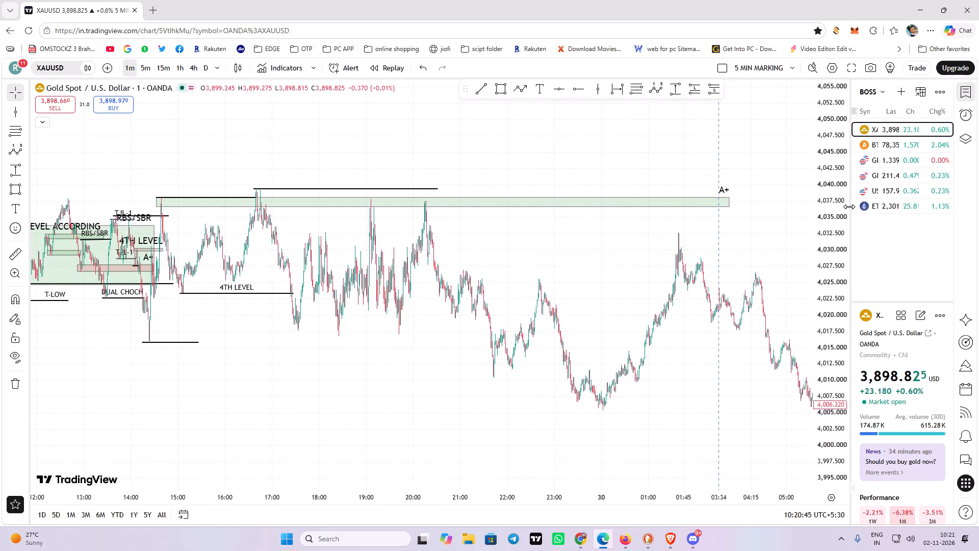
drag(849, 207, 831, 133)
drag(814, 312, 815, 141)
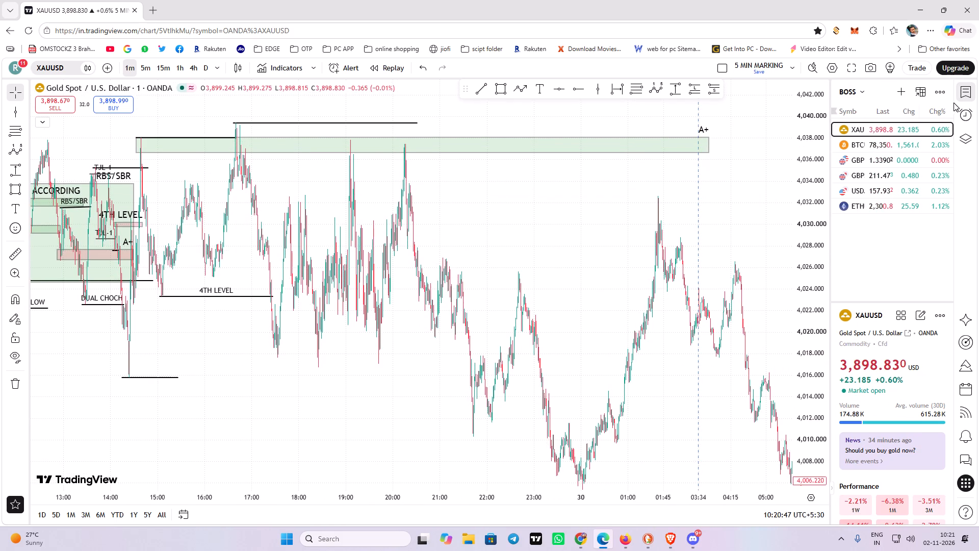
click(962, 91)
Shorten the A+ zone so it ends at about 29 October 20:24 and lock it.
scroll(575, 251, up, 4)
drag(467, 255, 637, 296)
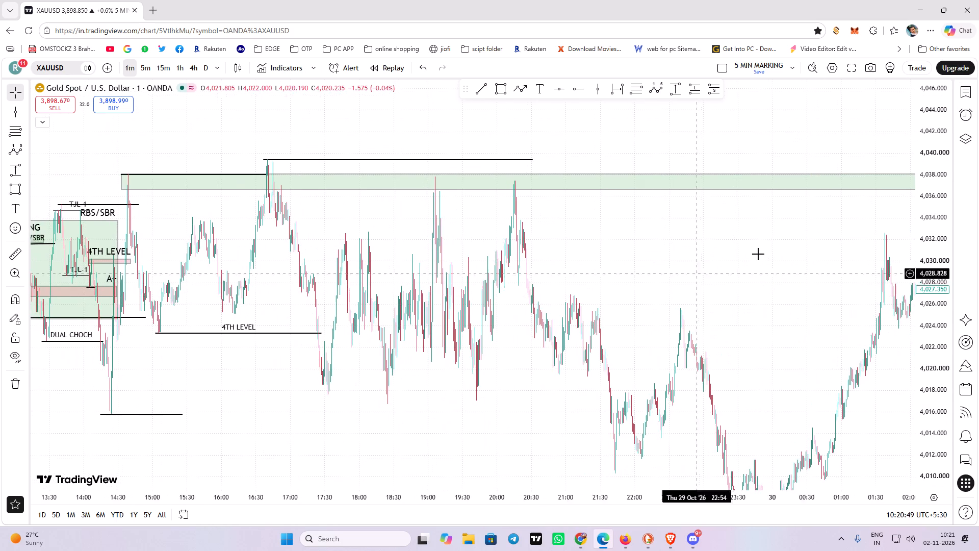
drag(765, 252, 523, 283)
click(728, 209)
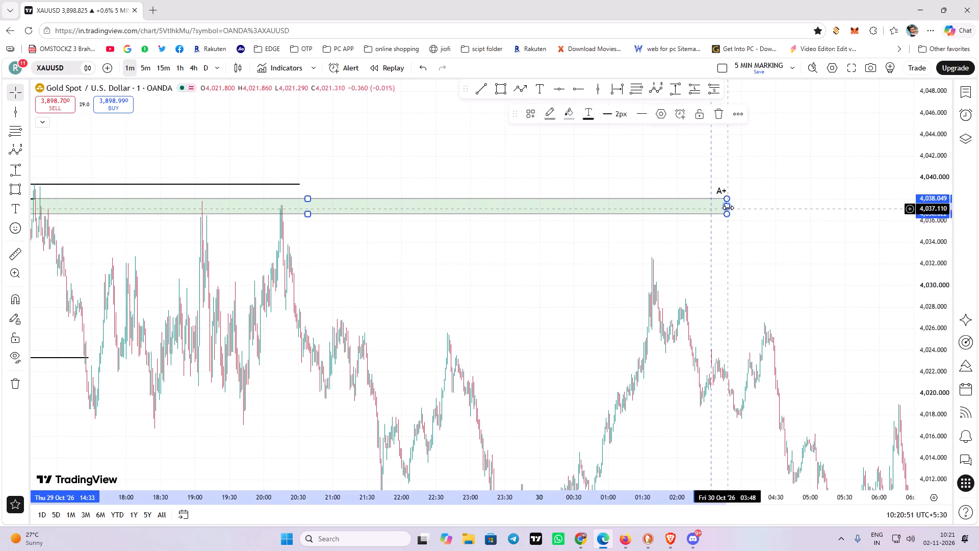
drag(728, 207, 298, 216)
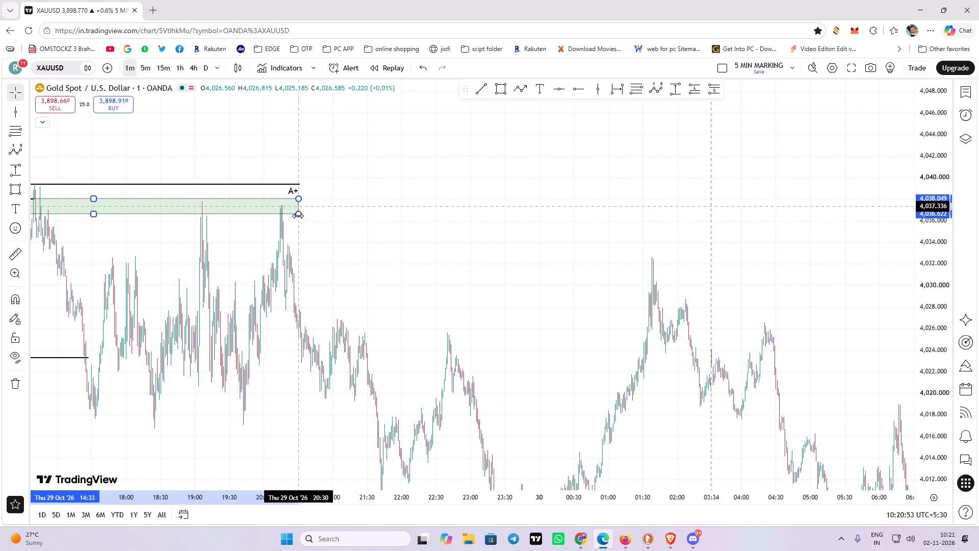
drag(298, 216, 291, 216)
click(702, 114)
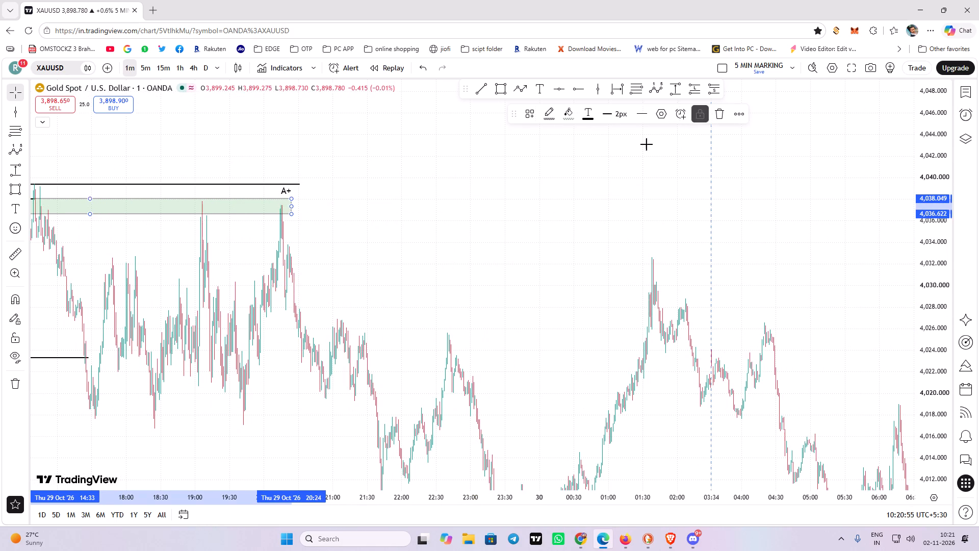
Examine the 1-minute swings below and after the A+ zone, from the 4TH LEVEL break on 29 October into 30 October.
drag(524, 222, 765, 180)
scroll(657, 234, up, 2)
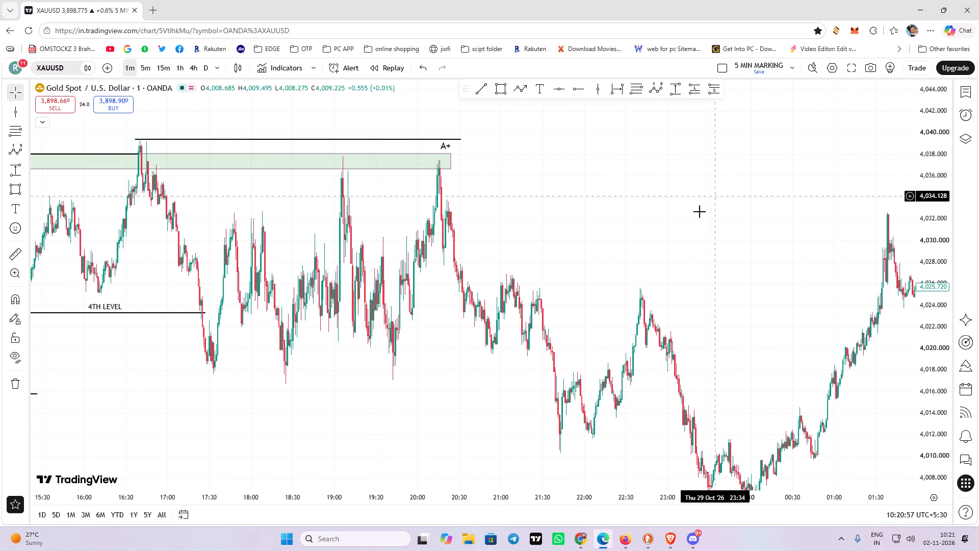
scroll(636, 268, down, 2)
scroll(511, 271, up, 2)
drag(562, 254, 570, 251)
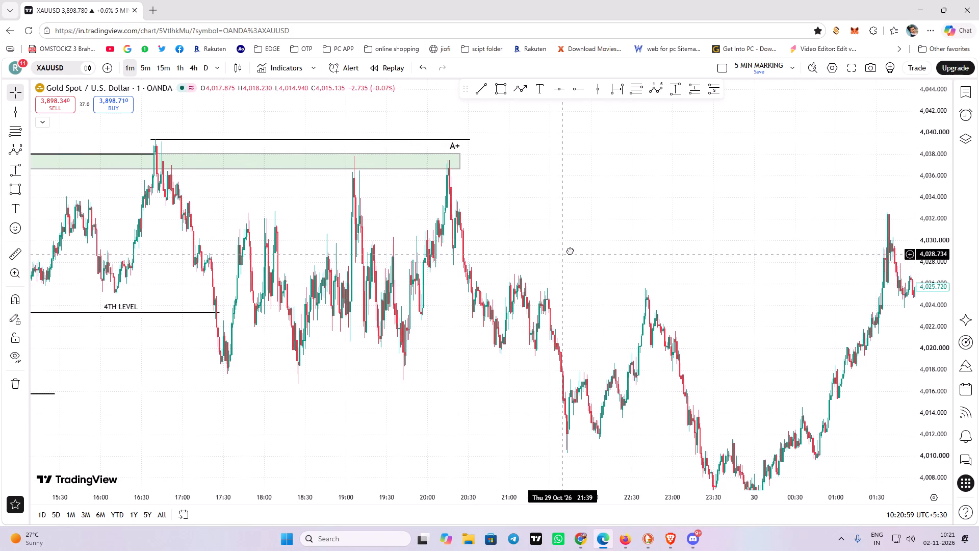
drag(570, 251, 494, 248)
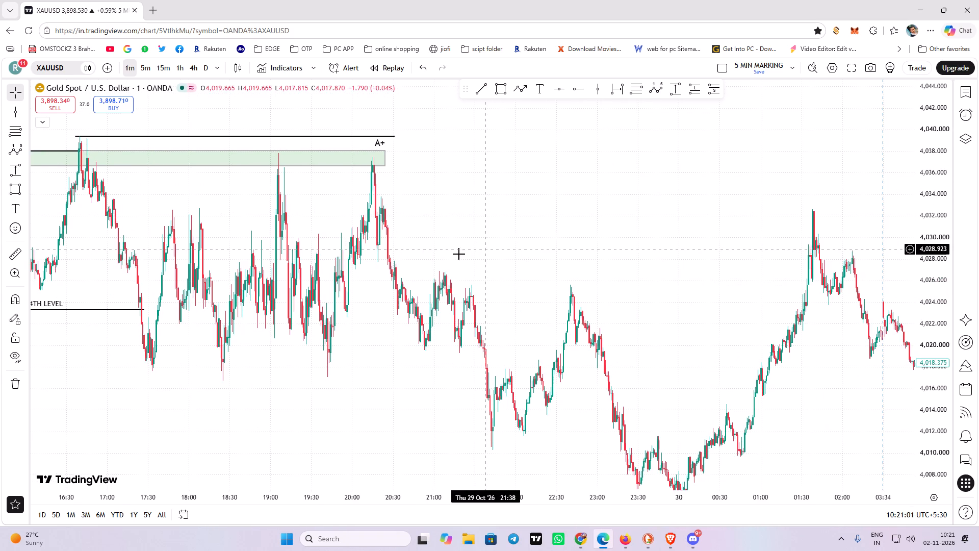
scroll(527, 190, down, 1)
drag(627, 219, 559, 234)
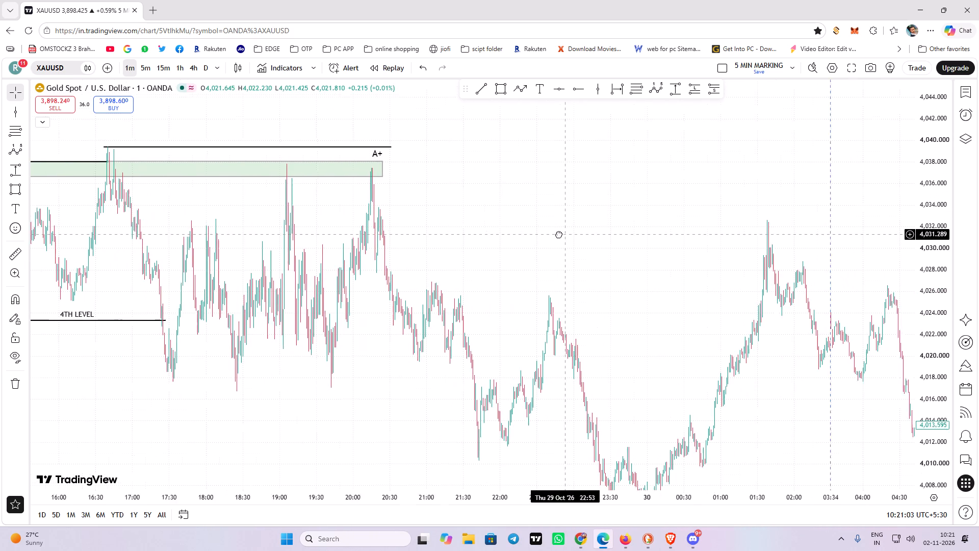
drag(559, 234, 552, 234)
scroll(434, 243, up, 2)
drag(362, 282, 760, 292)
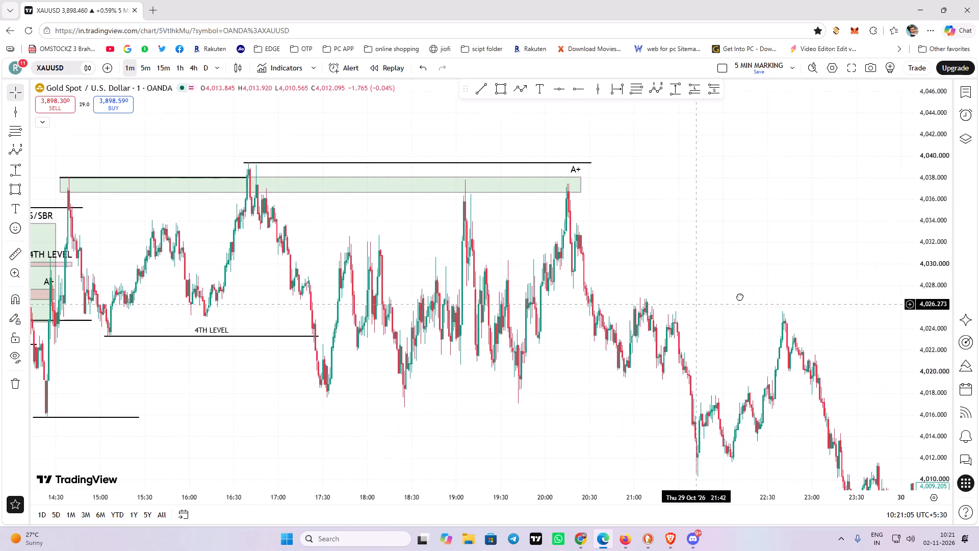
drag(933, 120, 919, 234)
scroll(705, 256, up, 5)
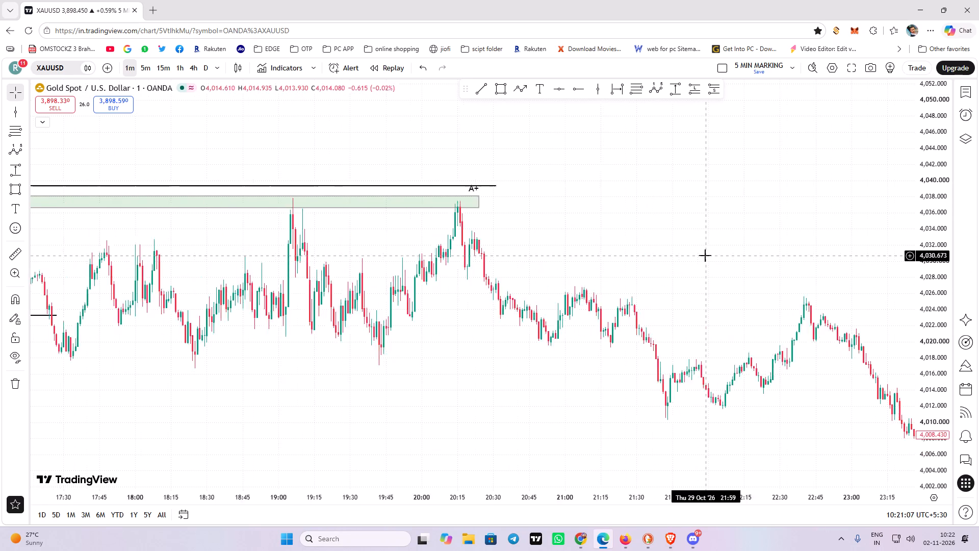
scroll(705, 256, up, 1)
drag(747, 277, 626, 269)
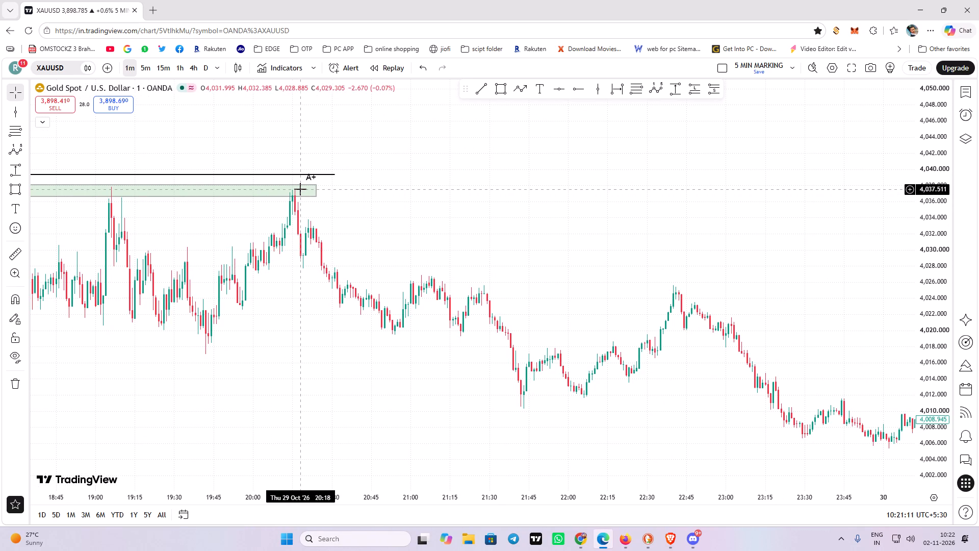
drag(338, 302, 716, 299)
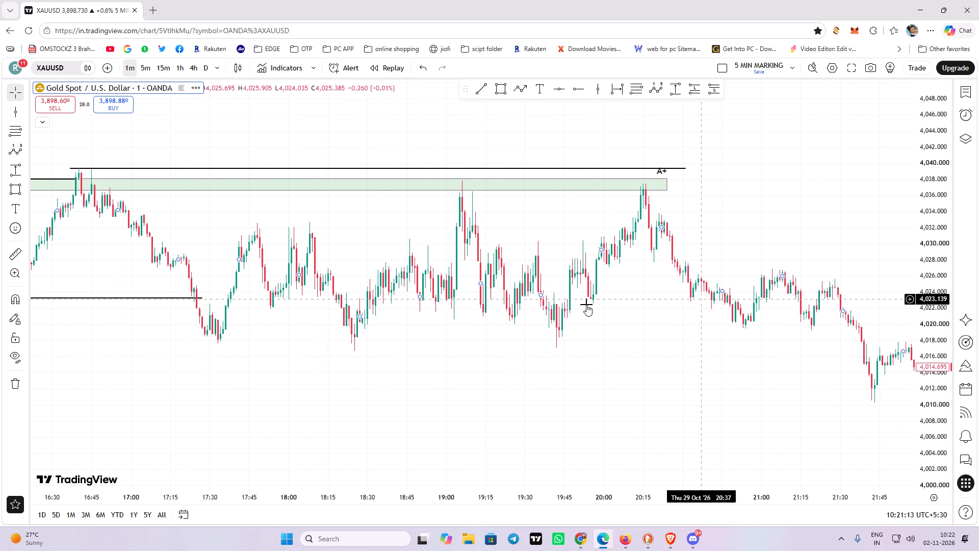
scroll(476, 307, down, 4)
scroll(517, 328, up, 1)
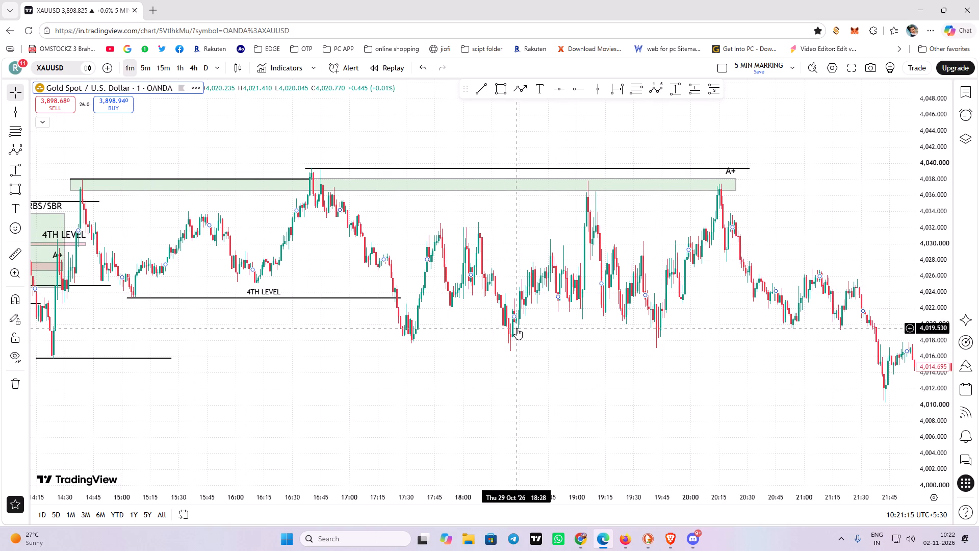
drag(530, 325, 432, 341)
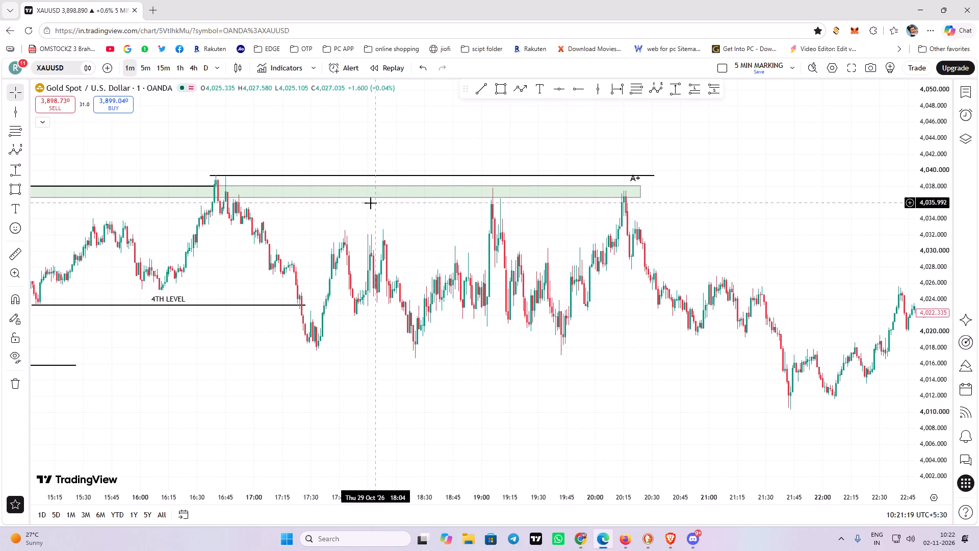
drag(354, 279, 526, 268)
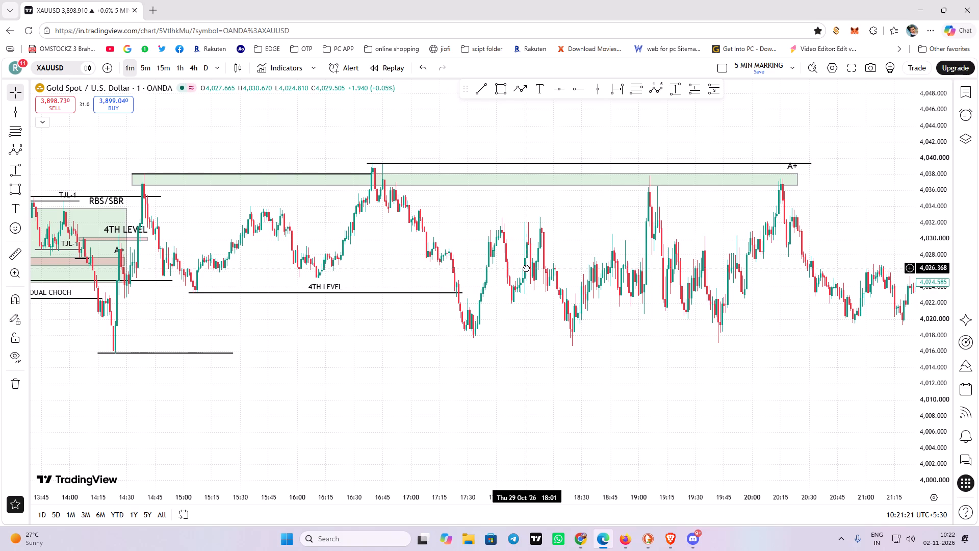
drag(526, 268, 346, 264)
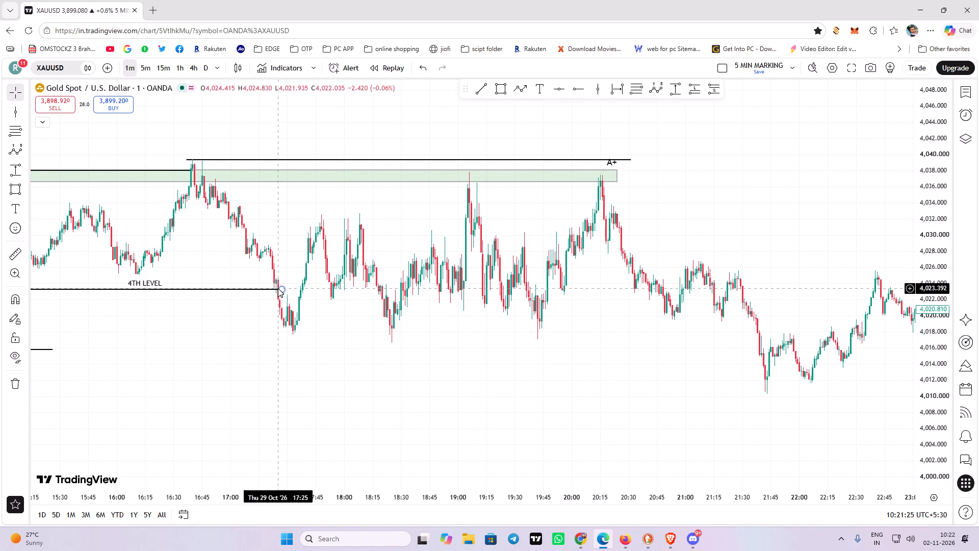
Draw a short horizontal trend line at about 4,018.5 from 29 October 17:25 to about 17:34, just below the 4TH LEVEL break.
scroll(308, 318, up, 2)
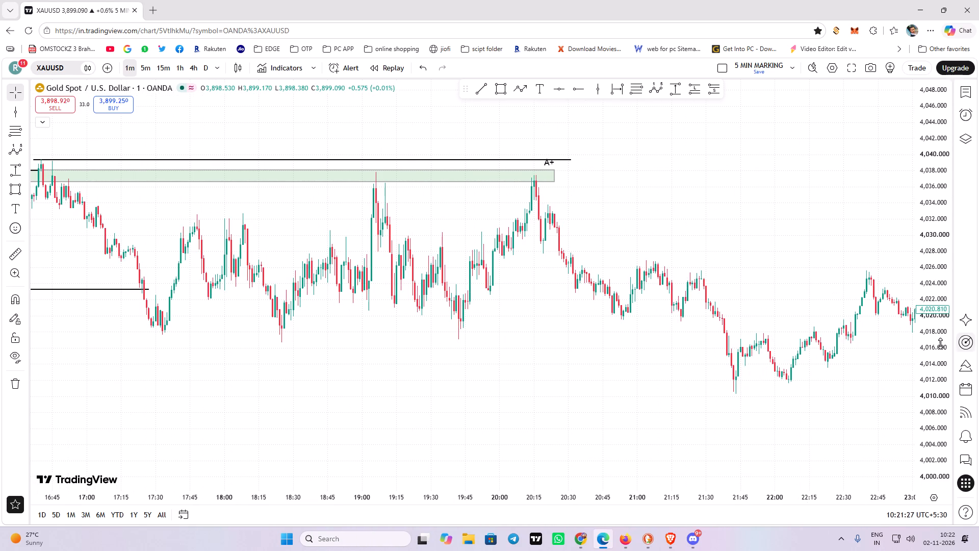
drag(932, 343, 931, 144)
scroll(440, 368, up, 5)
drag(285, 364, 978, 347)
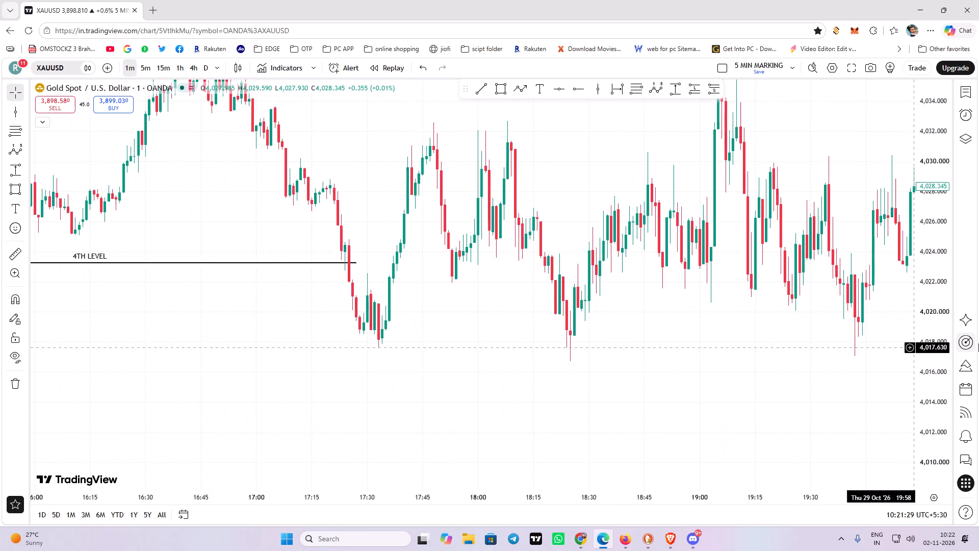
scroll(538, 316, up, 3)
drag(338, 325, 439, 331)
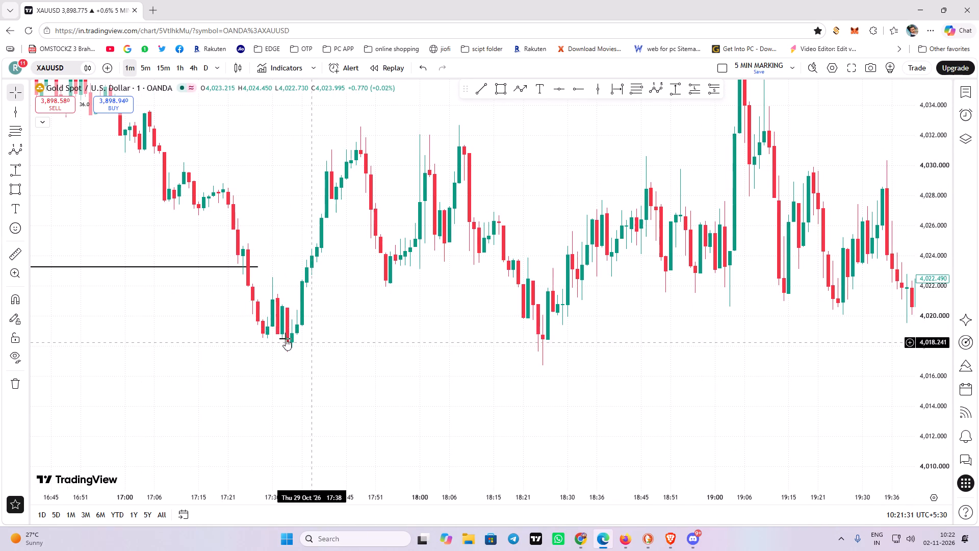
click(479, 84)
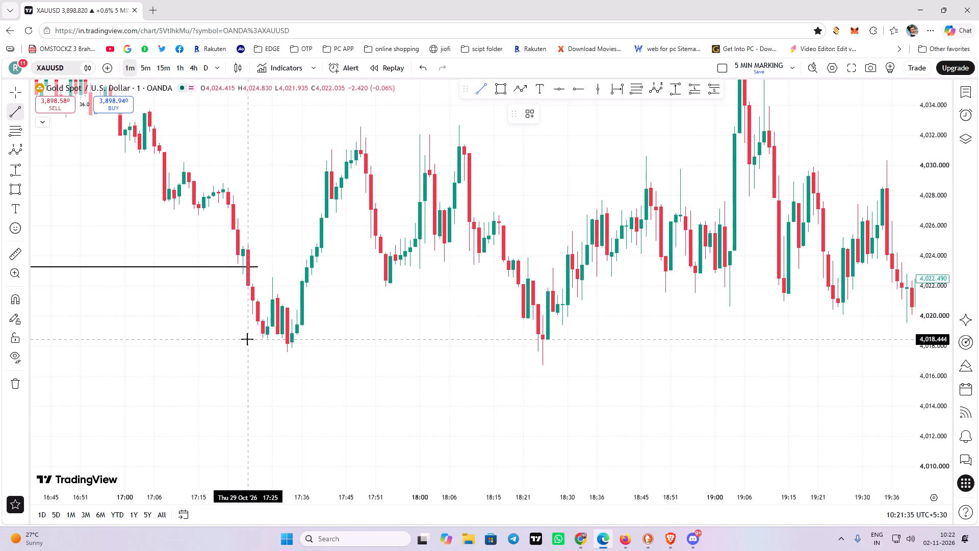
click(247, 339)
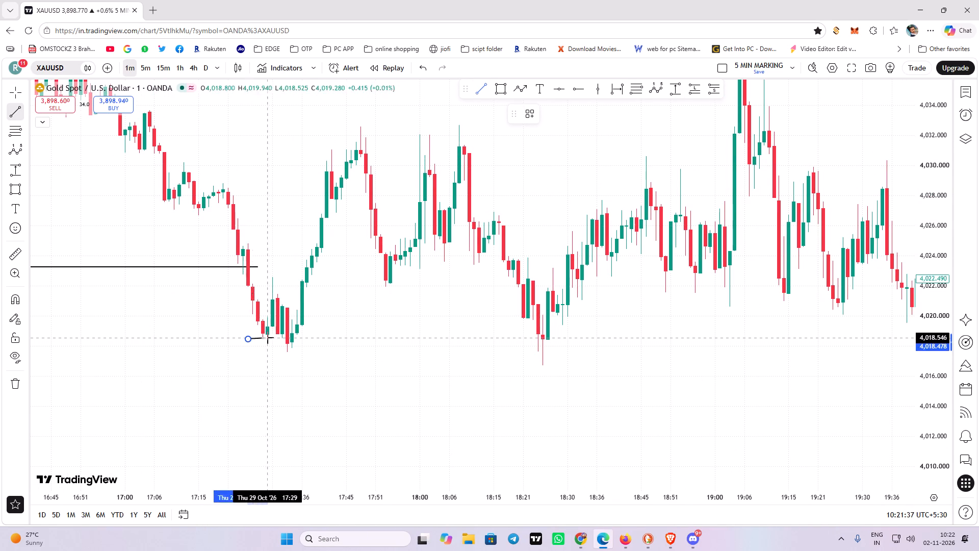
shift+click(291, 336)
Draw a horizontal trend line at the swing low near 4,017.6, from 29 October 17:31 to about 19:12.
drag(359, 260, 356, 277)
click(488, 83)
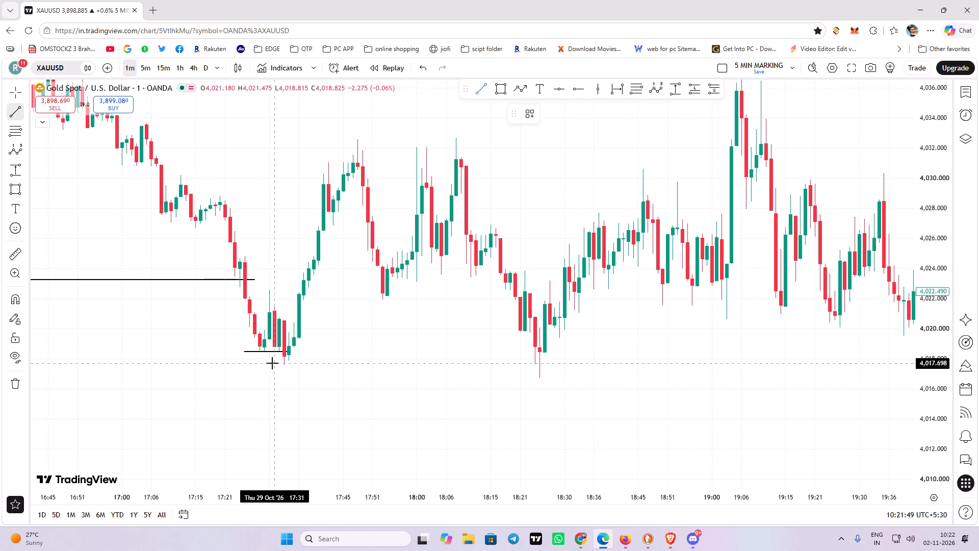
click(272, 365)
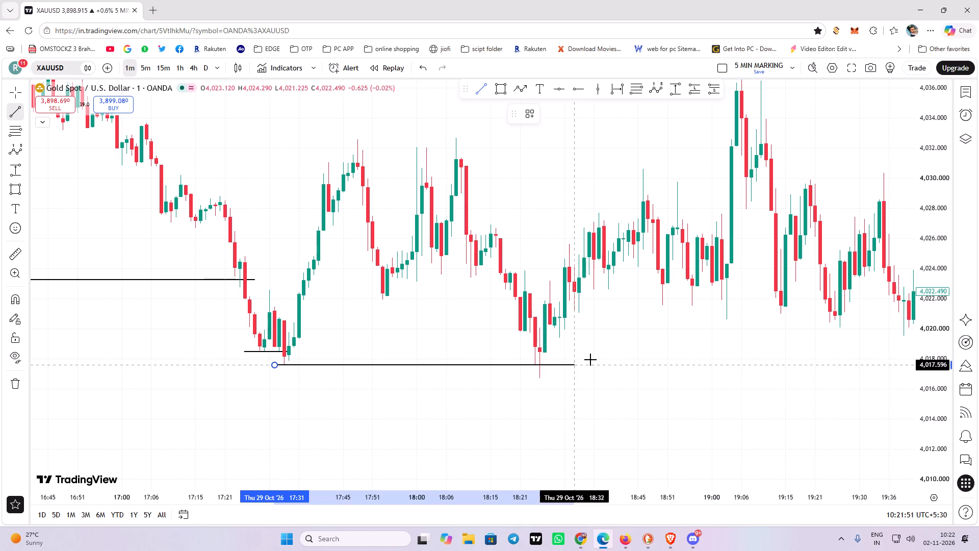
shift+click(770, 356)
Draw a horizontal trend line at about 4,022.5 from 29 October 17:26 to 17:40, along the pullback high.
click(482, 90)
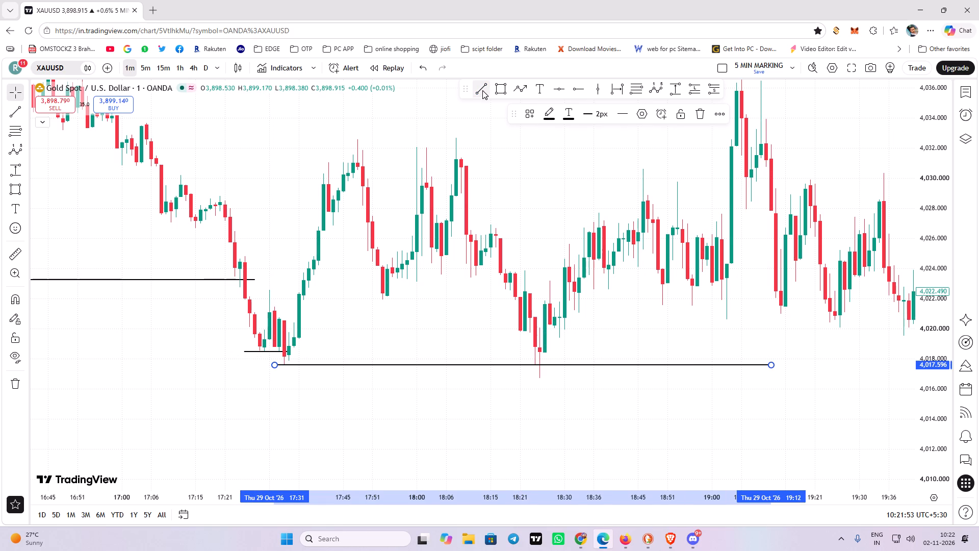
click(251, 290)
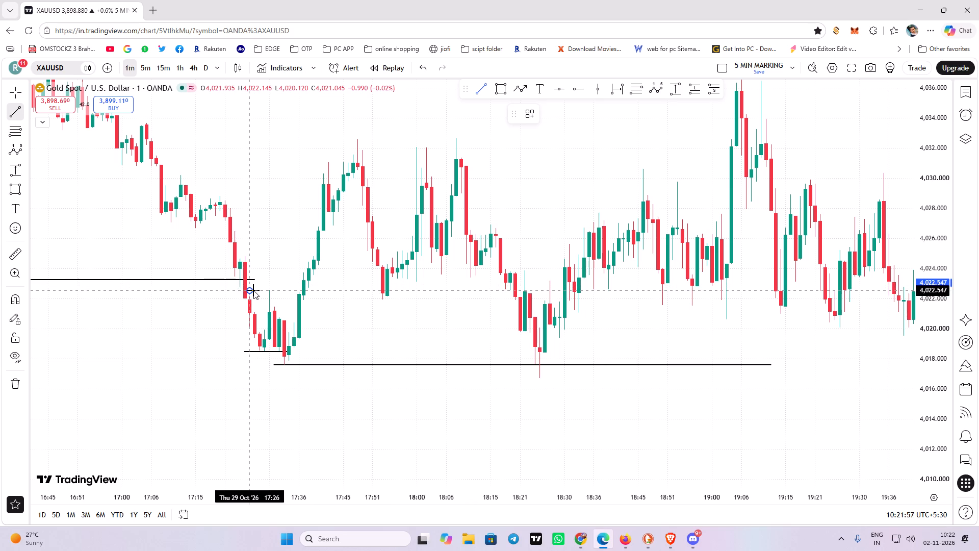
shift+click(320, 290)
Examine the 1-minute swings between the A+ zone and the low near 4,017.6 on 29 October.
scroll(335, 275, down, 4)
drag(934, 134, 927, 285)
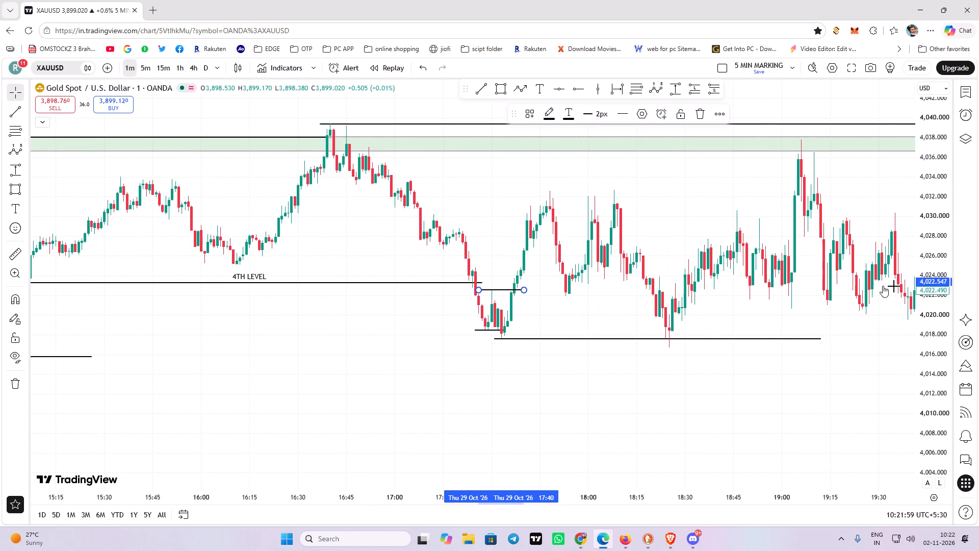
scroll(762, 258, down, 3)
drag(760, 222, 368, 252)
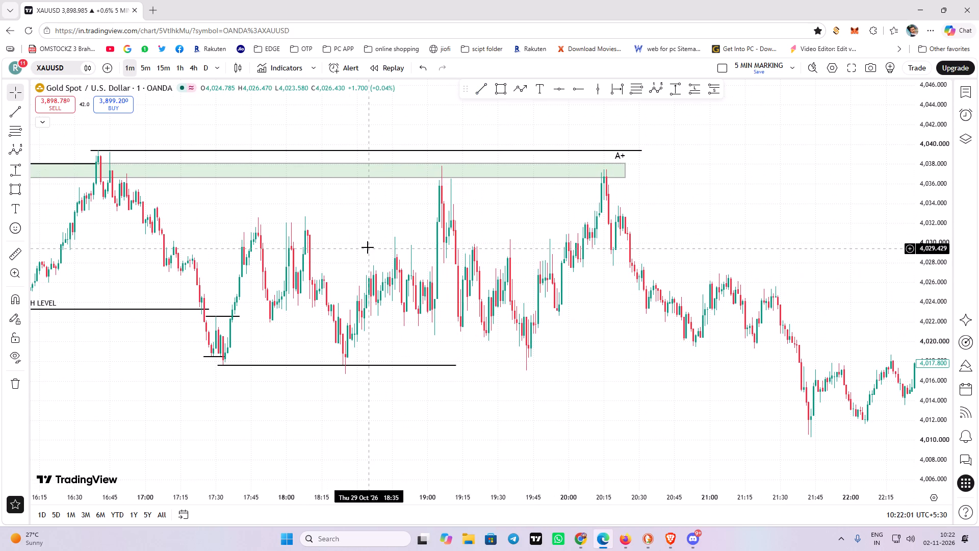
drag(372, 243, 662, 258)
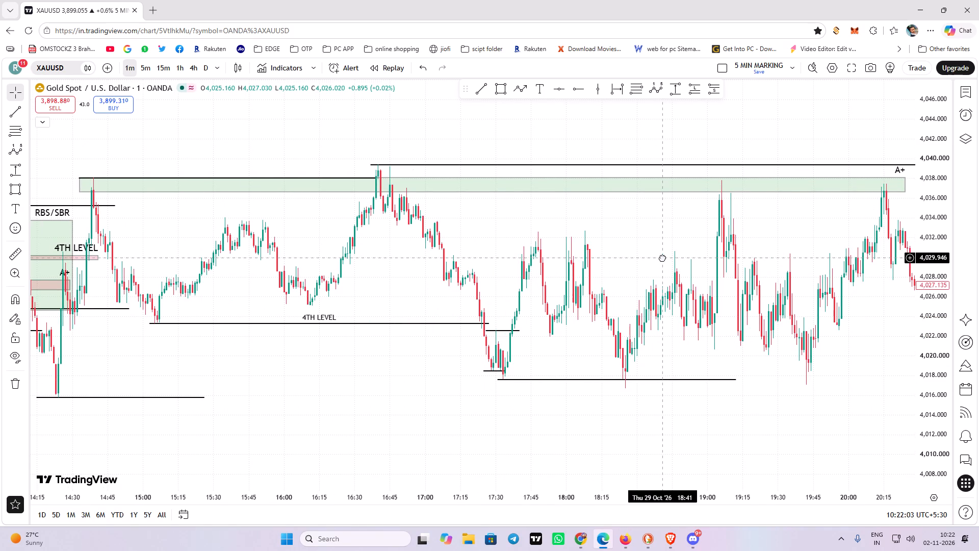
drag(662, 258, 615, 257)
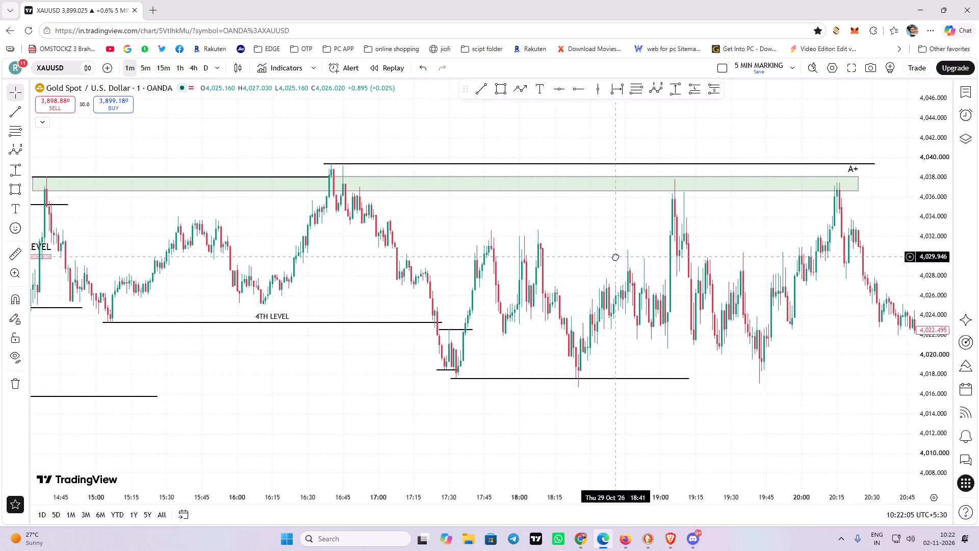
drag(615, 257, 731, 243)
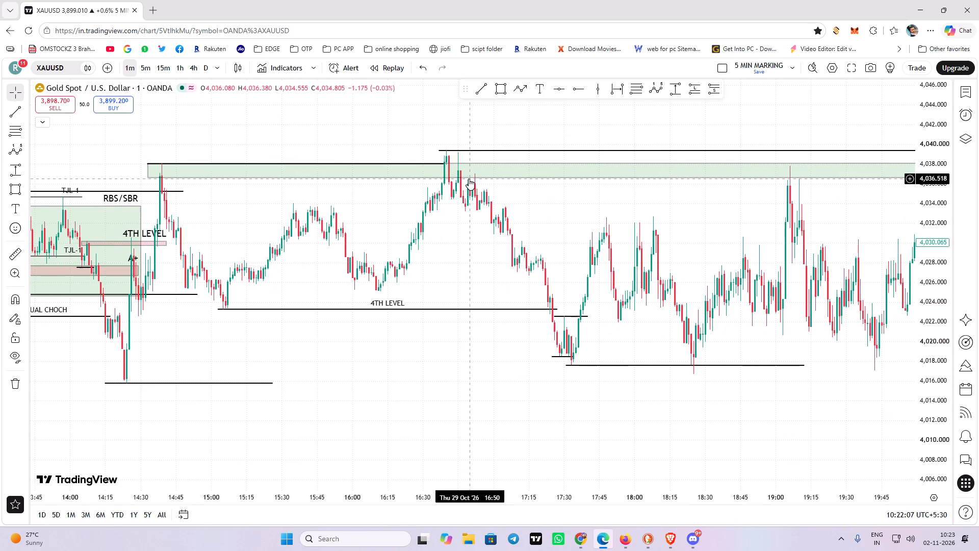
drag(578, 242, 374, 227)
scroll(353, 242, up, 2)
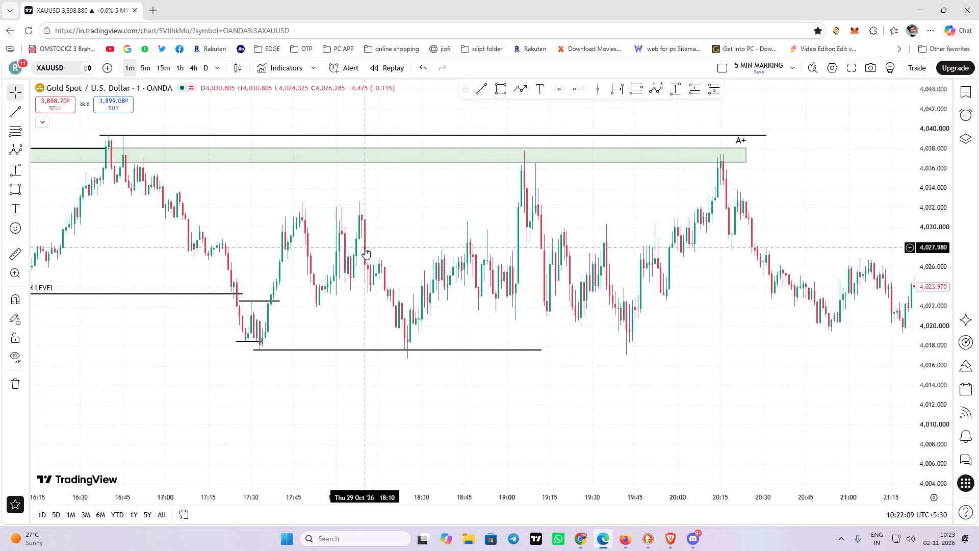
drag(366, 254, 591, 274)
scroll(515, 282, up, 3)
drag(376, 263, 492, 286)
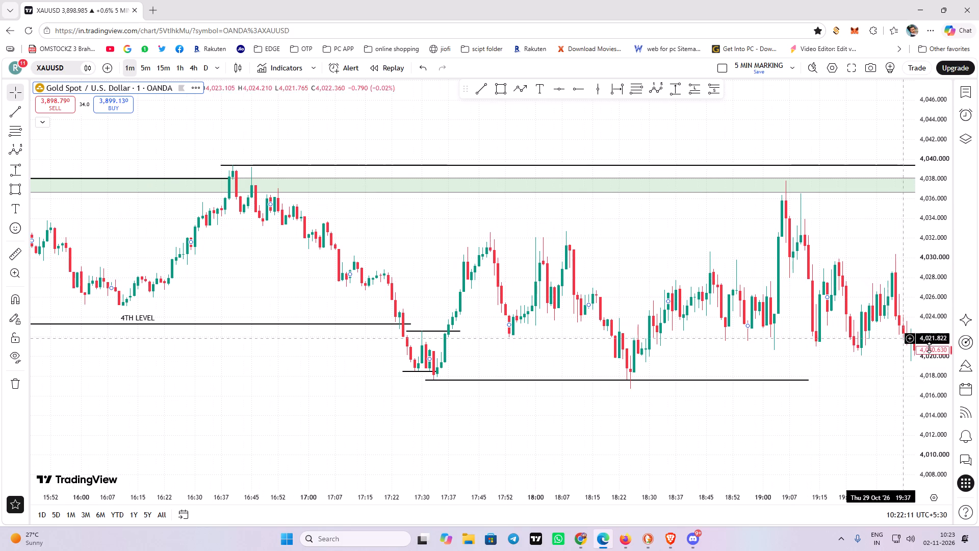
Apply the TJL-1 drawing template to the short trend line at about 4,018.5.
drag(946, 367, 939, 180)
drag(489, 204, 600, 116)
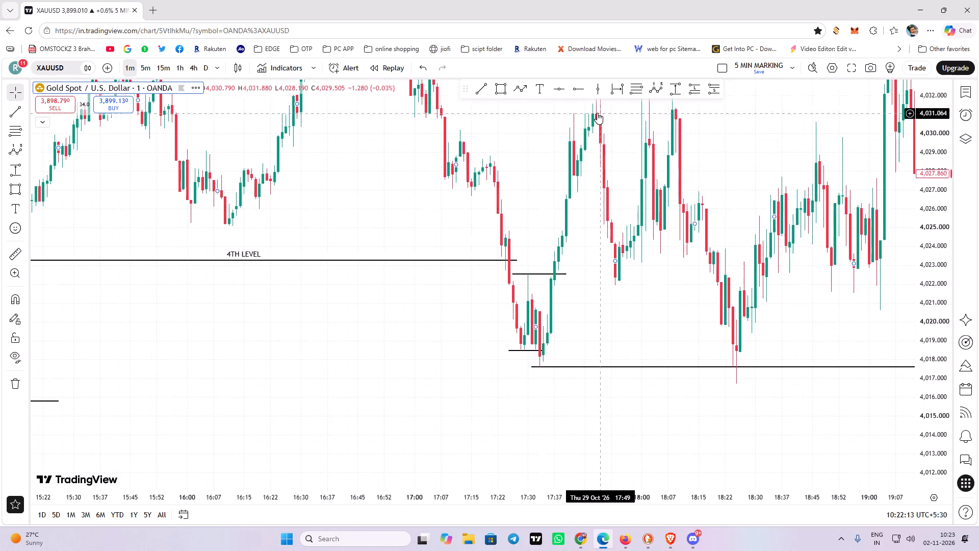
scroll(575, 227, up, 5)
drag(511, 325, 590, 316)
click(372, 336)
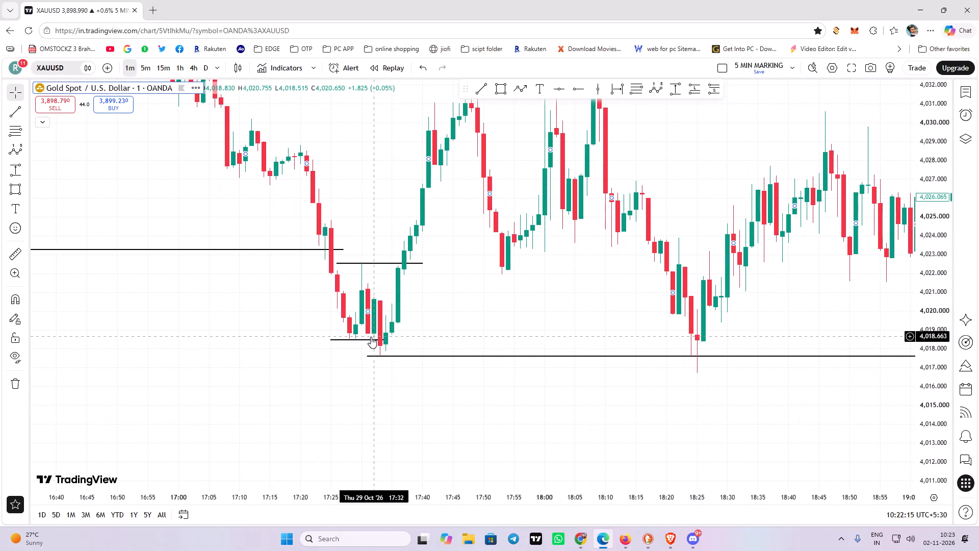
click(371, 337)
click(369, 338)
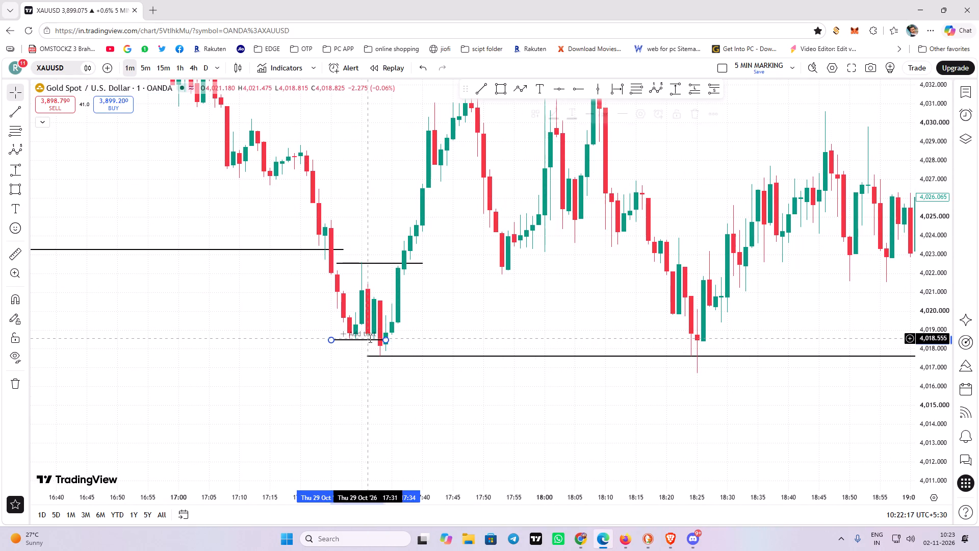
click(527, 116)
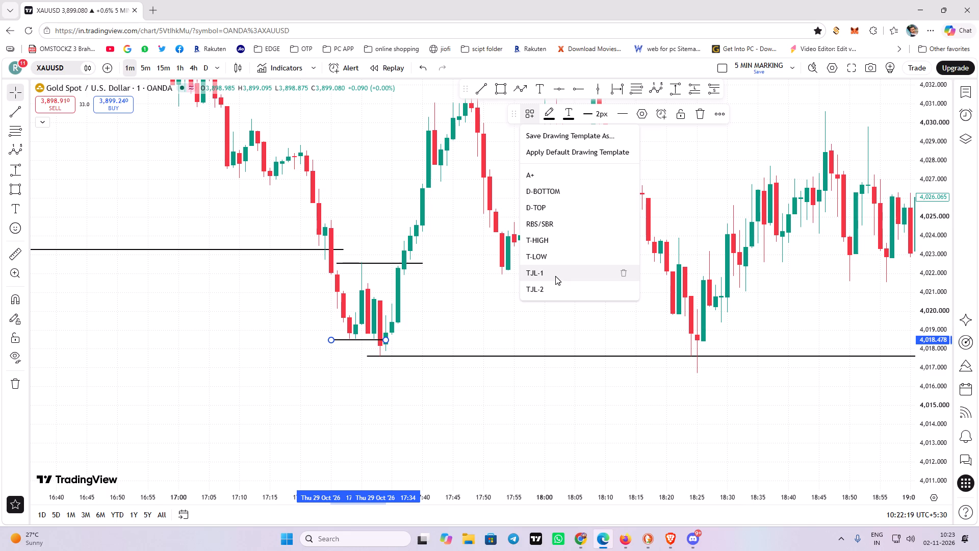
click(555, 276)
Apply the RBS/SBR drawing template to the pullback-high trend line at about 4,022.5.
click(426, 264)
click(531, 116)
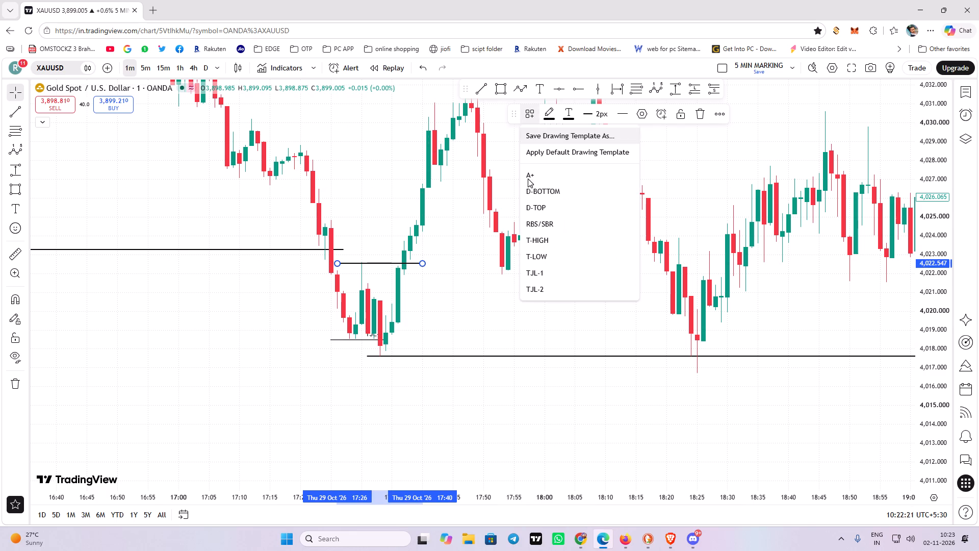
click(546, 222)
Apply the D-BOTTOM drawing template to the long trend line along the swing low at about 4,017.6.
click(475, 354)
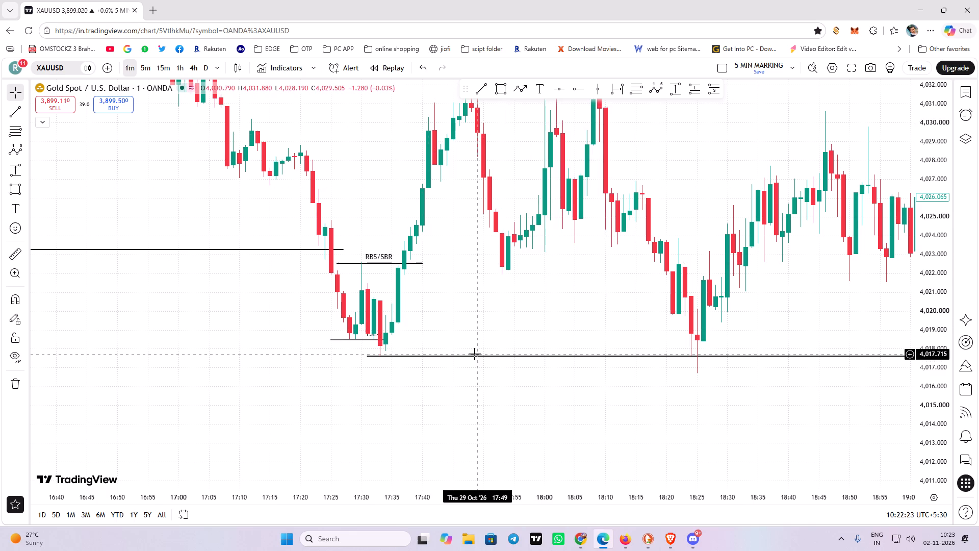
click(478, 356)
click(529, 114)
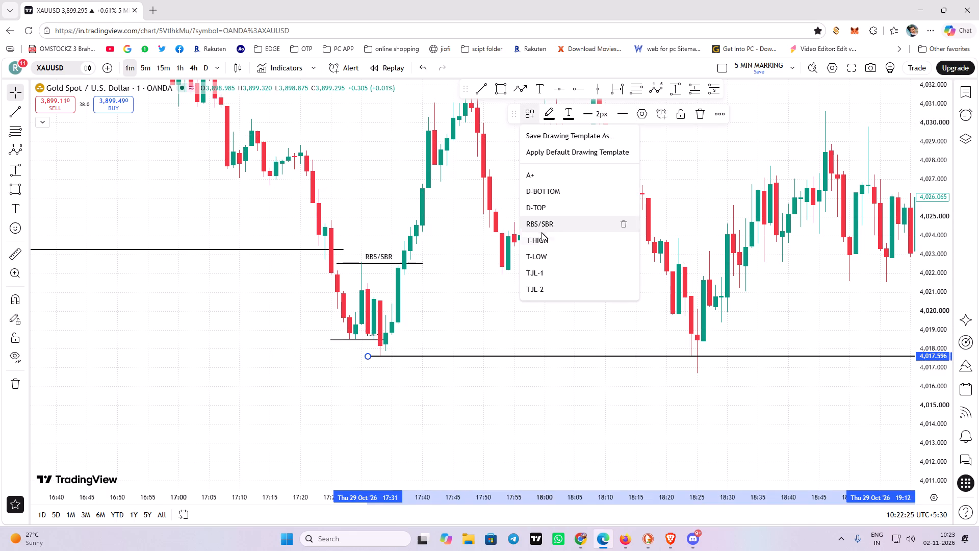
click(550, 191)
Delete the short TJL-1 trend line at about 4,018.5.
drag(549, 274, 526, 326)
scroll(521, 325, down, 1)
drag(553, 350, 551, 347)
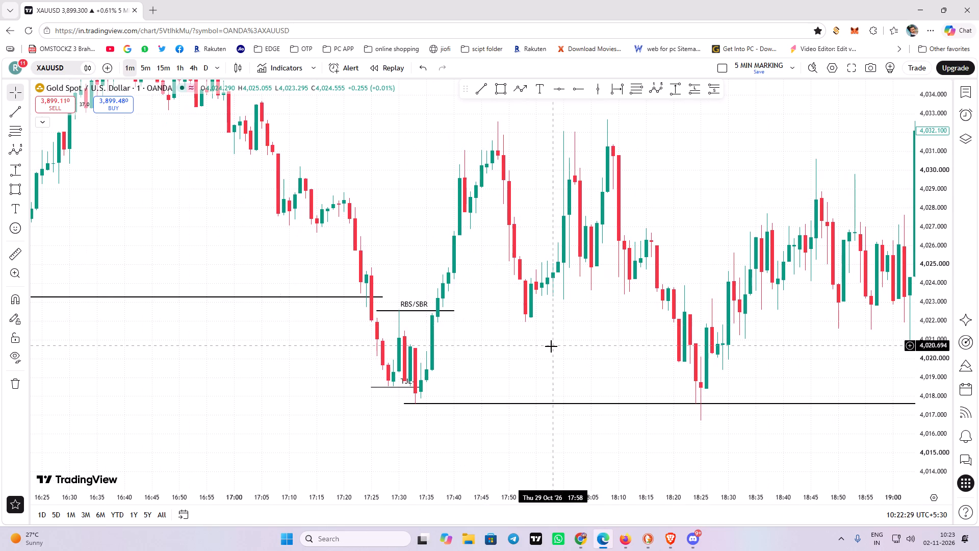
drag(551, 347, 525, 342)
click(380, 370)
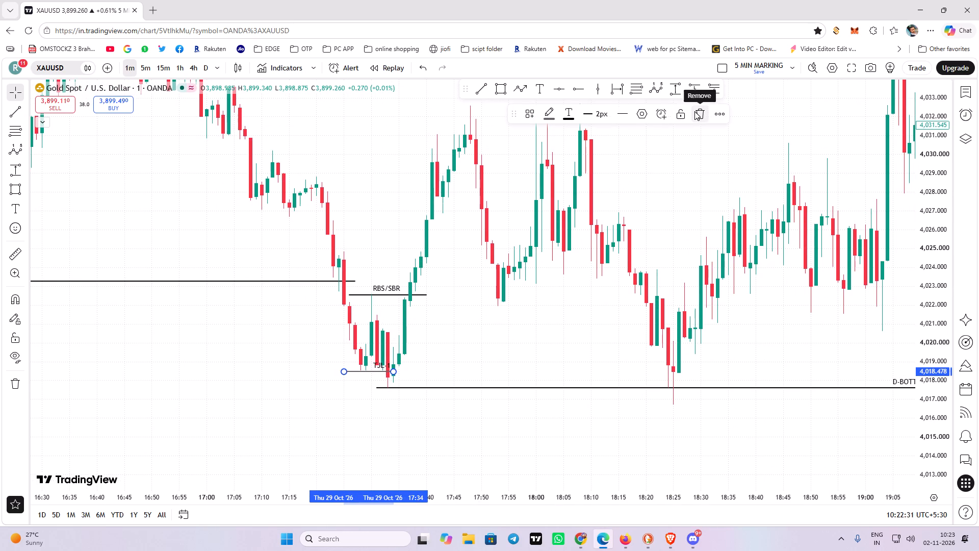
click(695, 111)
Draw a thin rectangle zone above D-BOTTOM from 29 October 17:26 to 18:30, between about 4,018.6 and 4,019.0.
click(498, 87)
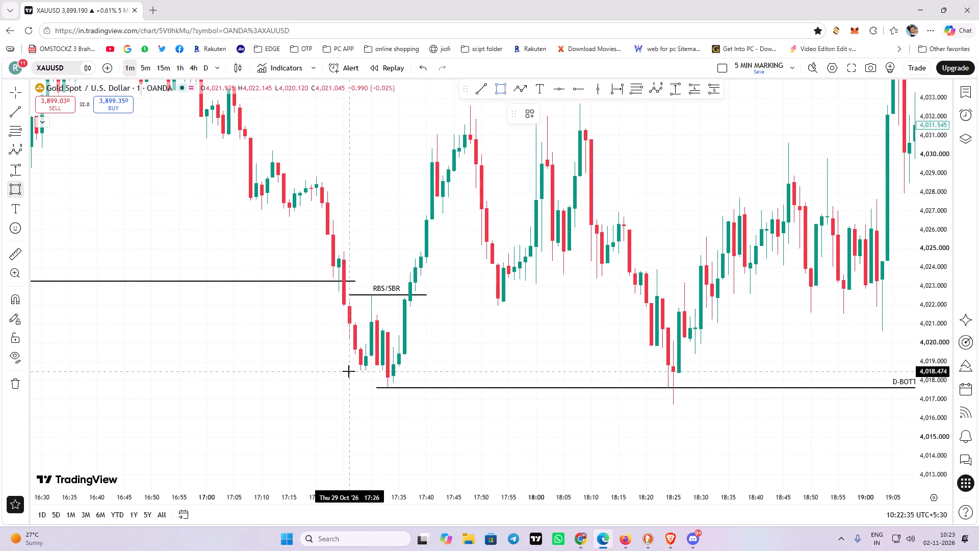
drag(351, 370, 777, 356)
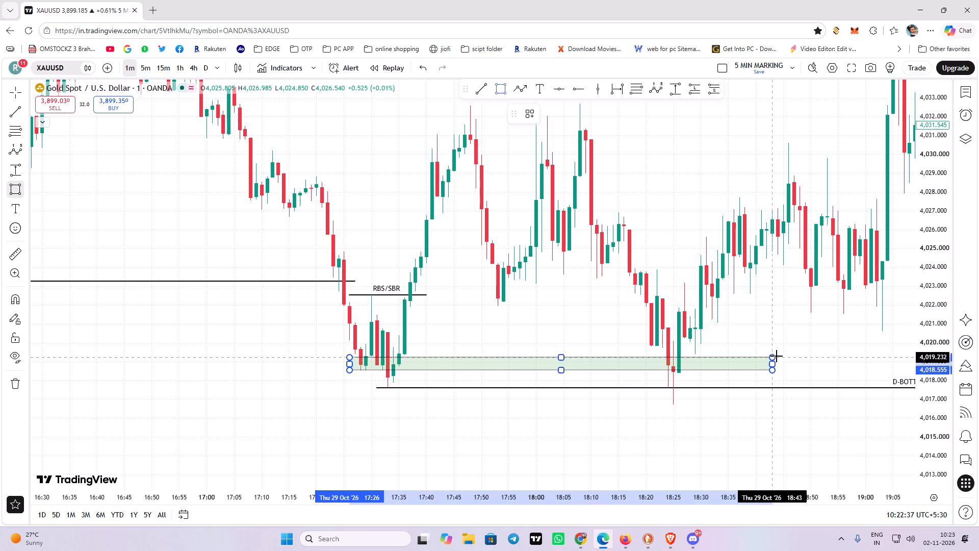
drag(777, 356, 695, 360)
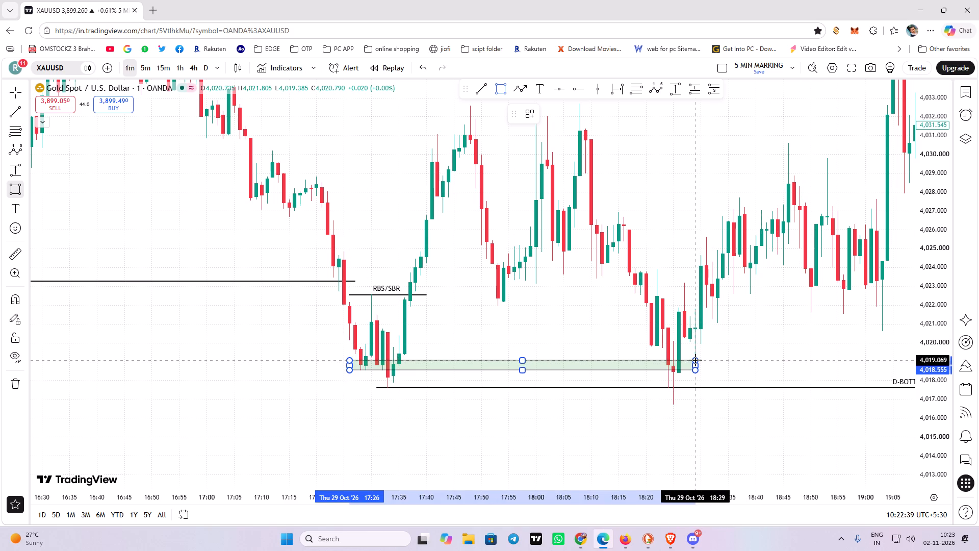
drag(695, 360, 700, 361)
click(700, 361)
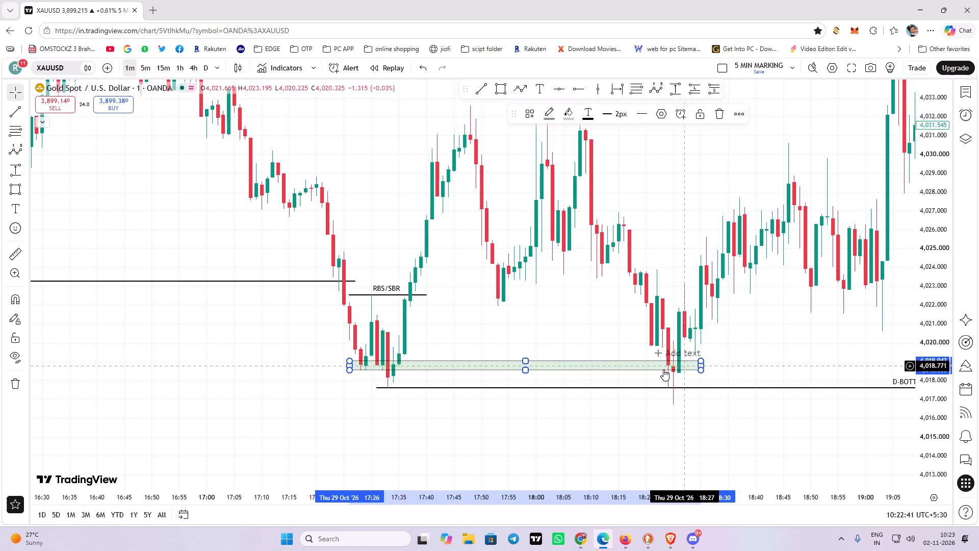
drag(525, 360, 531, 362)
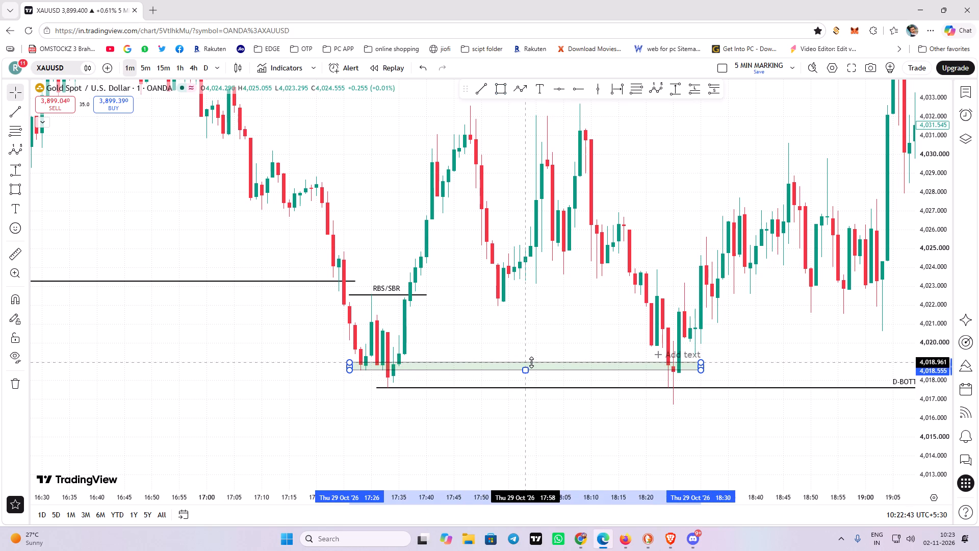
drag(531, 362, 532, 362)
click(551, 324)
Examine the price swings between the D-BOTTOM line and the A+ zone from about 16:15 to 21:30 on 29 October.
scroll(740, 295, down, 1)
drag(842, 341, 822, 350)
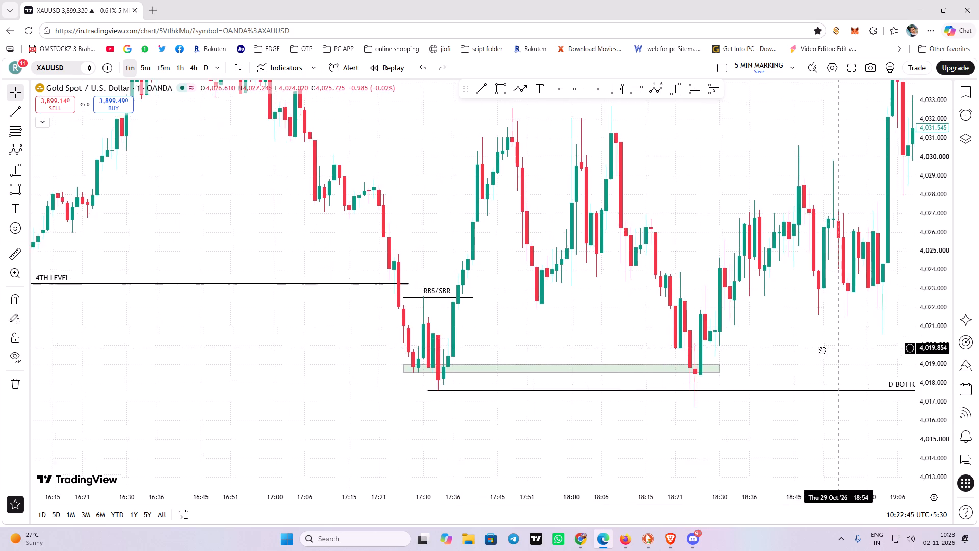
drag(822, 350, 575, 286)
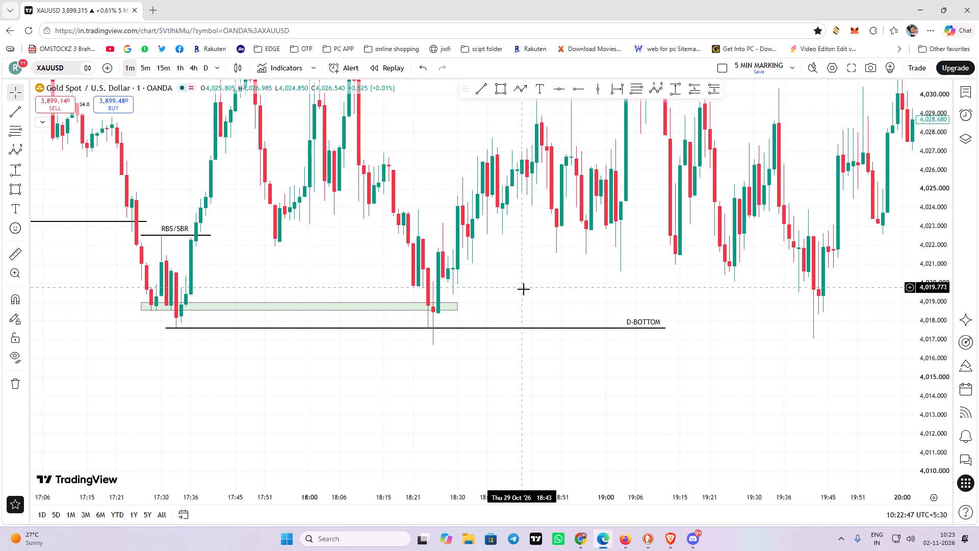
scroll(525, 288, down, 2)
drag(656, 280, 639, 387)
scroll(756, 321, down, 1)
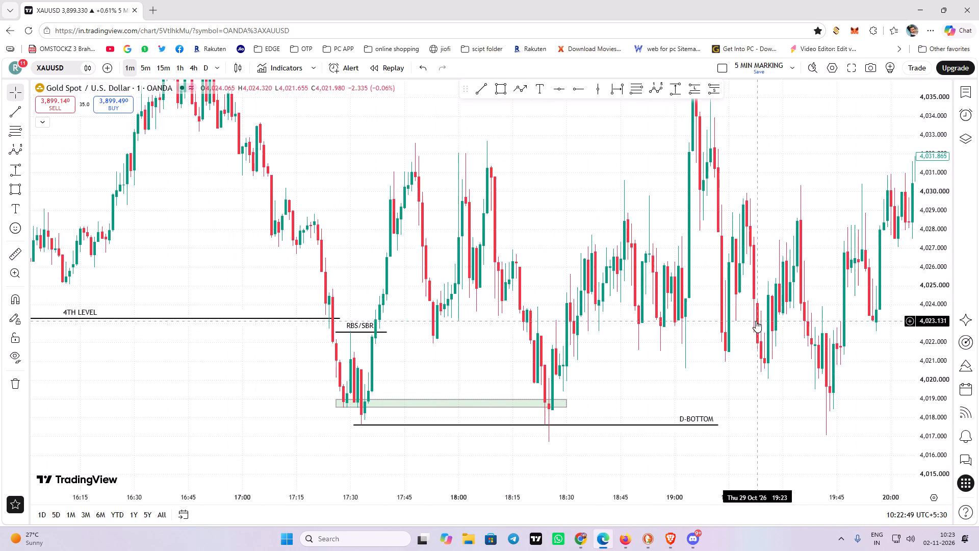
drag(725, 392, 658, 386)
drag(939, 127, 935, 250)
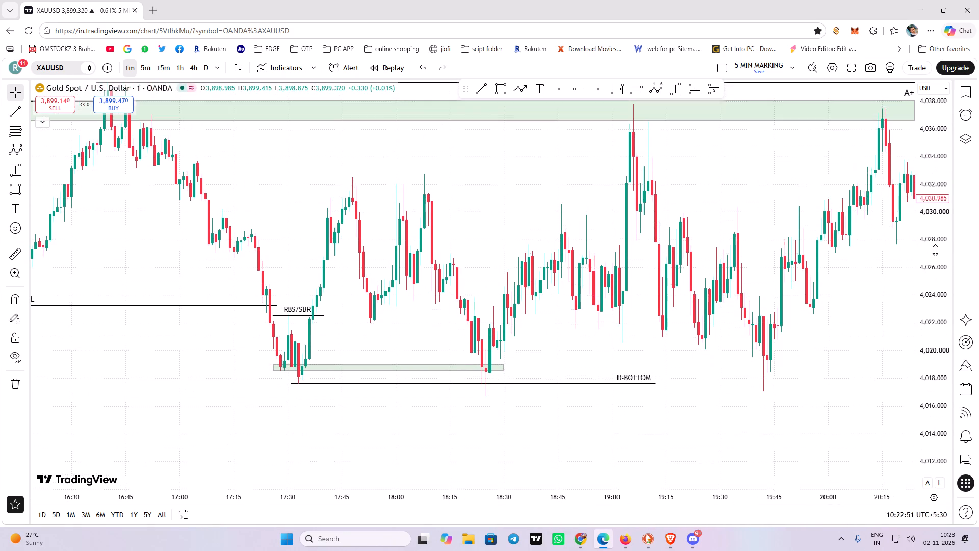
drag(935, 250, 935, 251)
scroll(755, 248, down, 3)
drag(751, 253, 550, 310)
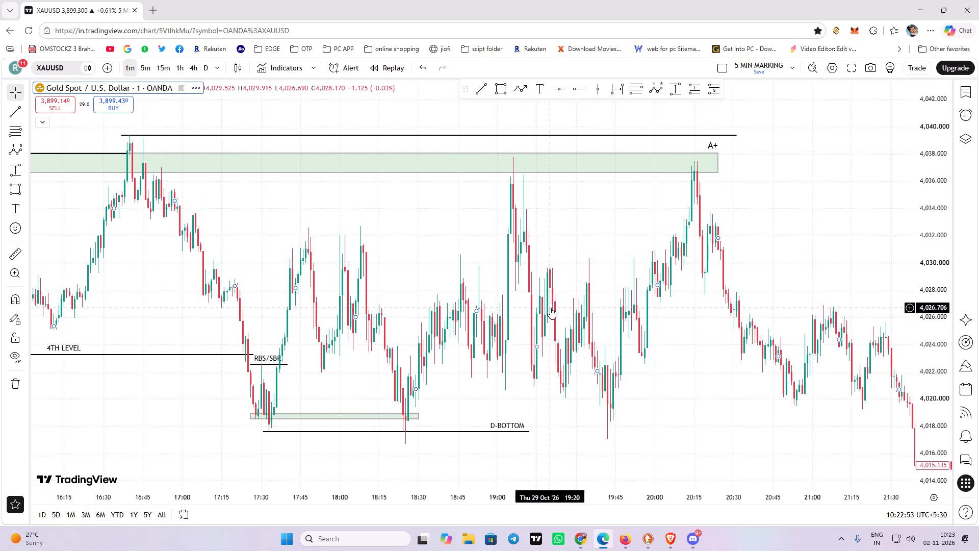
drag(498, 373, 495, 350)
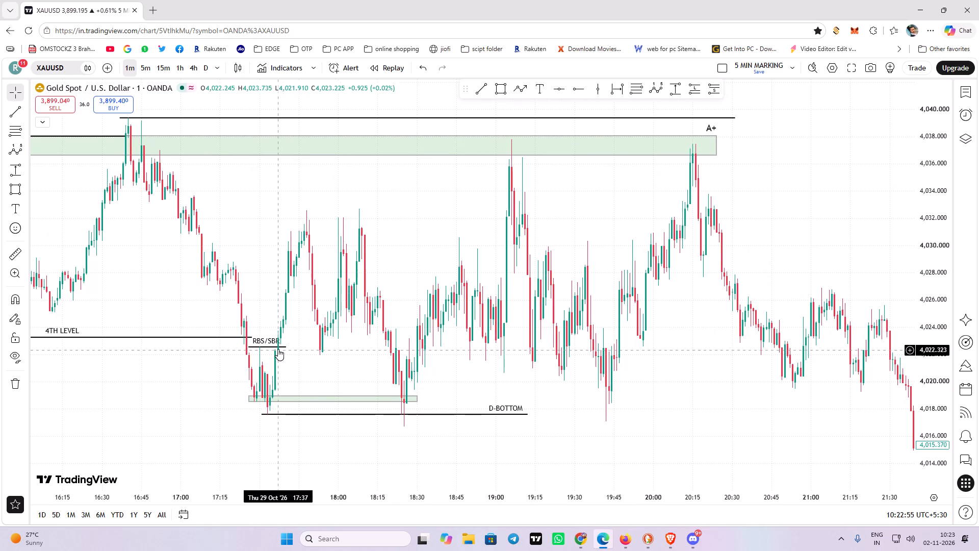
scroll(302, 279, up, 3)
drag(334, 313, 716, 378)
scroll(537, 306, up, 1)
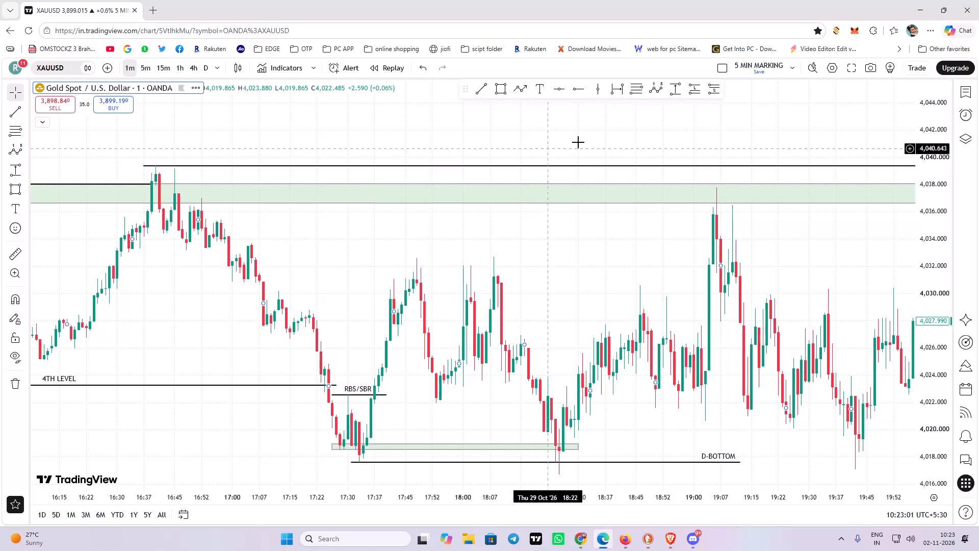
Draw a horizontal trend line at about 4,032.7 along the swing highs, from 29 October 17:43 to about 18:49.
click(480, 89)
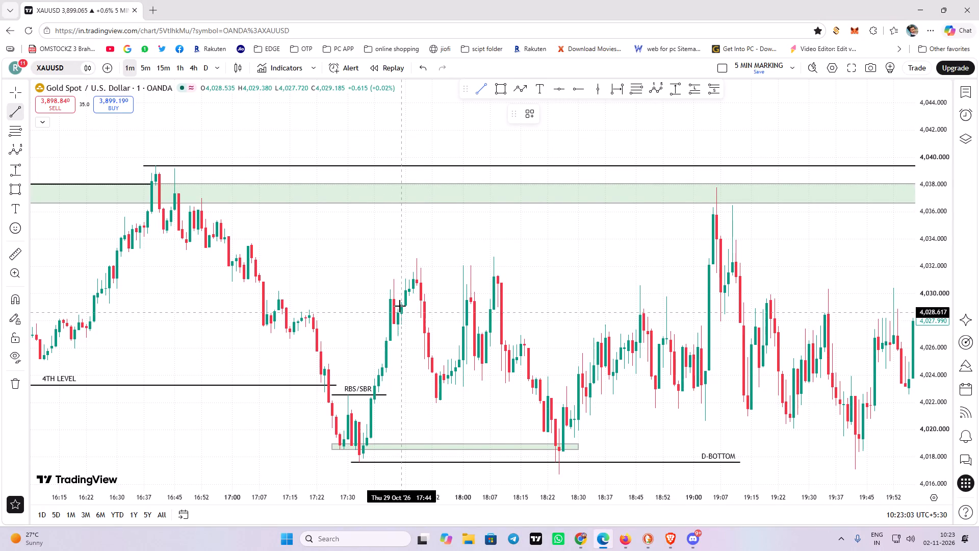
click(399, 257)
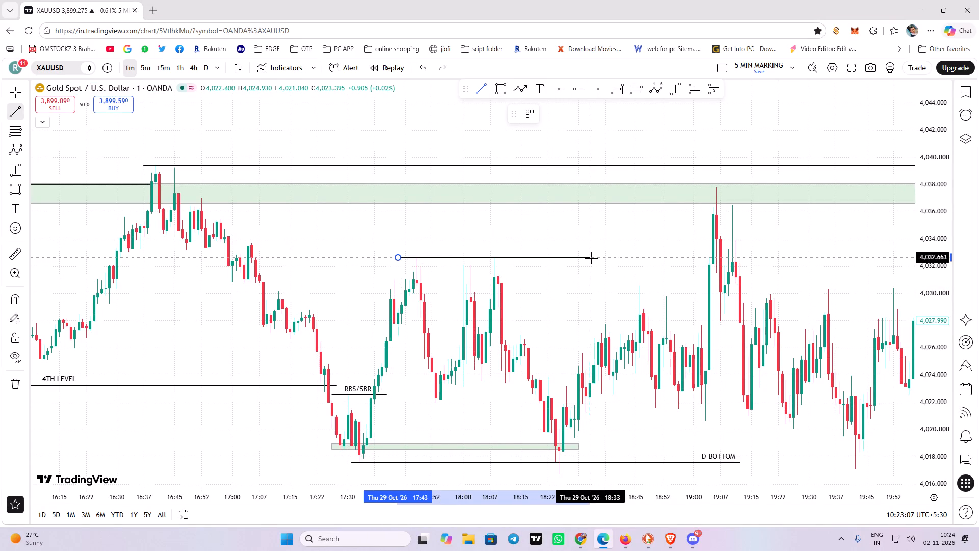
shift+click(653, 253)
Extend the right end of the 4,032.7 swing-high trend line to about 18:57, keeping it horizontal.
scroll(614, 298, up, 1)
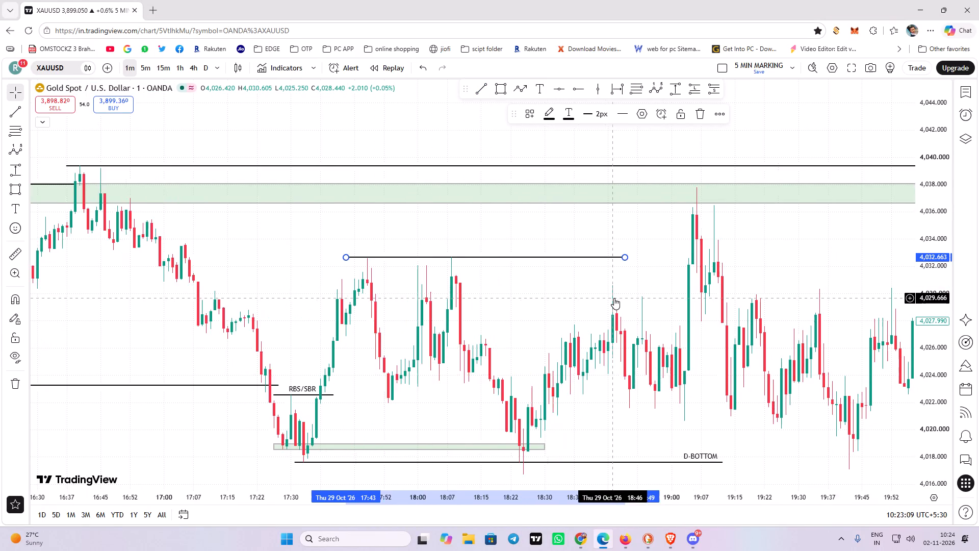
scroll(614, 298, up, 1)
drag(506, 306, 501, 258)
drag(941, 352, 941, 248)
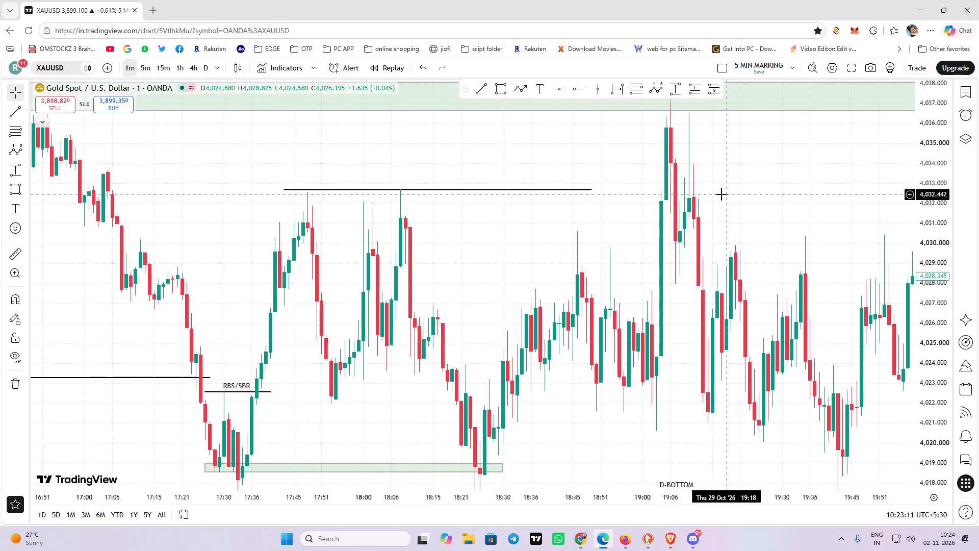
drag(592, 190, 628, 188)
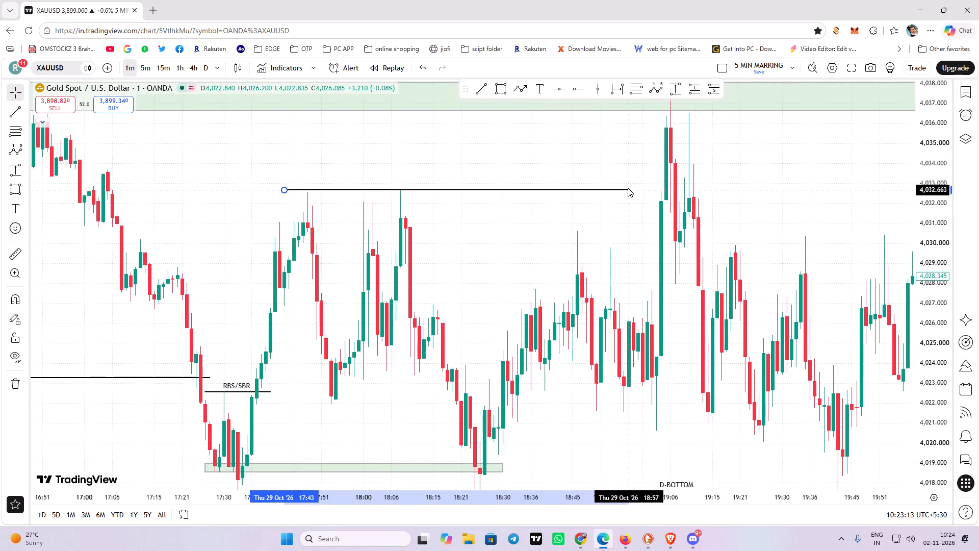
drag(628, 188, 628, 188)
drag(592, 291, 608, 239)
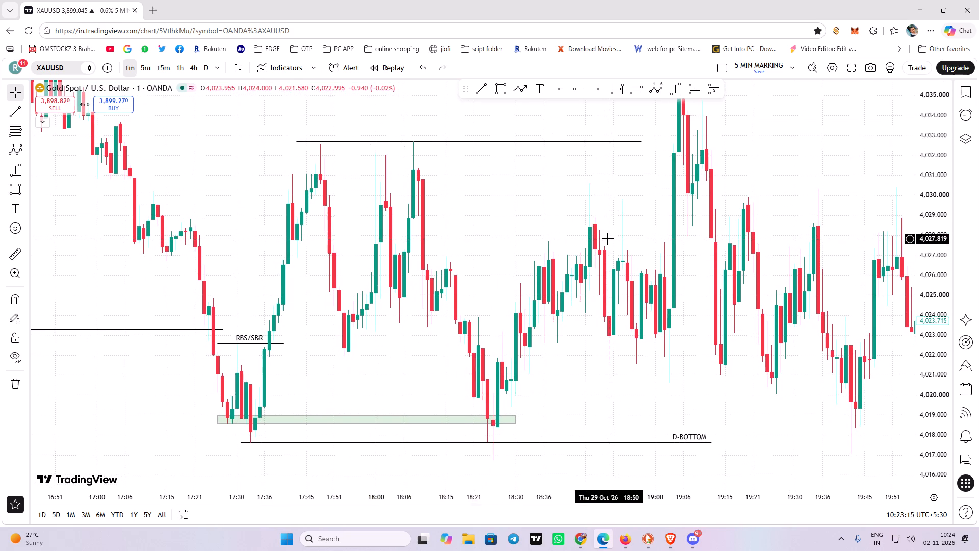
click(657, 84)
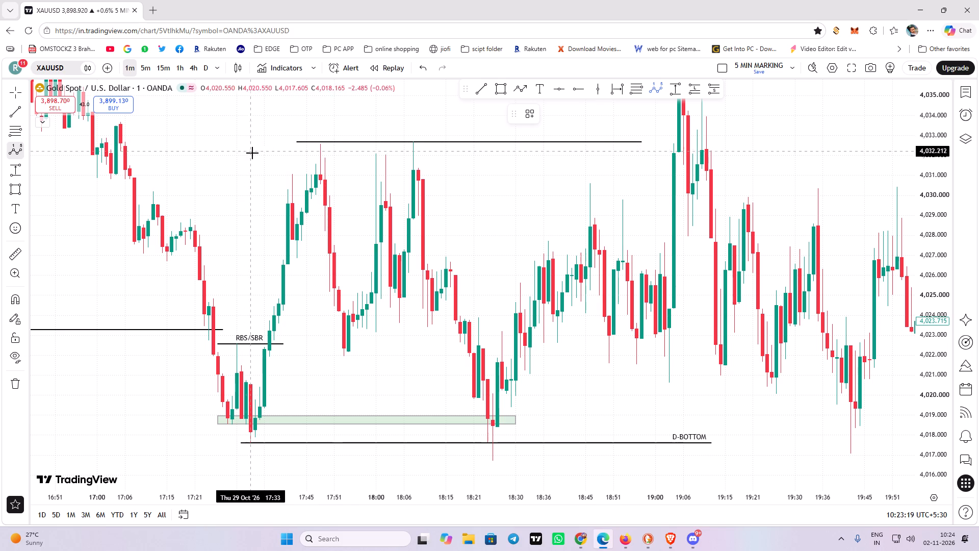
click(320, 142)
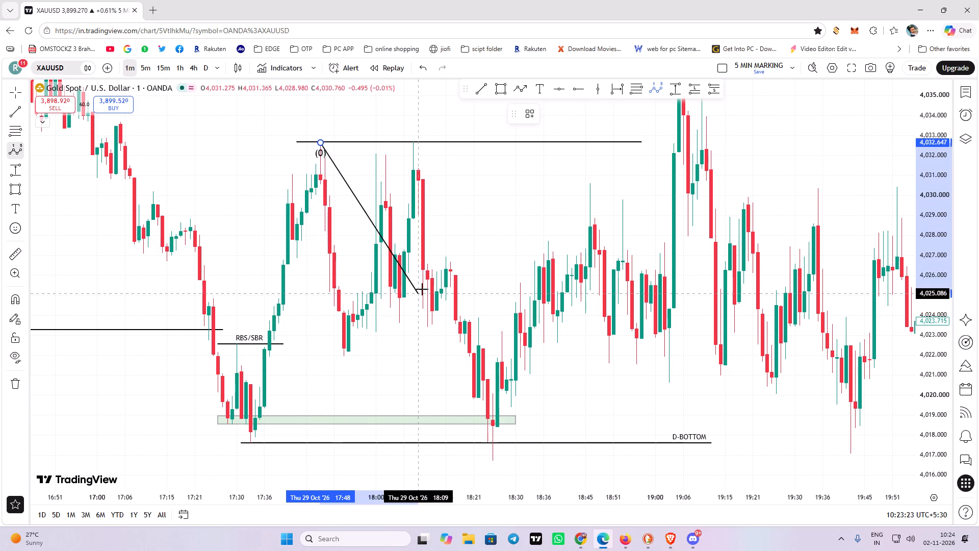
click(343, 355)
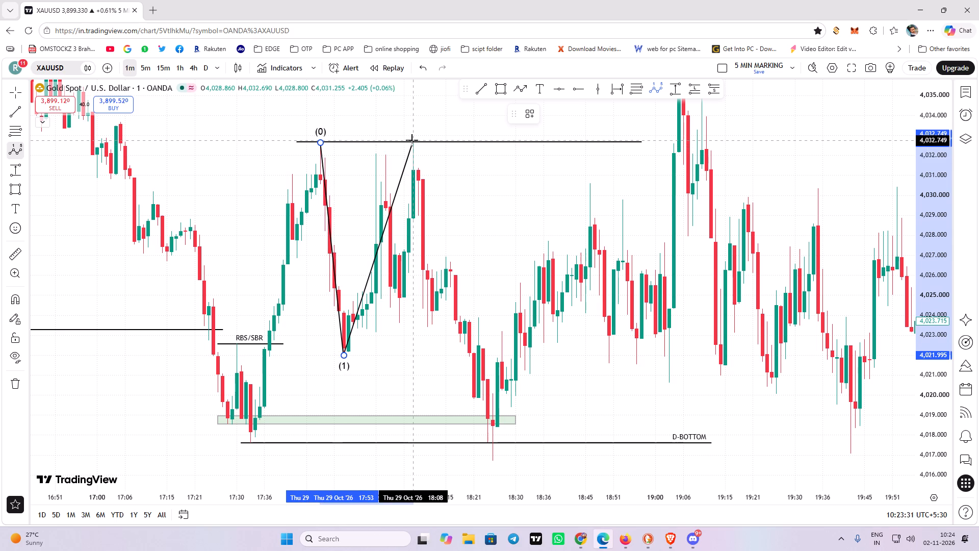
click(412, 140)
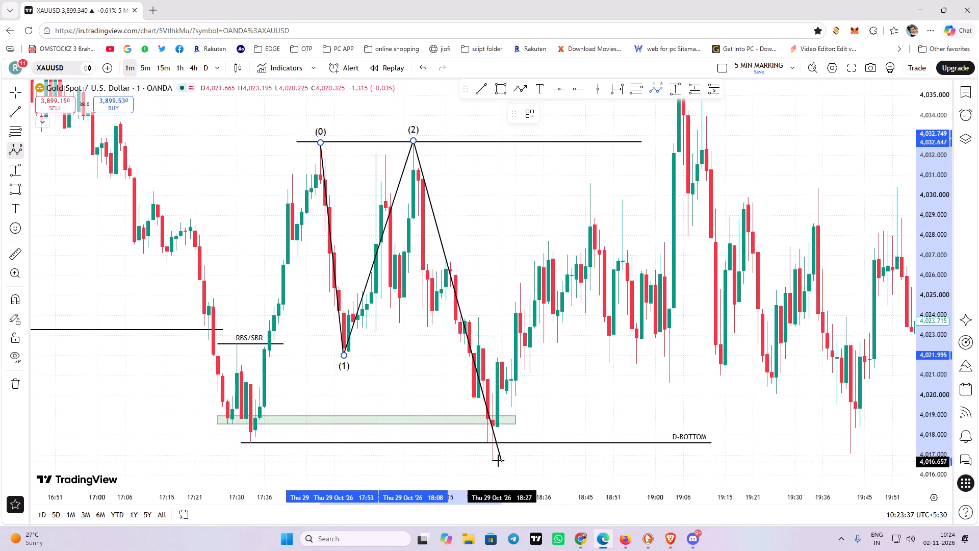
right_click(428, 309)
Extend the right end of the 4,032.7 swing-high trend line to about 19:08 on 29 October, keeping it horizontal.
drag(484, 221, 376, 198)
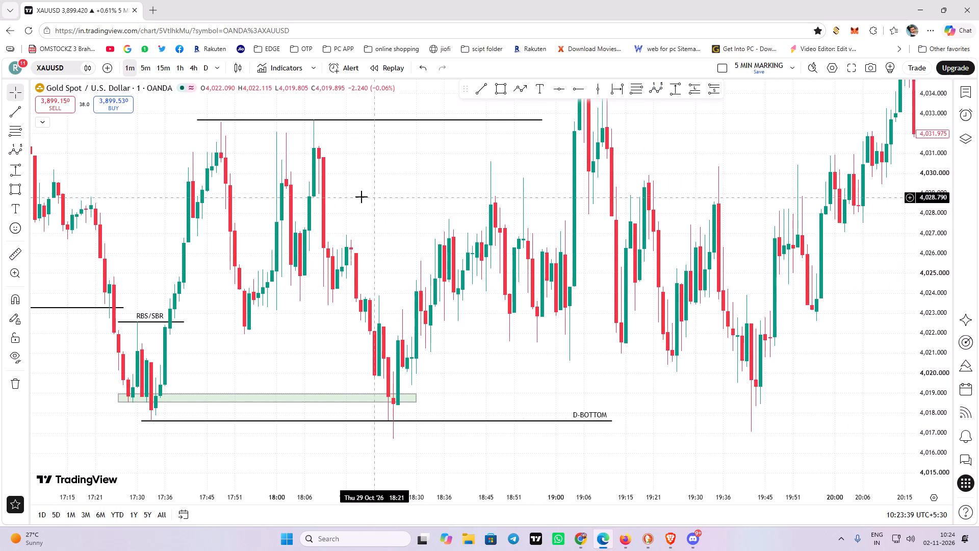
drag(355, 190, 393, 208)
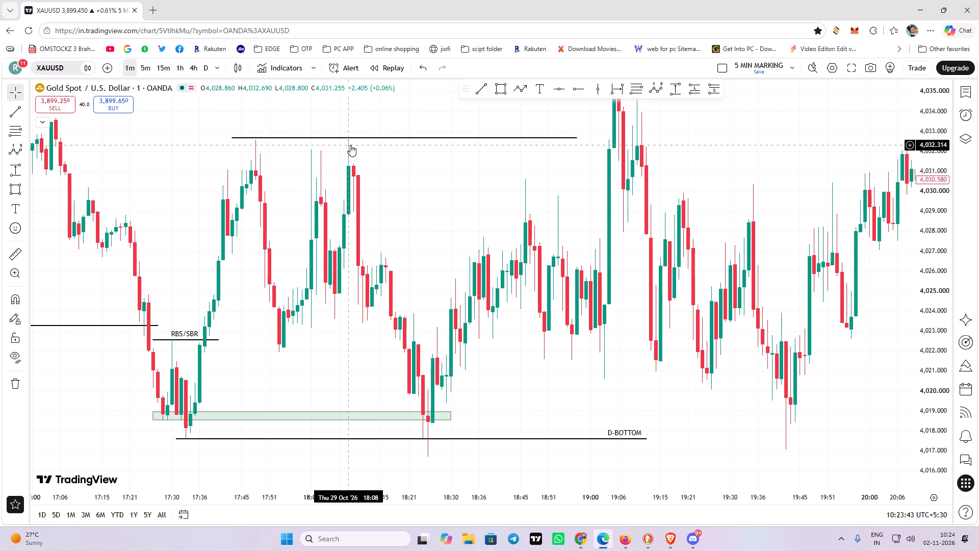
drag(435, 297, 442, 283)
drag(499, 245, 509, 249)
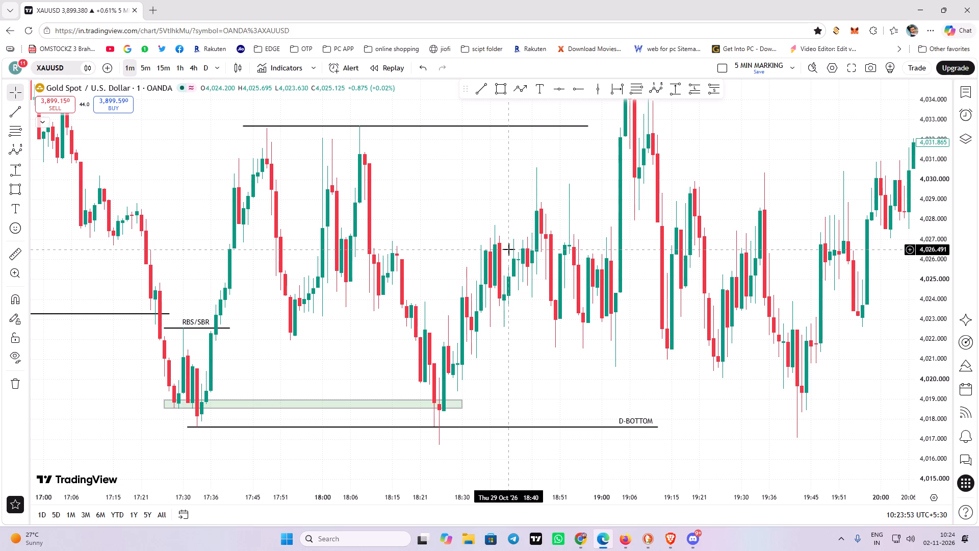
drag(675, 158, 646, 270)
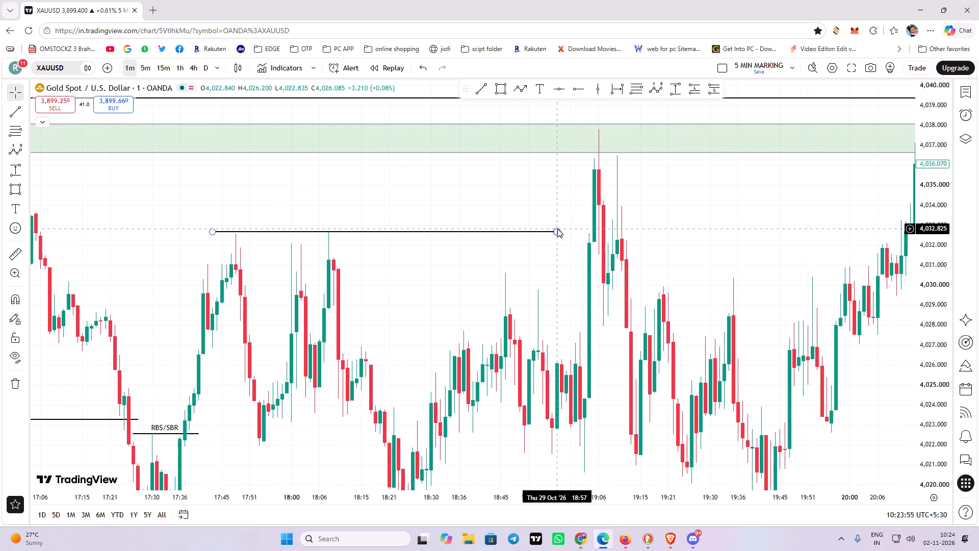
drag(557, 229, 607, 230)
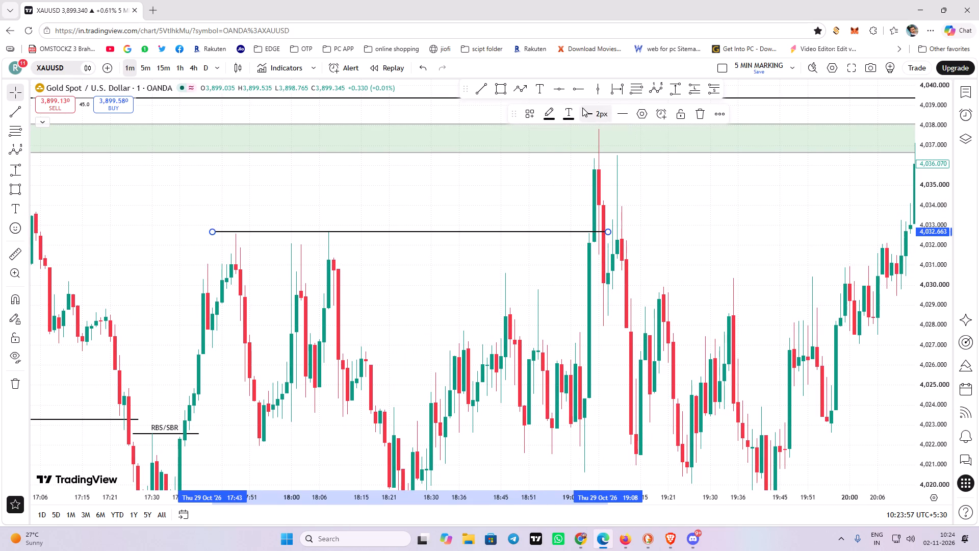
Apply the TJL-1 drawing template to the 4,032.7 swing-high trend line.
click(535, 114)
click(562, 264)
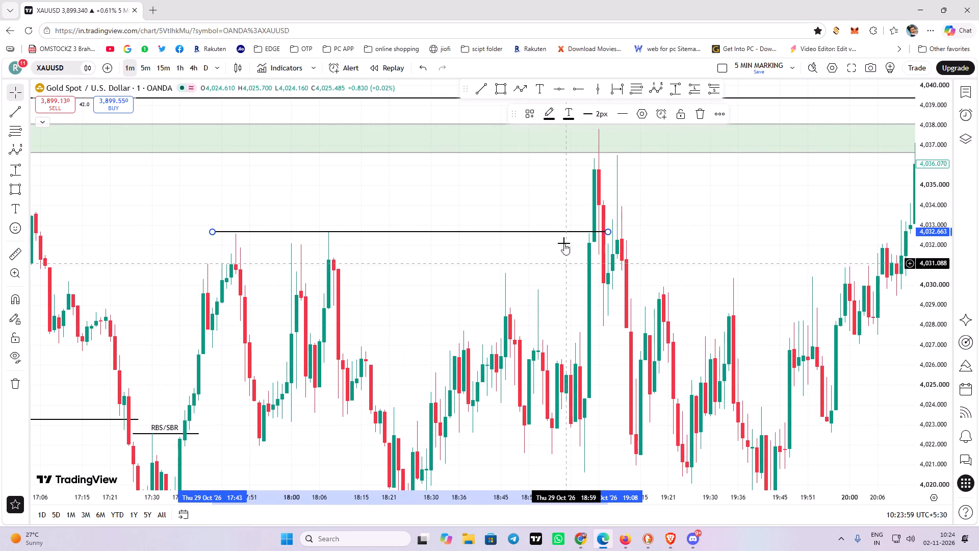
click(607, 234)
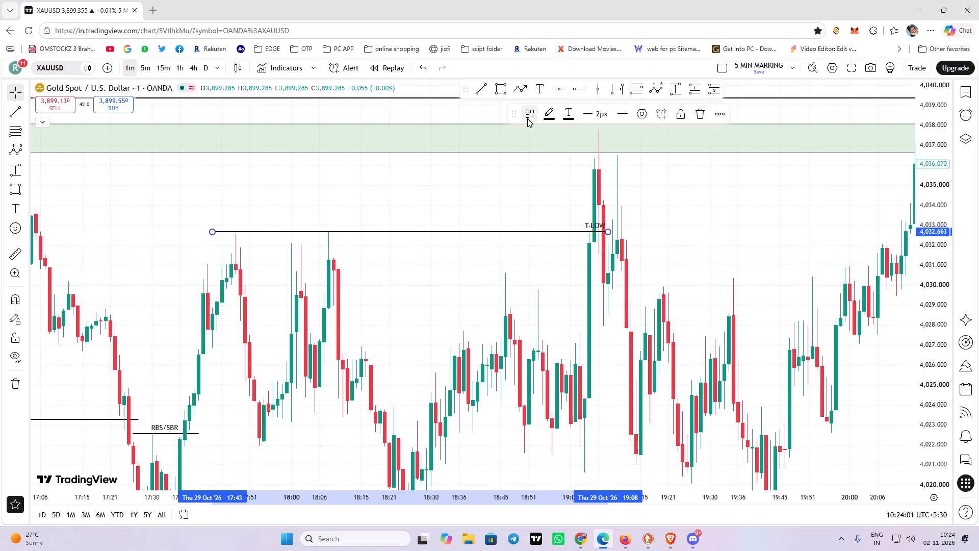
click(527, 118)
click(554, 271)
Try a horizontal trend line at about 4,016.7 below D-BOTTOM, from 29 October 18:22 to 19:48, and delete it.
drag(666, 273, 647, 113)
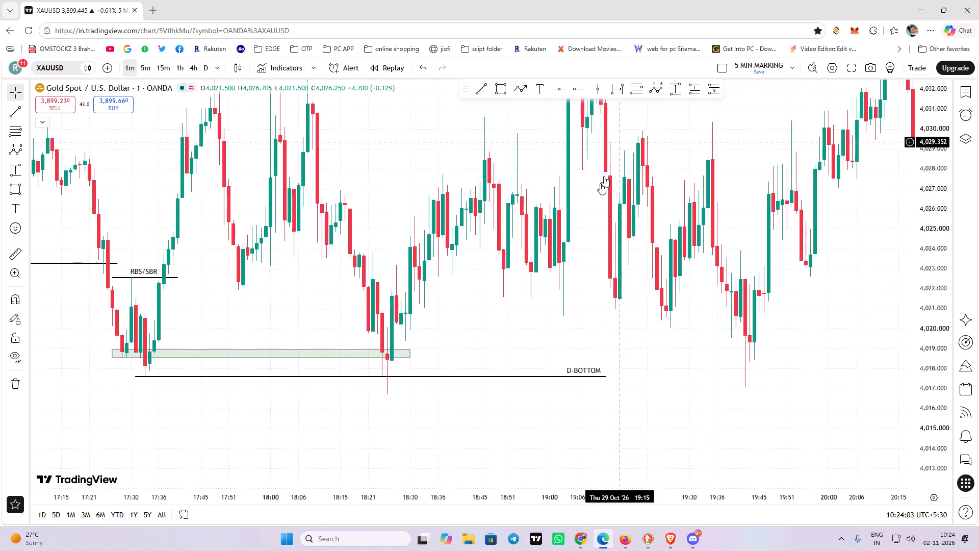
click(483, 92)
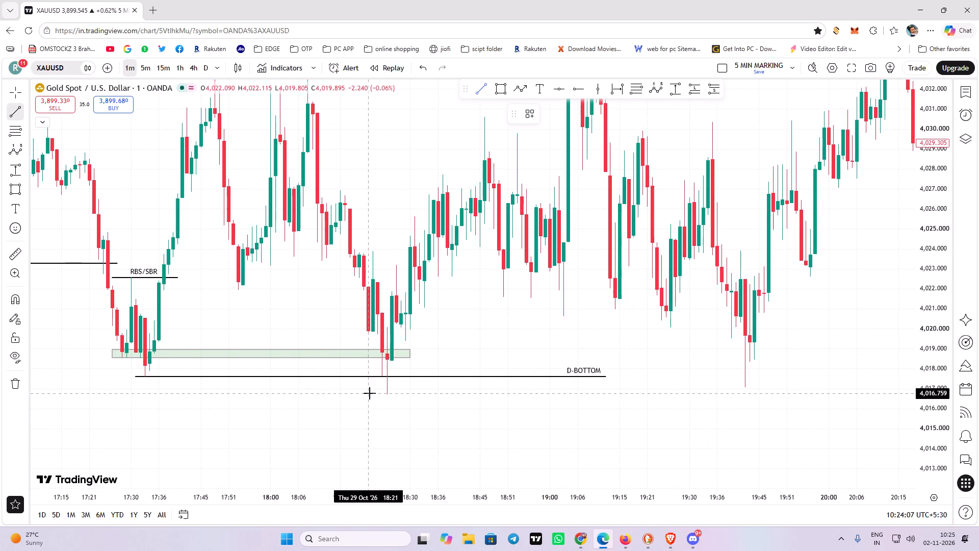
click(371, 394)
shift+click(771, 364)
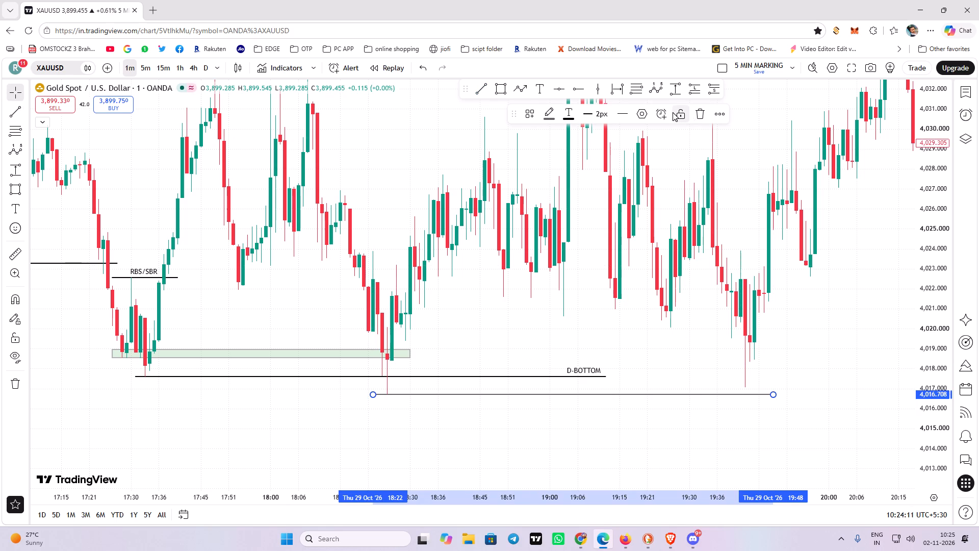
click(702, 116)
Draw a rectangle zone across D-BOTTOM from 29 October 18:22 to 20:12, between about 4,016.7 and 4,018.6, with the TJL-2 template.
click(505, 90)
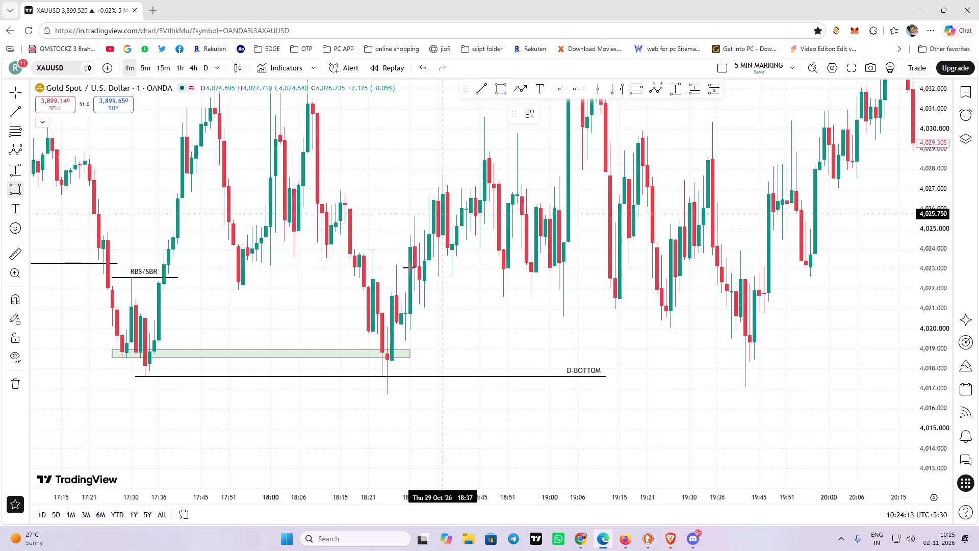
drag(372, 394, 822, 344)
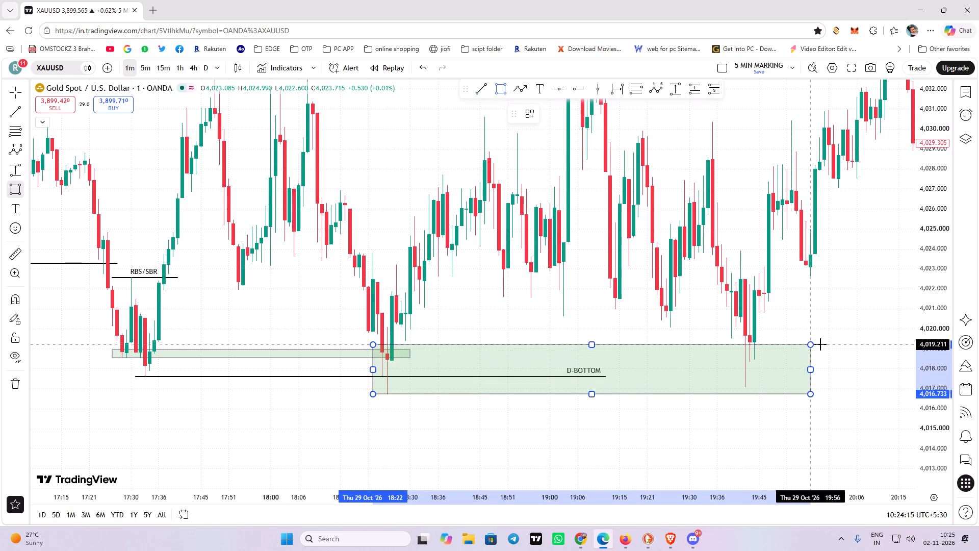
drag(822, 344, 883, 357)
click(883, 357)
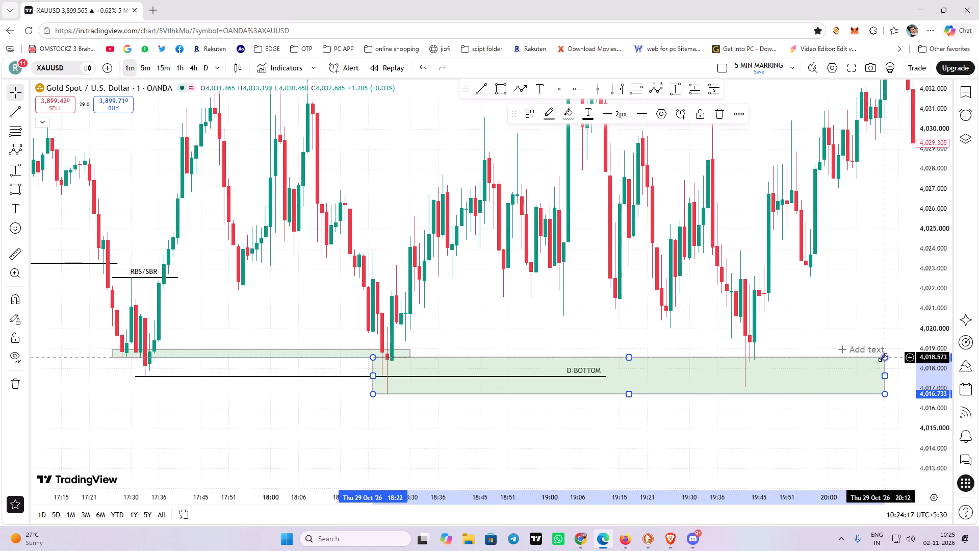
click(527, 117)
click(560, 203)
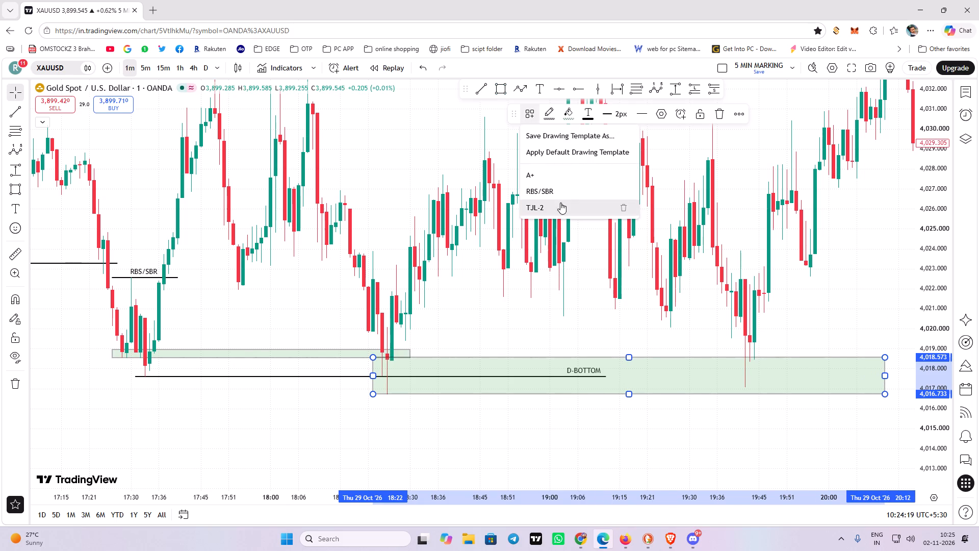
Apply the A+ drawing template to the thin rectangle zone above D-BOTTOM, spanning 17:26 to 18:30.
drag(643, 168, 505, 231)
scroll(504, 237, down, 2)
drag(627, 166, 627, 168)
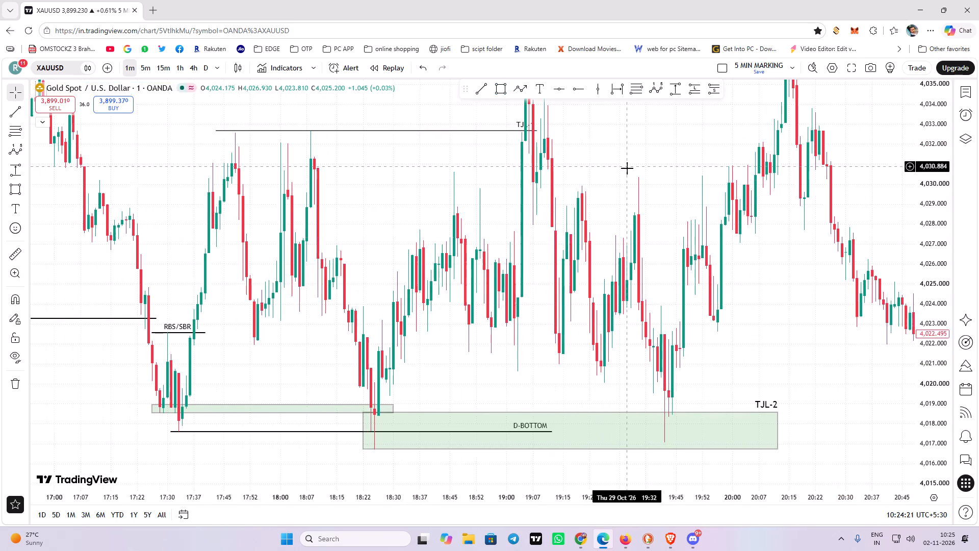
drag(627, 168, 612, 240)
scroll(604, 219, up, 2)
drag(598, 226, 597, 228)
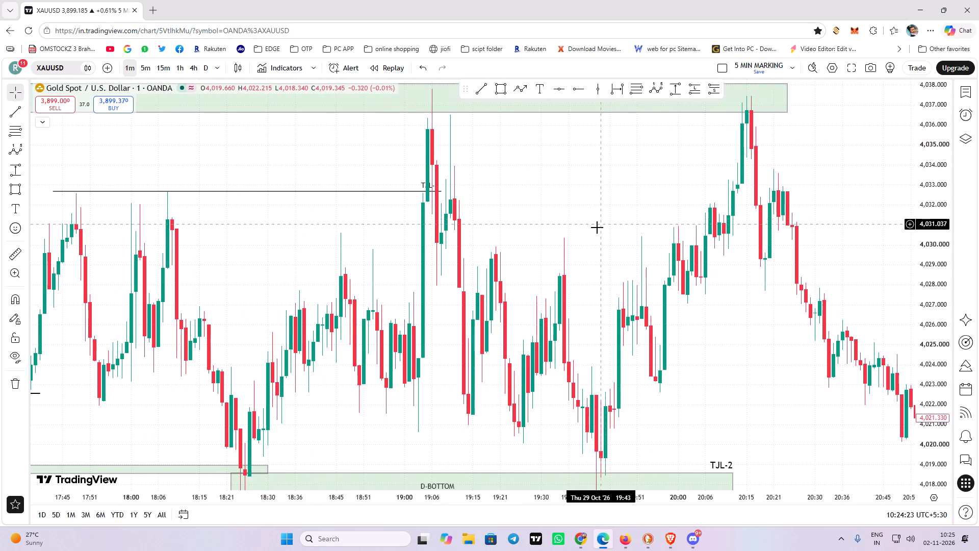
drag(597, 228, 703, 170)
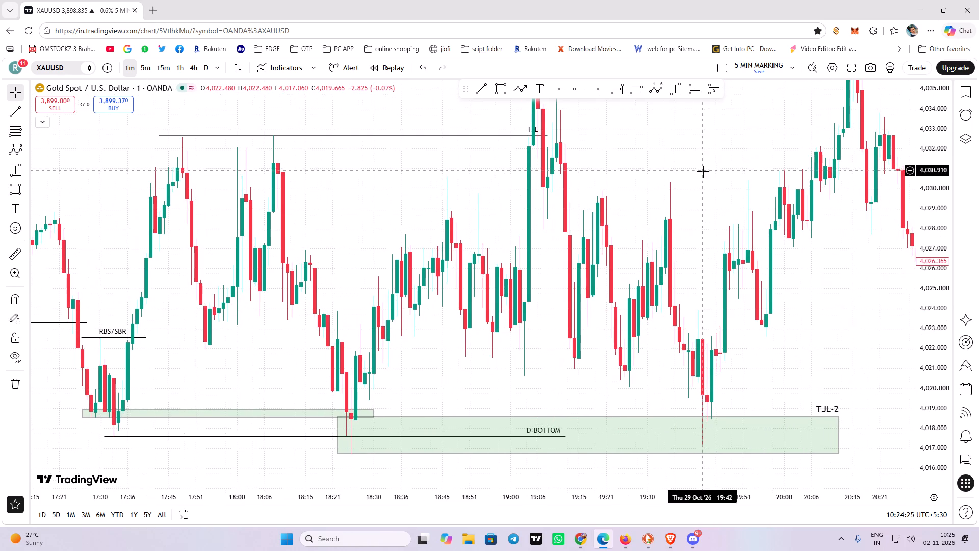
click(375, 412)
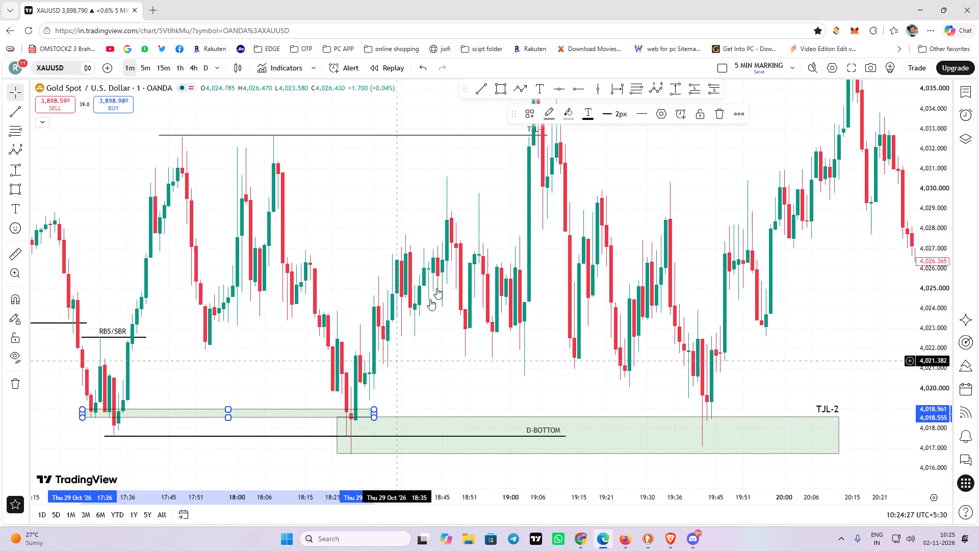
click(527, 113)
click(561, 172)
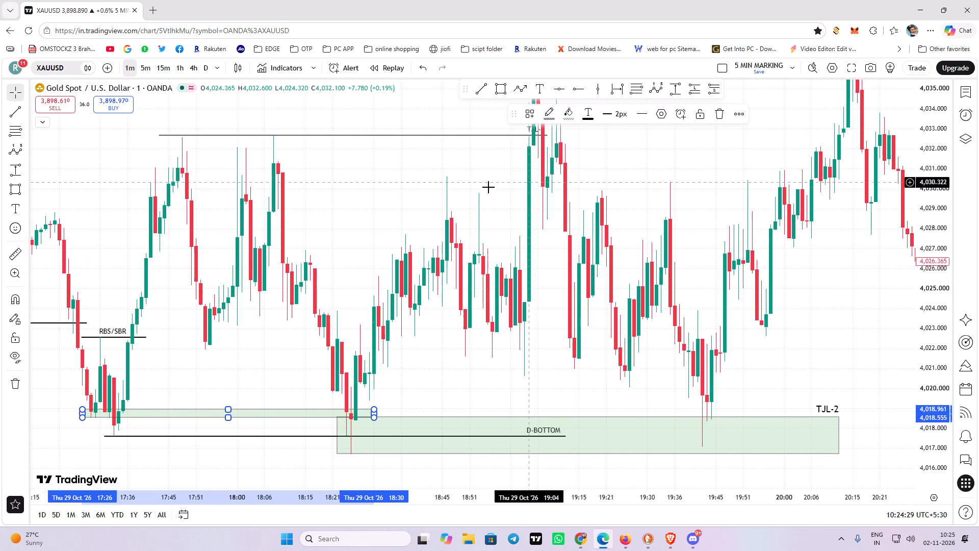
Examine the structure between the upper A+ zone, the TJL-1 line and the TJL-2 zone from about 14:00 to 20:30 on 29 October.
drag(351, 194, 713, 192)
scroll(692, 212, down, 2)
drag(661, 198, 663, 190)
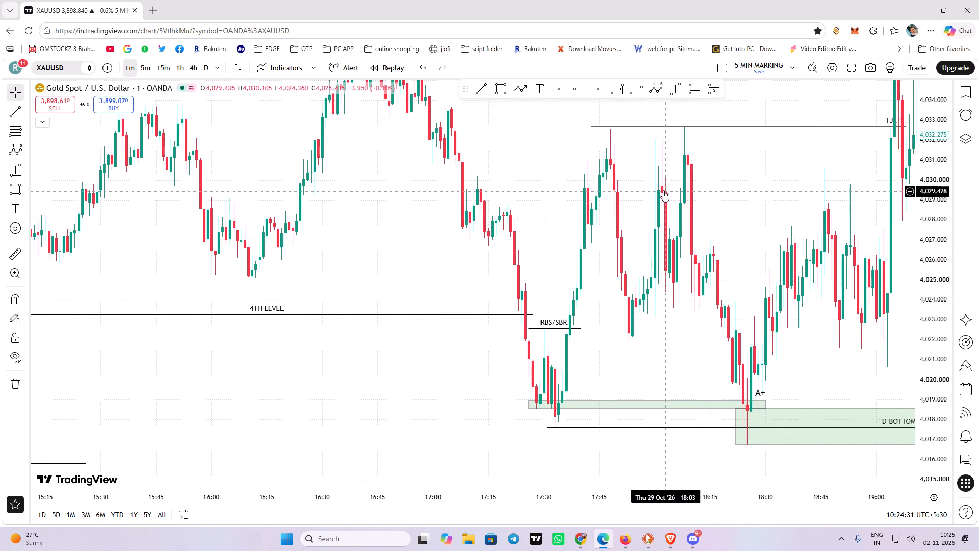
drag(663, 190, 642, 341)
scroll(634, 330, down, 3)
drag(720, 325, 712, 328)
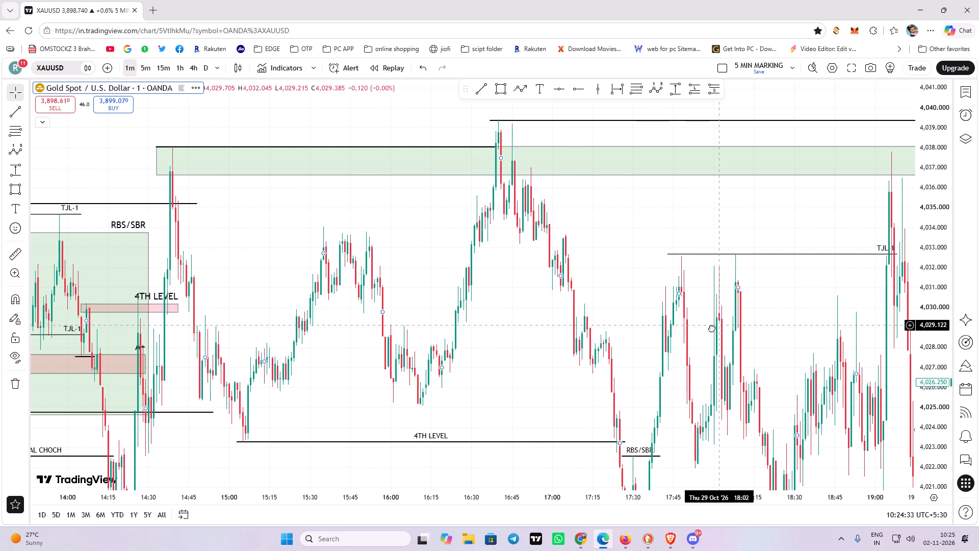
drag(712, 328, 494, 288)
drag(491, 388, 478, 281)
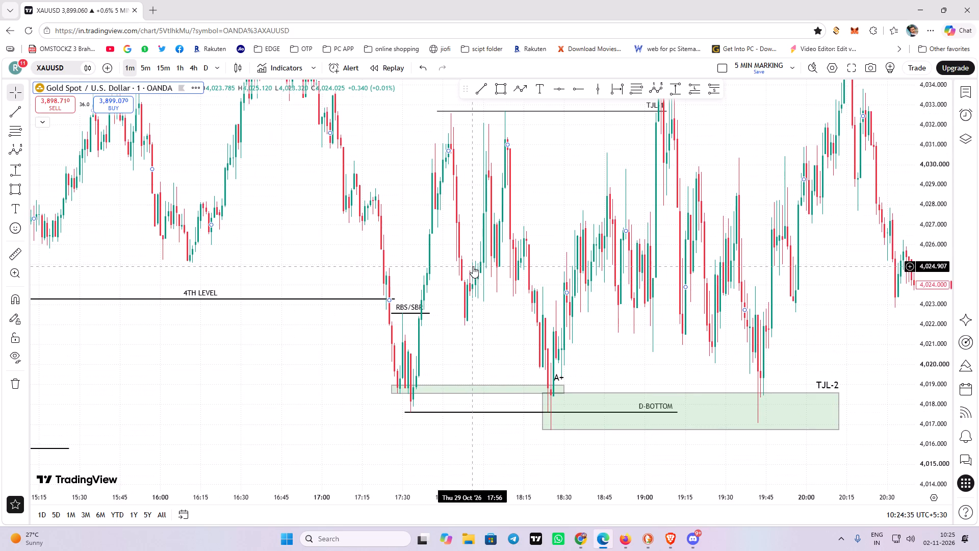
scroll(466, 291, up, 1)
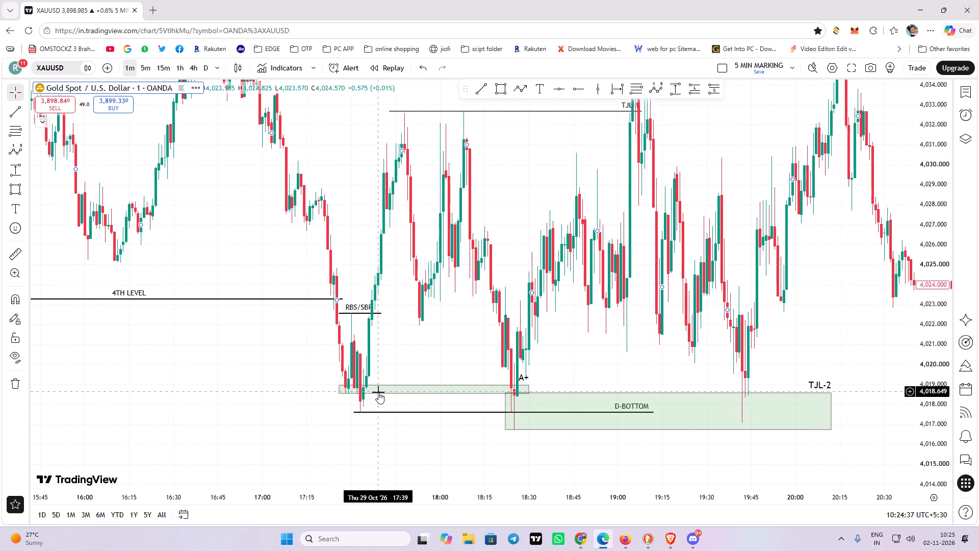
click(456, 110)
drag(545, 201, 557, 328)
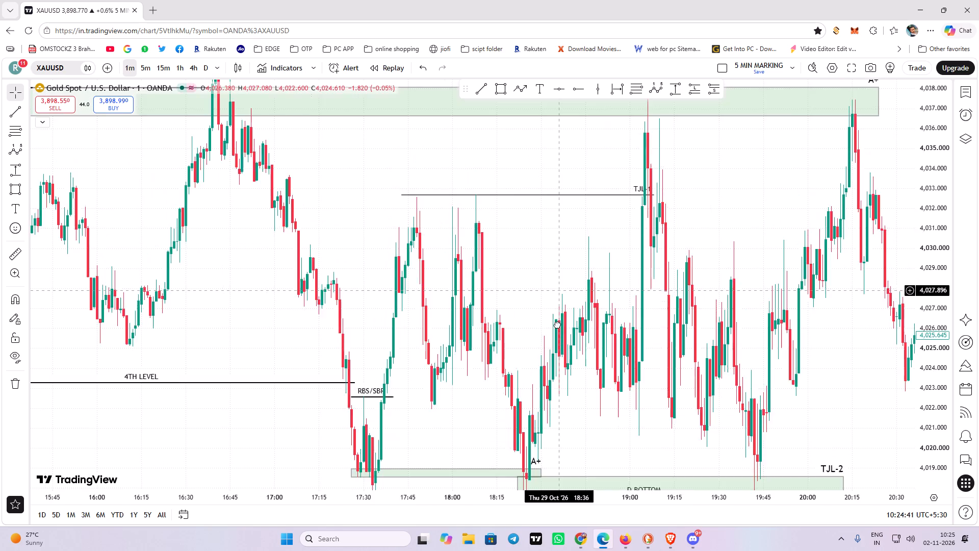
drag(557, 328, 549, 359)
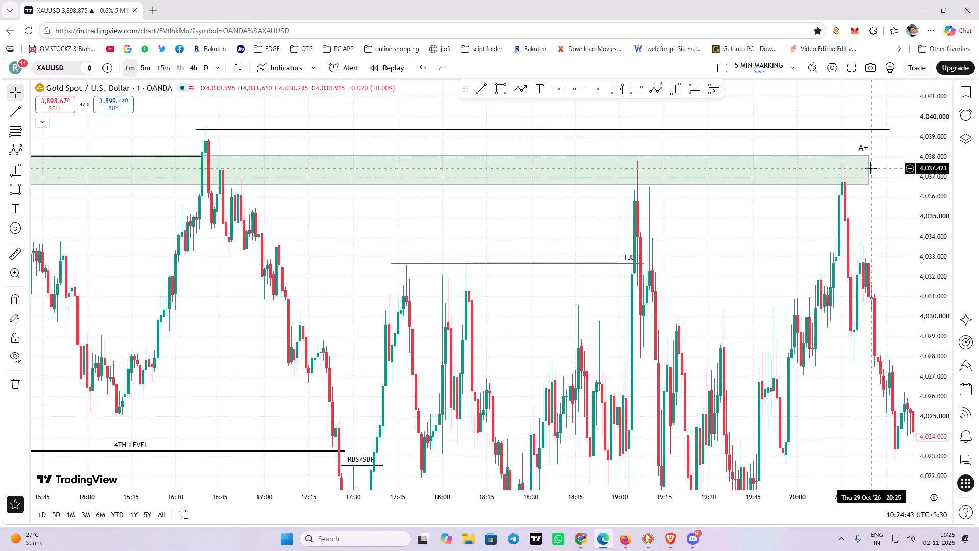
click(868, 167)
drag(936, 120, 941, 155)
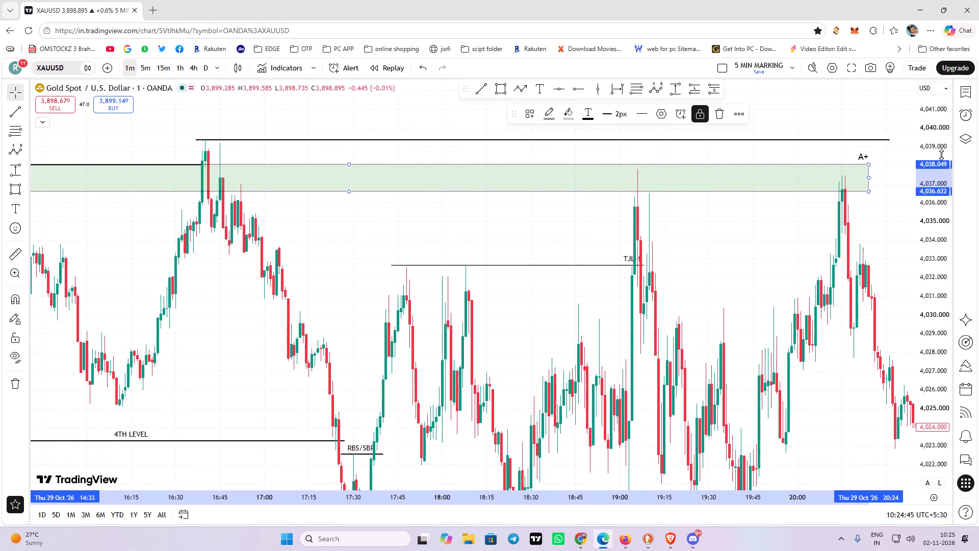
drag(941, 155, 939, 226)
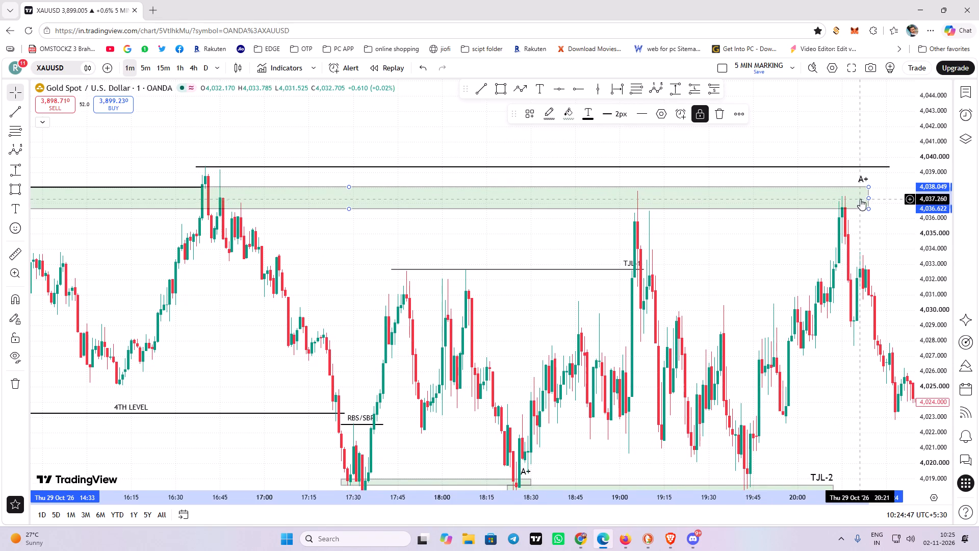
Draw a horizontal trend line through the upper A+ zone at about 4,037.8, from 29 October 19:01 to 20:55.
drag(804, 274, 682, 166)
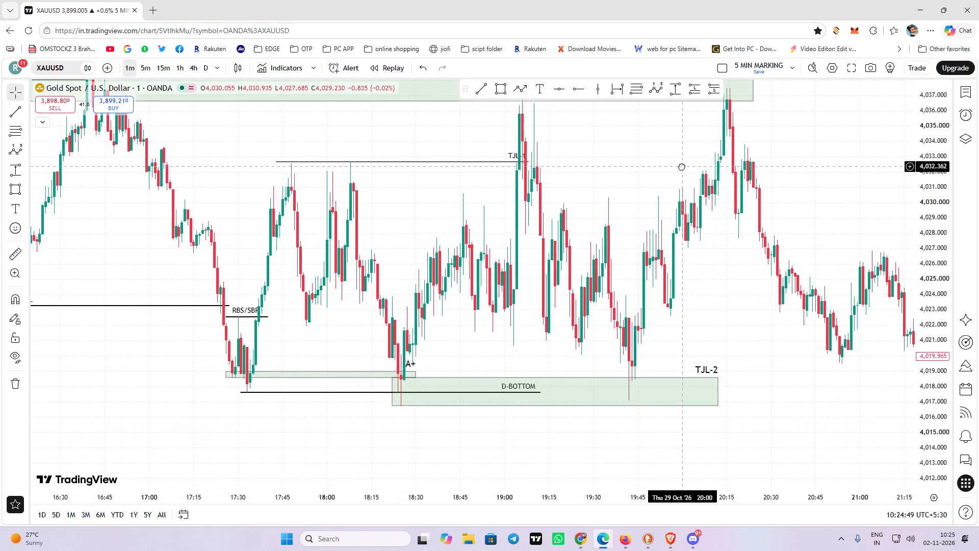
drag(682, 166, 684, 227)
scroll(575, 188, up, 1)
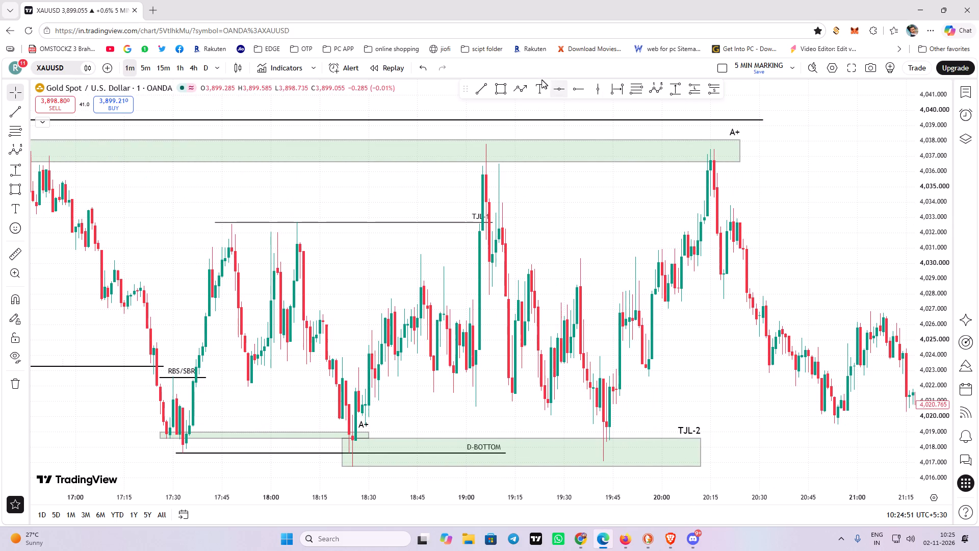
click(481, 84)
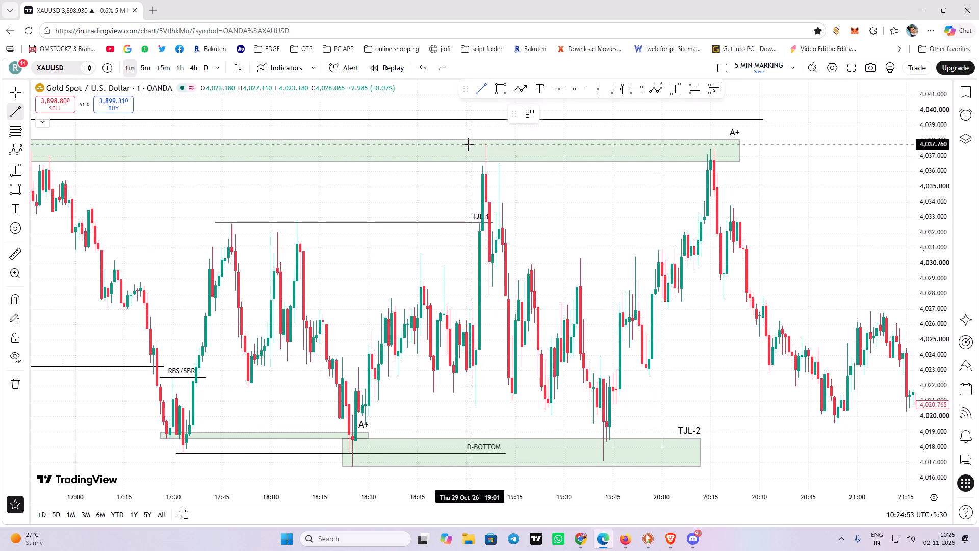
click(468, 144)
shift+click(840, 153)
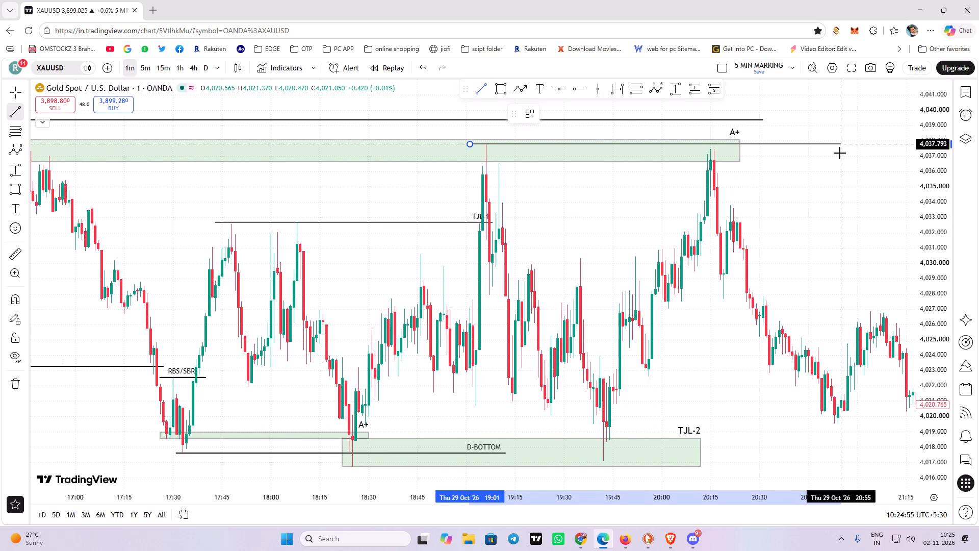
Examine the price swings between the upper A+ zone and the TJL-2 zone from about 18:00 to 21:00 on 29 October.
scroll(820, 206, up, 3)
drag(777, 279, 828, 257)
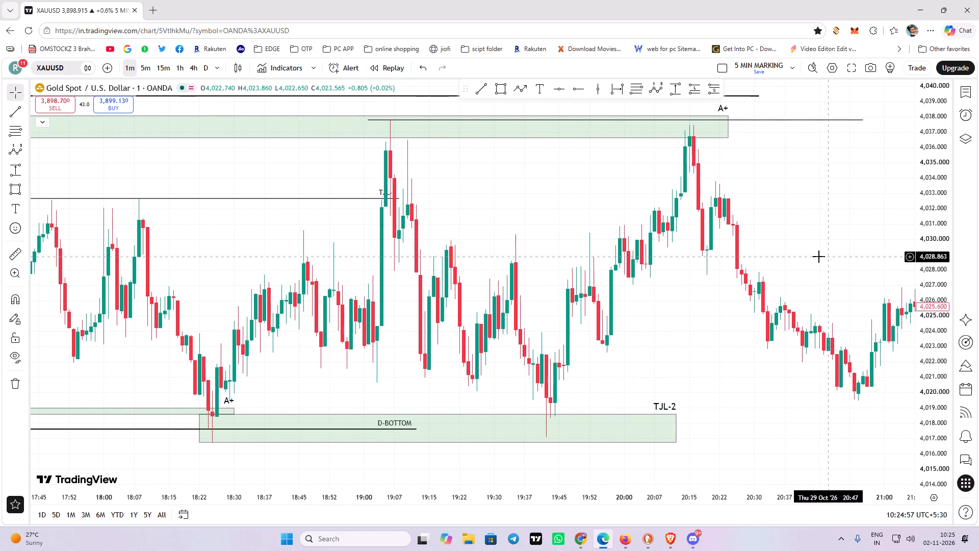
drag(804, 245, 813, 294)
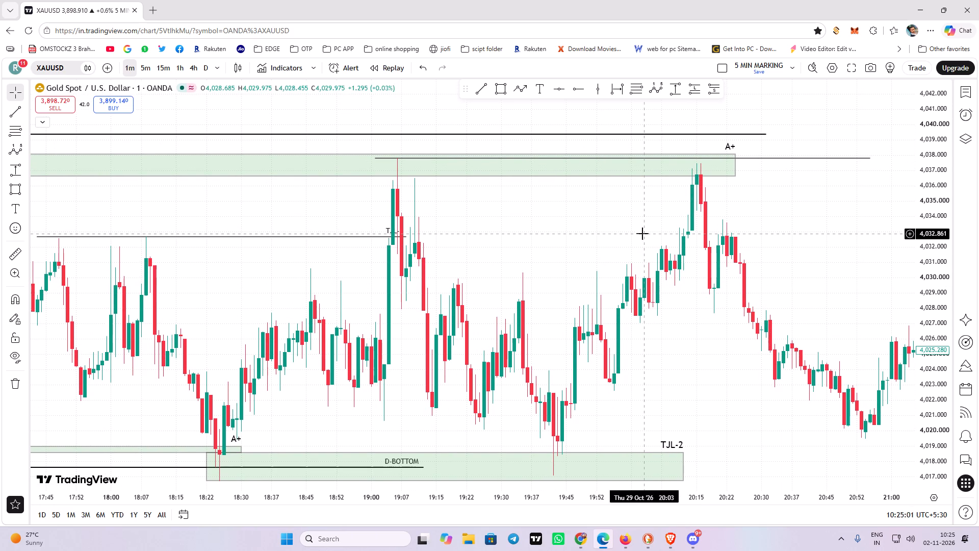
drag(615, 245, 598, 274)
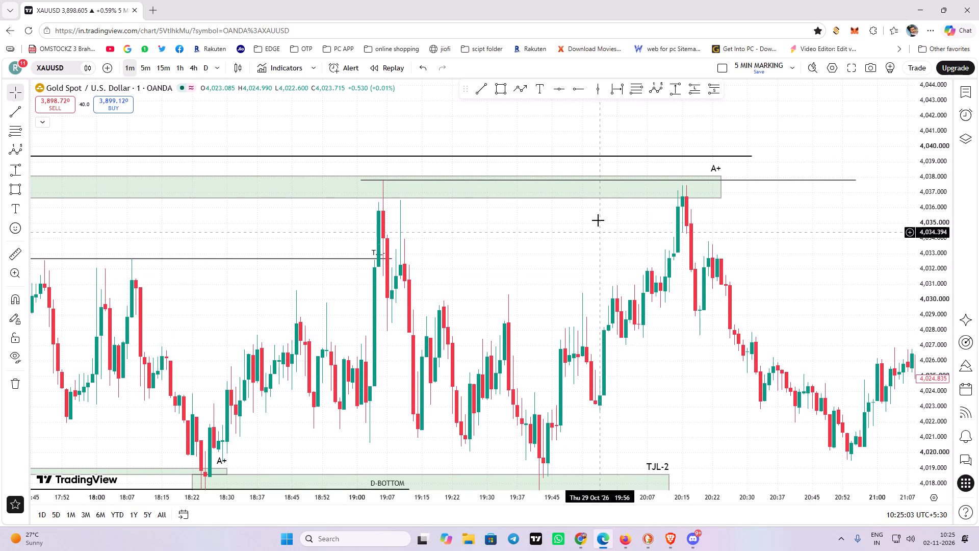
click(623, 180)
drag(645, 247, 629, 265)
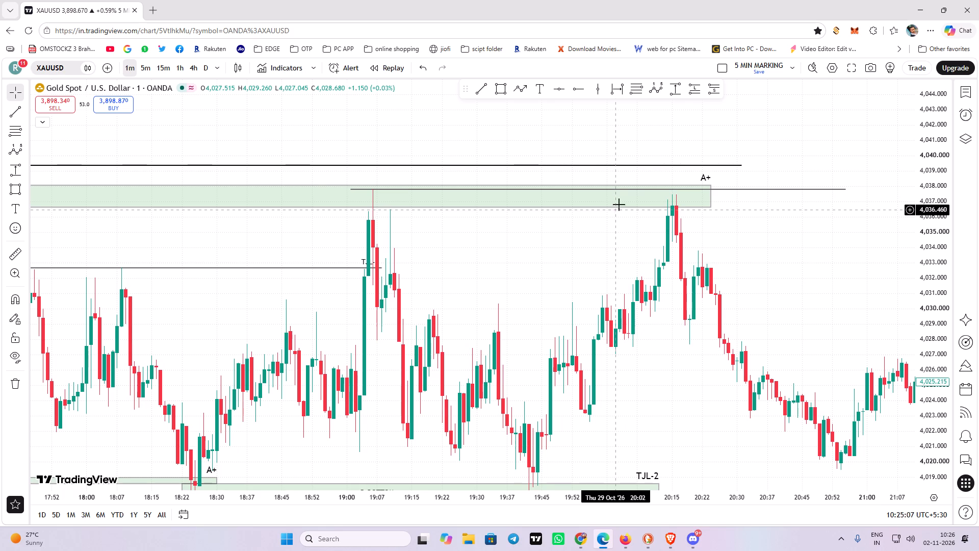
drag(536, 262, 512, 233)
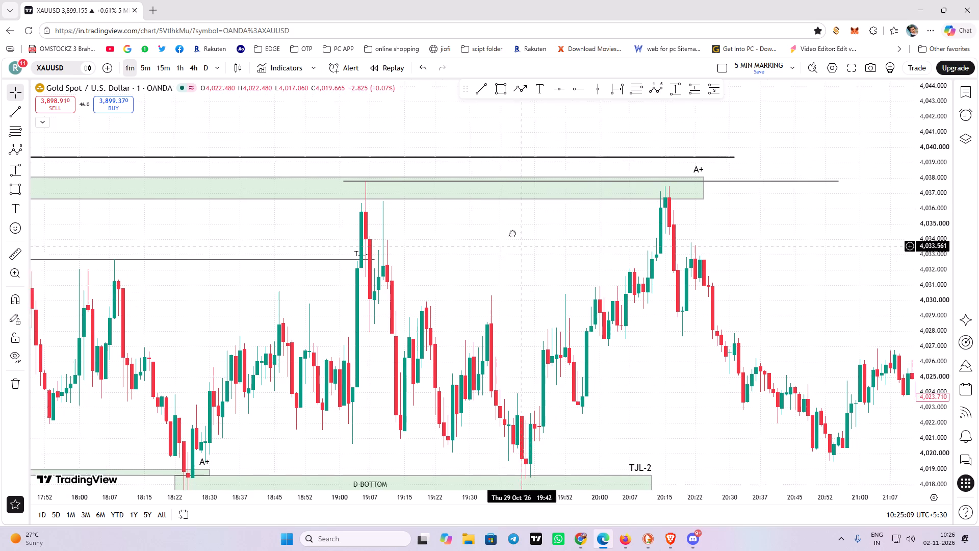
drag(512, 233, 510, 227)
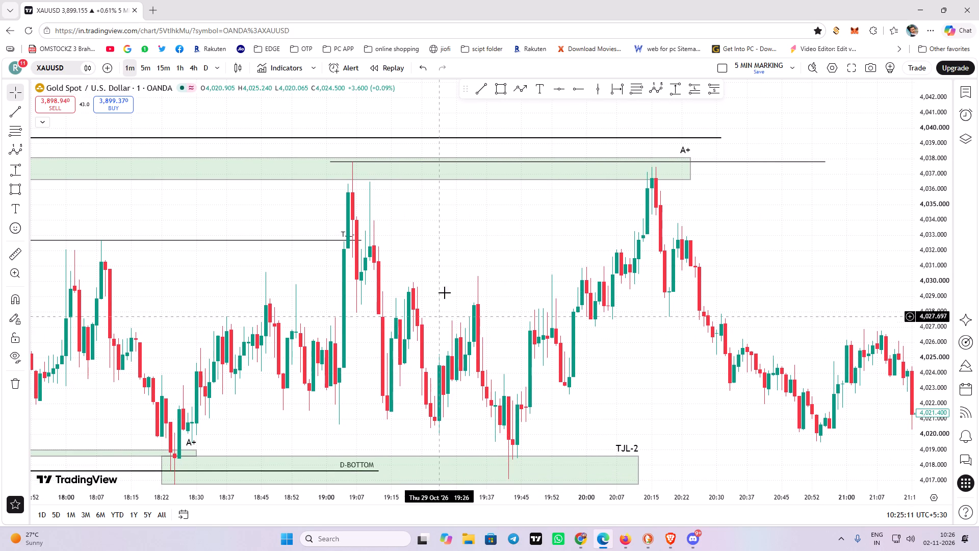
drag(471, 247, 475, 204)
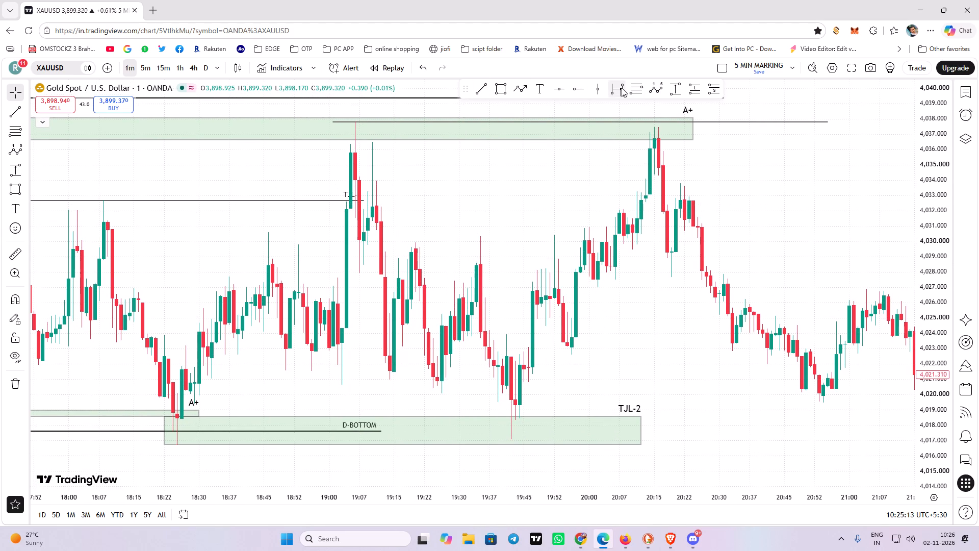
Draw an Elliott impulse wave (0)–(5) along the swings from the 19:06 high near 4,037.7 to the 19:42 low near 4,017.1.
click(655, 91)
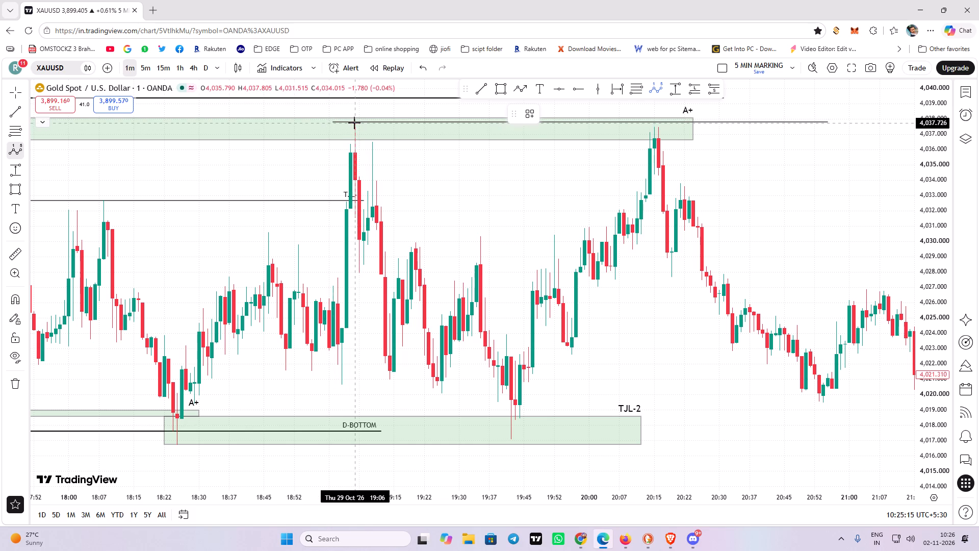
click(354, 123)
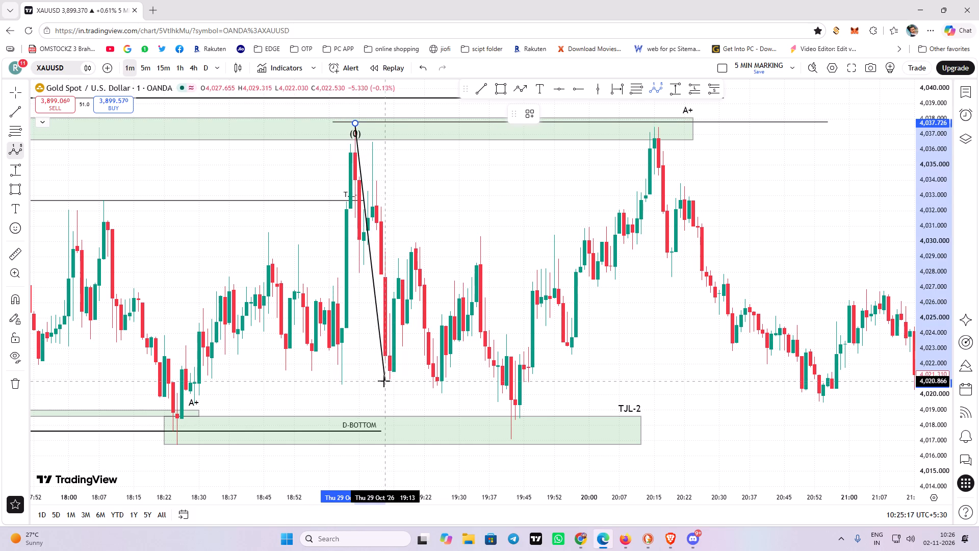
click(387, 380)
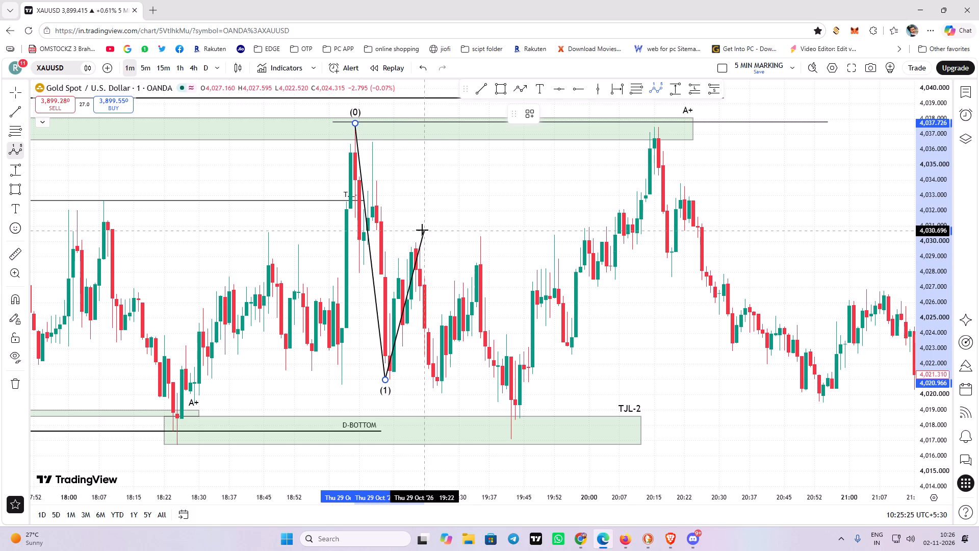
click(416, 244)
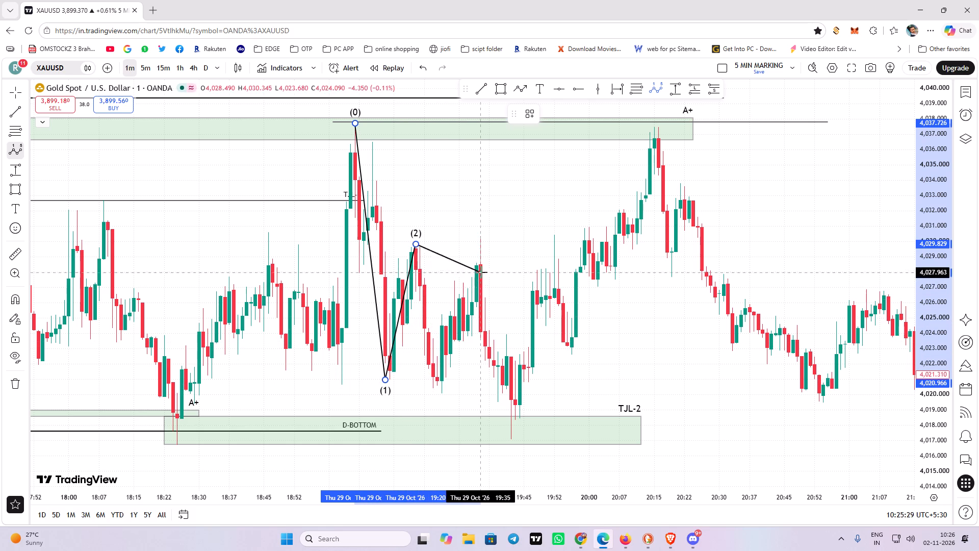
click(442, 394)
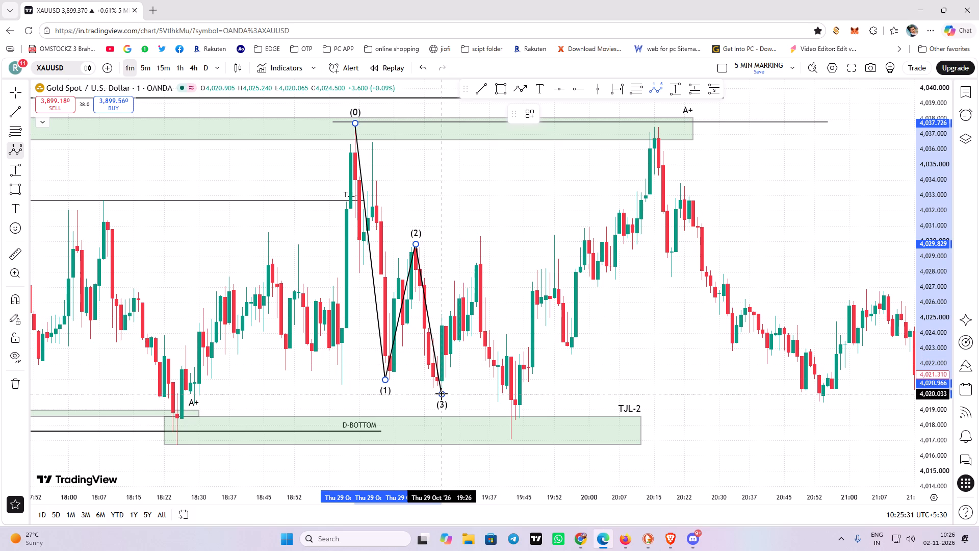
click(480, 237)
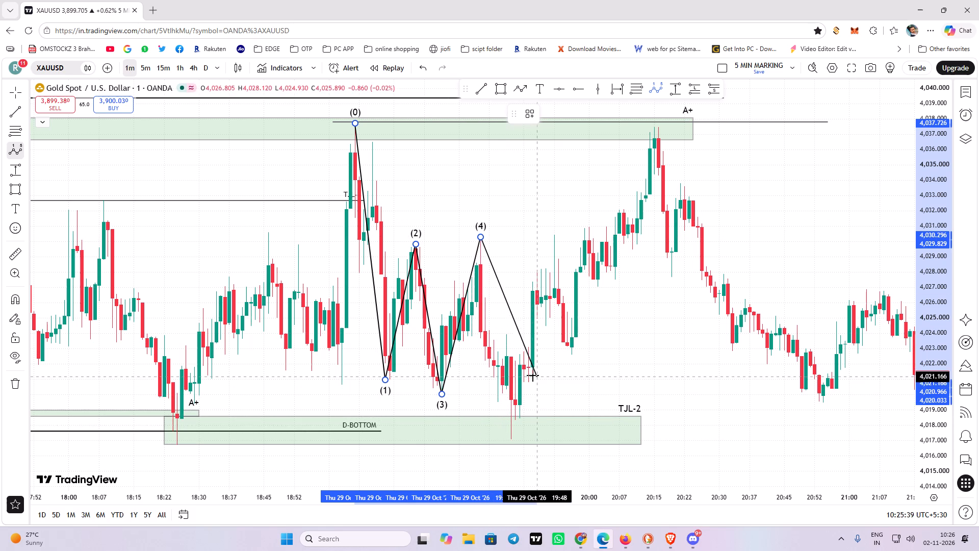
click(511, 439)
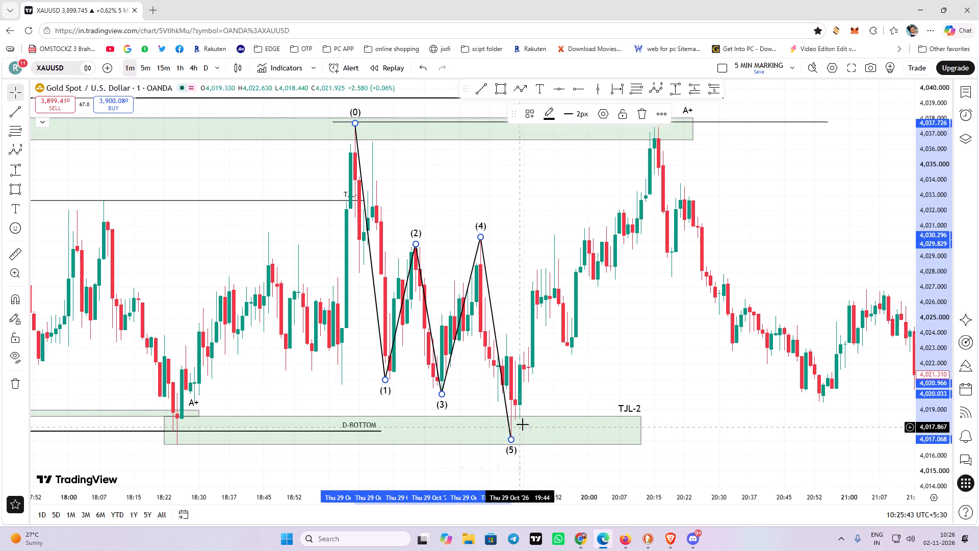
click(540, 401)
Move wave point (1) onto the candle low at 19:14, at about 4,020.98.
scroll(580, 340, up, 4)
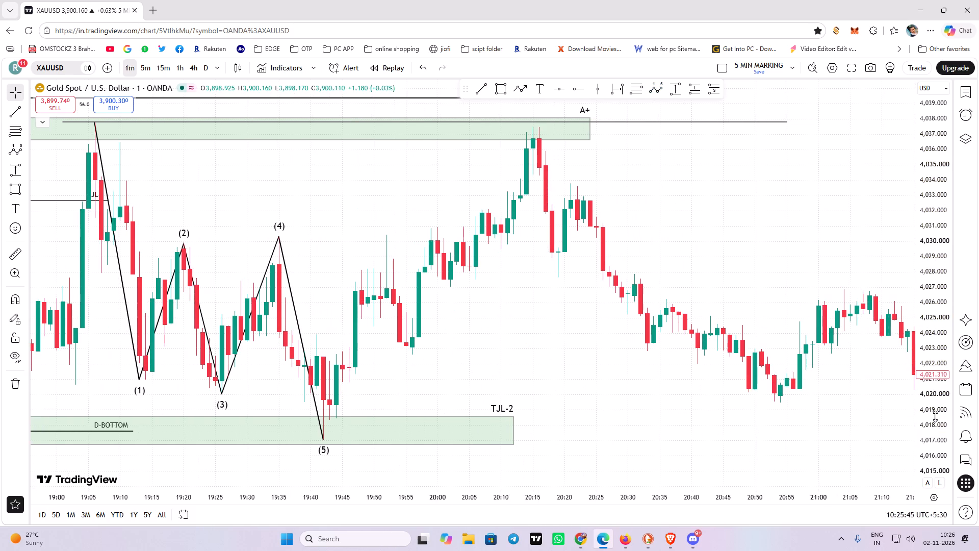
drag(940, 412, 929, 0)
drag(548, 354, 668, 71)
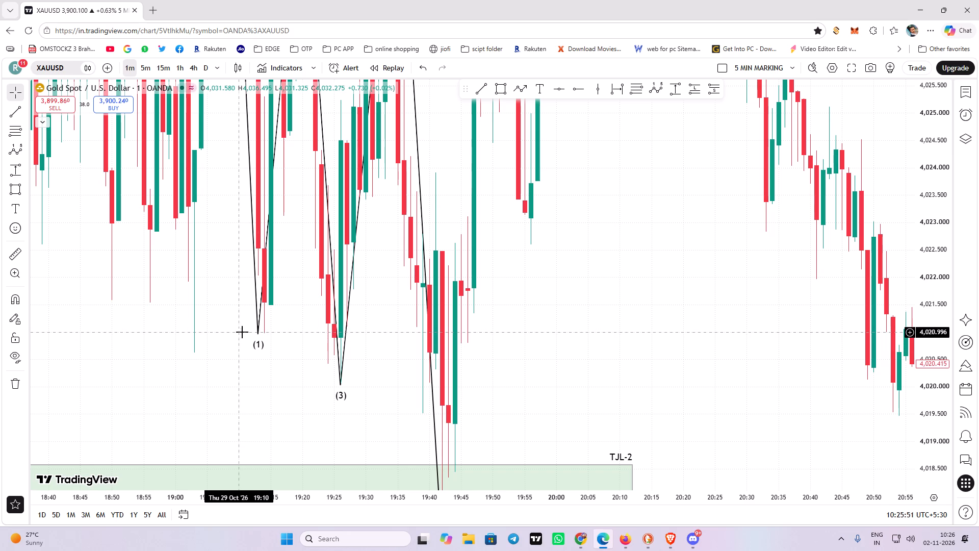
drag(257, 332, 264, 333)
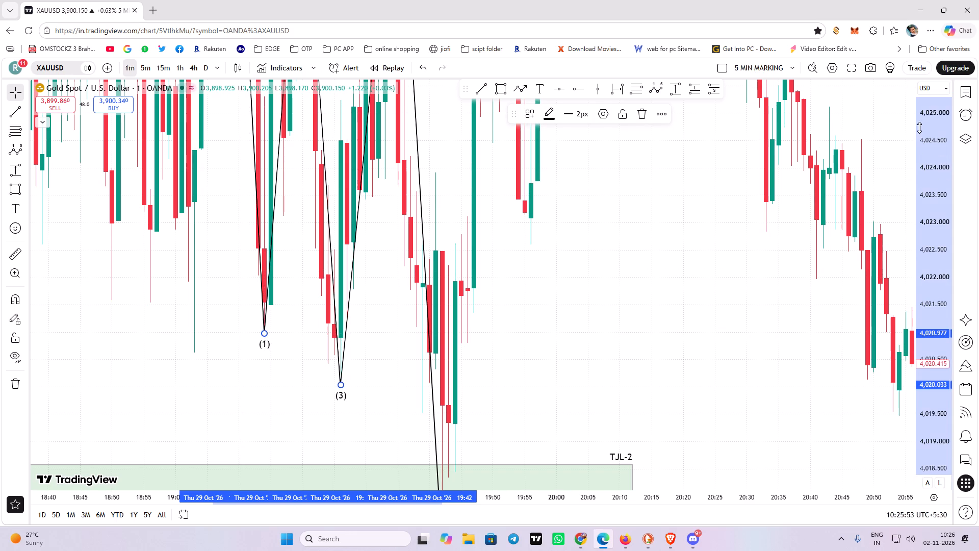
drag(919, 128, 915, 366)
drag(925, 199, 916, 356)
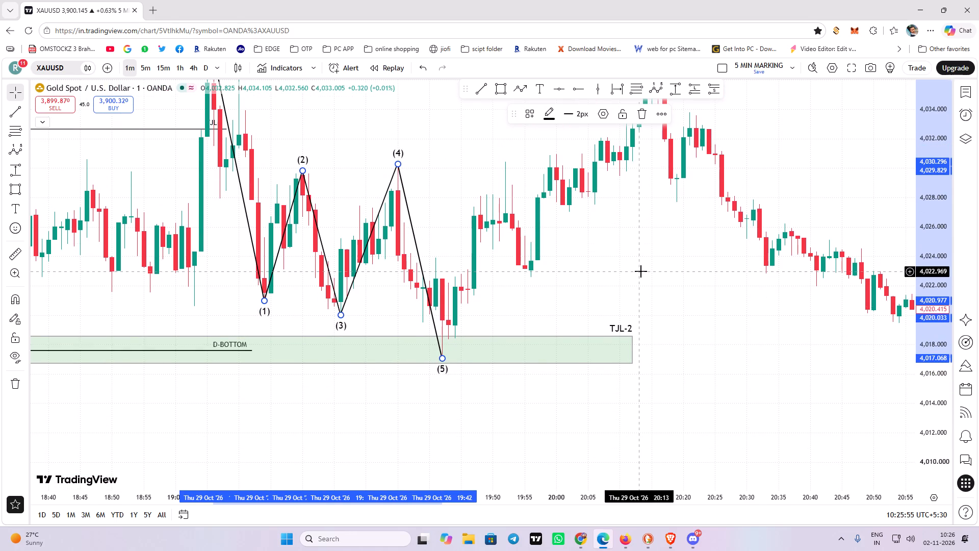
Adjust wave point (5) on the 19:42 low inside the TJL-2 zone to about 4,016.97.
scroll(641, 271, down, 2)
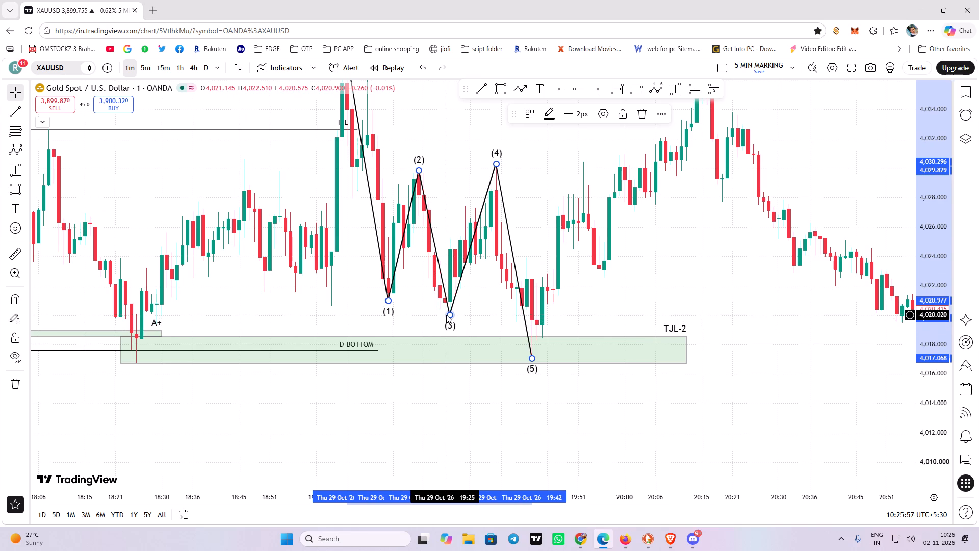
drag(619, 290, 653, 285)
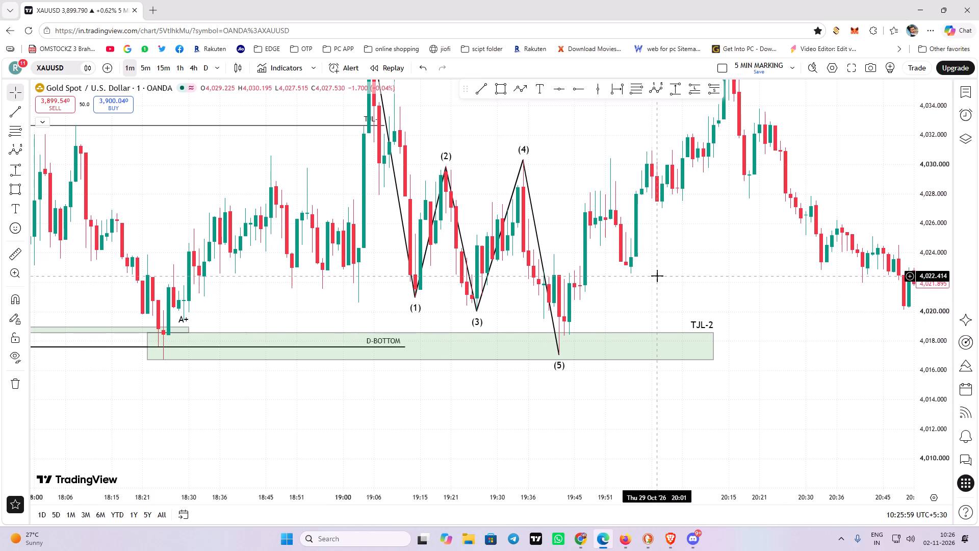
drag(536, 165, 513, 256)
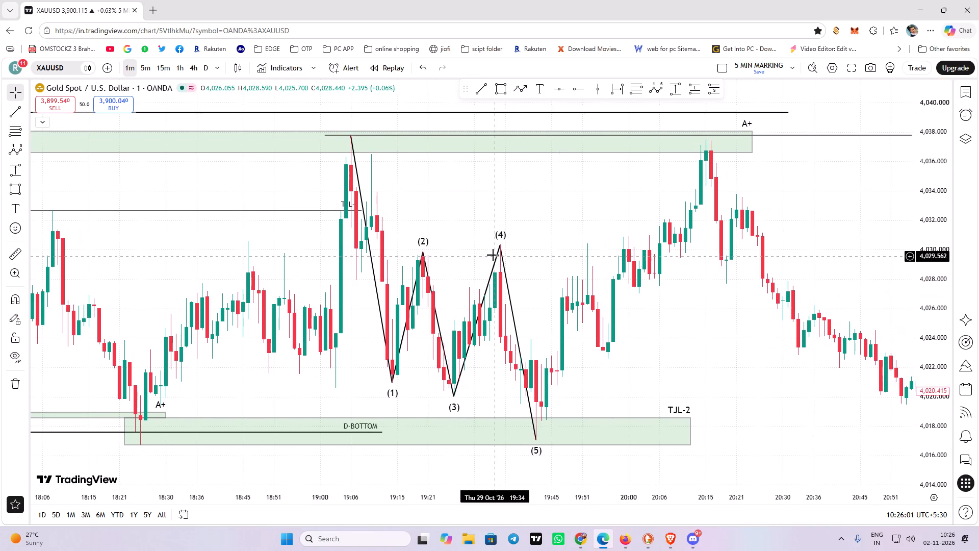
drag(594, 295, 559, 205)
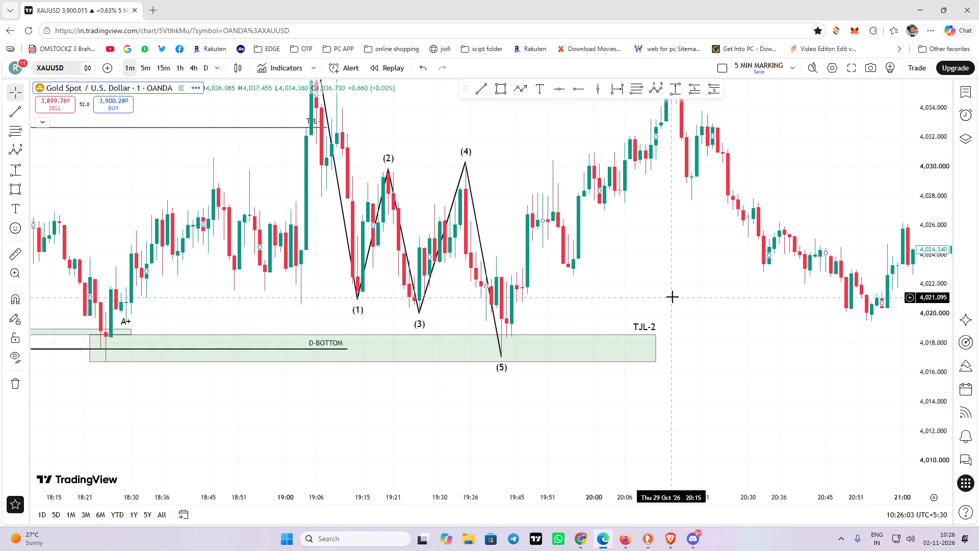
drag(696, 291, 716, 336)
scroll(717, 331, down, 2)
drag(717, 325, 715, 324)
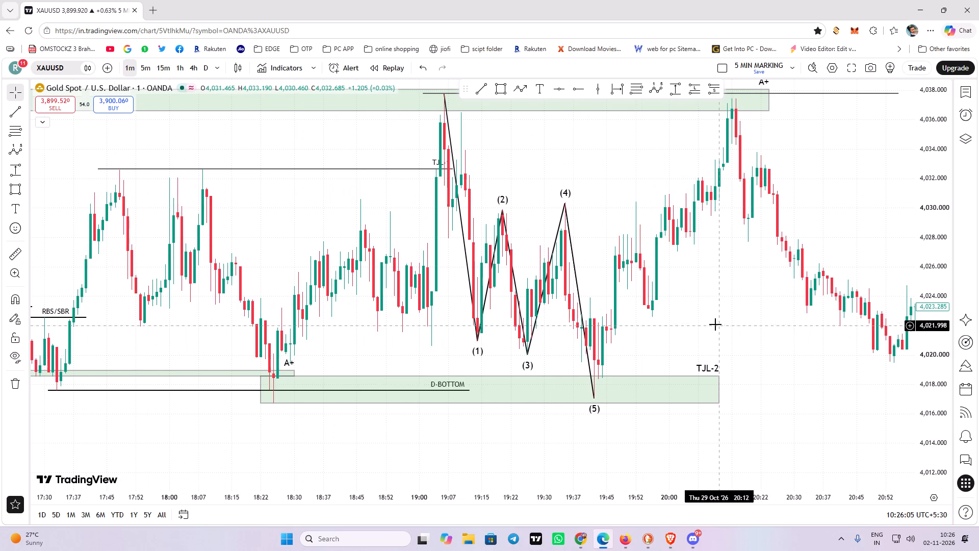
drag(715, 324, 658, 342)
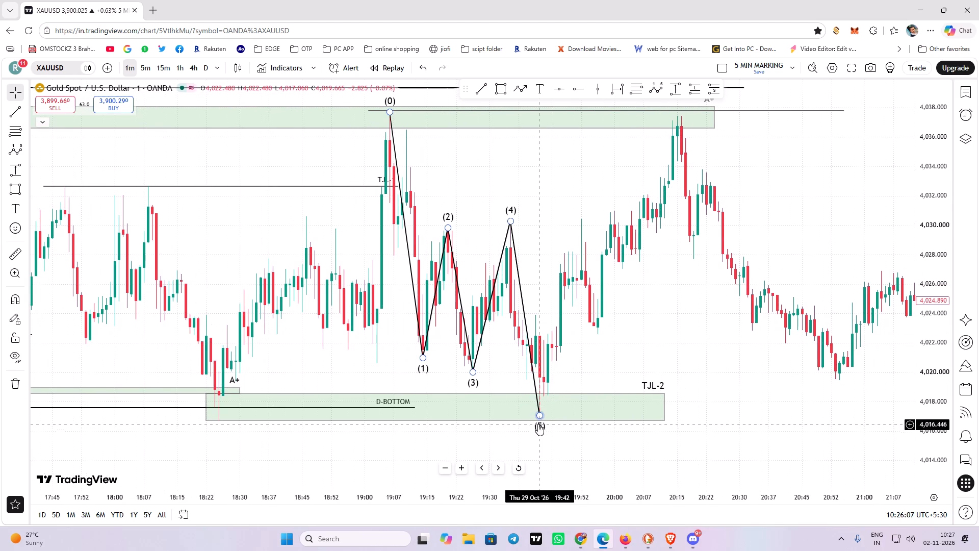
click(538, 416)
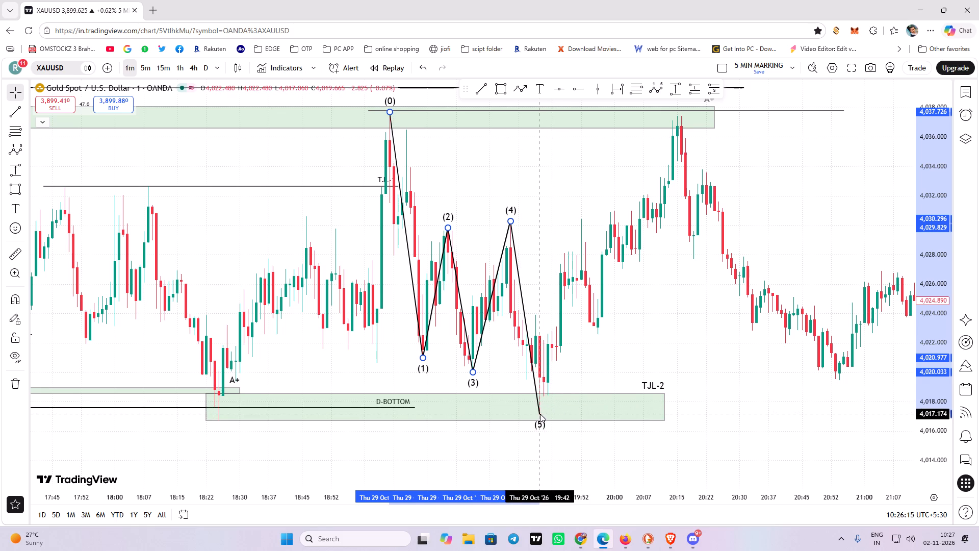
click(591, 343)
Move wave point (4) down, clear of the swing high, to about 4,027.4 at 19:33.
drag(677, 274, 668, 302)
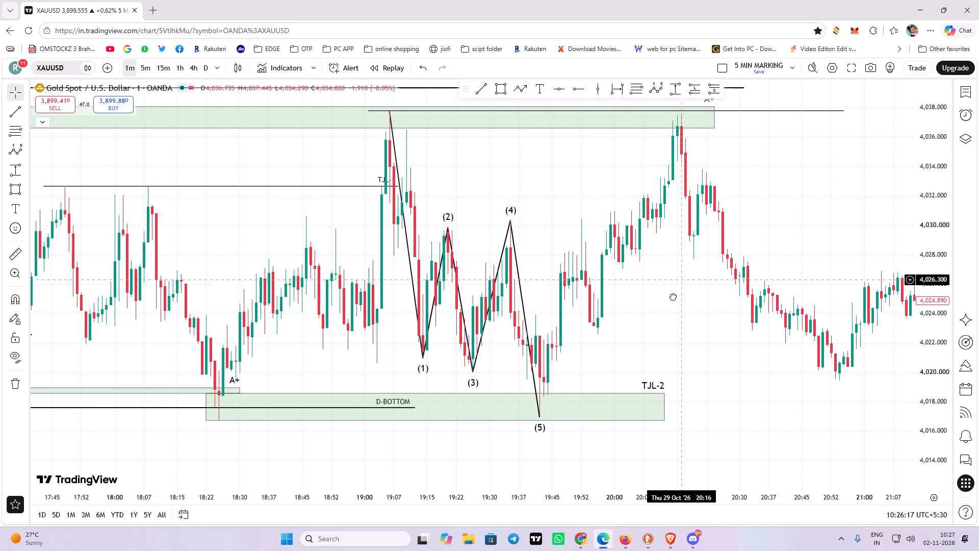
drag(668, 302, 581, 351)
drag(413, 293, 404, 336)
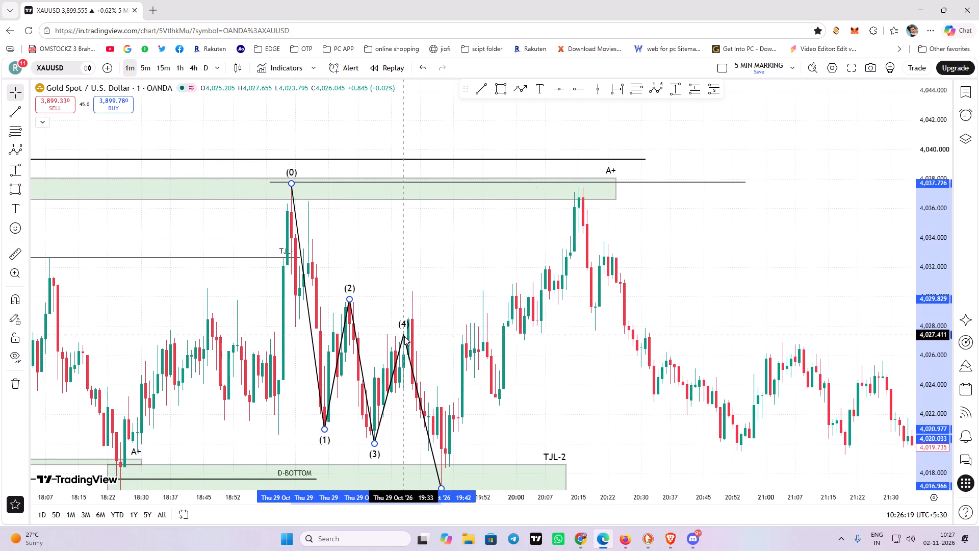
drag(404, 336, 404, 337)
Draw a rectangle zone from the wave (4) swing high, spanning 29 October 19:33 to 20:07, between about 4,028.2 and 4,030.4.
click(494, 86)
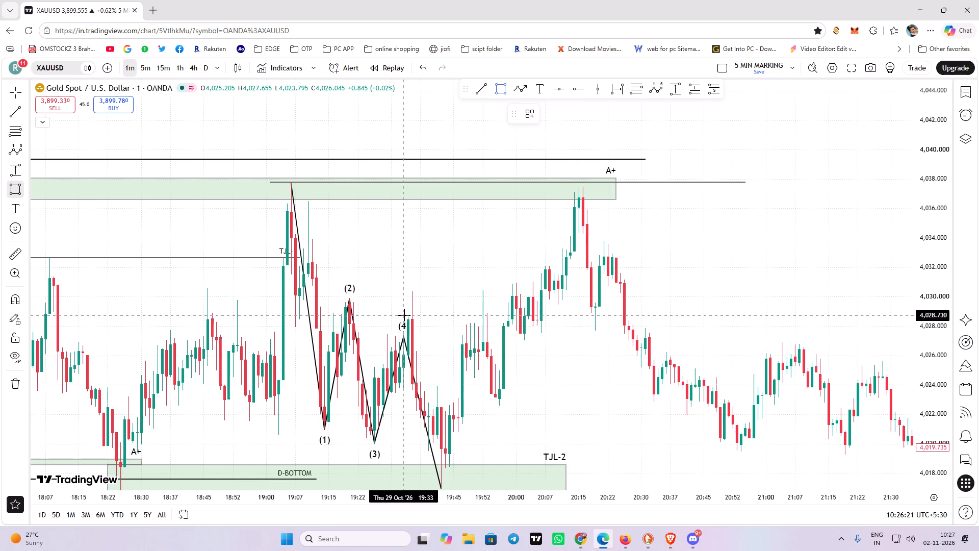
drag(403, 322, 403, 321)
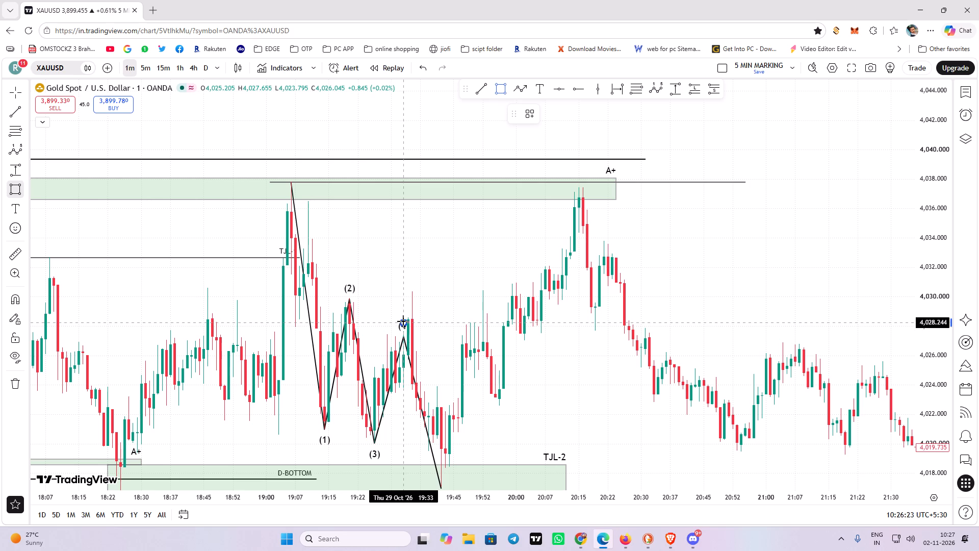
drag(403, 321, 545, 291)
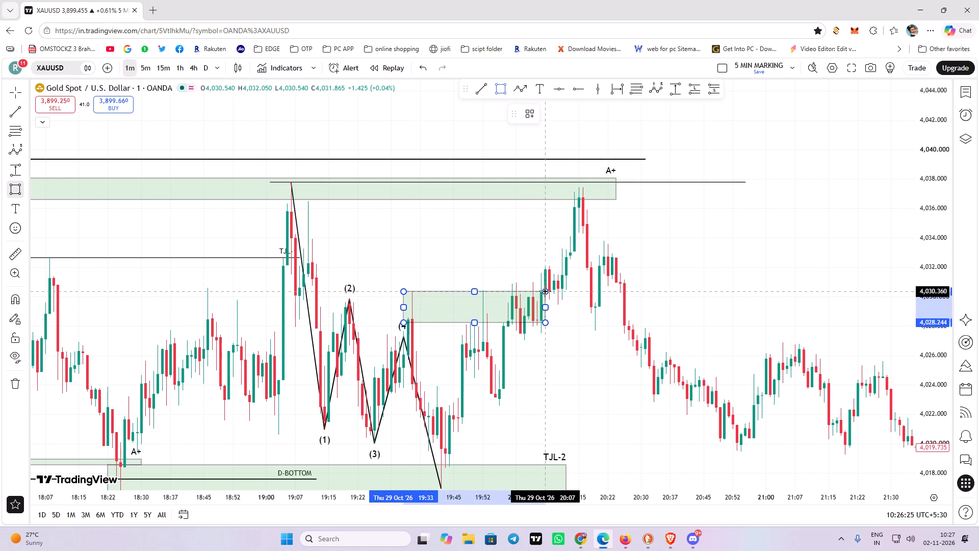
click(545, 291)
Move wave point (4) back up onto the new zone's upper edge, at about 4,030.3.
drag(402, 338, 409, 308)
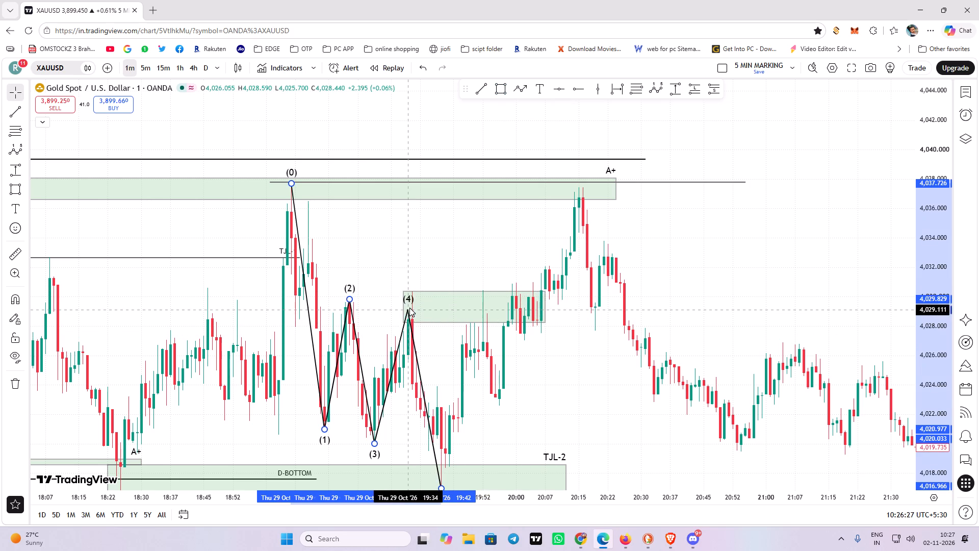
drag(409, 308, 414, 292)
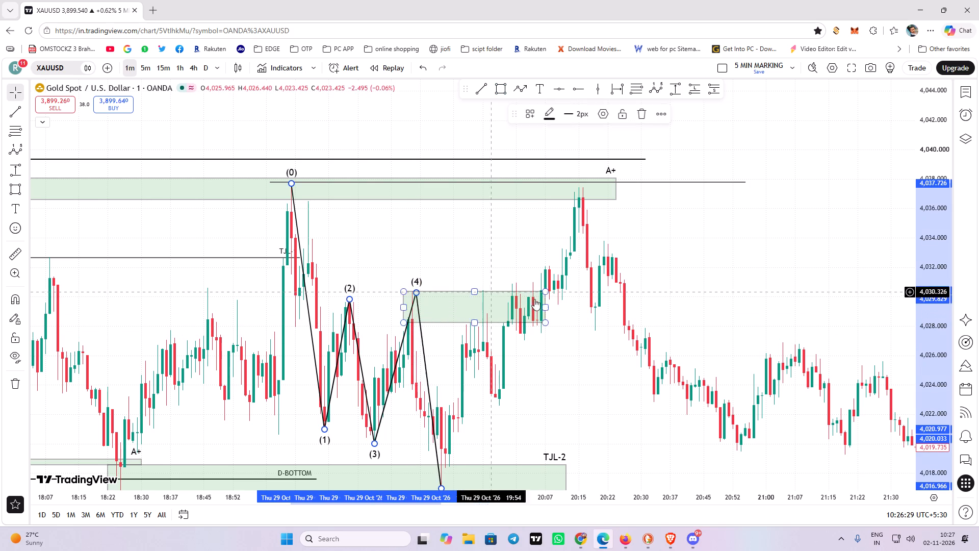
Apply the RBS/SBR drawing template to the rectangle zone at wave (4).
drag(571, 348, 537, 324)
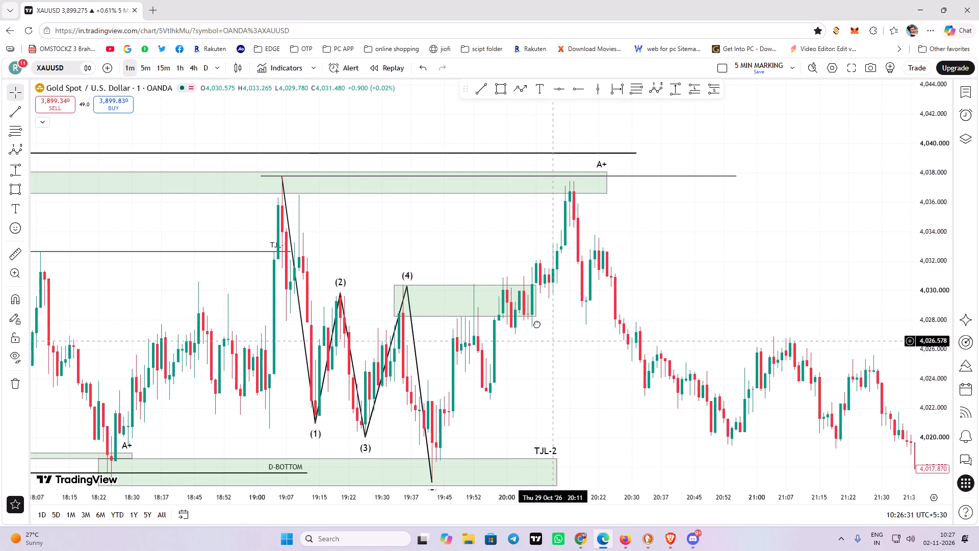
drag(537, 324, 460, 338)
click(442, 297)
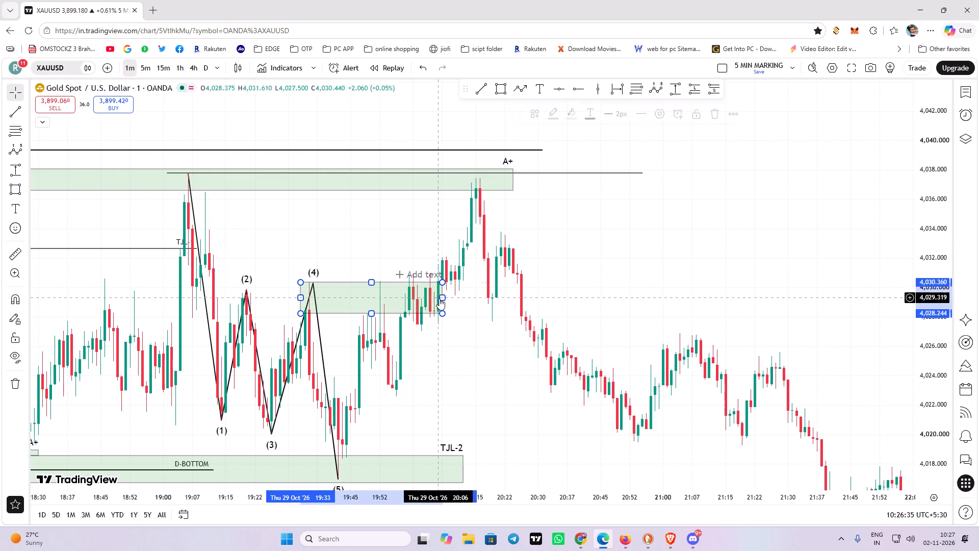
click(533, 111)
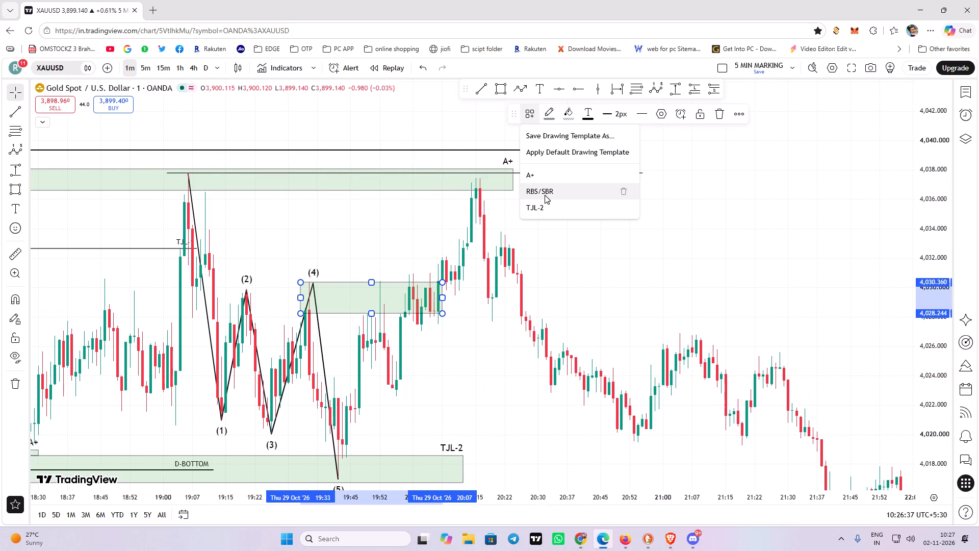
click(545, 193)
click(610, 247)
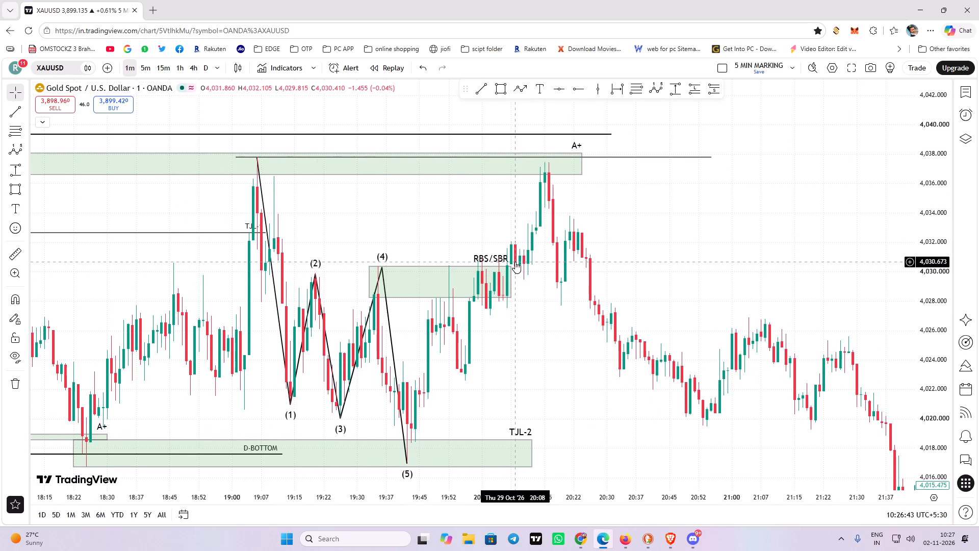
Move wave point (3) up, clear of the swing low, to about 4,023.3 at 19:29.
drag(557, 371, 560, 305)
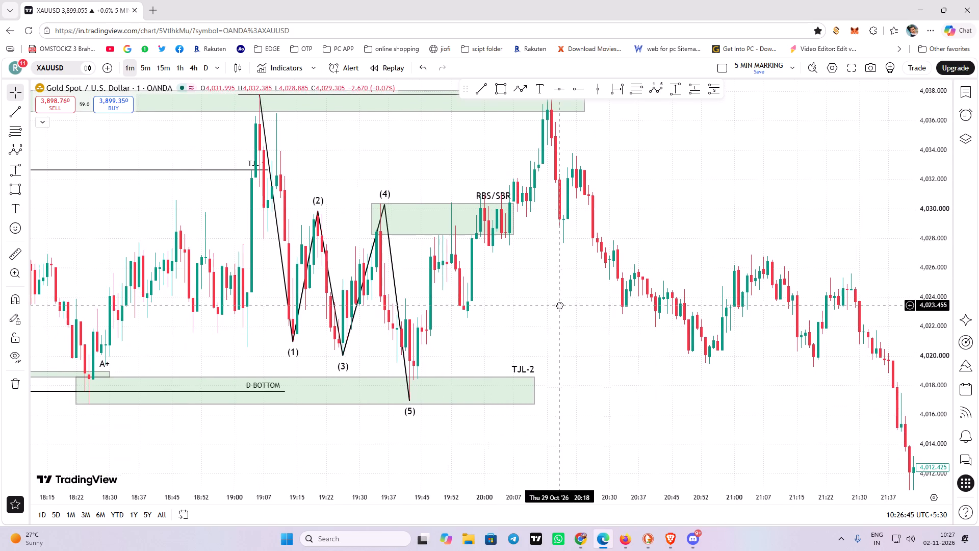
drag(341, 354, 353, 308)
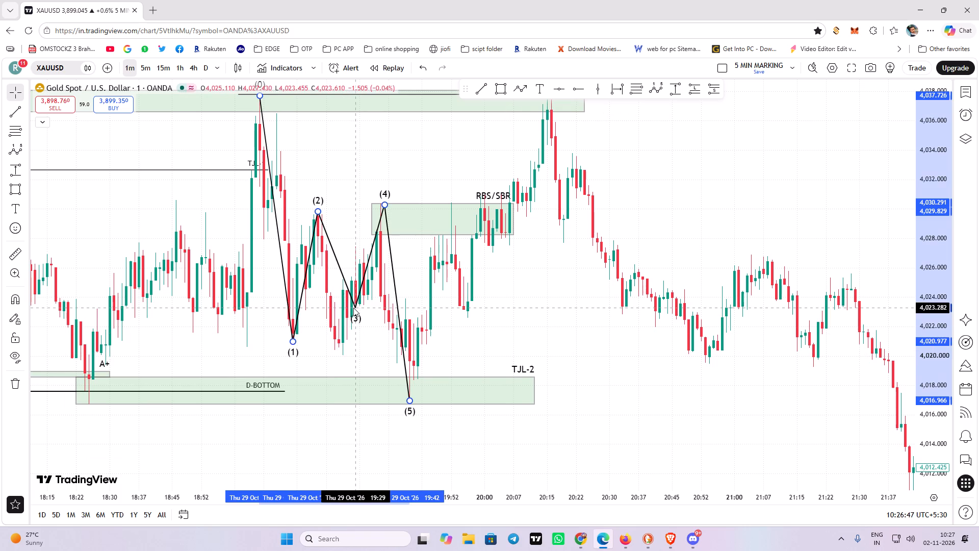
Draw a rectangle zone at the wave (3) low, spanning 29 October 19:19 to 20:53, between about 4,020.05 and 4,021.34.
click(500, 88)
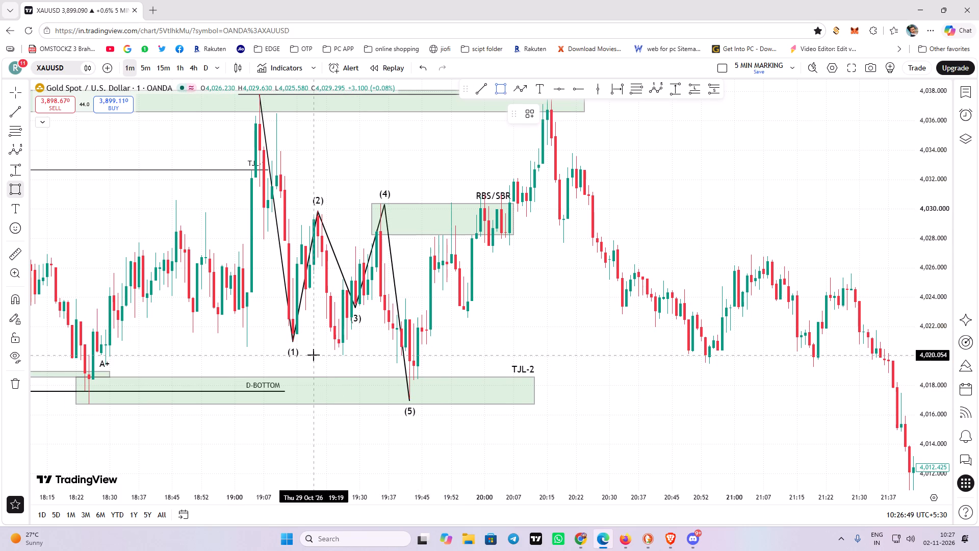
drag(314, 355, 722, 337)
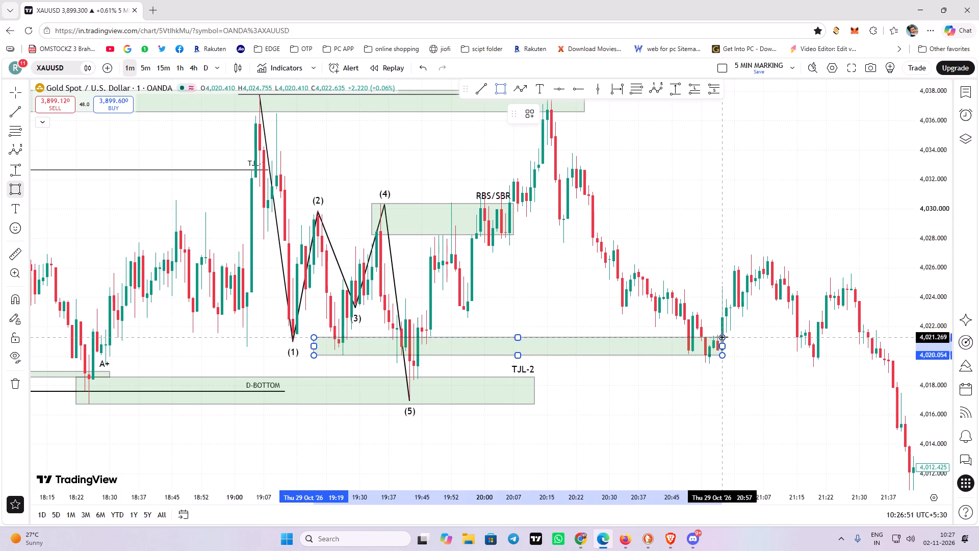
drag(722, 337, 726, 337)
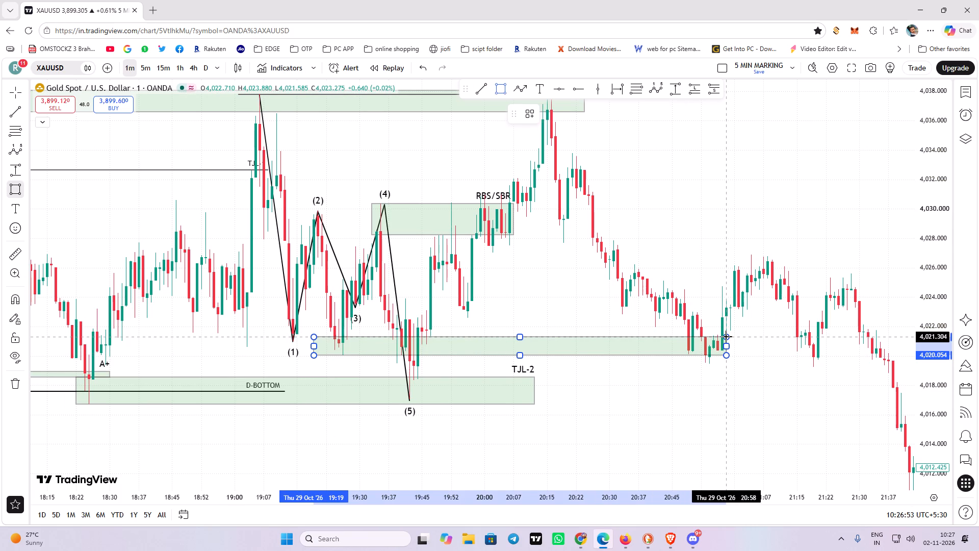
drag(726, 337, 728, 336)
click(728, 336)
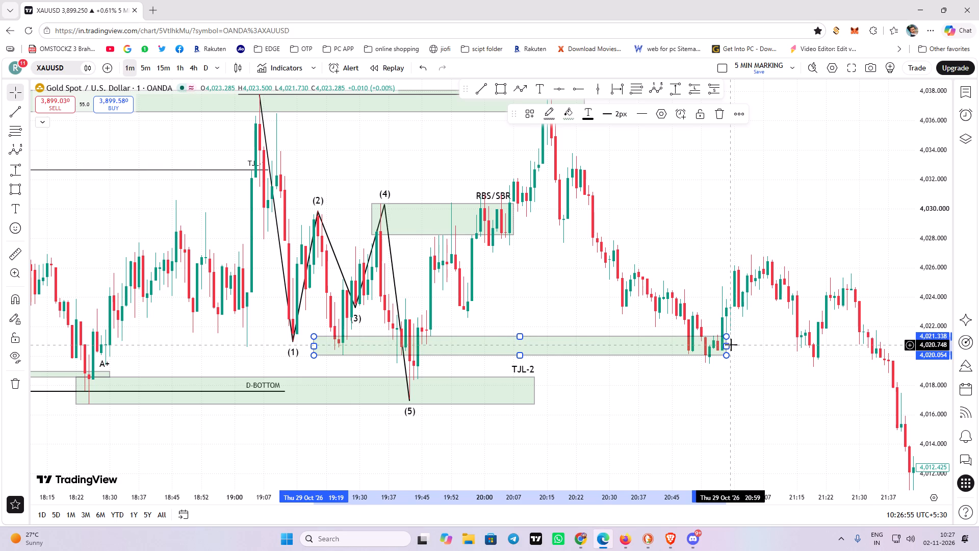
drag(722, 345, 698, 345)
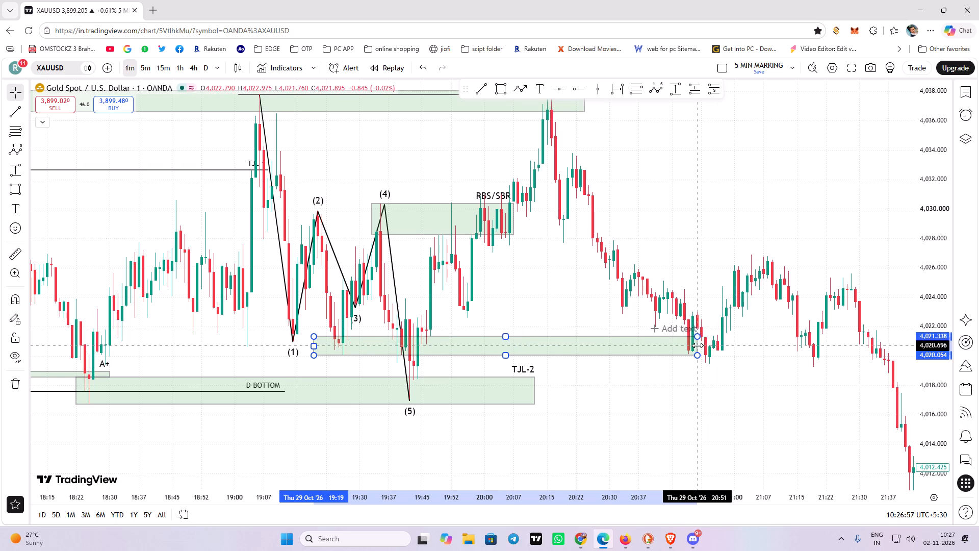
drag(698, 345, 703, 345)
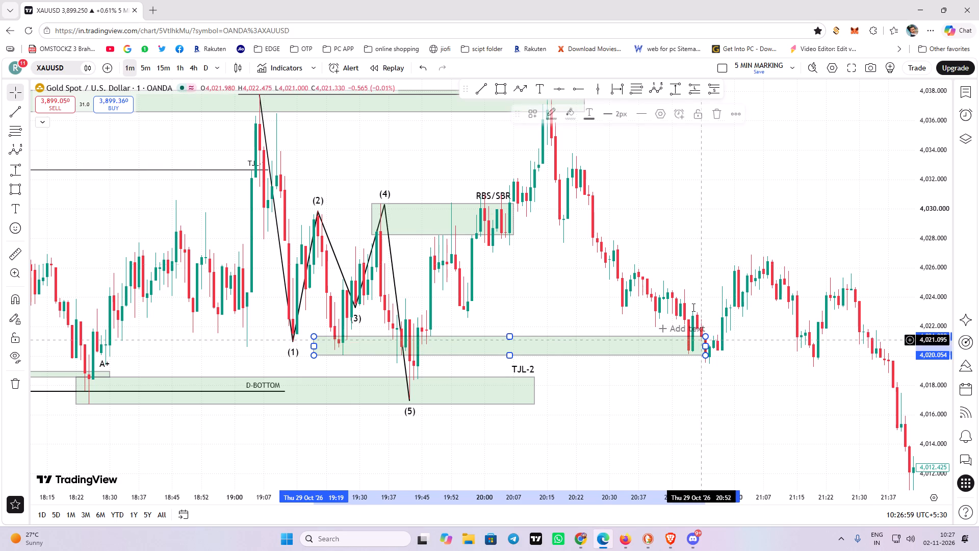
Apply the A+ drawing template to the rectangle zone at the wave (3) low.
click(533, 117)
click(564, 178)
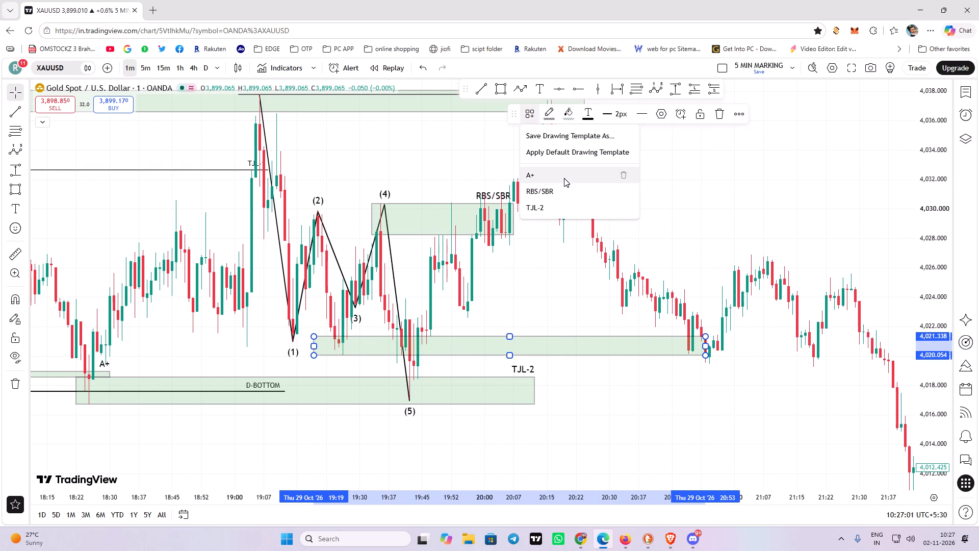
drag(723, 195, 430, 181)
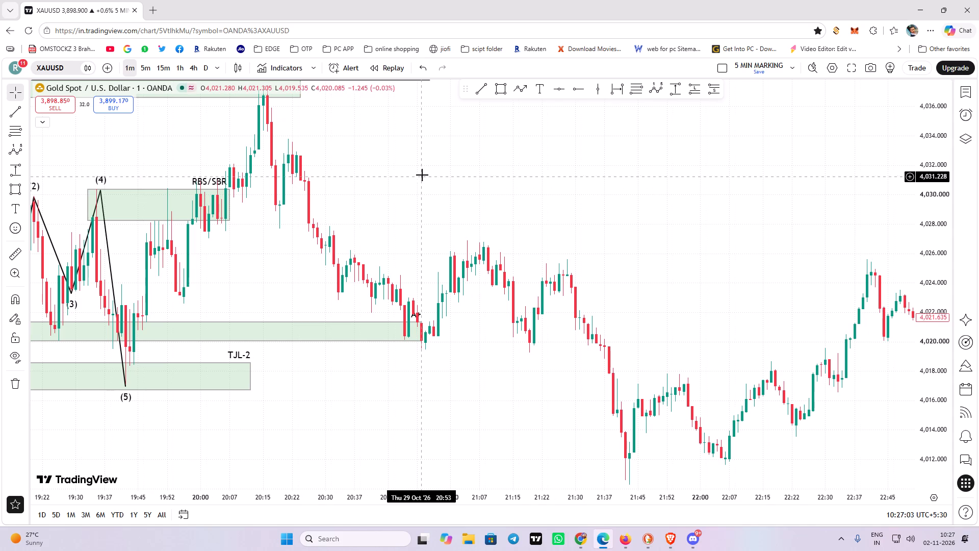
Move wave point (3) back down onto the swing low at the A+ zone's lower edge, at about 4,019.9.
drag(458, 269, 632, 244)
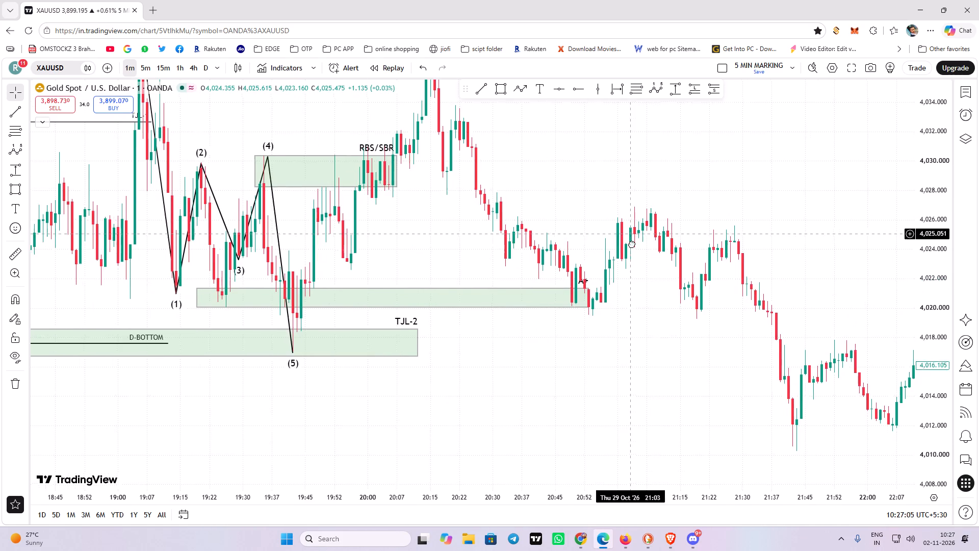
drag(632, 244, 690, 279)
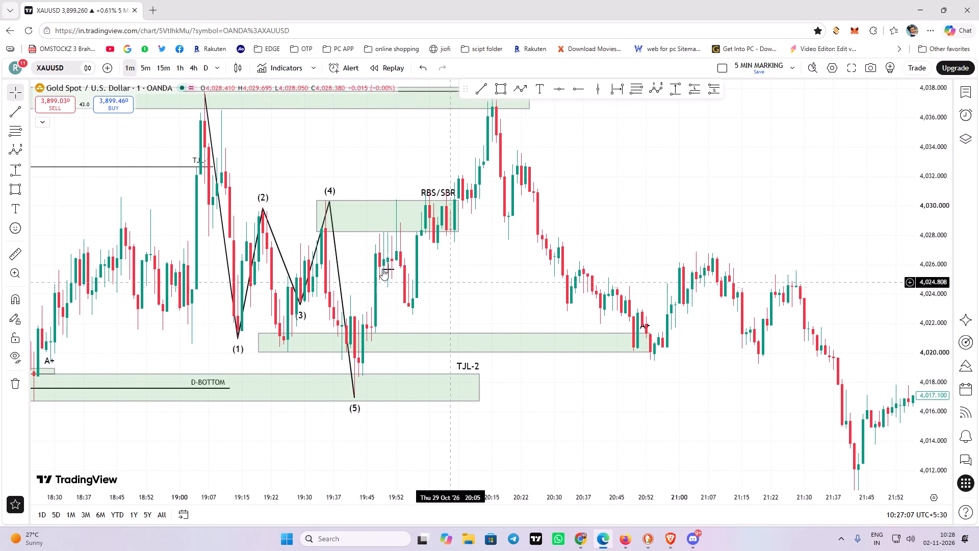
drag(327, 271, 322, 297)
drag(296, 323, 289, 361)
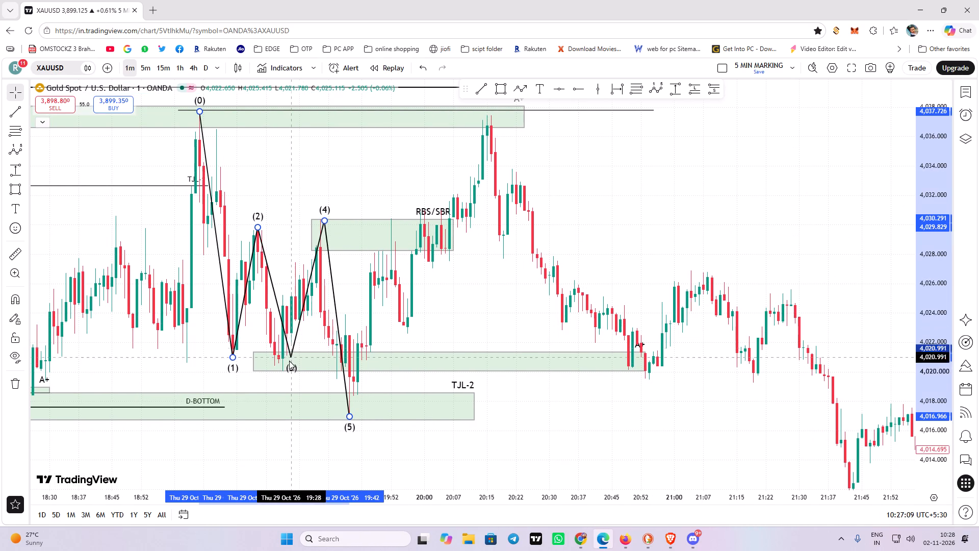
drag(289, 361, 282, 373)
Extend the end of the A+ zone at the wave (3) low to 20:54.
drag(488, 309, 462, 308)
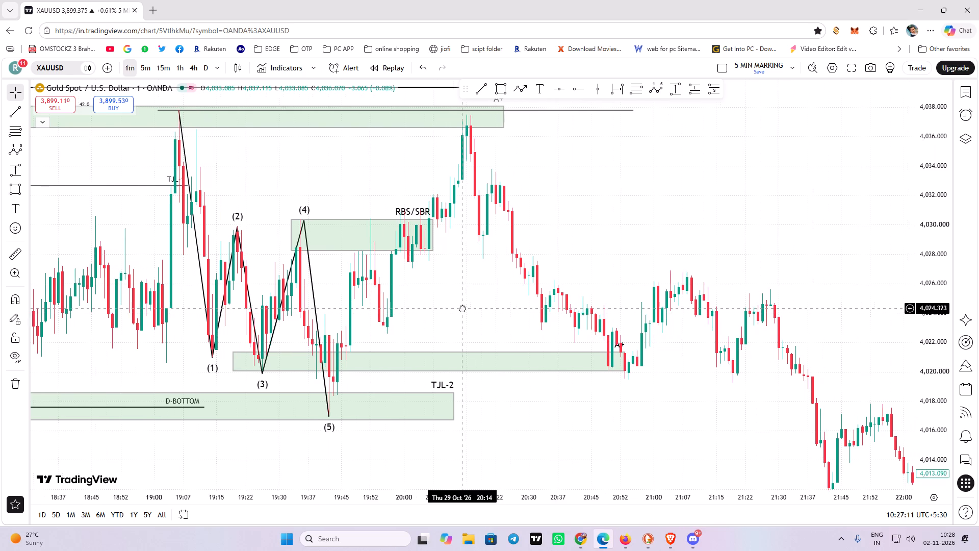
drag(462, 308, 443, 303)
drag(509, 328, 471, 312)
drag(429, 302, 516, 339)
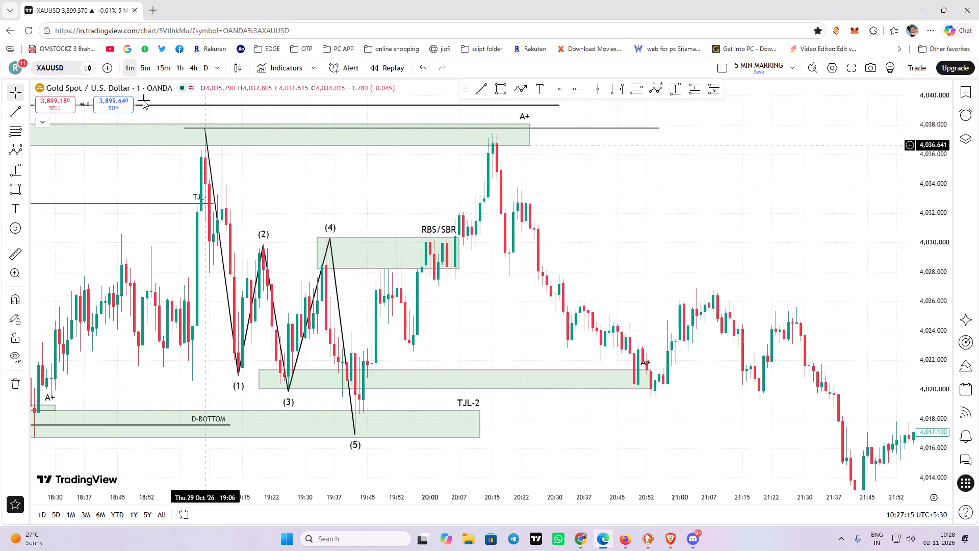
drag(472, 332, 320, 260)
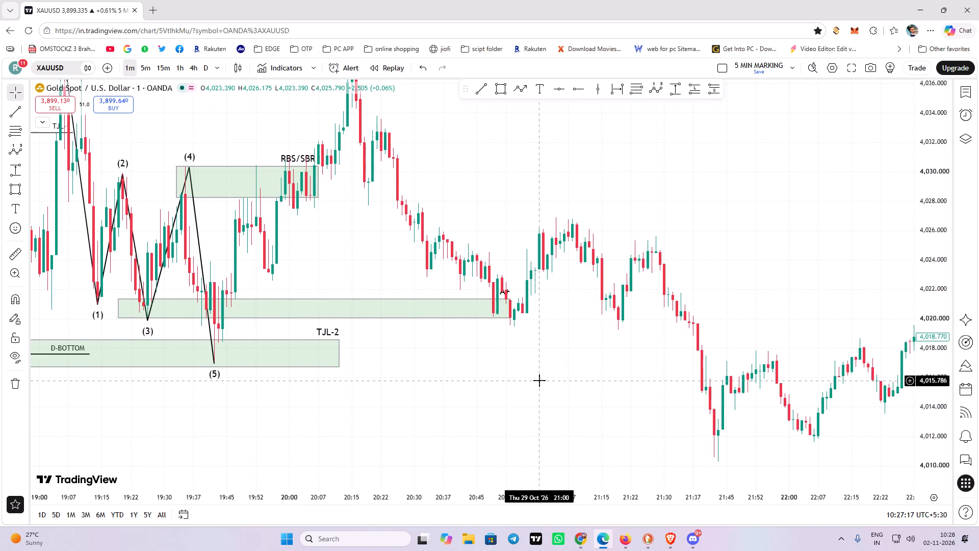
drag(539, 378, 388, 399)
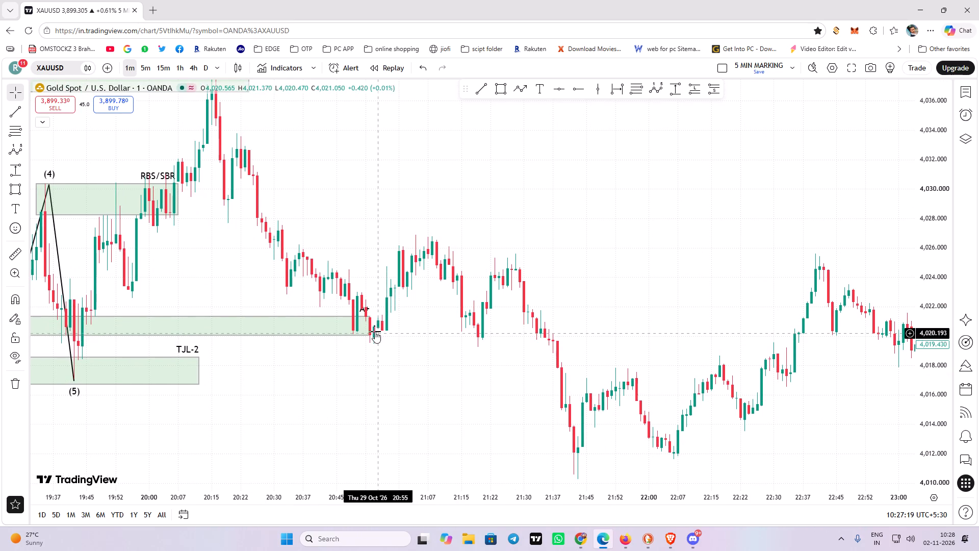
drag(371, 325, 375, 327)
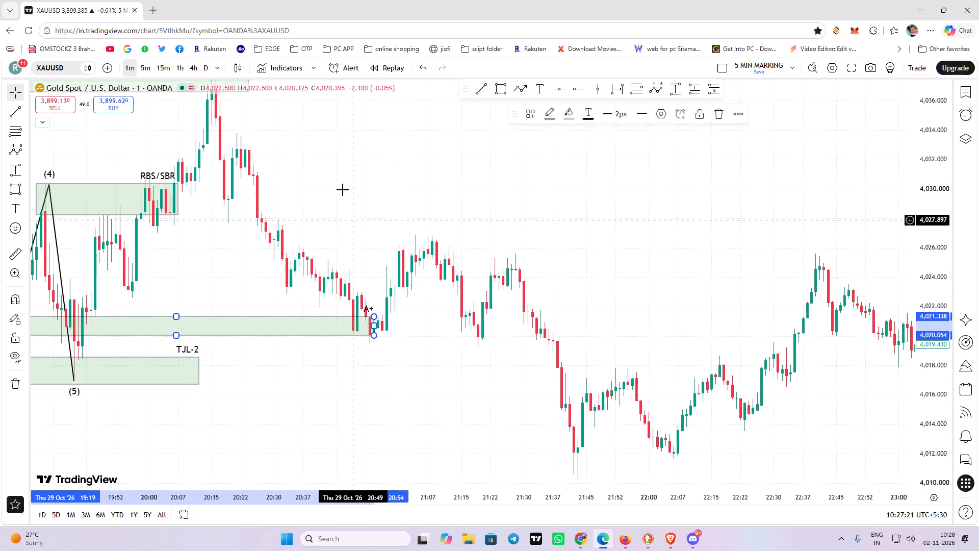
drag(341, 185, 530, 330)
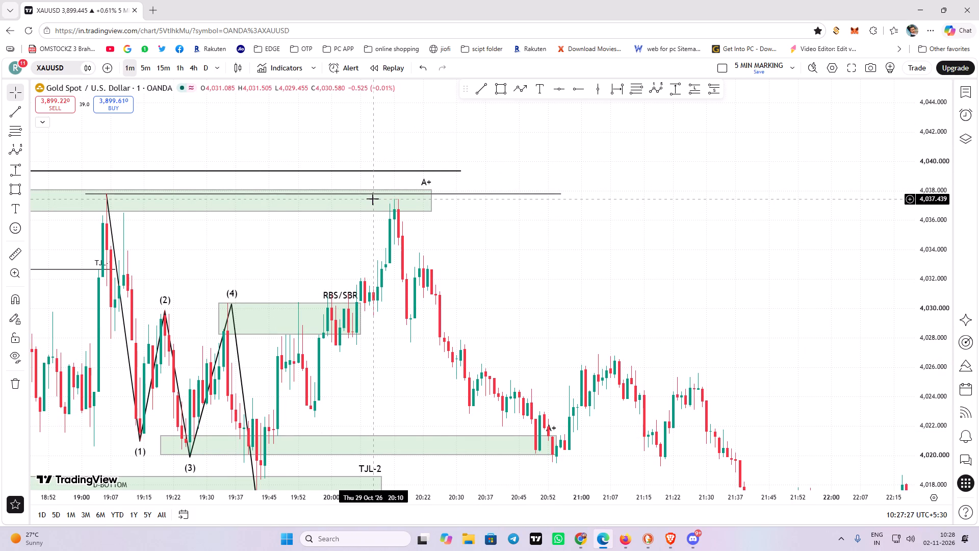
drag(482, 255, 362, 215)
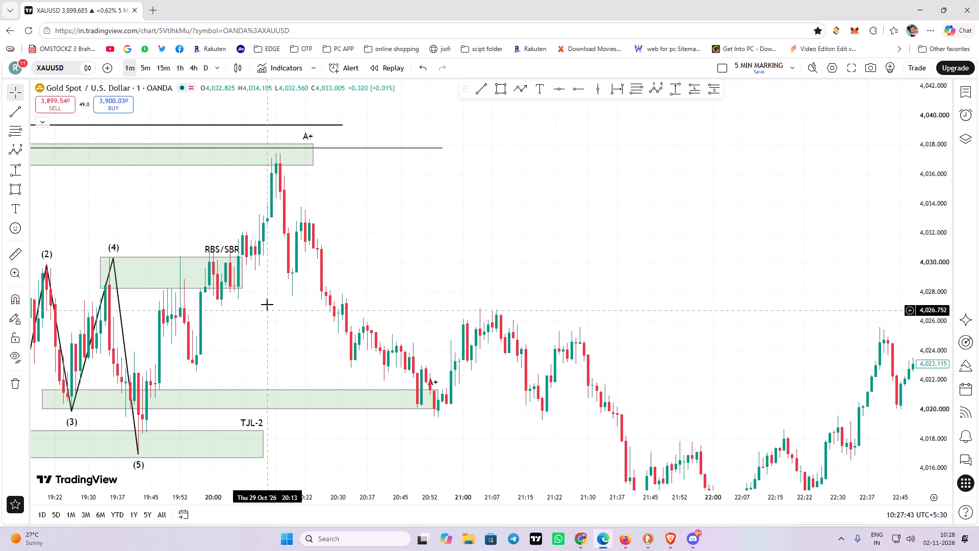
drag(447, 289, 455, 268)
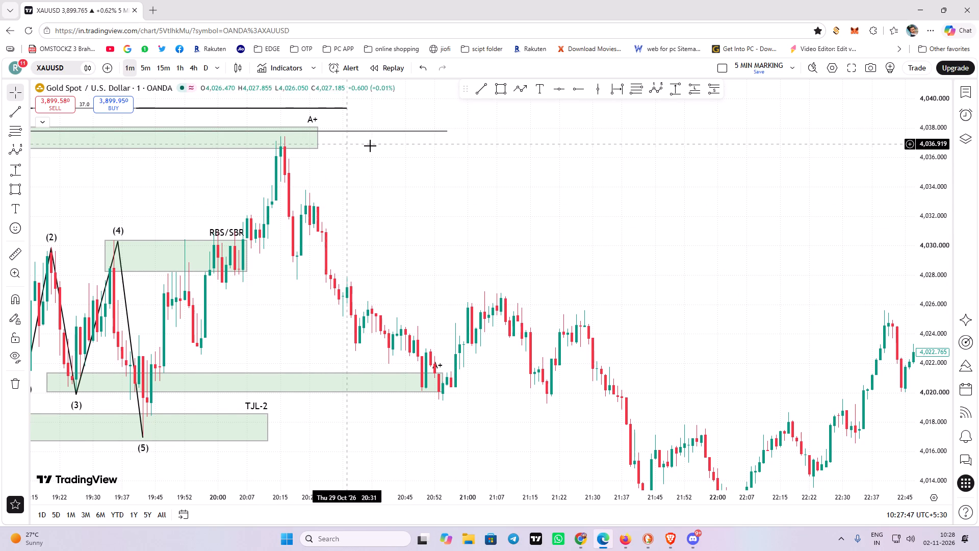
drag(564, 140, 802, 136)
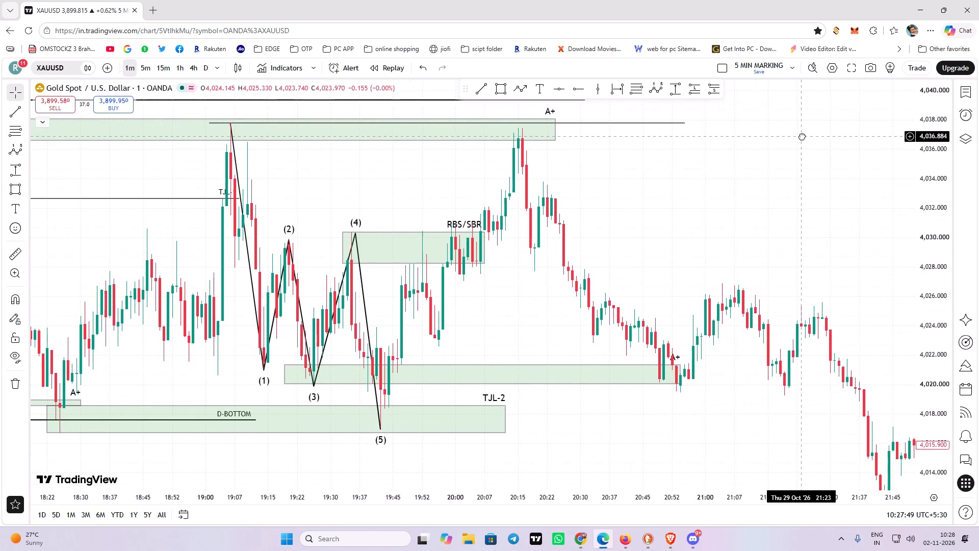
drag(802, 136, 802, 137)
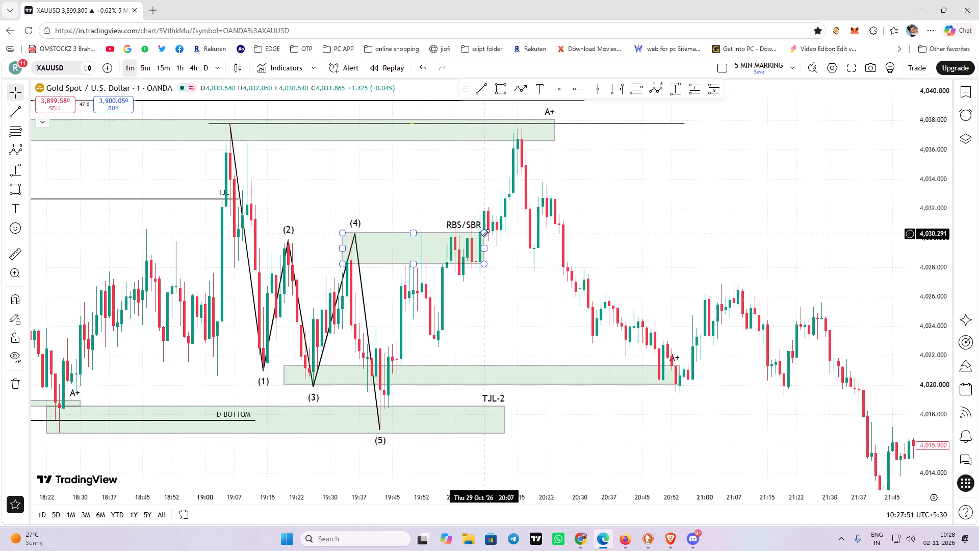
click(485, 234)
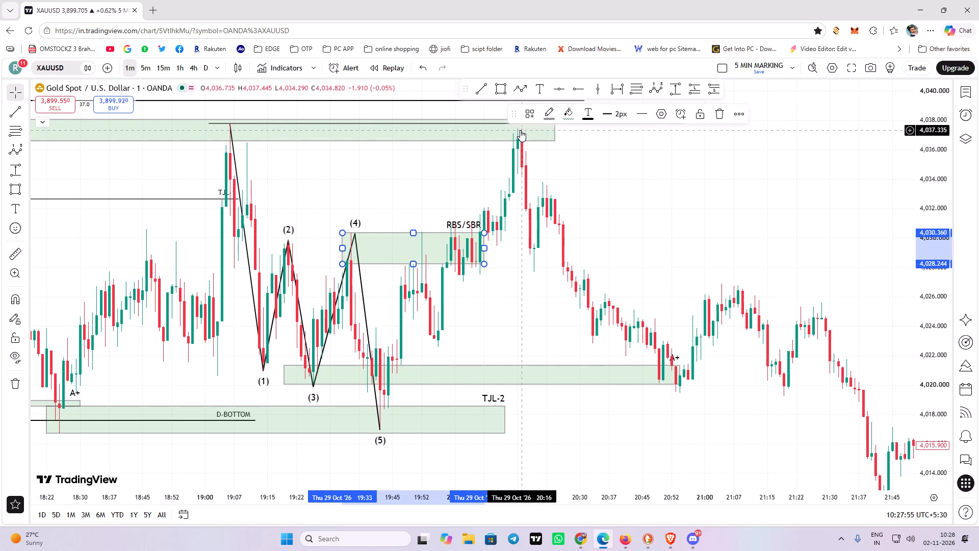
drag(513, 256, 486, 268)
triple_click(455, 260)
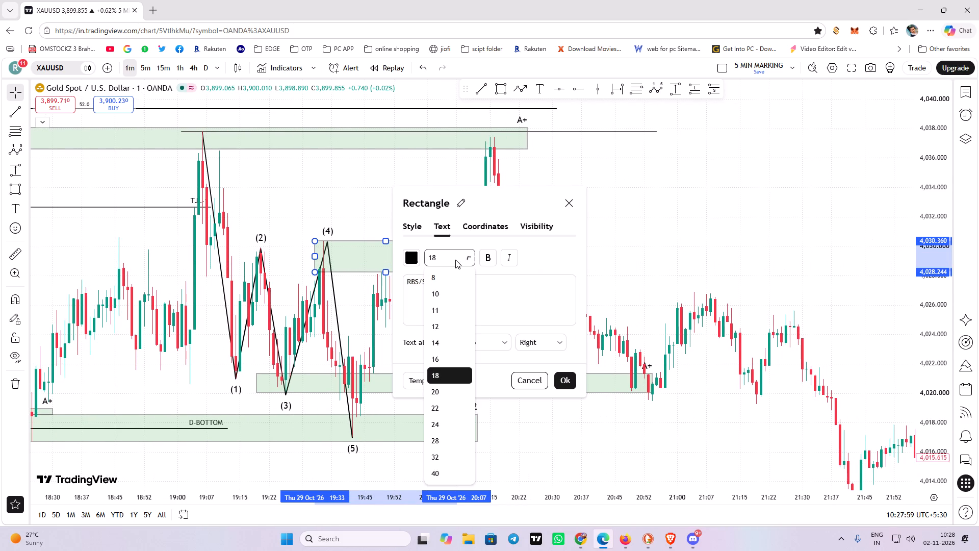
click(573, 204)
Examine the price action around the RBS/SBR zone and between the upper and lower A+ zones.
drag(399, 217, 376, 219)
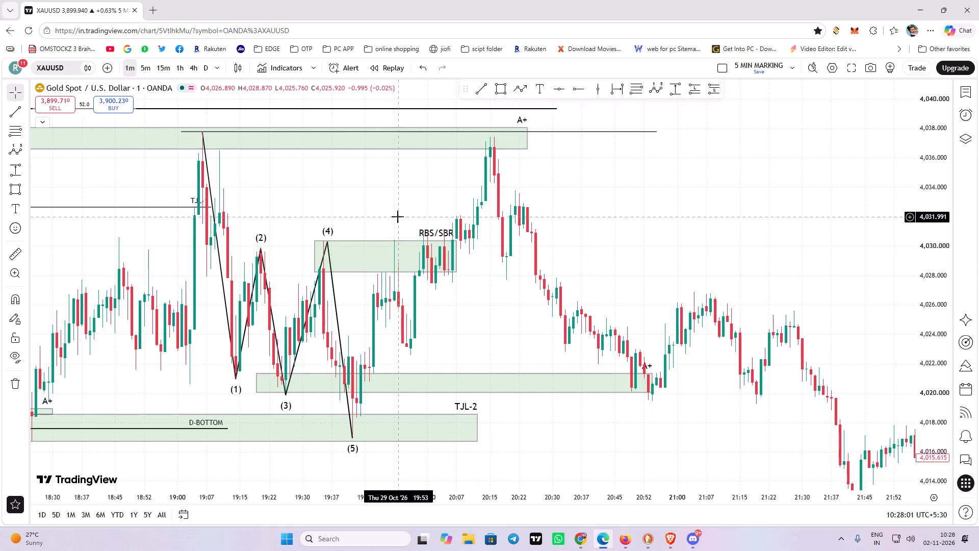
drag(376, 219, 357, 219)
drag(358, 201, 332, 234)
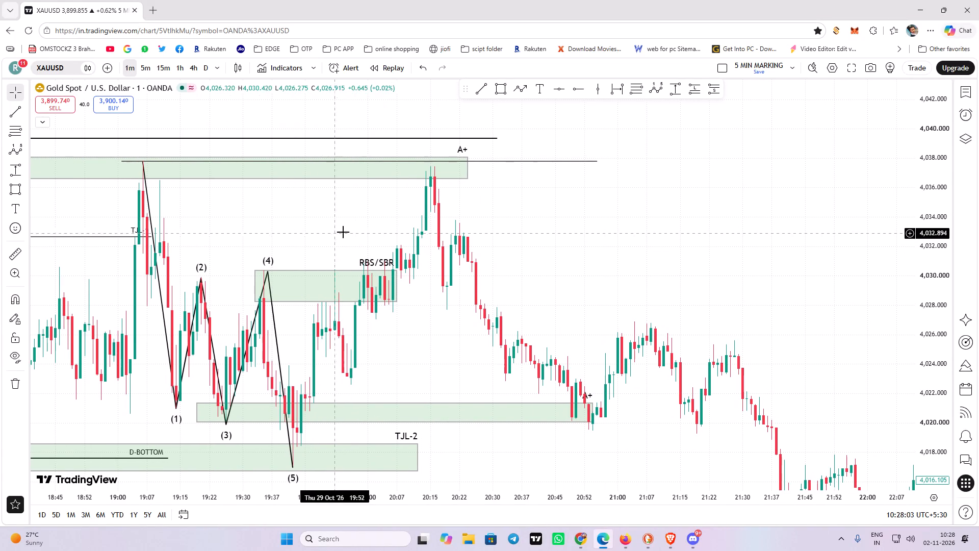
drag(493, 224, 474, 232)
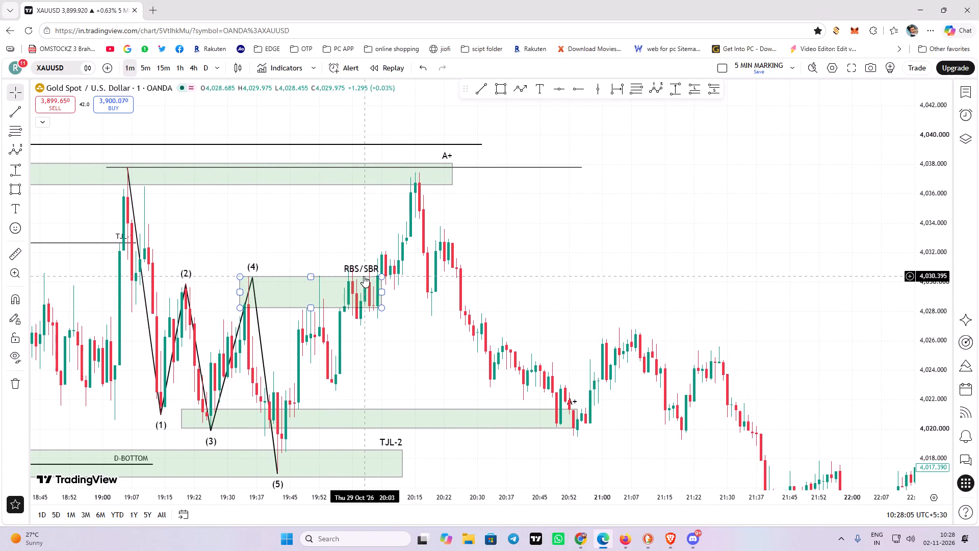
click(364, 276)
click(364, 237)
drag(366, 235, 333, 237)
drag(501, 199, 463, 232)
drag(461, 264, 459, 260)
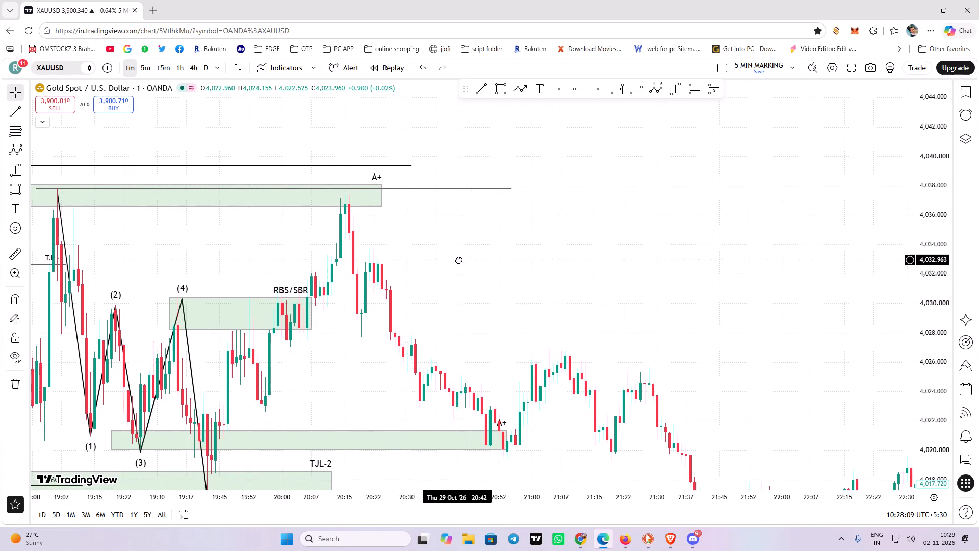
Examine the price swings between the RBS/SBR zone, the 20:15 high at the upper A+ zone and the lower A+ zone.
drag(459, 260, 458, 258)
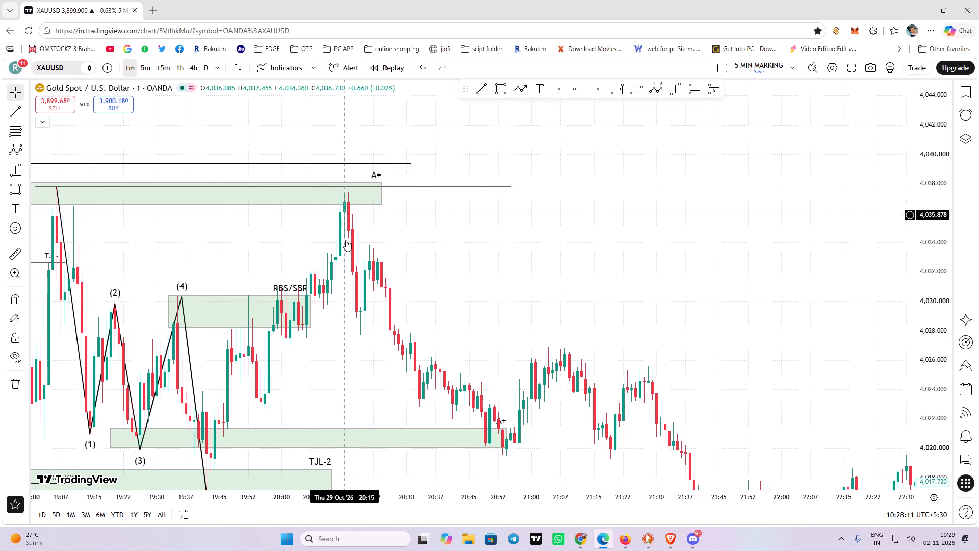
drag(326, 328, 381, 333)
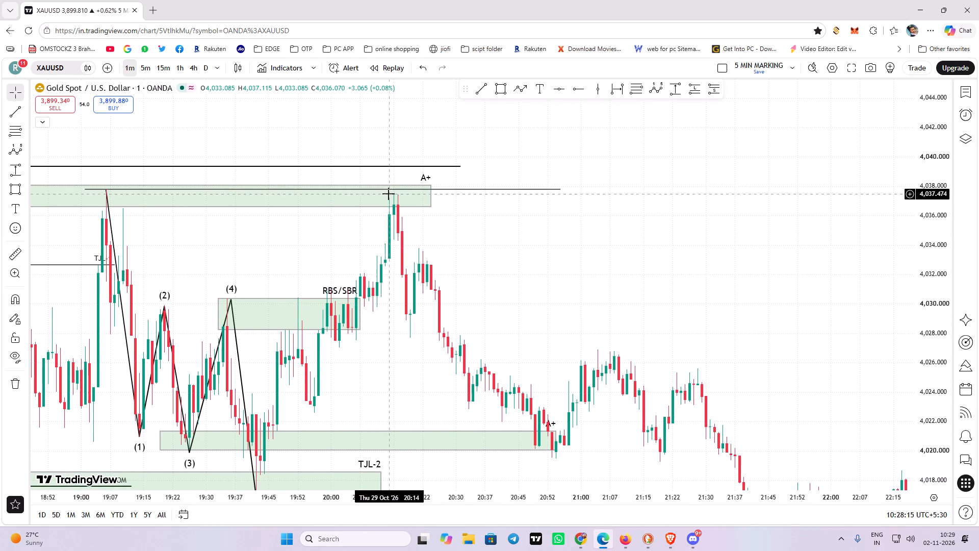
drag(532, 291, 428, 272)
click(662, 89)
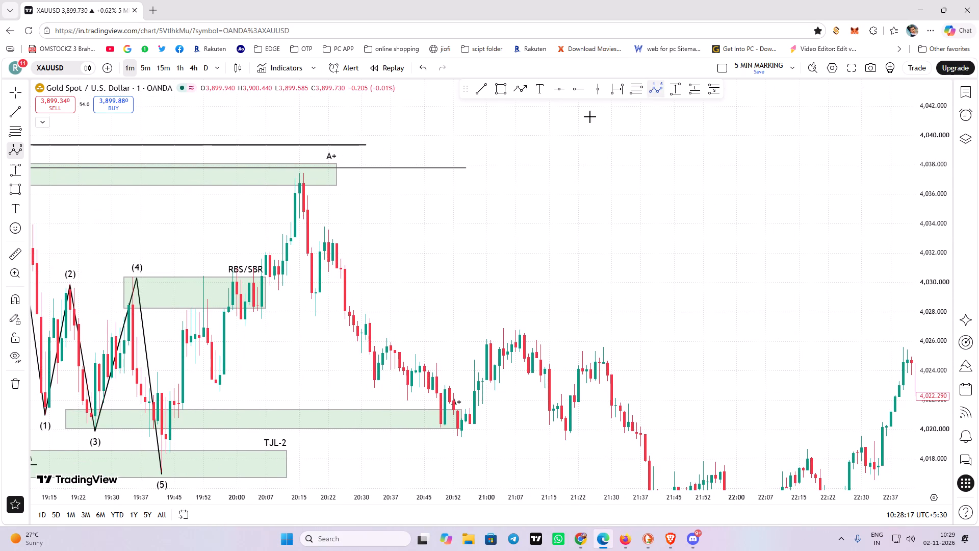
right_click(384, 231)
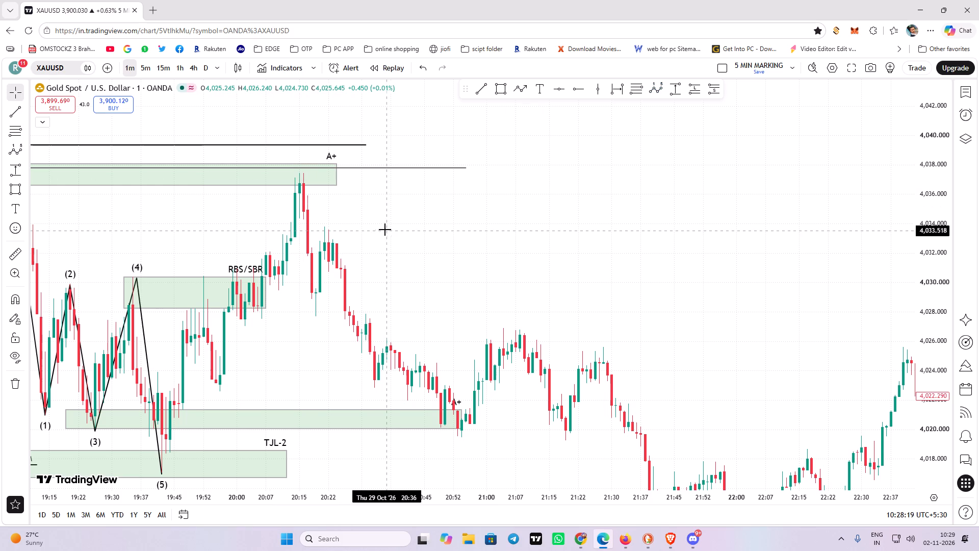
drag(407, 234, 643, 212)
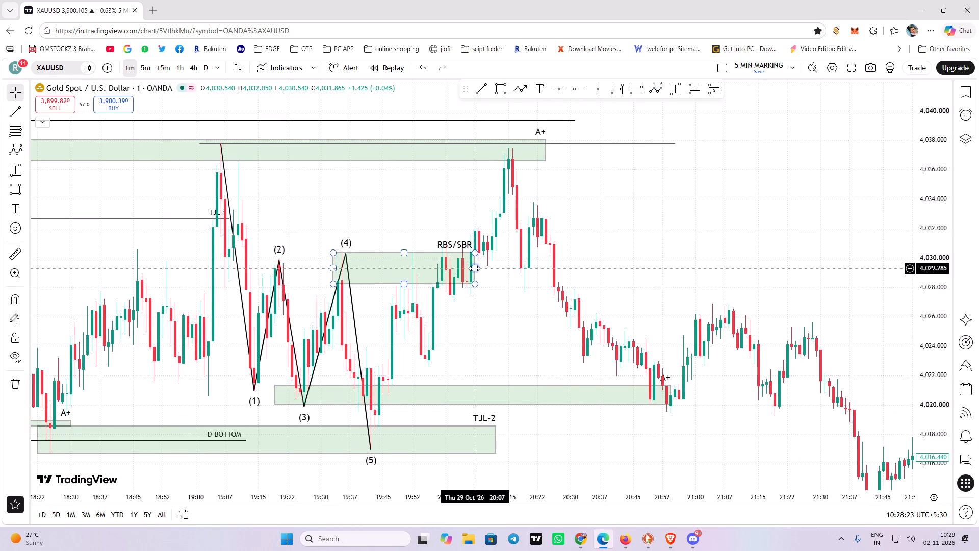
click(474, 268)
drag(494, 268, 488, 274)
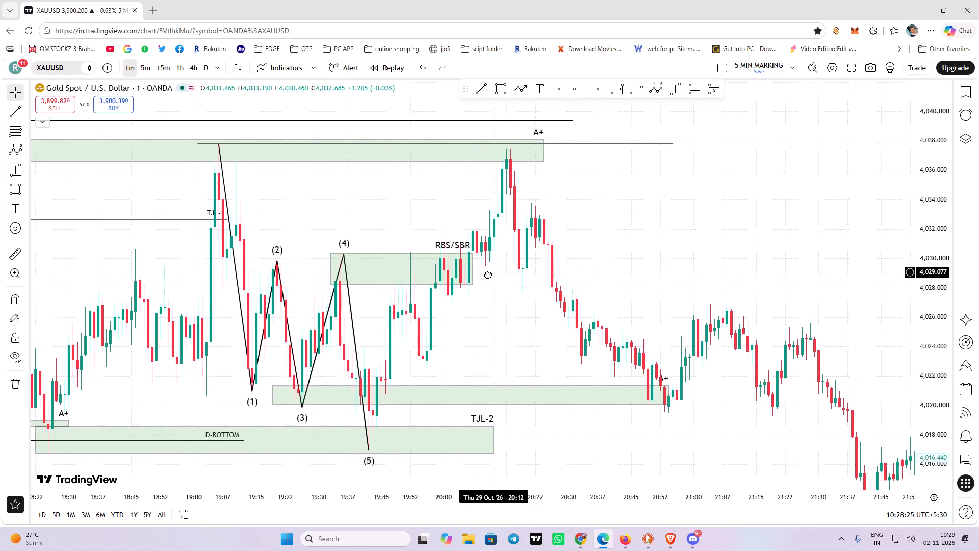
drag(488, 274, 453, 284)
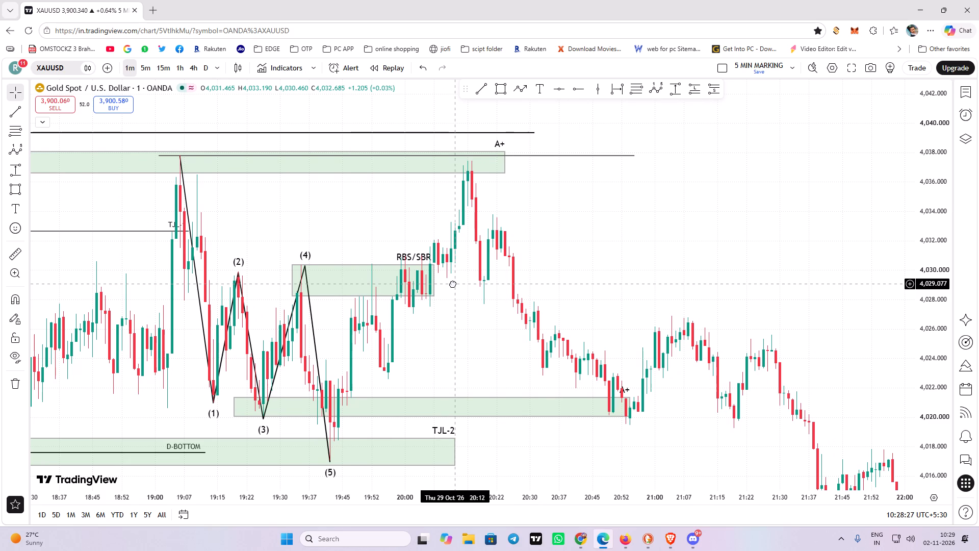
drag(453, 284, 448, 284)
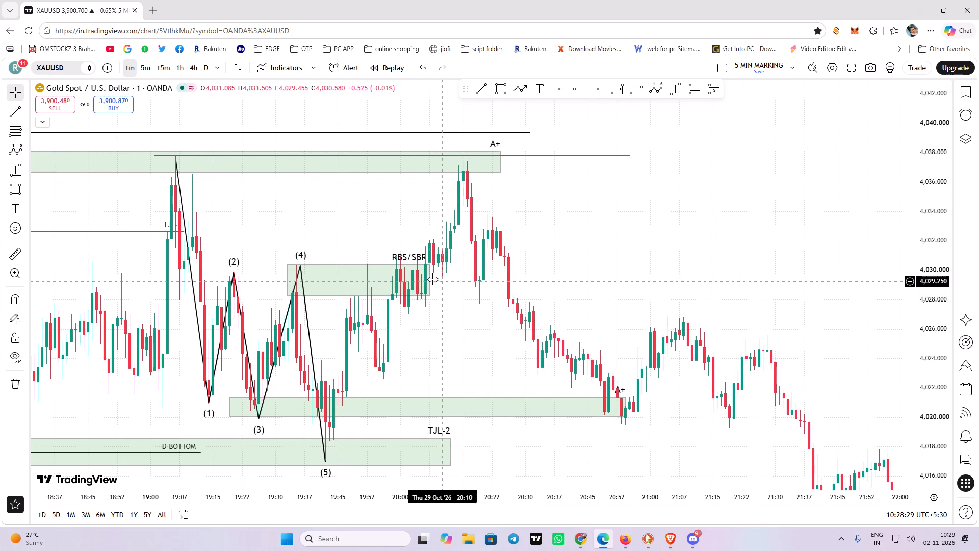
click(429, 279)
drag(470, 285, 302, 243)
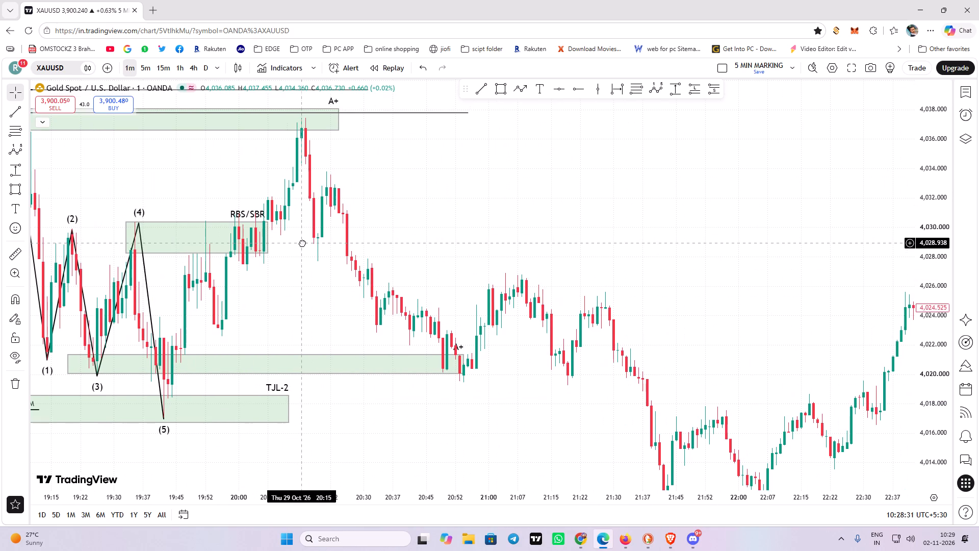
drag(302, 243, 315, 273)
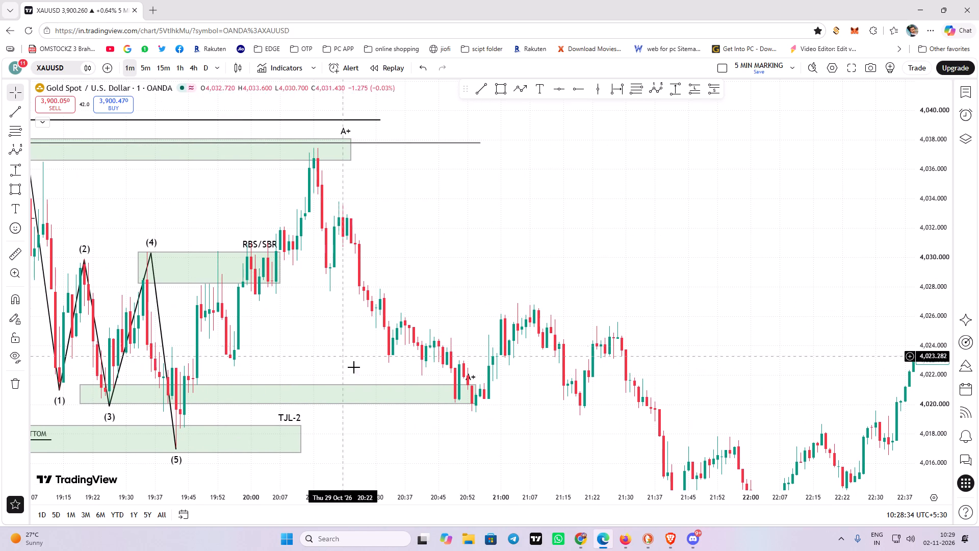
drag(402, 270, 413, 261)
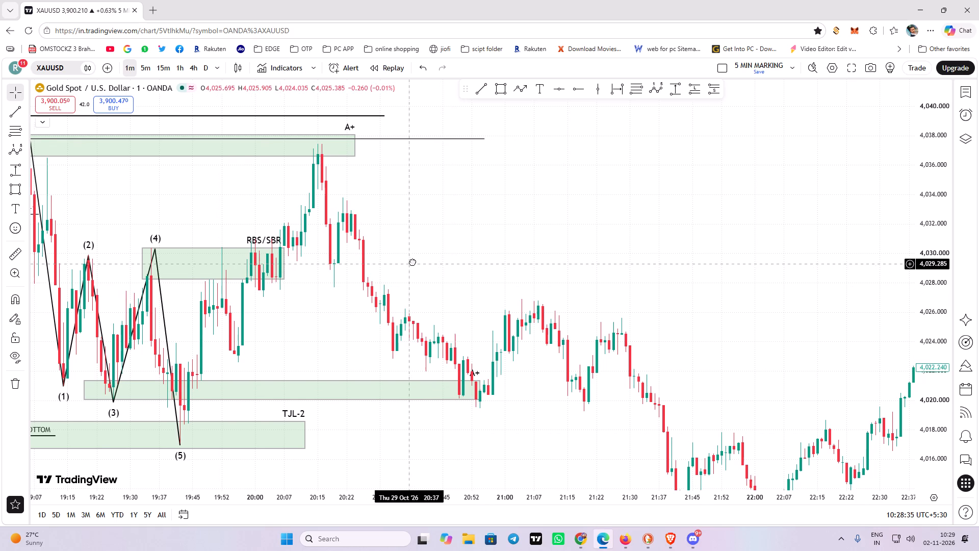
drag(413, 261, 417, 248)
drag(418, 238, 466, 273)
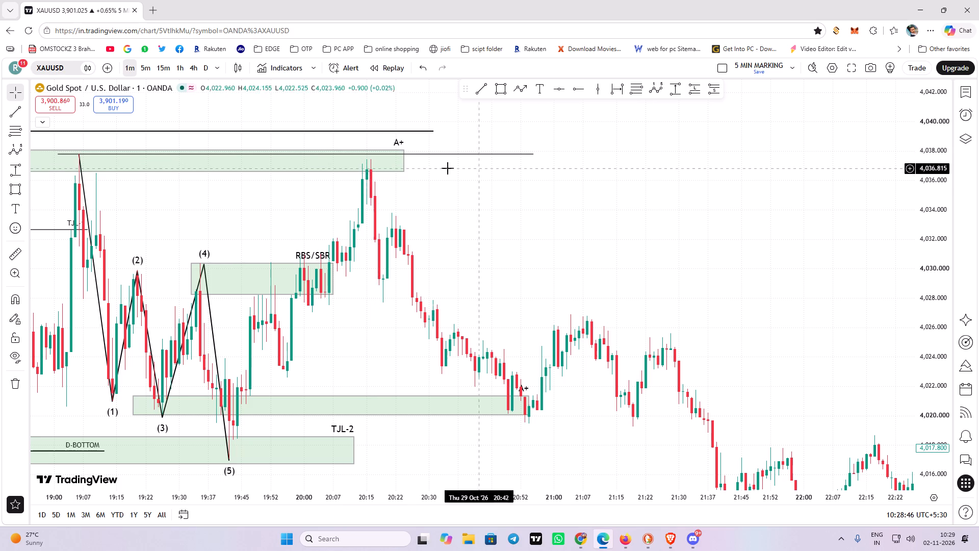
drag(502, 182, 427, 198)
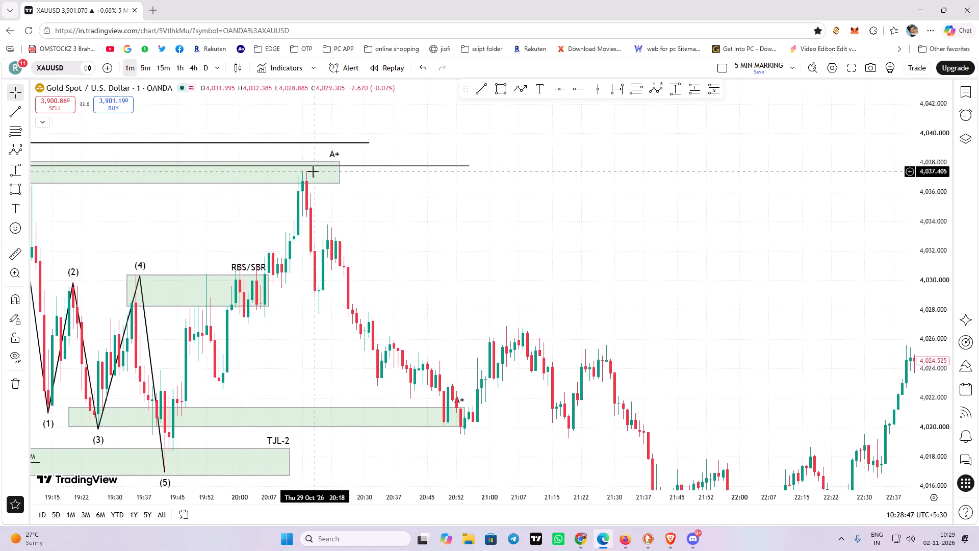
drag(712, 193, 662, 190)
drag(364, 238, 483, 247)
drag(373, 316, 358, 295)
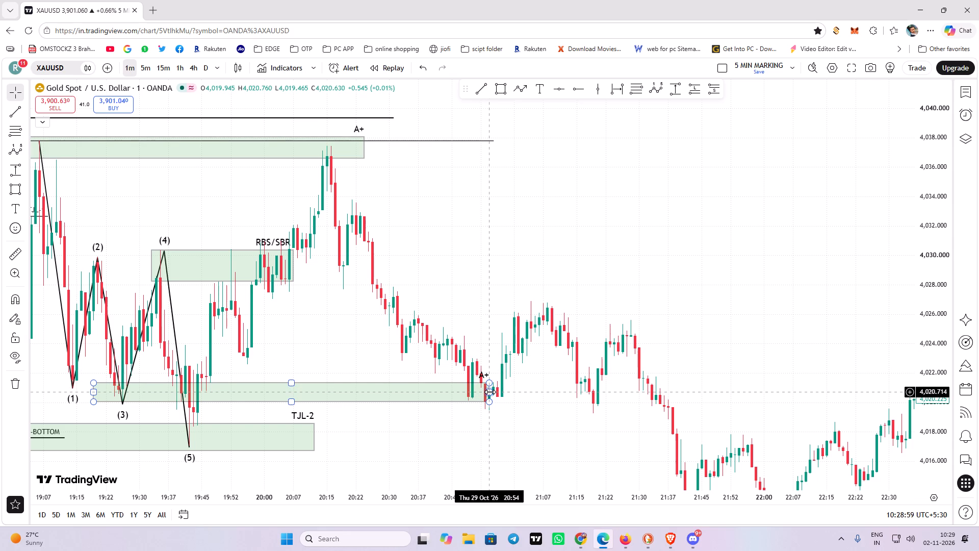
drag(403, 278, 451, 273)
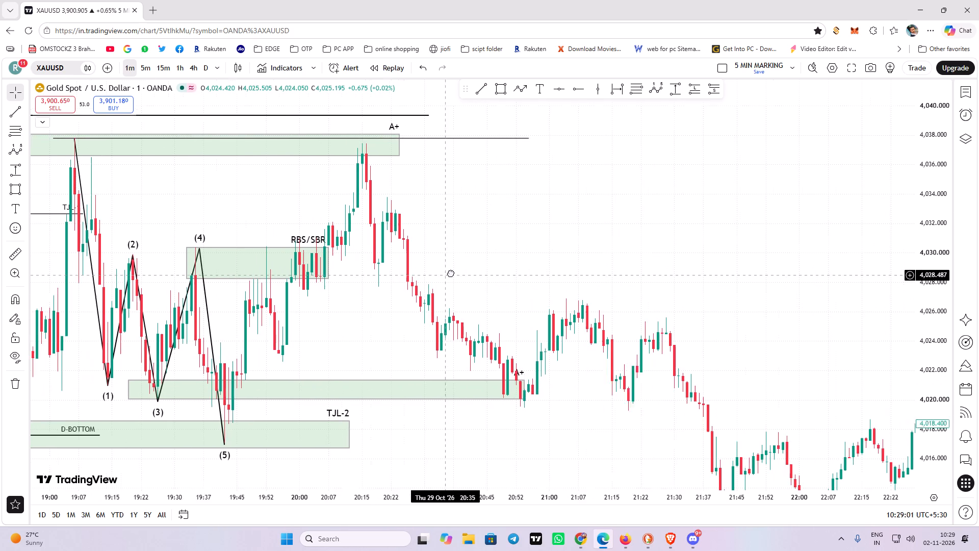
drag(451, 273, 457, 271)
Examine the RBS/SBR zone beside wave (4) and its candles up close, including where the zone ends at 20:07.
click(340, 262)
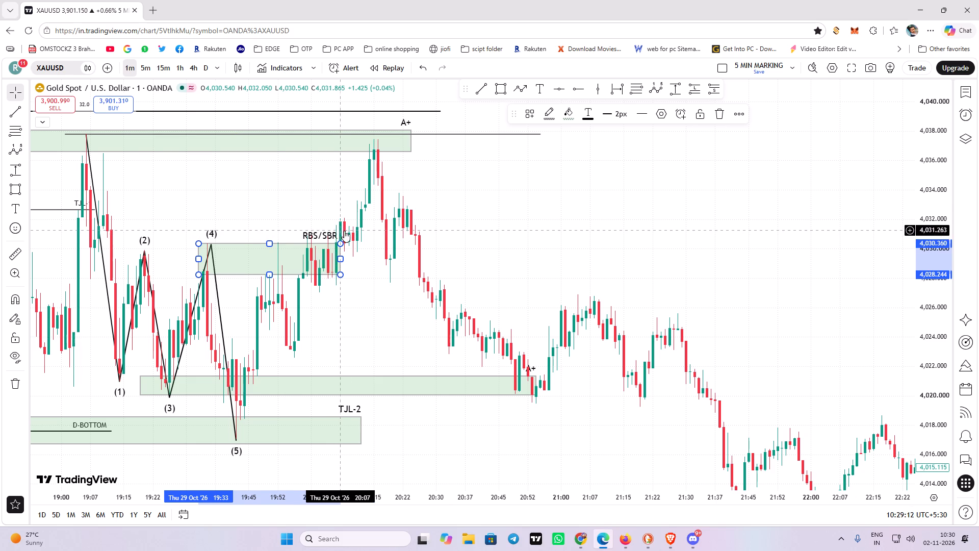
drag(371, 268, 407, 265)
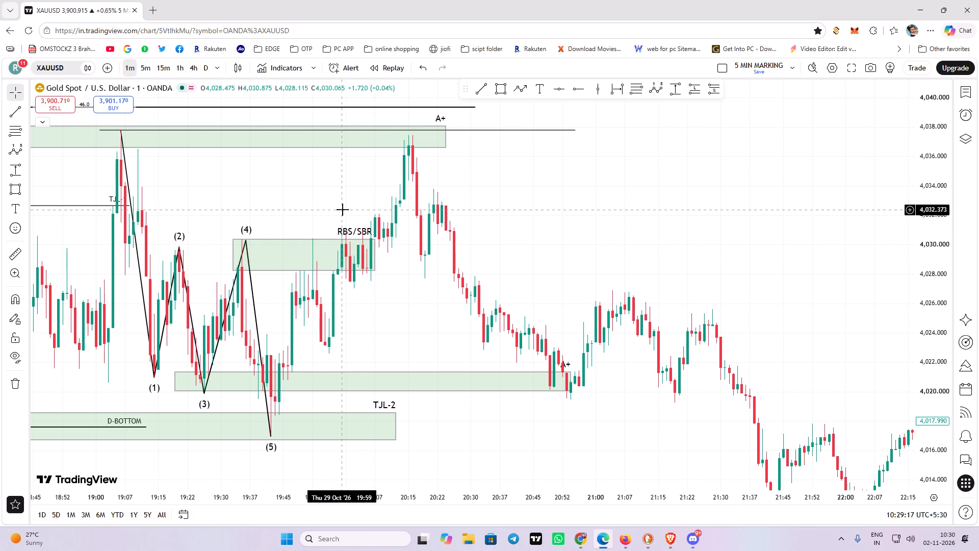
drag(346, 211, 373, 217)
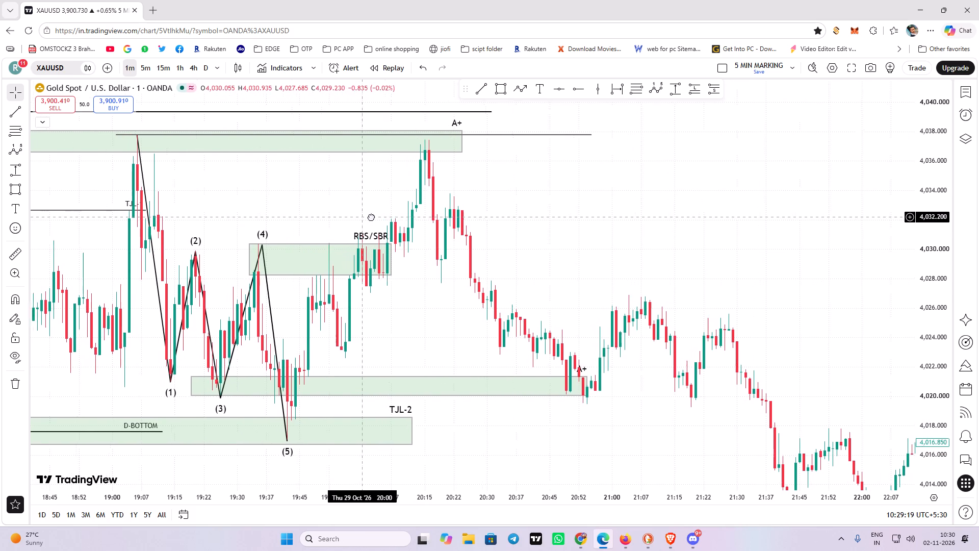
drag(373, 217, 394, 215)
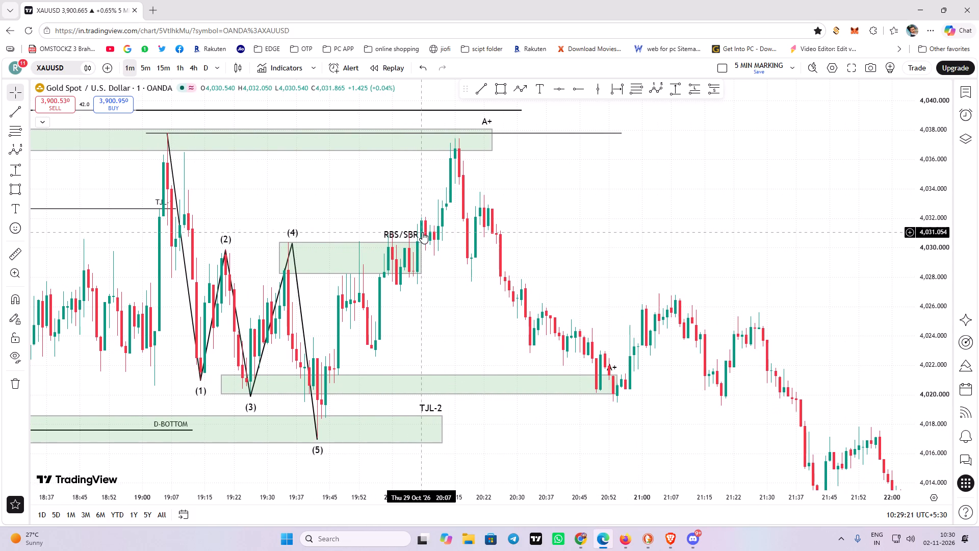
drag(437, 290, 457, 293)
click(461, 300)
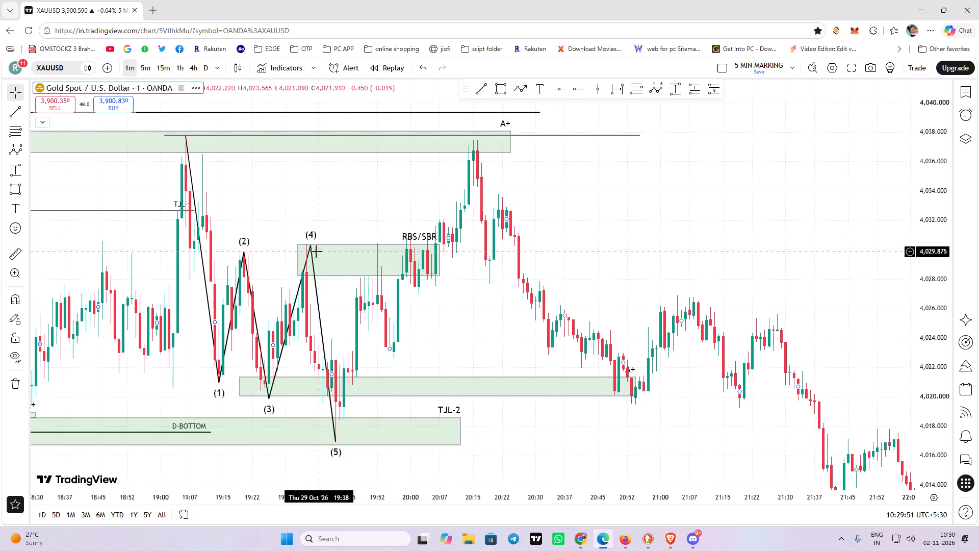
click(439, 259)
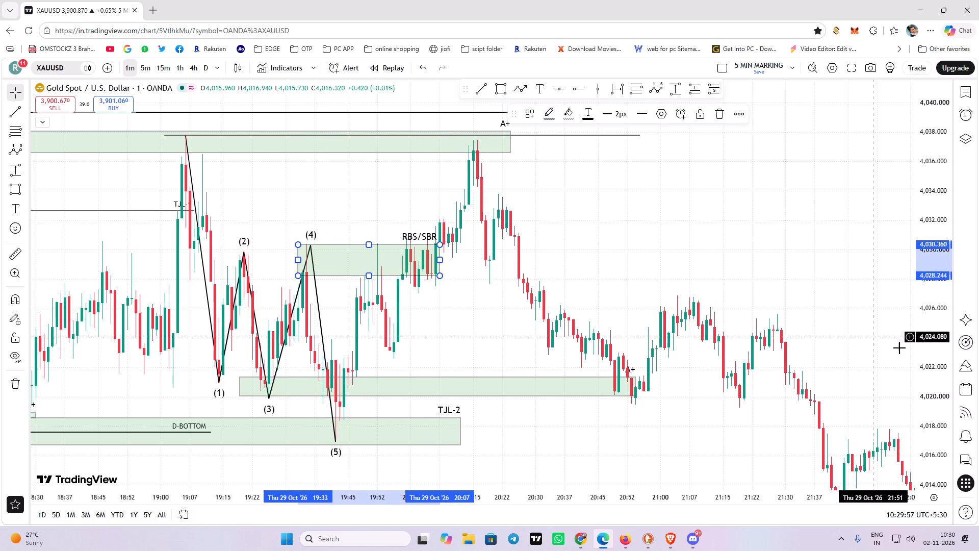
drag(934, 353, 941, 0)
drag(774, 233, 785, 291)
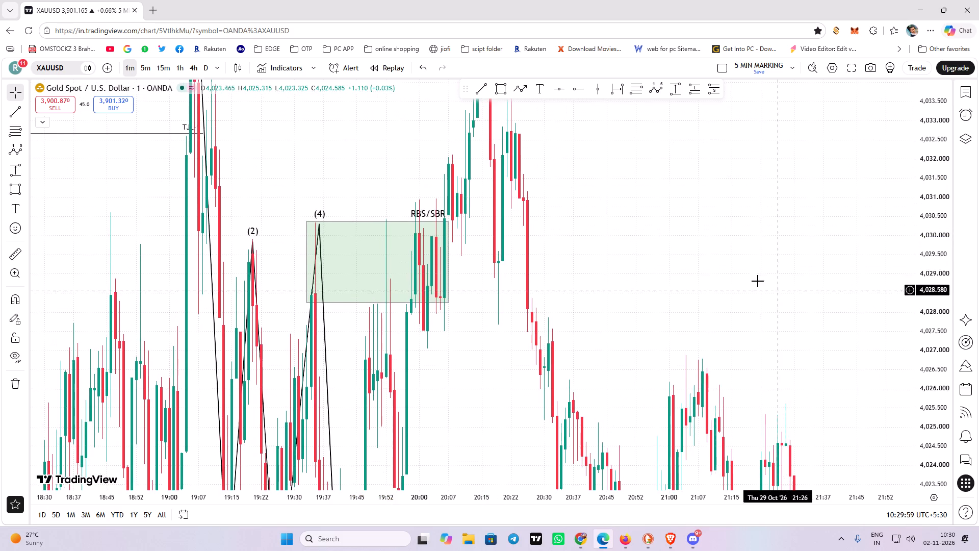
scroll(661, 258, up, 5)
drag(594, 284, 828, 267)
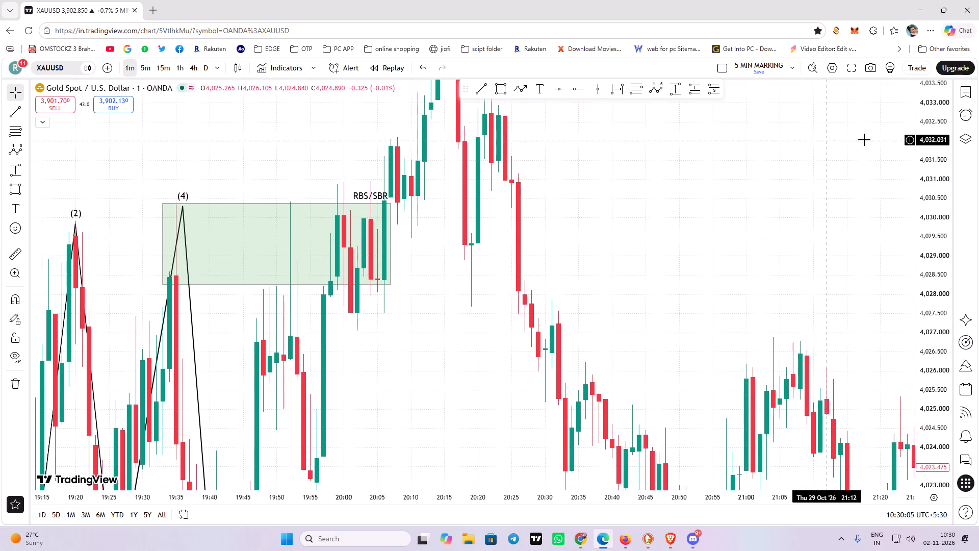
drag(941, 115, 929, 230)
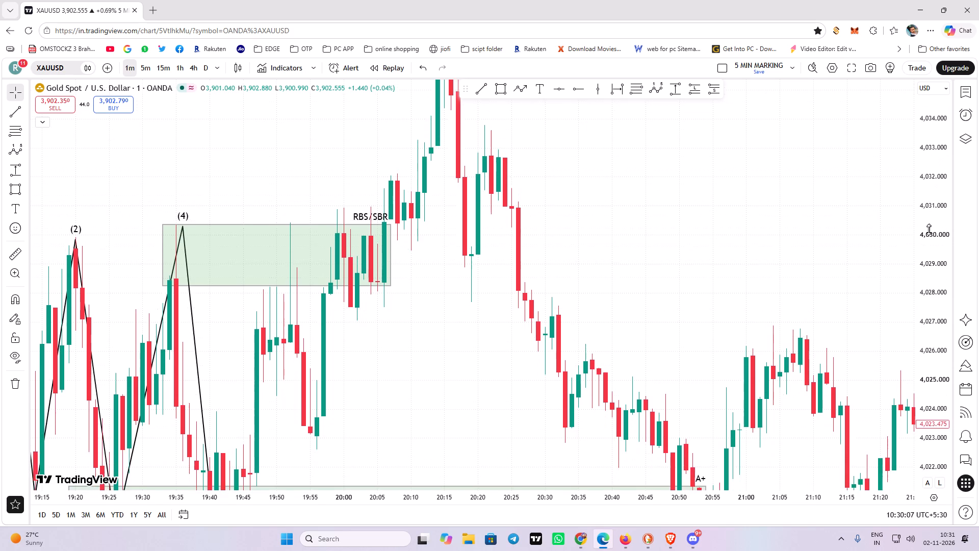
drag(929, 230, 916, 310)
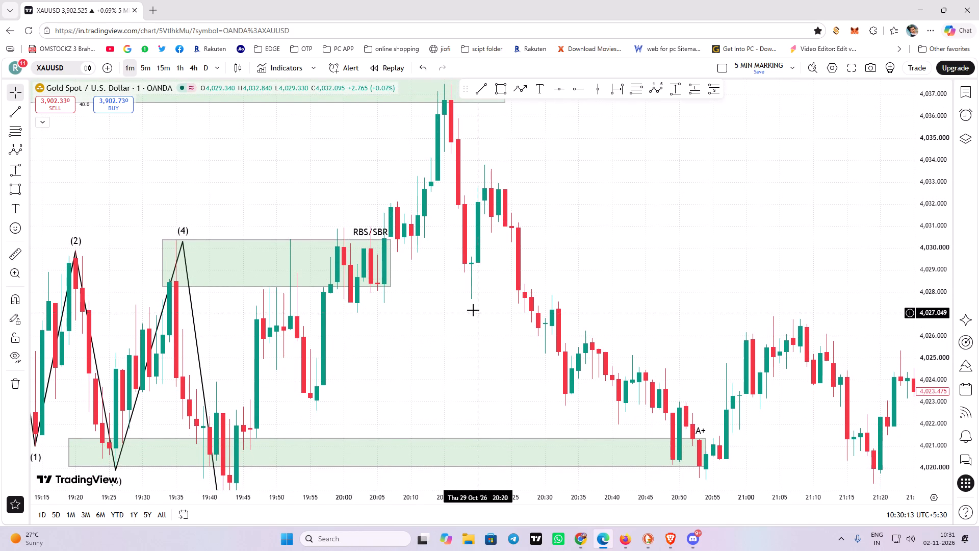
Examine the rejection from the upper A+ zone around 20:15 and the decline that follows toward the lower A+ zone.
scroll(467, 306, down, 1)
drag(656, 226, 538, 334)
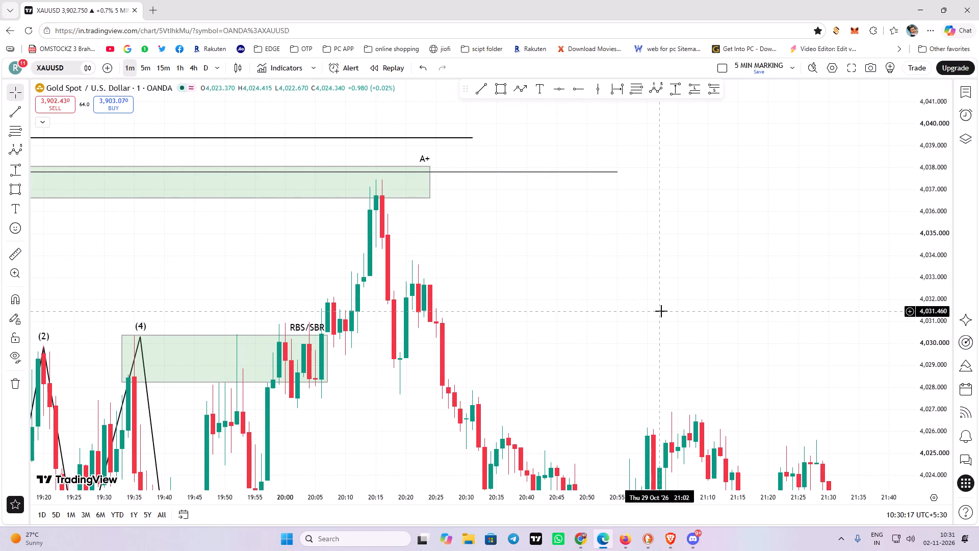
drag(619, 282, 628, 269)
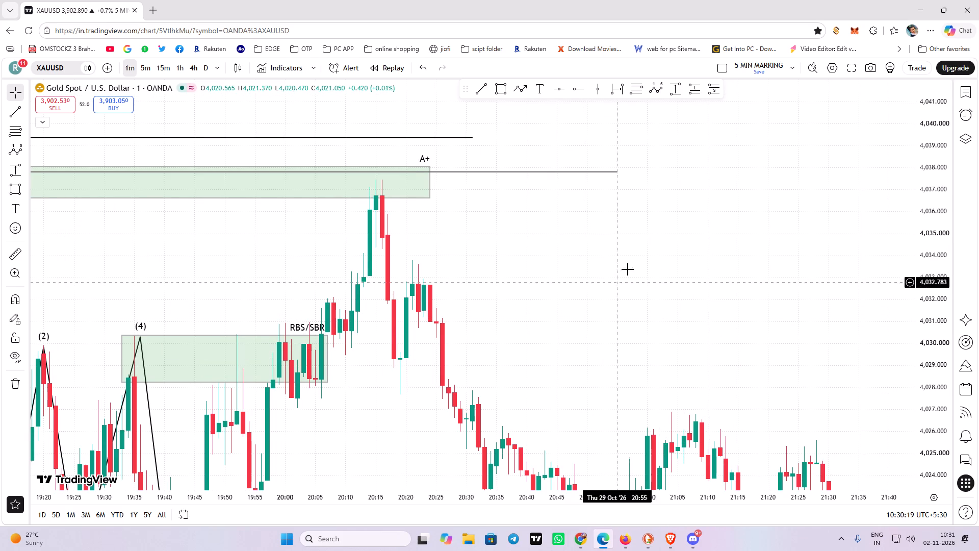
drag(628, 269, 662, 228)
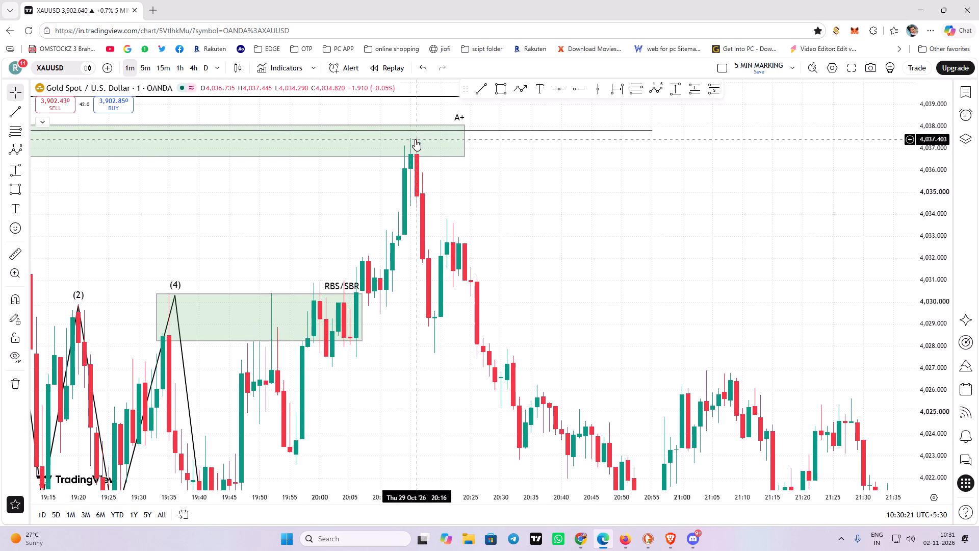
drag(542, 260, 635, 242)
scroll(628, 238, down, 2)
drag(709, 235, 580, 238)
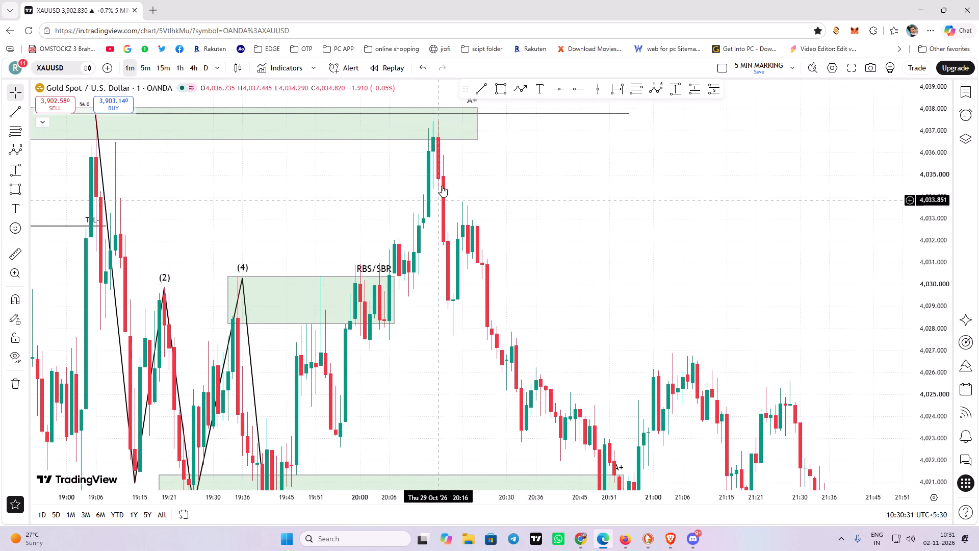
drag(502, 183, 375, 182)
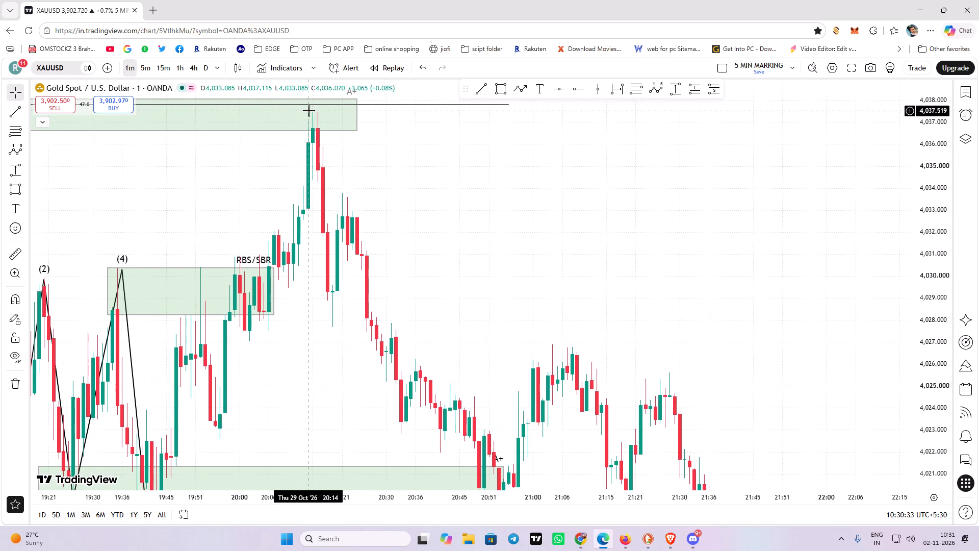
drag(479, 166, 553, 163)
drag(923, 112, 918, 207)
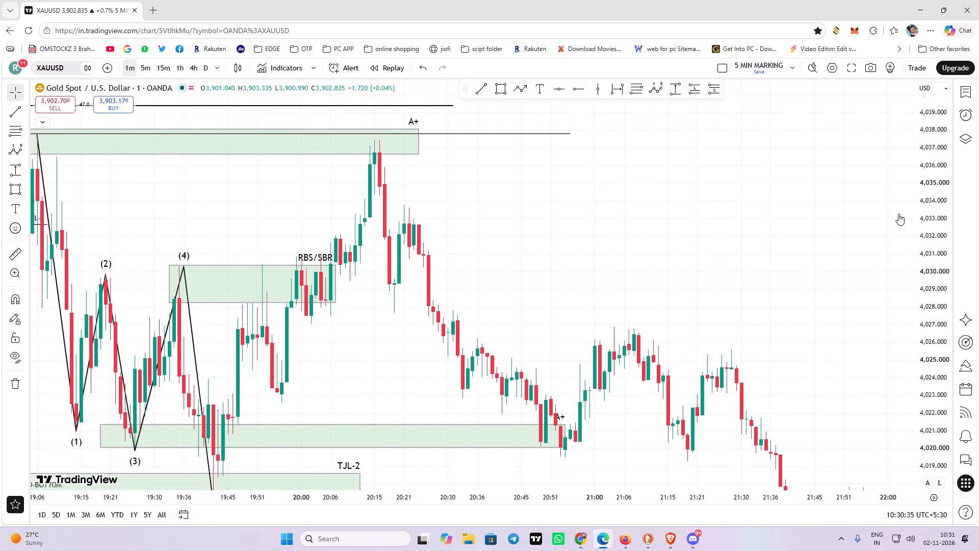
drag(664, 230, 612, 167)
drag(492, 200, 524, 254)
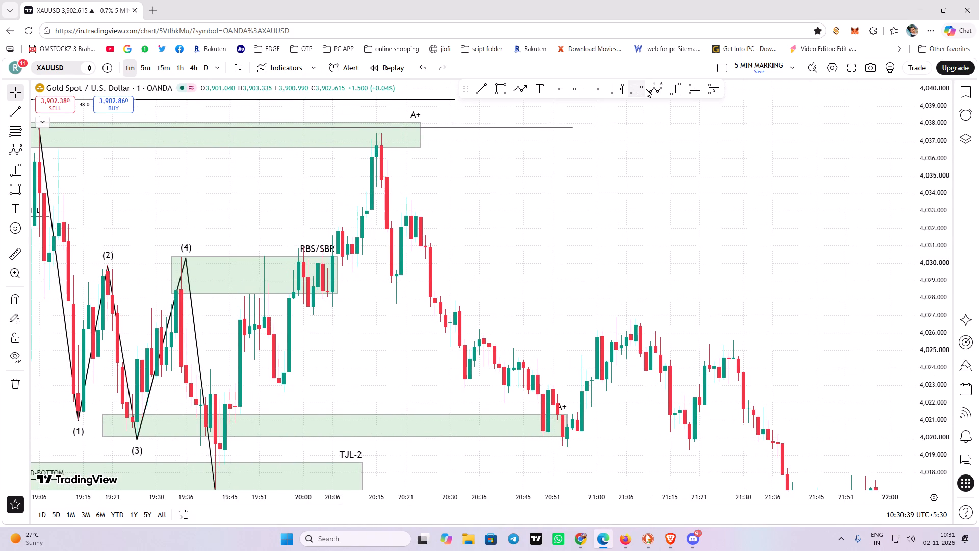
Draw a path from the 20:16 high near 4,037 through swings at 20:19, 20:21 and 20:30, ending at 20:31 near 4,028.
click(523, 89)
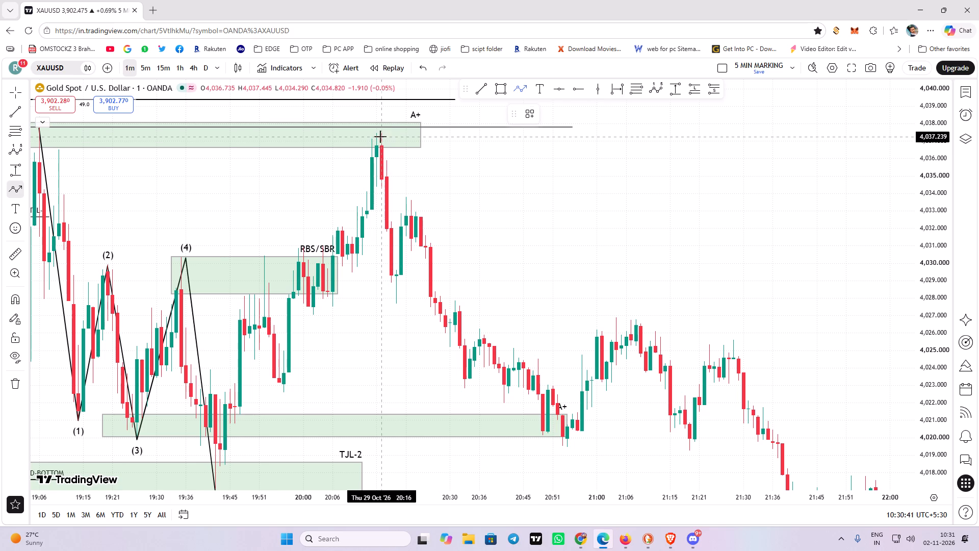
click(382, 134)
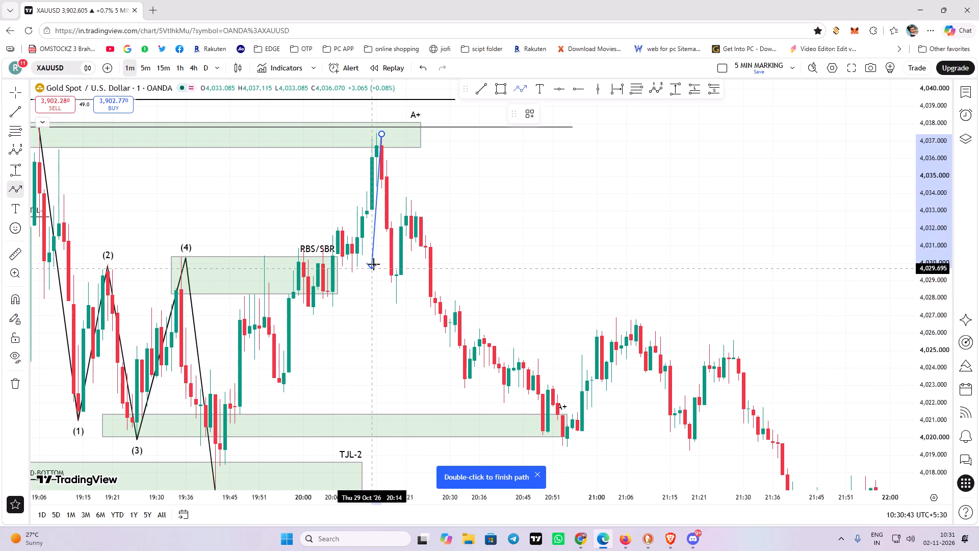
click(395, 304)
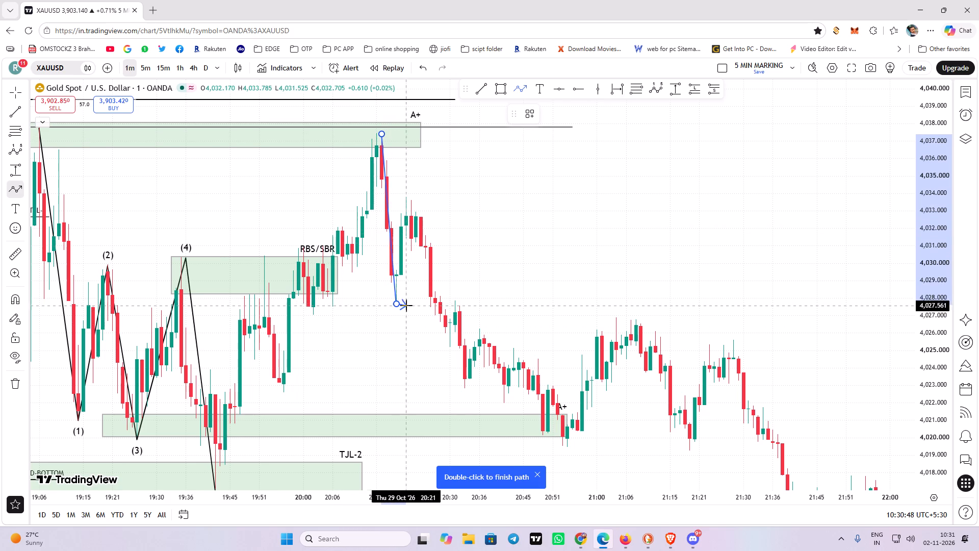
click(405, 195)
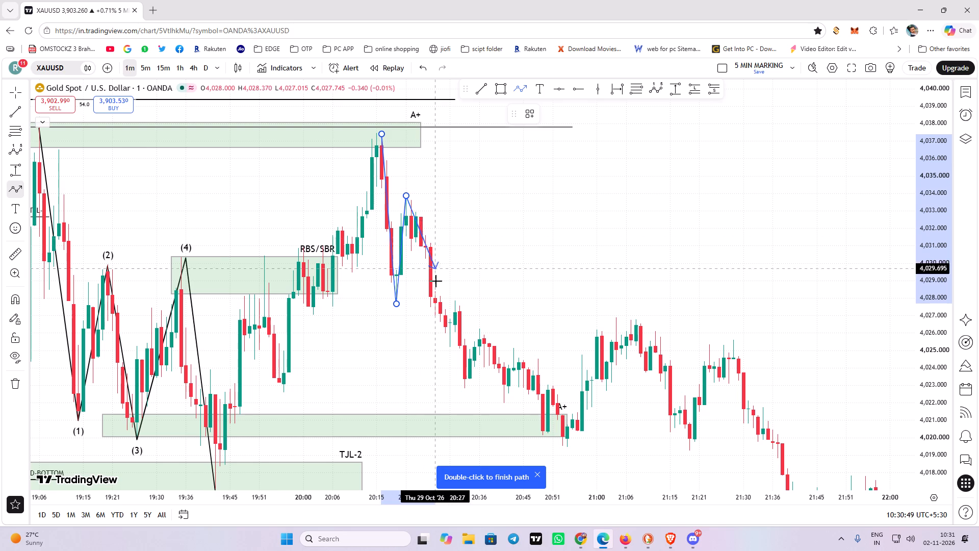
click(449, 347)
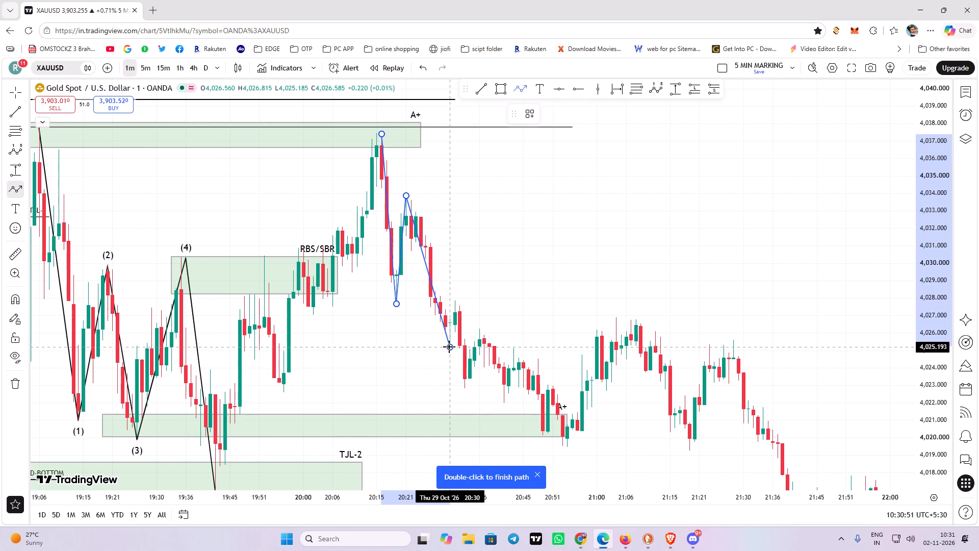
click(455, 300)
right_click(455, 300)
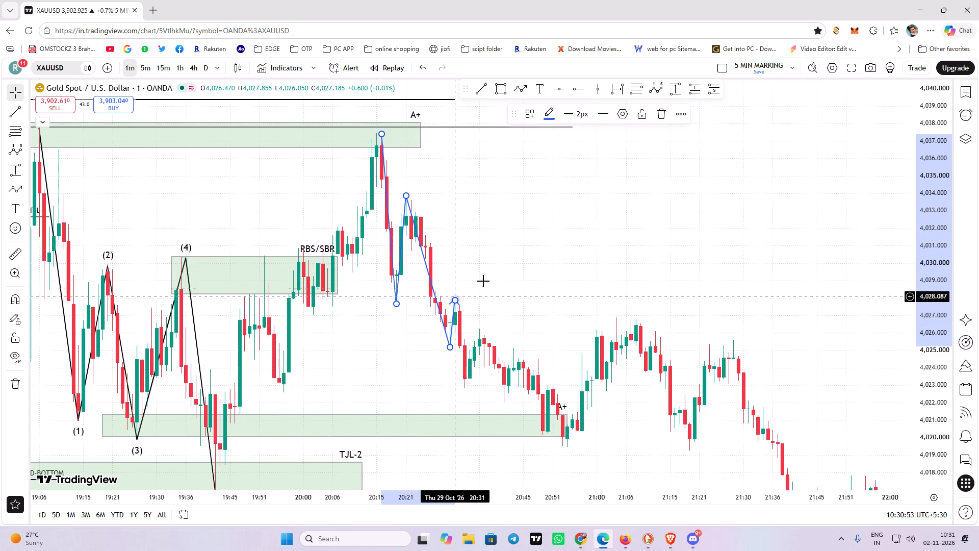
click(536, 248)
drag(546, 242, 462, 153)
drag(370, 217, 307, 212)
Draw a rectangle zone from about 4,027.0 to 4,027.85, starting at 20:30 and extended to 21:44.
click(506, 79)
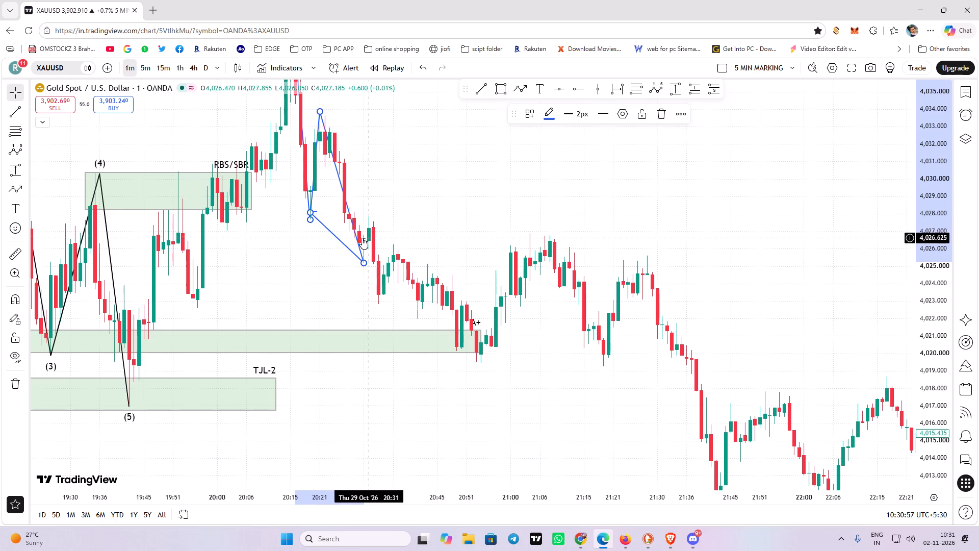
drag(359, 231, 411, 227)
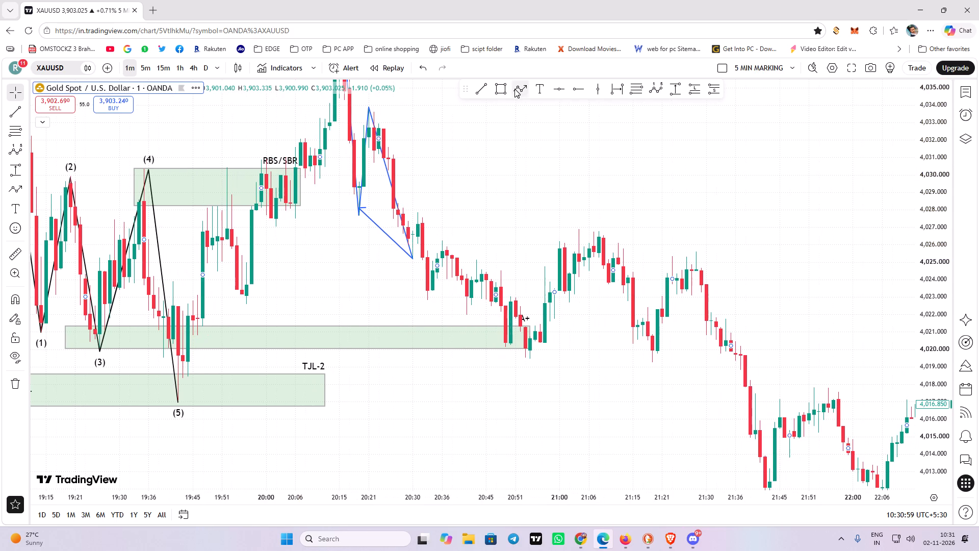
click(500, 82)
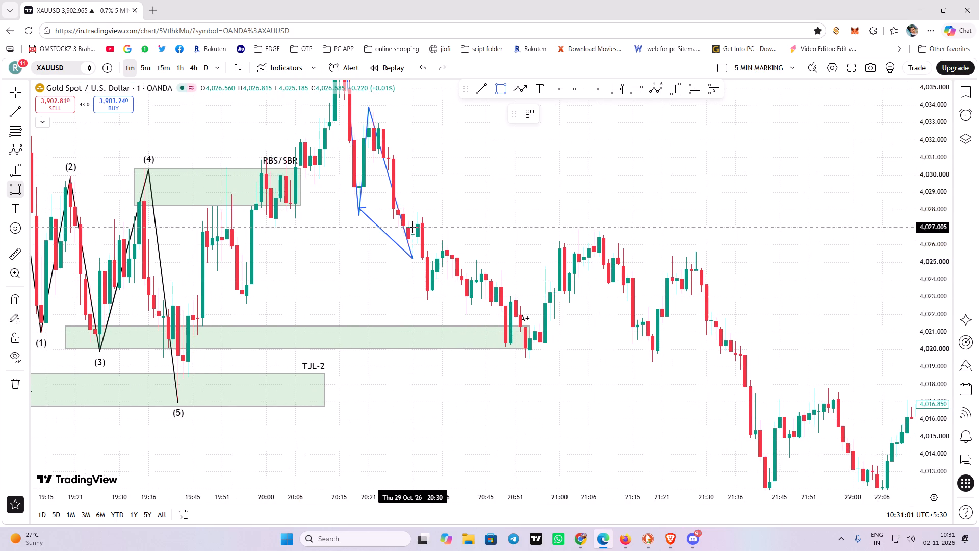
drag(413, 227, 728, 212)
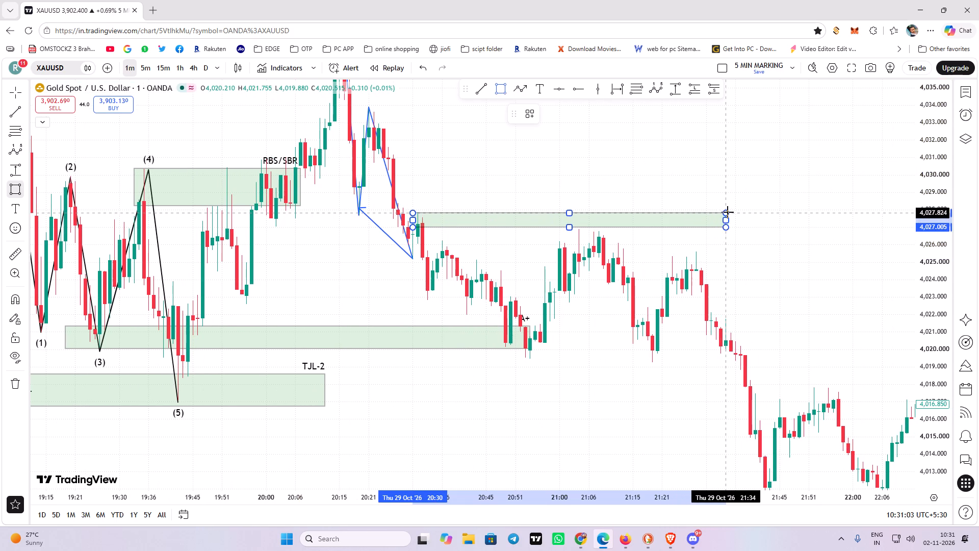
drag(728, 212, 728, 212)
click(729, 212)
drag(733, 222, 733, 221)
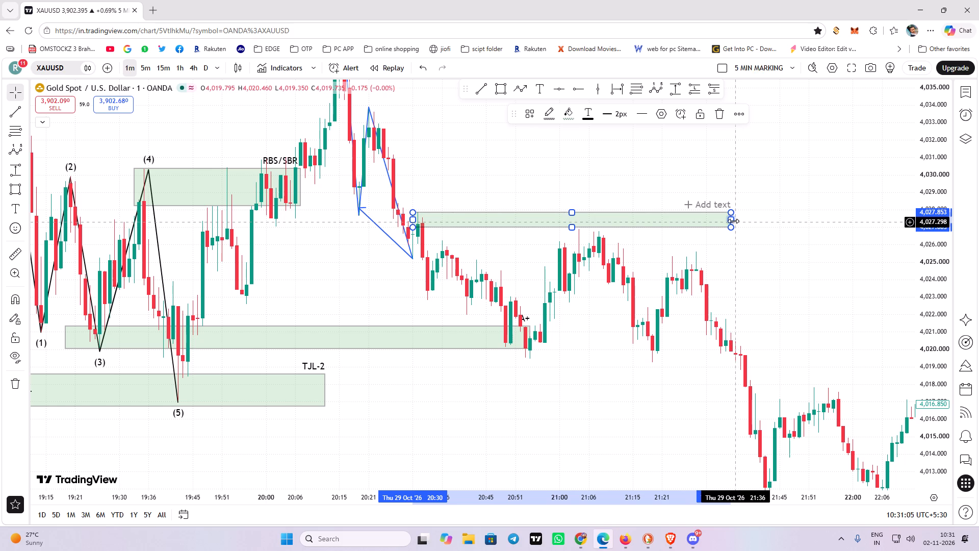
drag(733, 221, 774, 214)
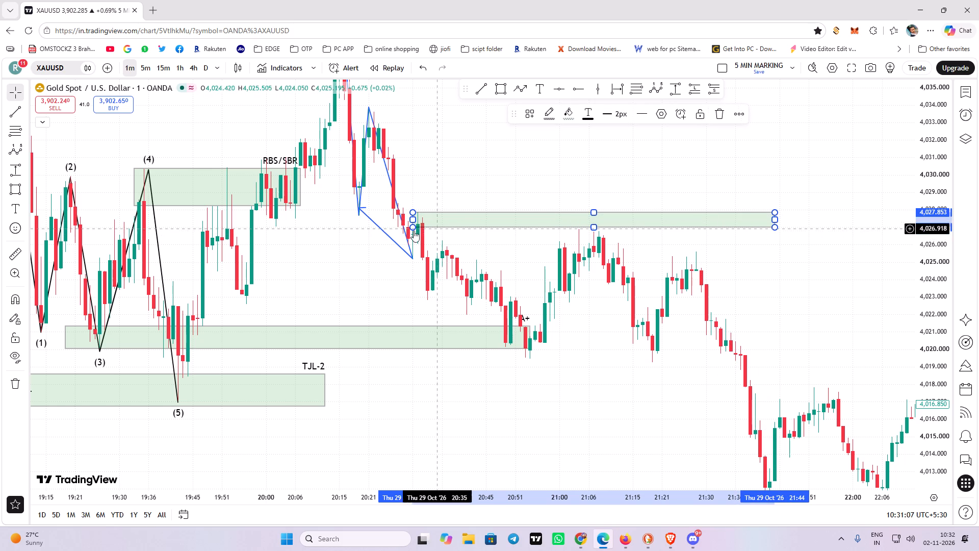
Move the decline path's arrow end to the 20:33 low at about 4,022.8.
drag(360, 208, 414, 274)
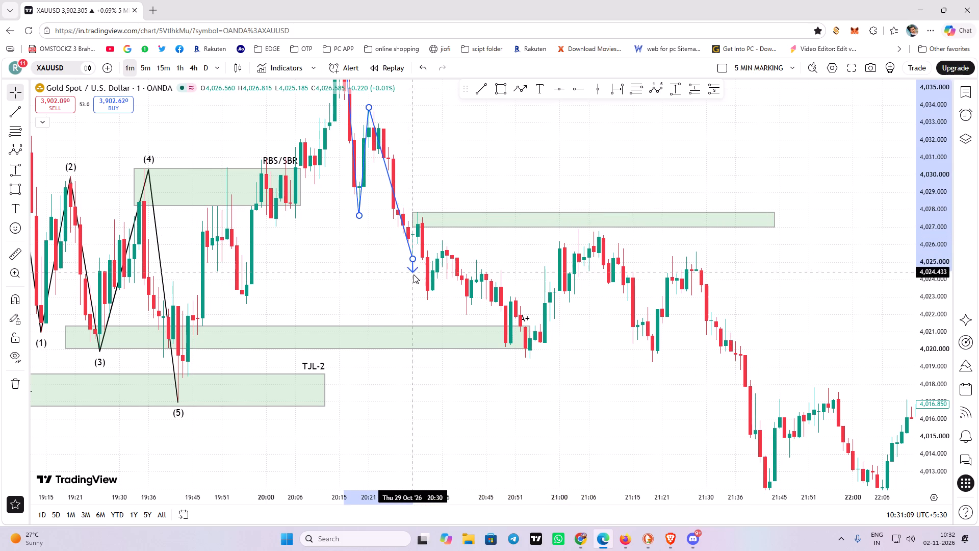
drag(414, 274, 425, 302)
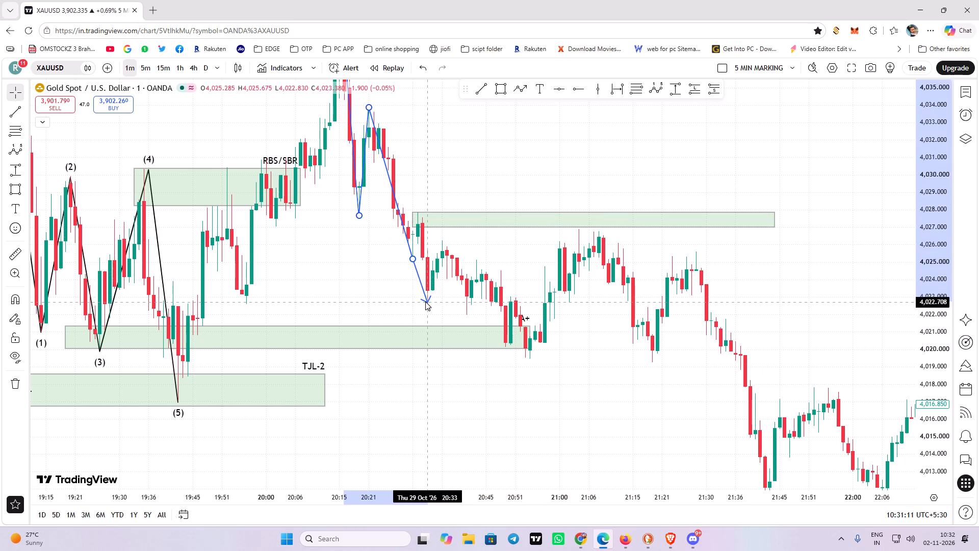
drag(425, 302, 426, 300)
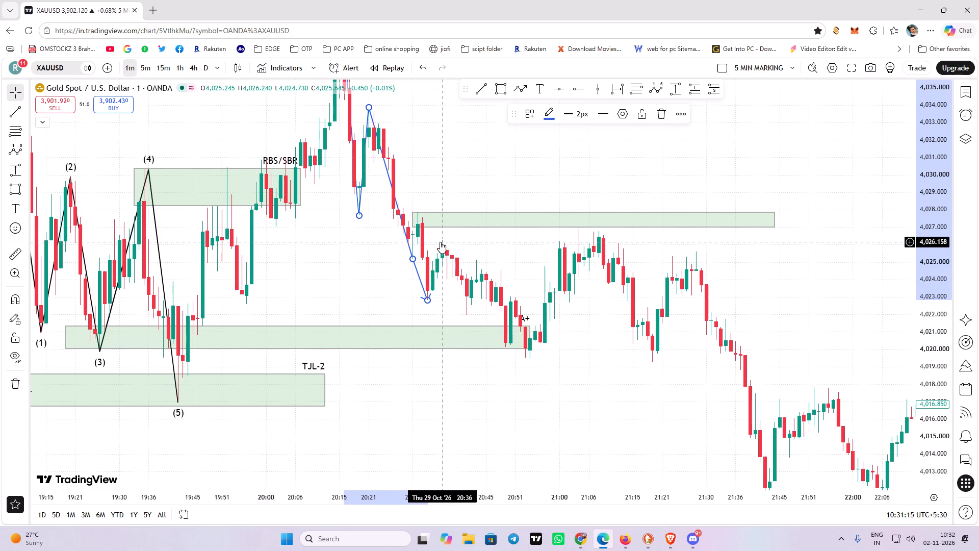
click(440, 242)
click(442, 242)
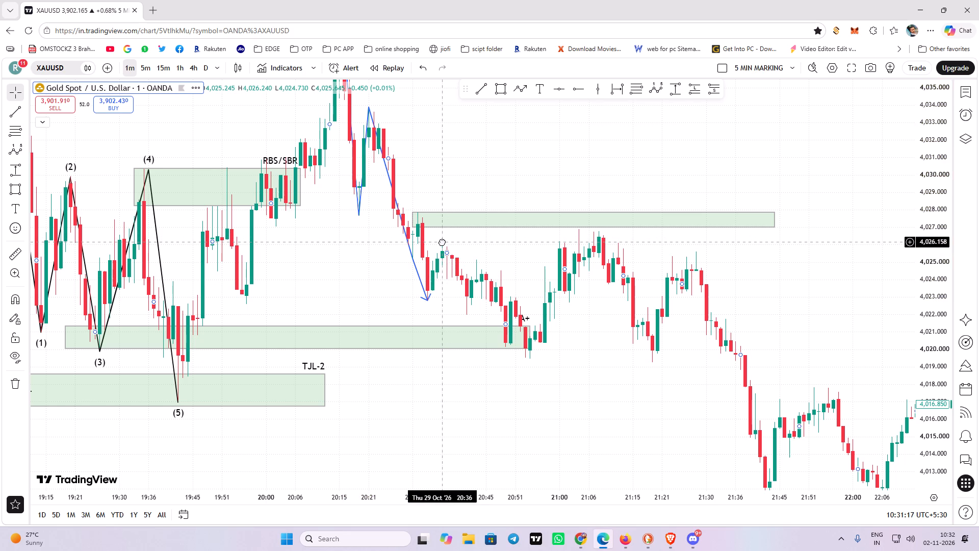
Draw a second rectangle zone just below the first, from about 4,025.5 to 4,026.2, spanning 20:34 to 21:33.
drag(488, 236, 425, 228)
click(499, 80)
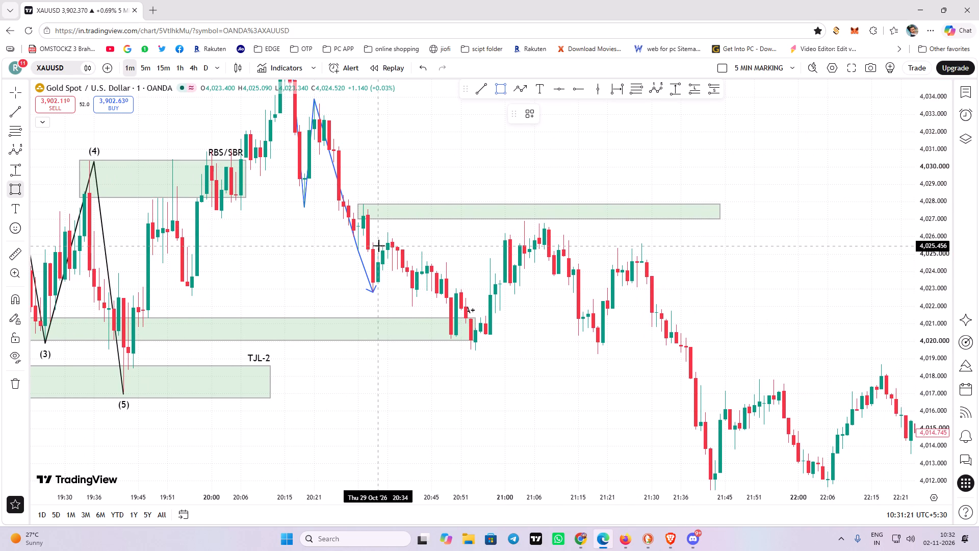
drag(379, 245, 632, 231)
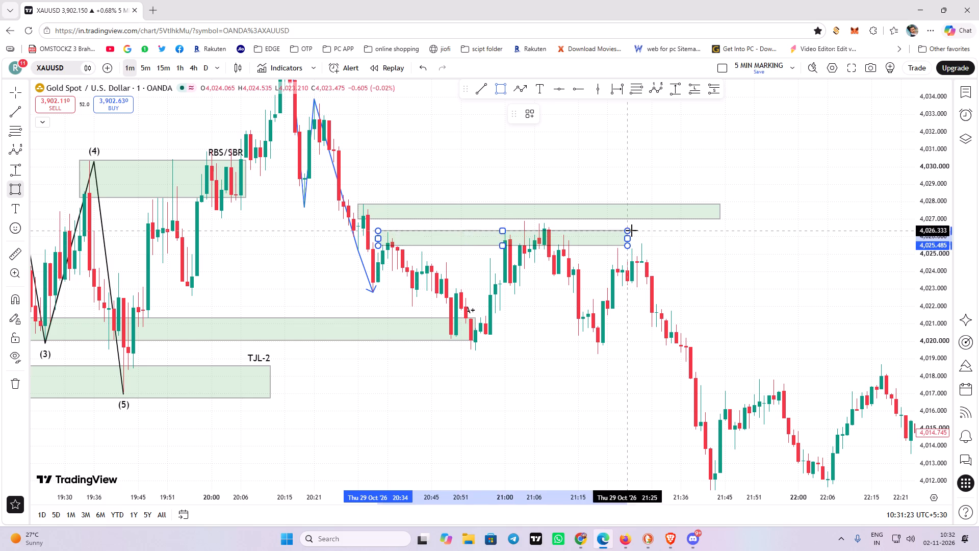
drag(632, 231, 665, 232)
click(665, 232)
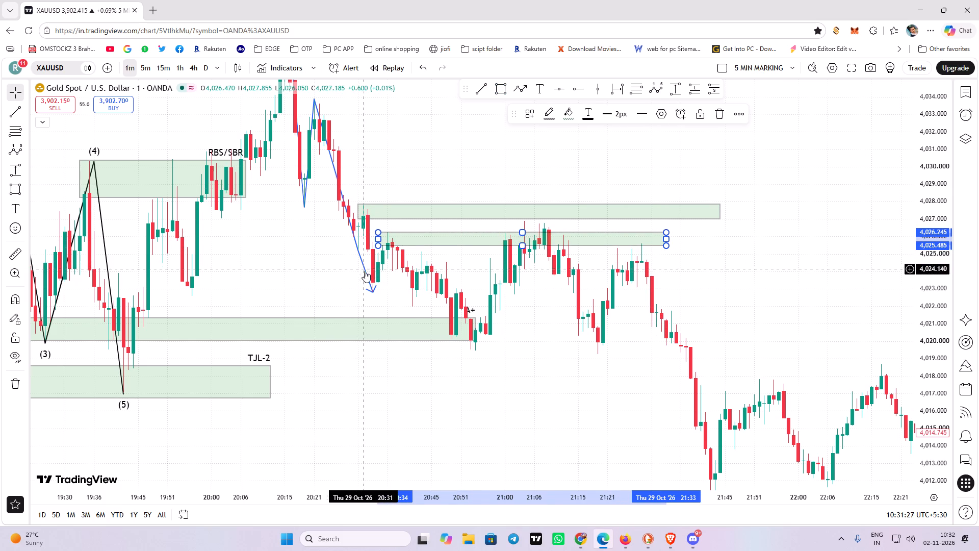
Label the lower of the two new zones TJL-2.
click(779, 258)
drag(779, 258, 735, 254)
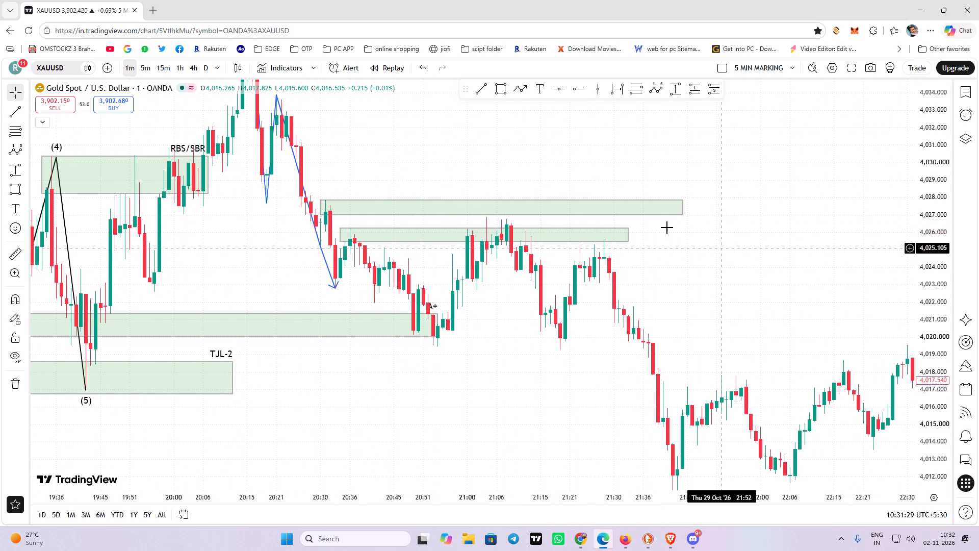
click(629, 228)
click(528, 120)
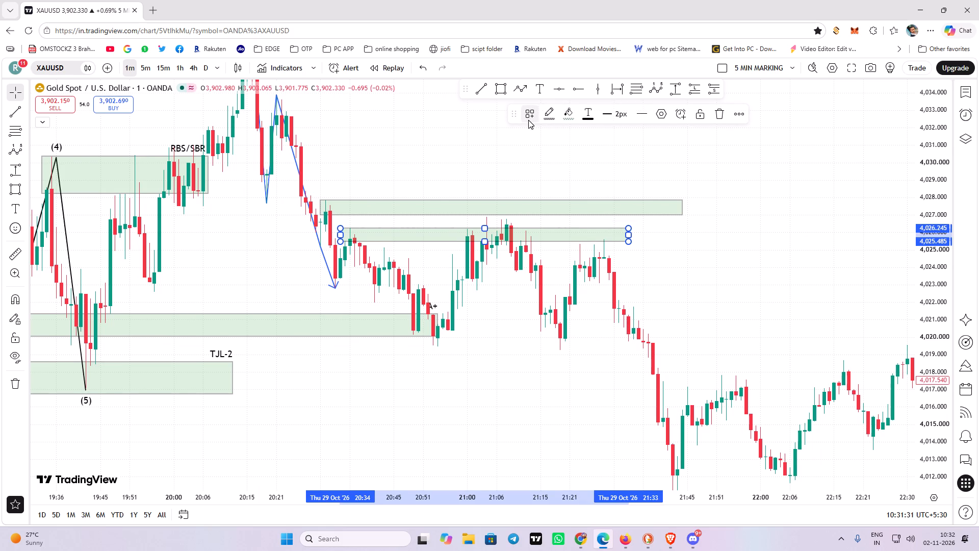
click(552, 207)
drag(743, 247, 719, 244)
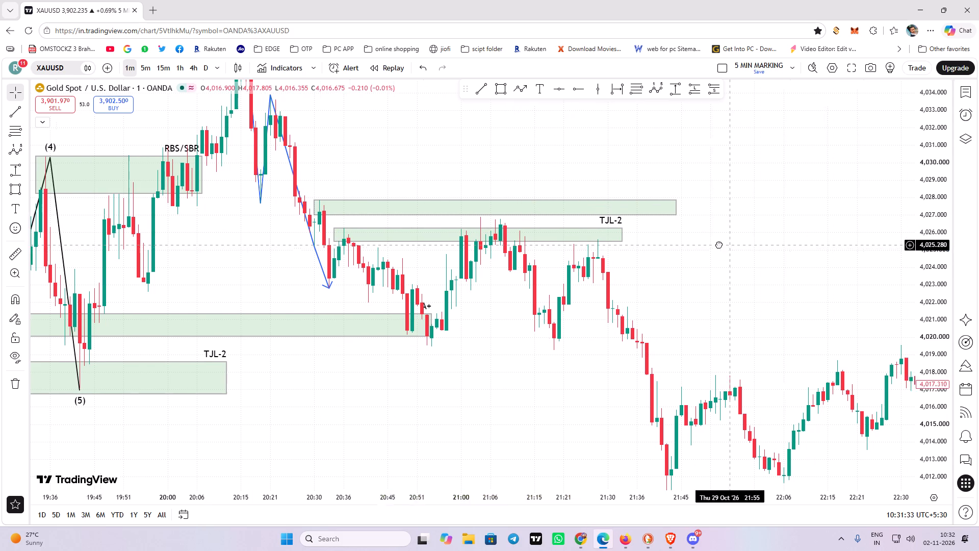
drag(719, 244, 715, 243)
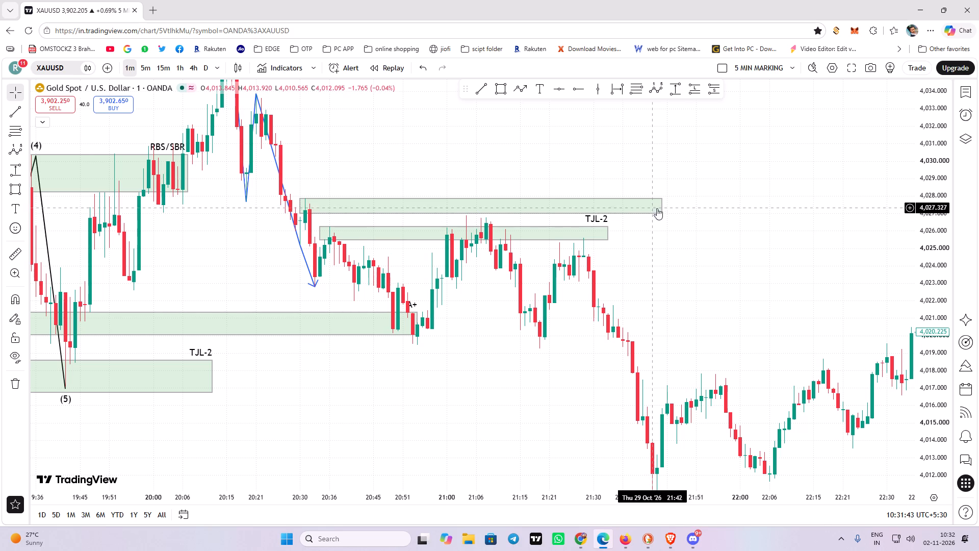
Change the fill of the unlabelled 20:30–21:44 zone to red.
drag(683, 249, 490, 180)
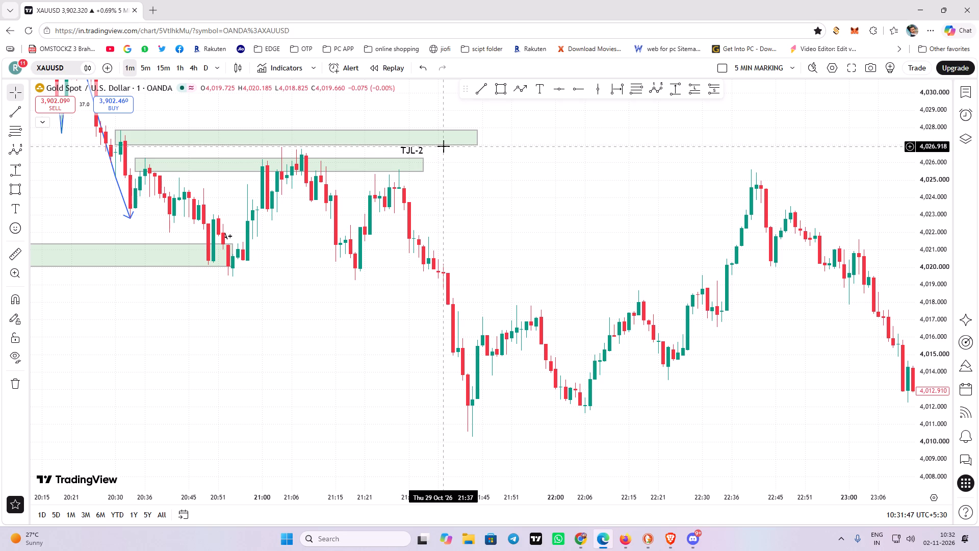
click(445, 144)
click(565, 116)
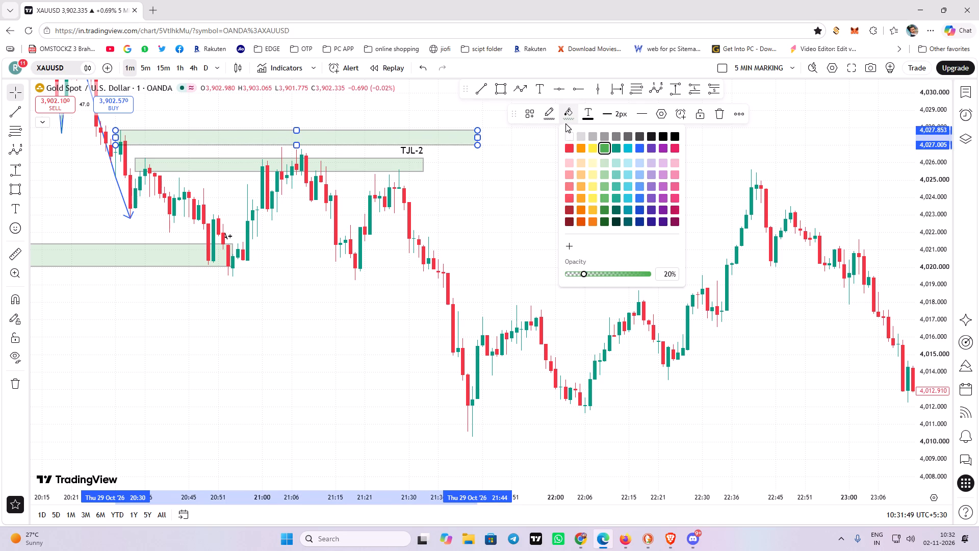
click(569, 146)
Change the fill of the TJL-2 zone spanning 20:34 to 21:33 to red.
drag(461, 223, 595, 264)
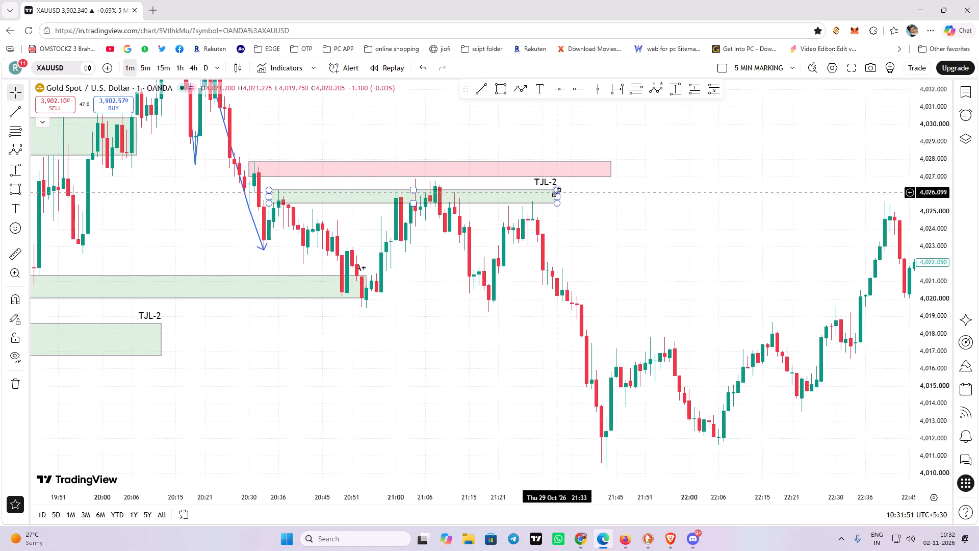
click(556, 192)
click(566, 118)
click(571, 143)
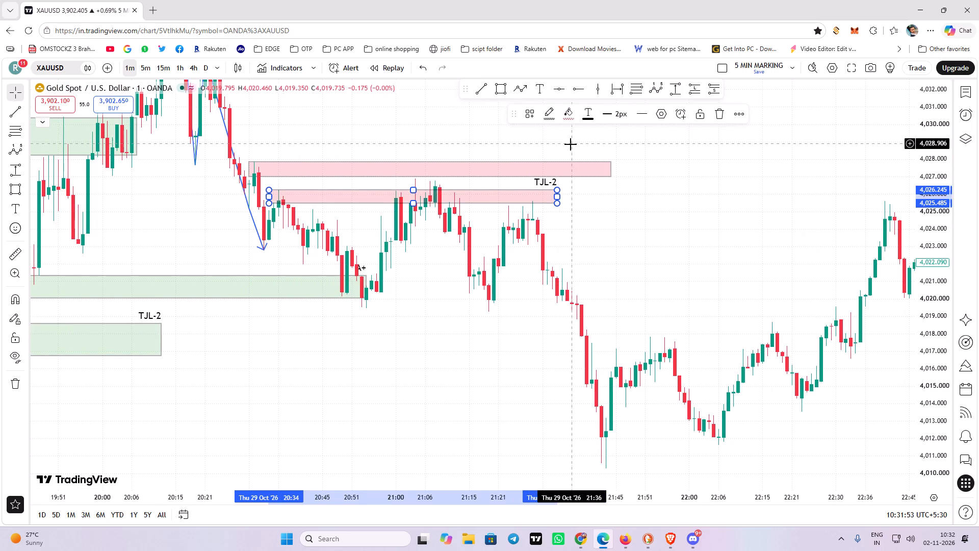
Draw a horizontal trend line under the 20:55 low at about 4,019.5, from 20:49 to 21:40.
drag(631, 231, 521, 215)
scroll(519, 214, down, 2)
drag(619, 223, 495, 173)
drag(516, 204, 524, 261)
drag(508, 224, 628, 243)
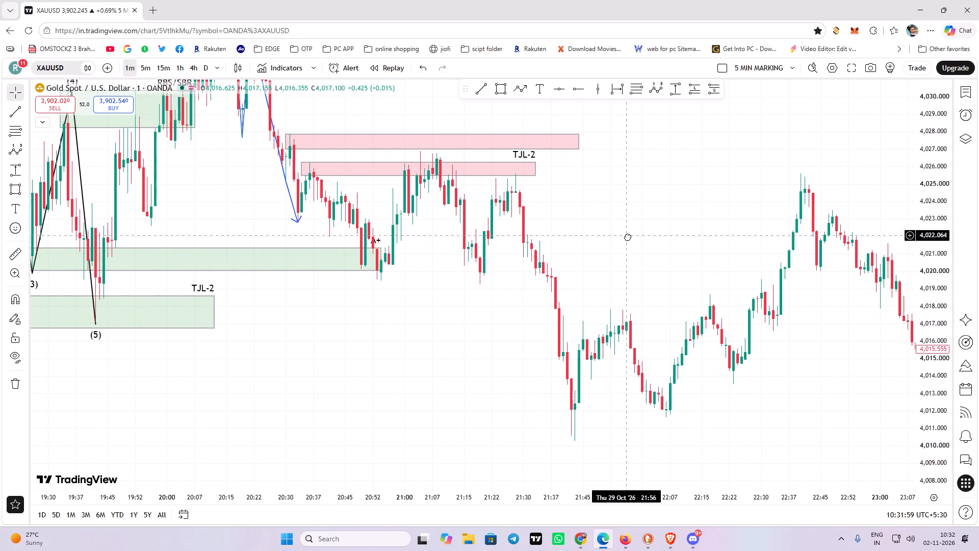
drag(636, 203, 596, 253)
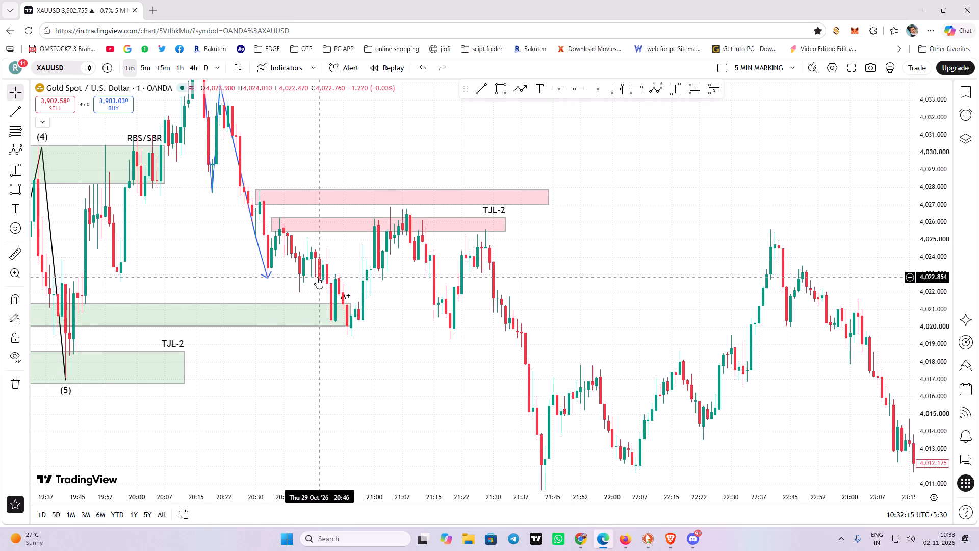
drag(317, 277, 223, 262)
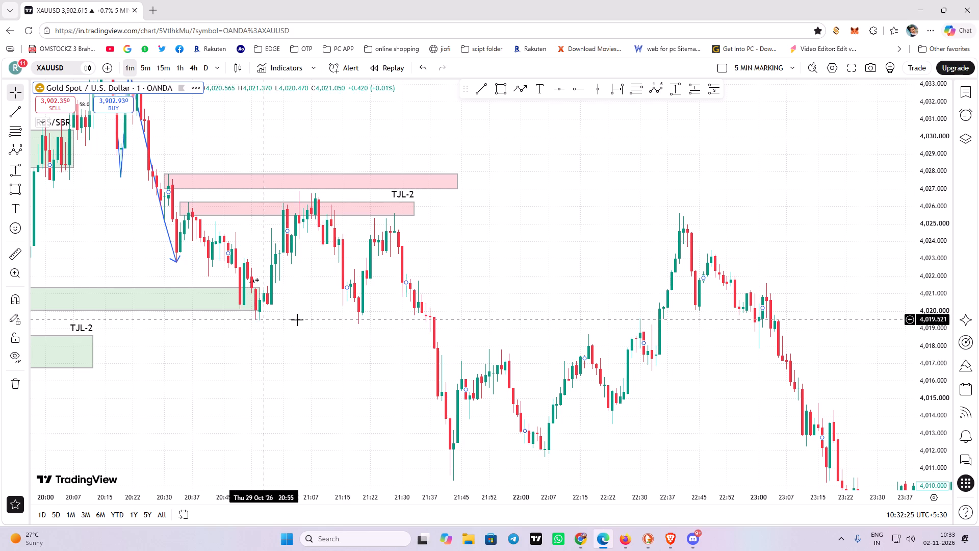
click(483, 94)
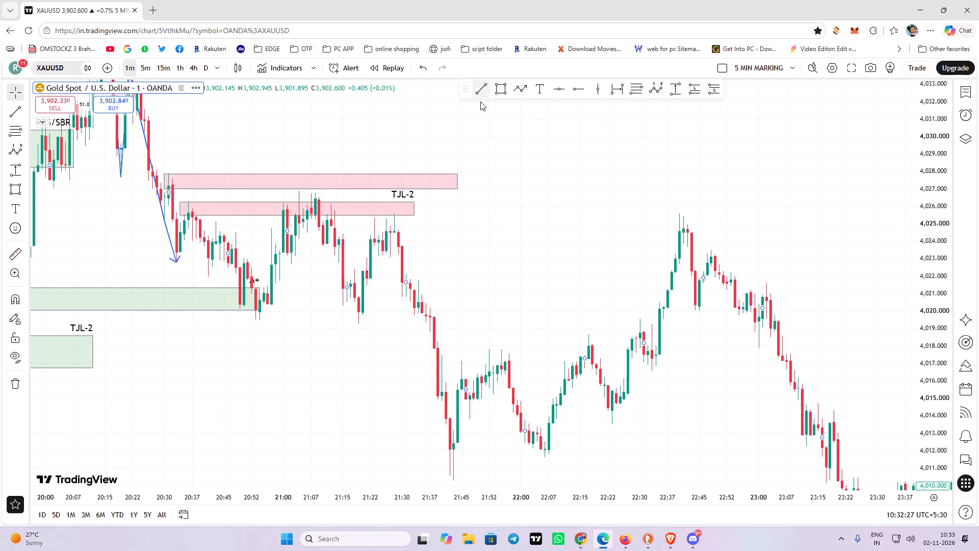
click(238, 319)
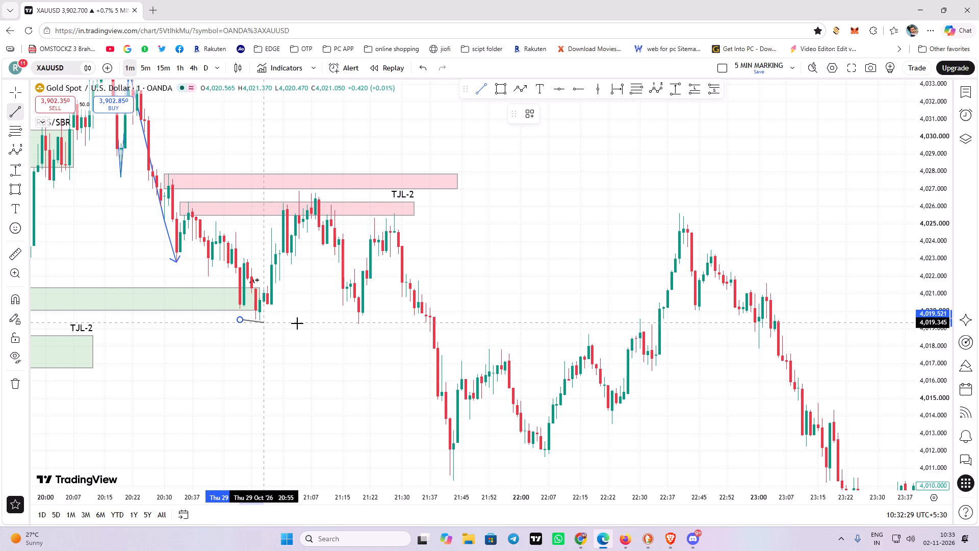
click(441, 319)
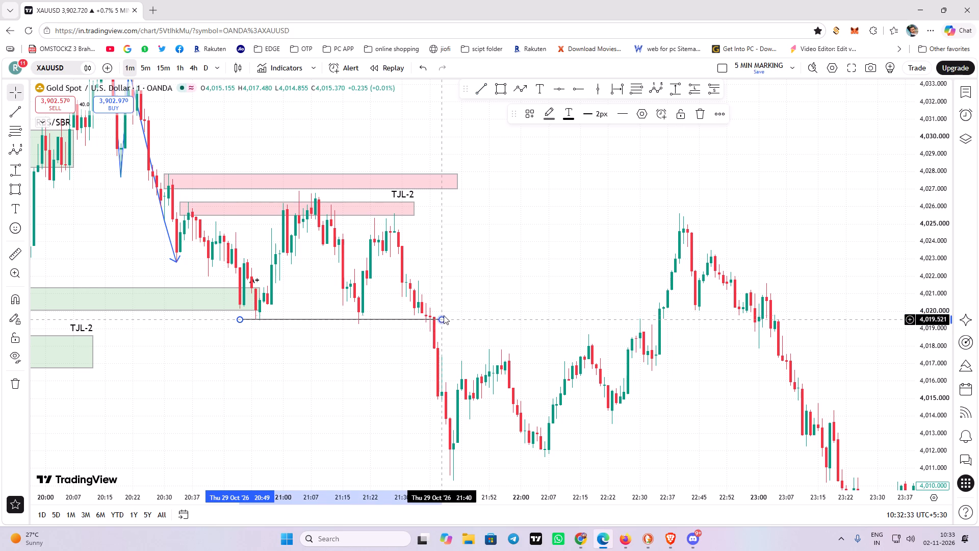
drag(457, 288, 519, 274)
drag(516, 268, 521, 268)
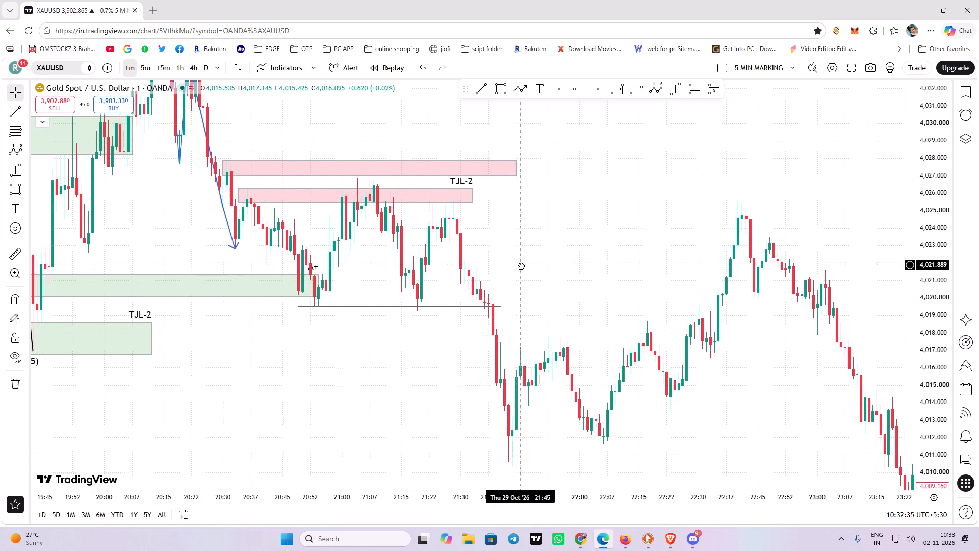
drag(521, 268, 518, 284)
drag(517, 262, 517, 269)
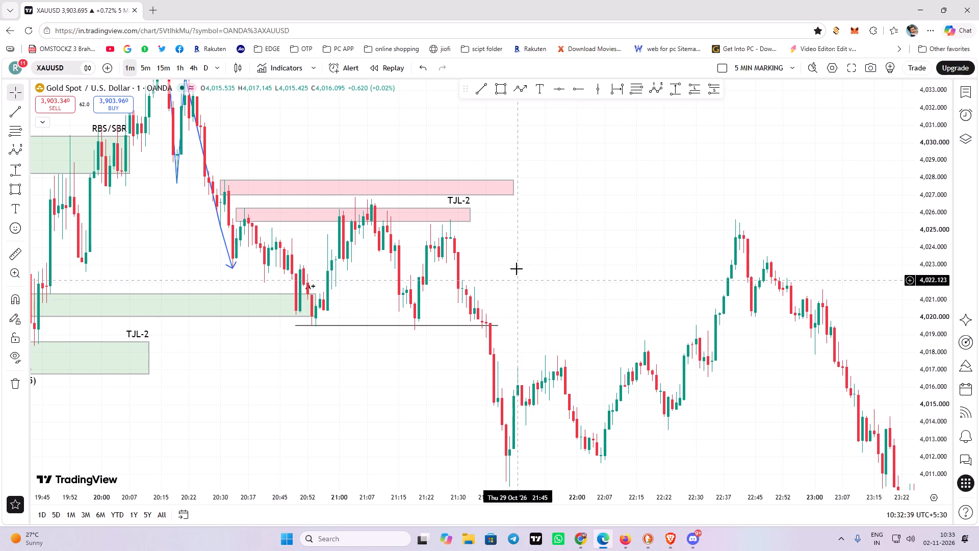
Label the horizontal trend line under the 20:55 low as TJL-1 using its saved drawing template.
drag(517, 269, 709, 303)
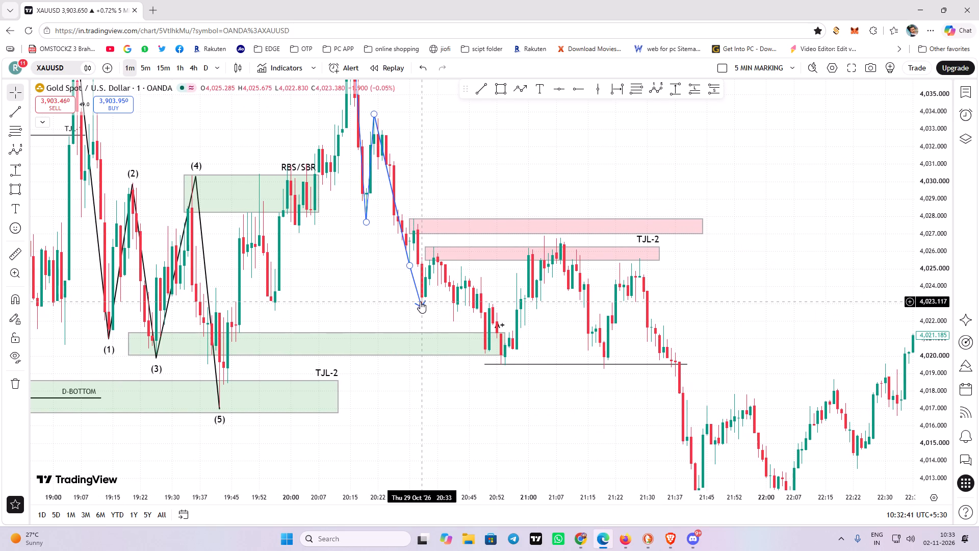
click(421, 303)
drag(567, 160, 399, 147)
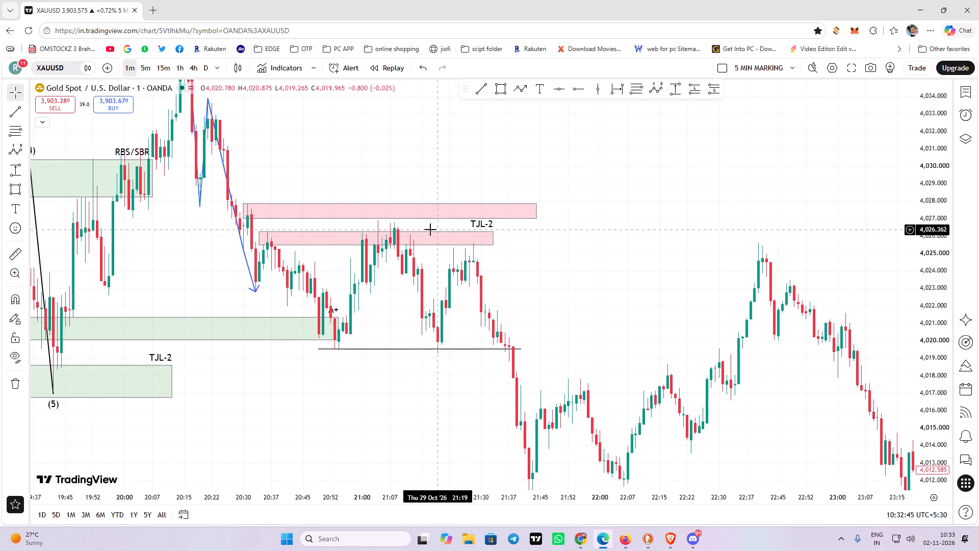
drag(397, 157, 499, 131)
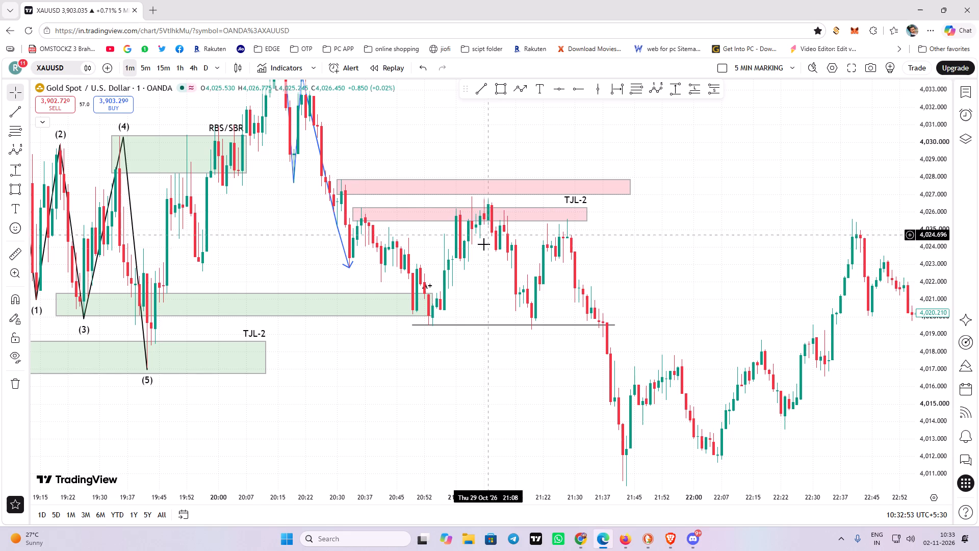
drag(469, 289, 435, 284)
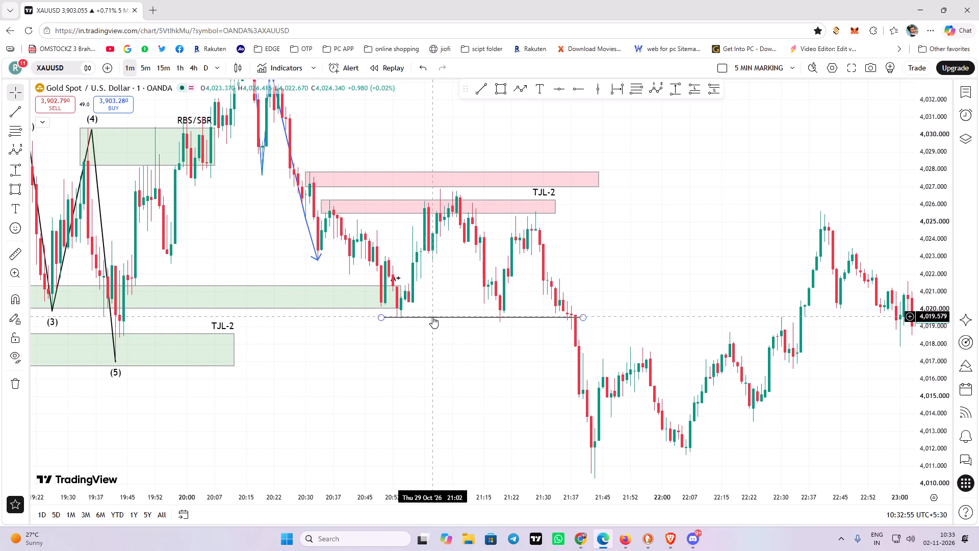
click(432, 318)
click(527, 110)
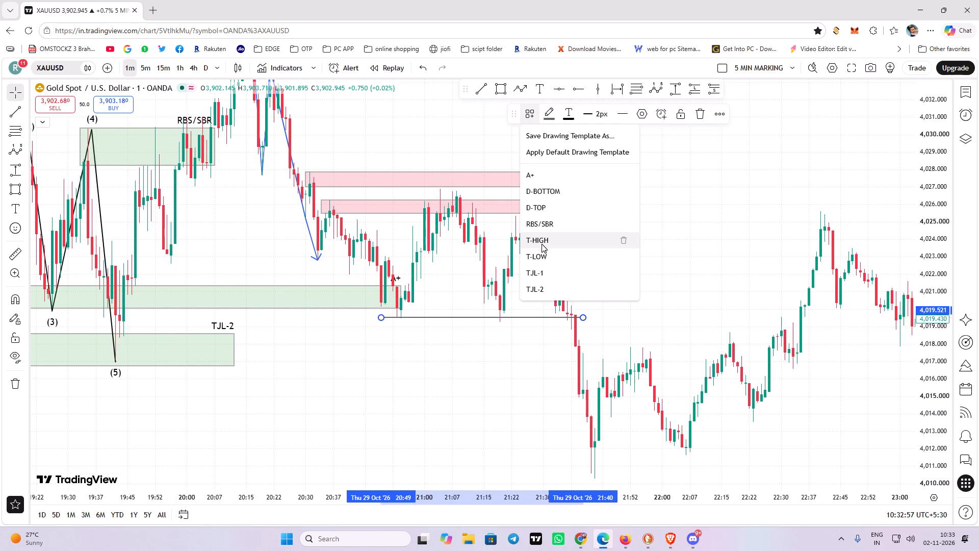
click(542, 273)
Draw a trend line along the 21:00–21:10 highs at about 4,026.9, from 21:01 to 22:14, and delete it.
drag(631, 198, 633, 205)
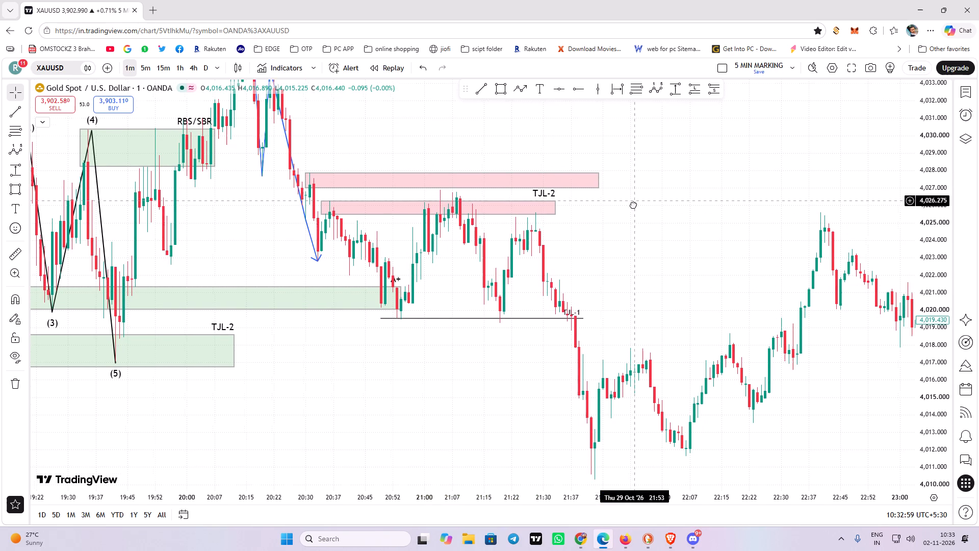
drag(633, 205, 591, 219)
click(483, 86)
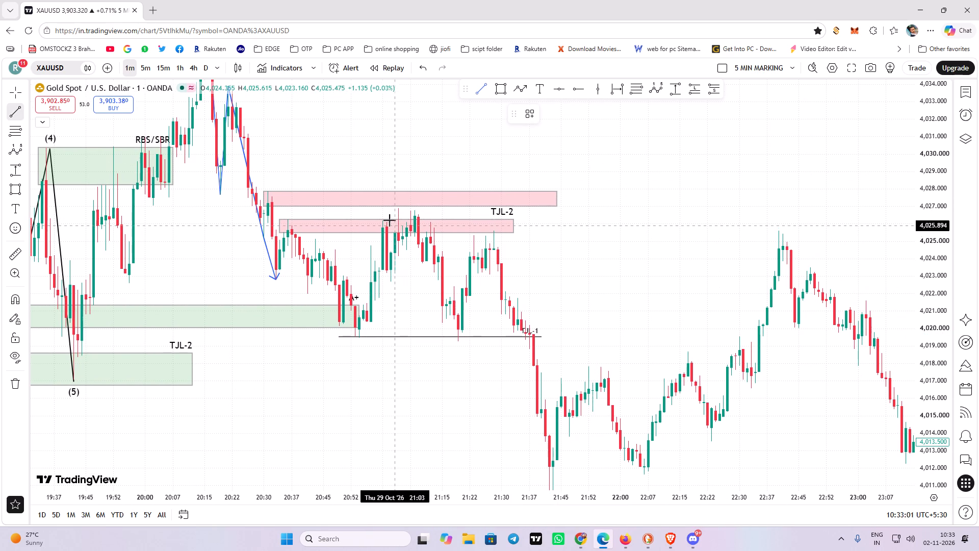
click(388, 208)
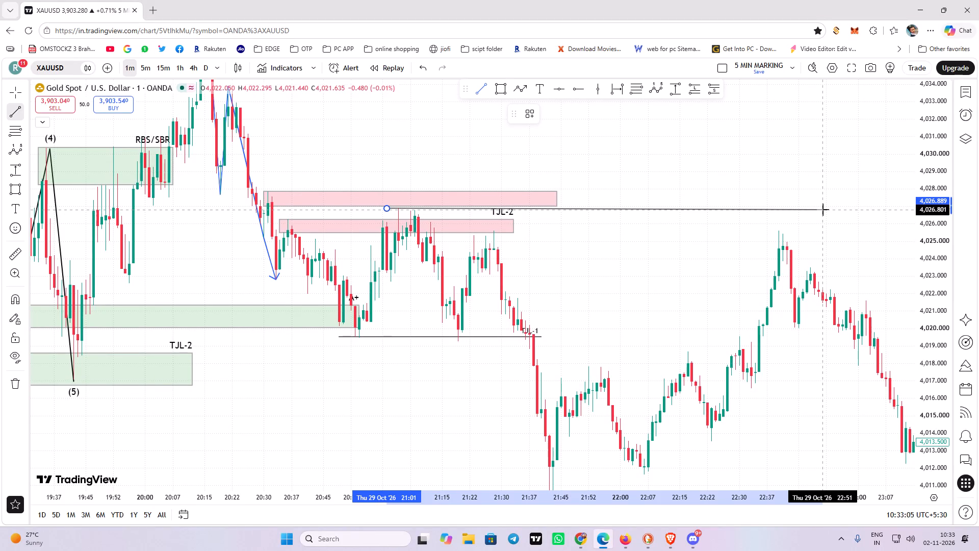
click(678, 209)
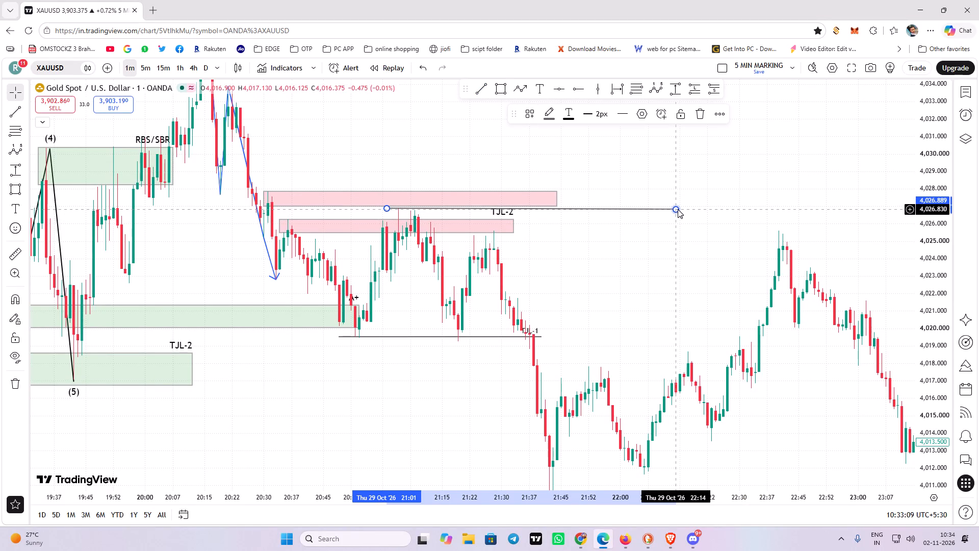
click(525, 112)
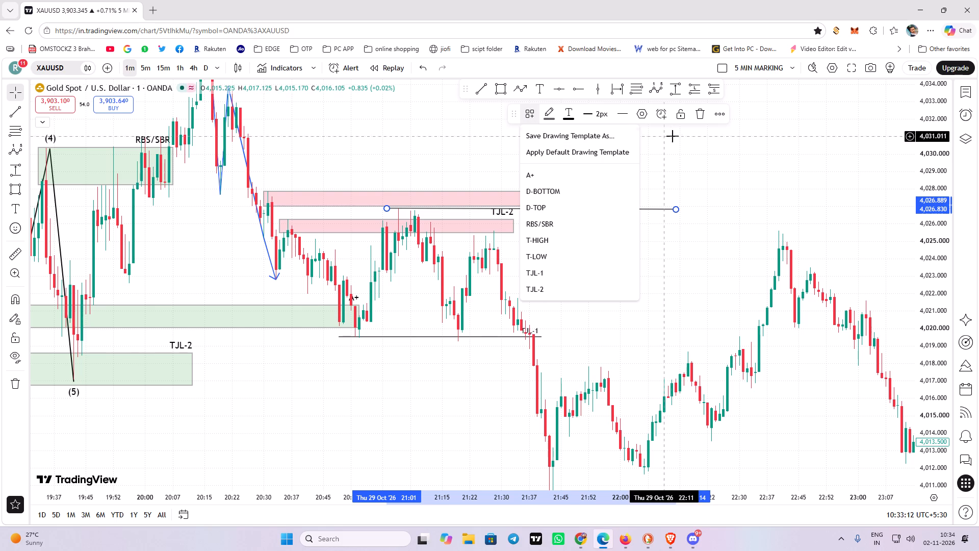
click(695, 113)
Draw a rectangle zone over the 21:02 highs from about 4,026.9 down to 4,025.3, extending to 22:53.
click(497, 90)
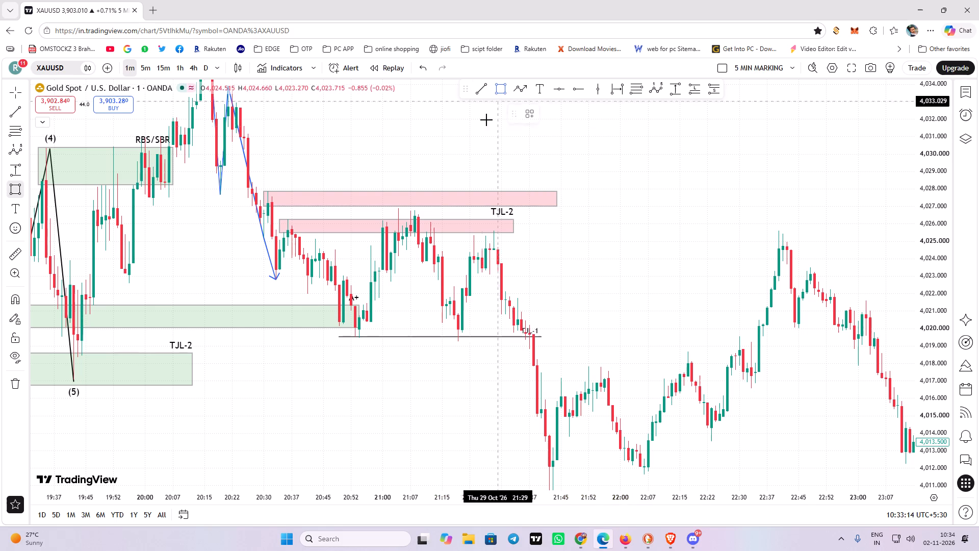
drag(392, 233, 393, 233)
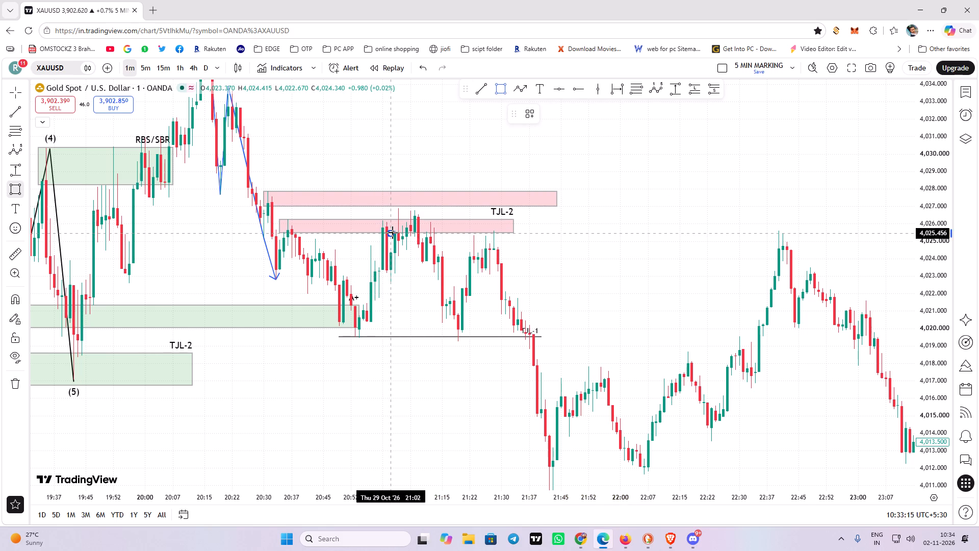
drag(393, 233, 731, 208)
click(731, 208)
click(561, 234)
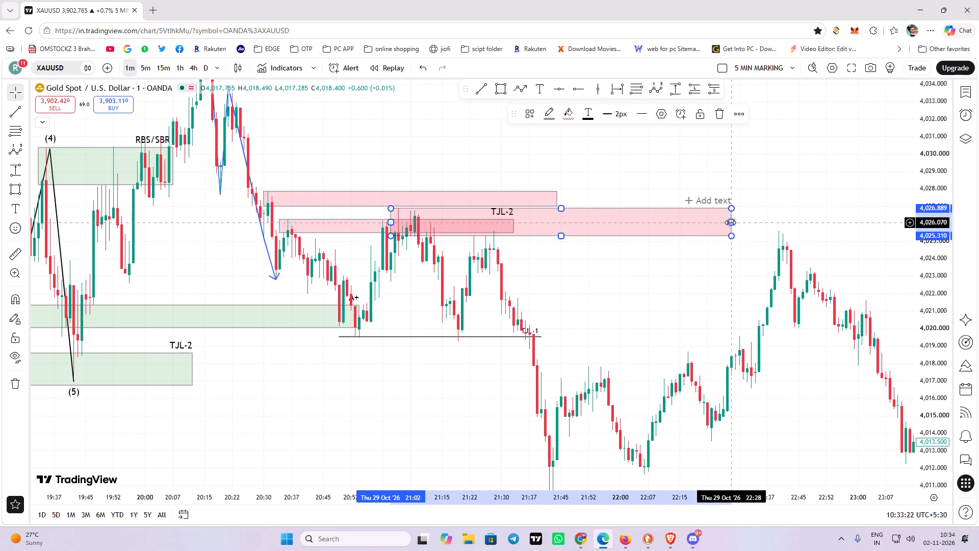
drag(730, 222, 830, 215)
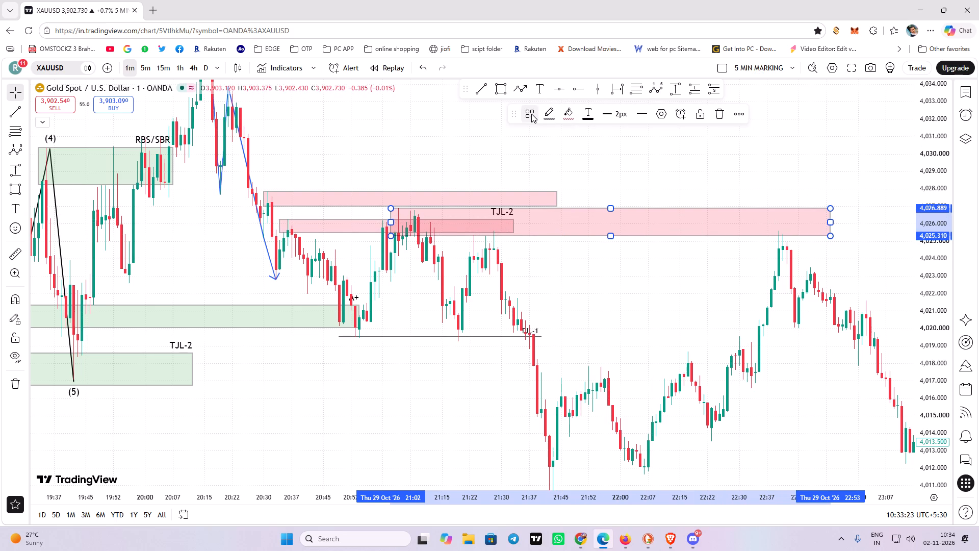
Apply the TJL-2 drawing template to the new 21:02–22:53 zone.
click(531, 114)
click(536, 208)
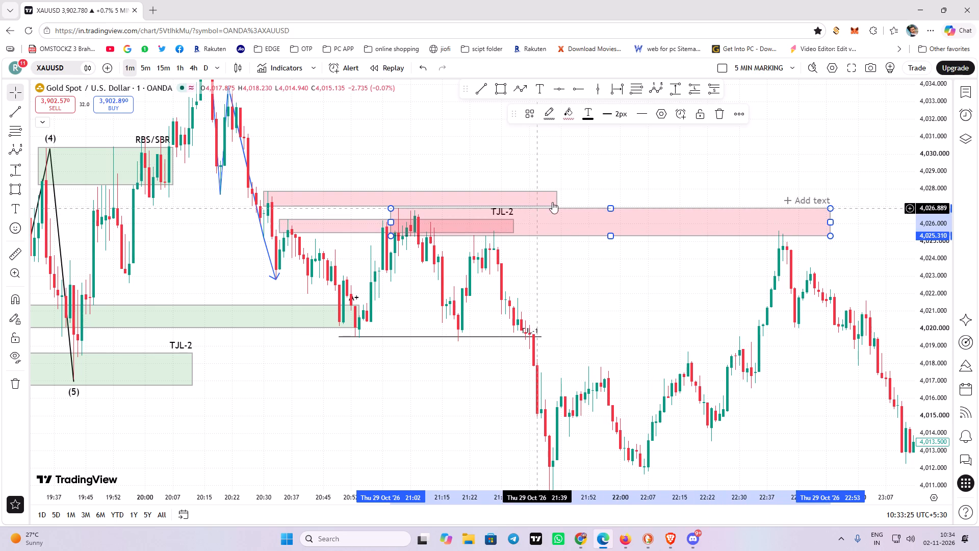
Raise the lower edge of the 21:02–22:53 TJL-2 zone to about 4,025.4.
drag(648, 162, 558, 165)
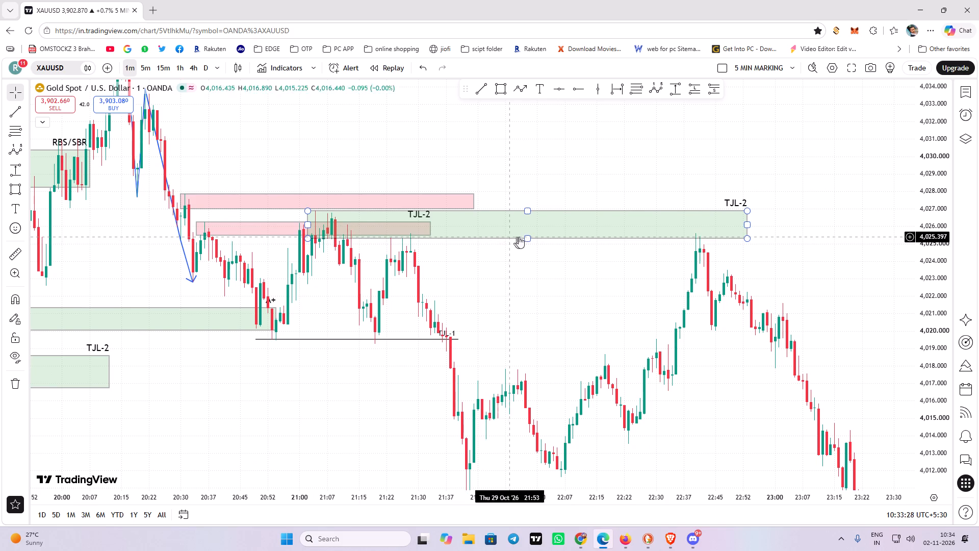
drag(528, 236, 533, 236)
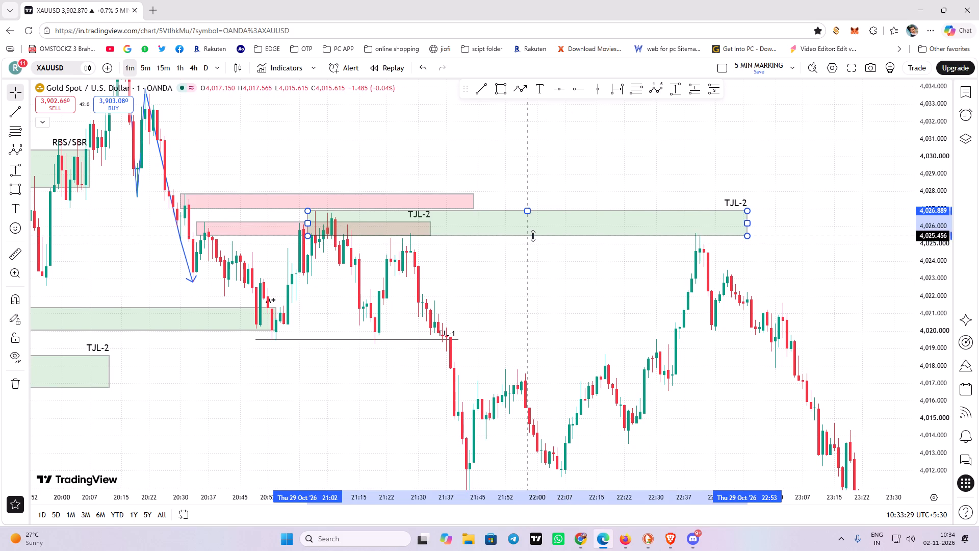
drag(533, 236, 536, 236)
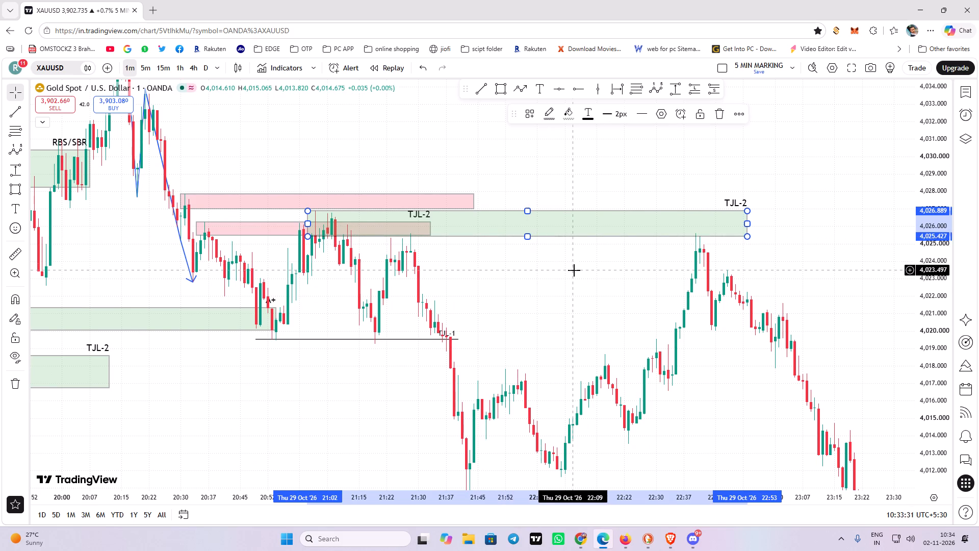
Change the fill of the TJL-2 zone spanning 21:02 to 22:53 to red.
drag(574, 272, 469, 256)
scroll(462, 253, down, 1)
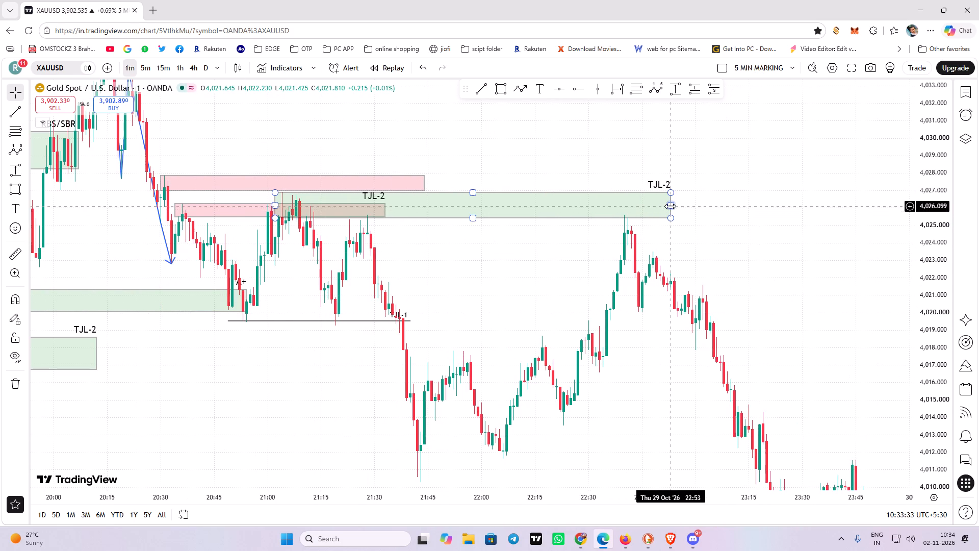
click(670, 206)
click(566, 108)
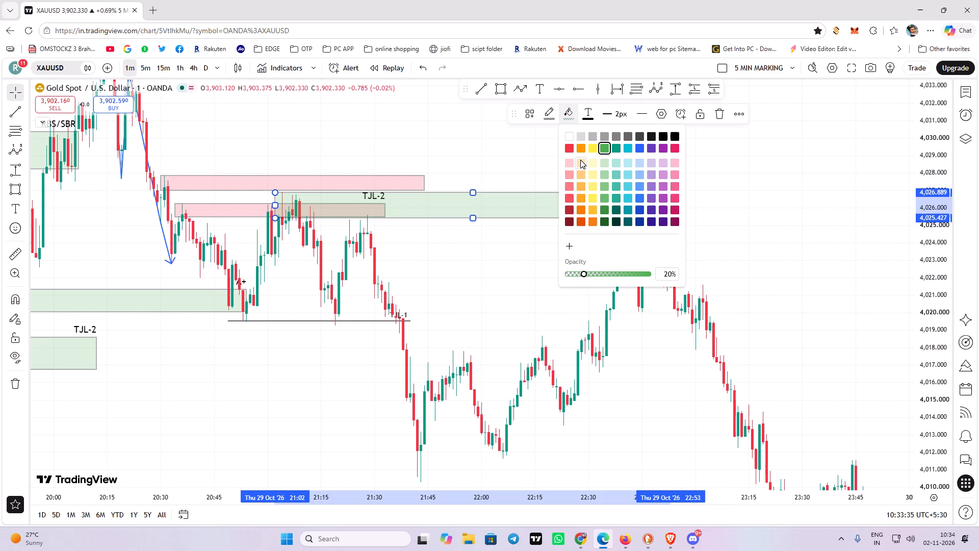
click(565, 148)
Draw a near-horizontal trend line under the 21:43 low at about 4,010.3, from 21:38 to 23:22.
drag(549, 289, 507, 210)
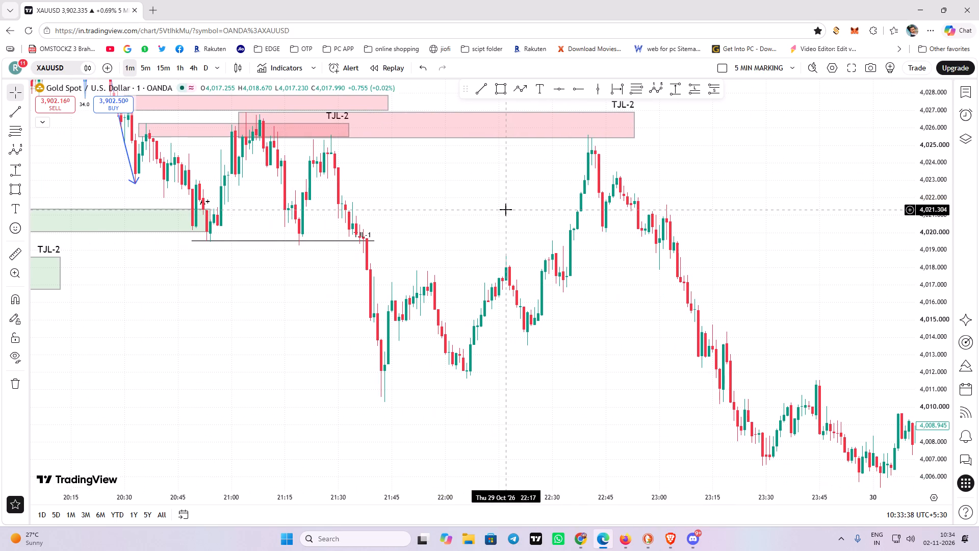
scroll(458, 330, up, 1)
drag(379, 413, 397, 302)
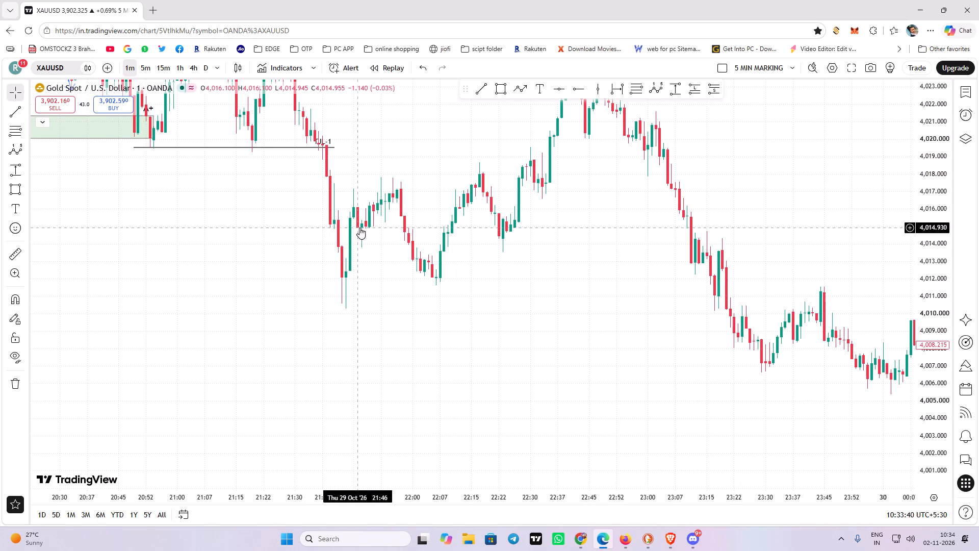
click(483, 90)
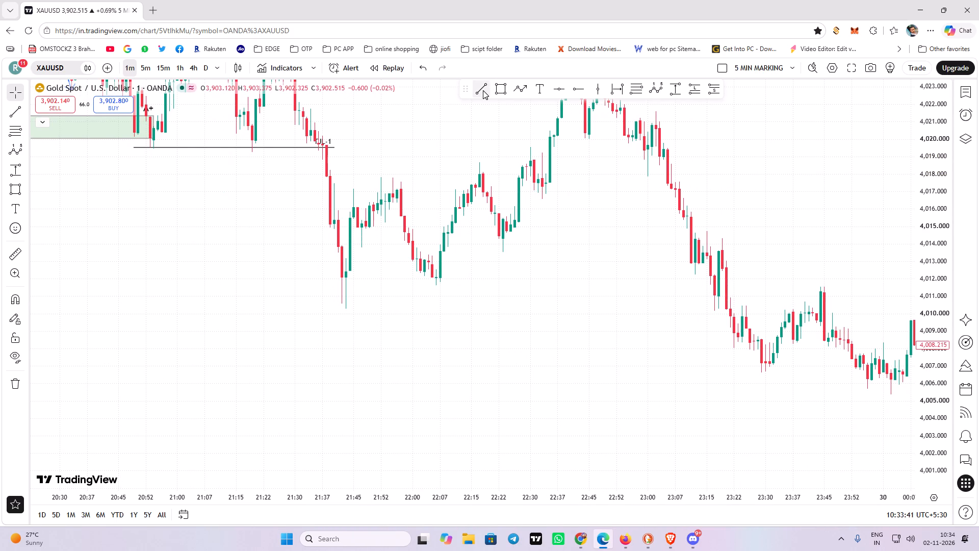
click(325, 308)
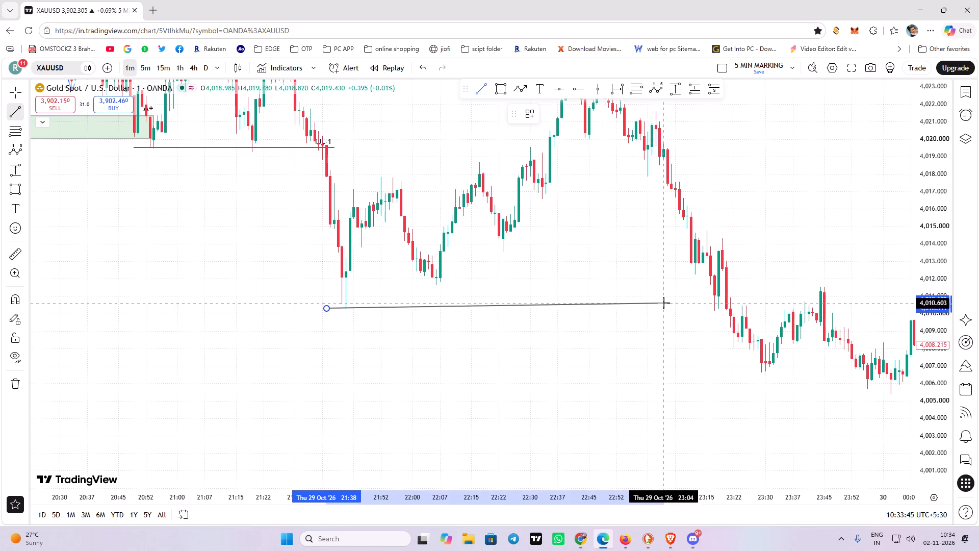
click(732, 311)
Draw an Elliott impulse wave (0)–(5) through the rising swings, from the 21:43 low at about 4,010.3 to about 4,020.5 at 22:35.
drag(740, 238, 711, 322)
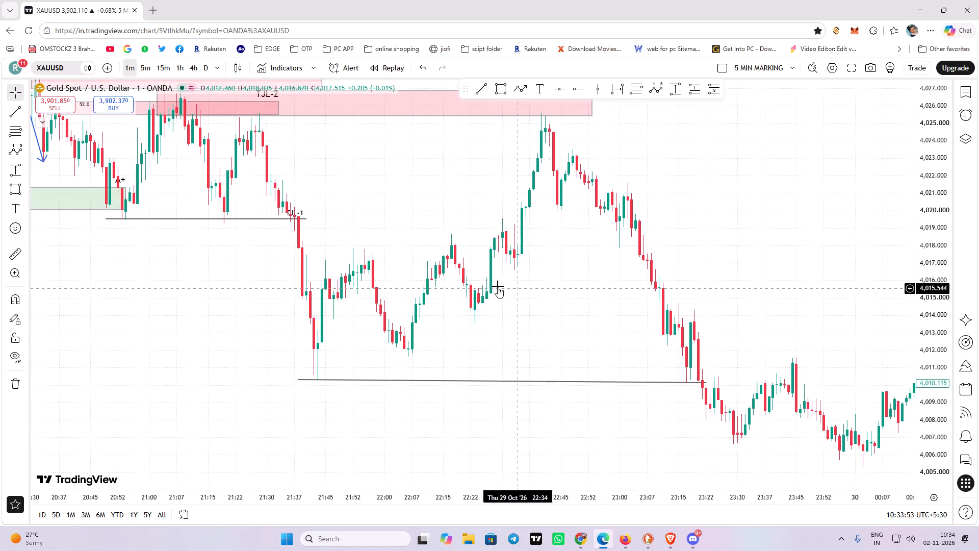
drag(481, 281, 562, 296)
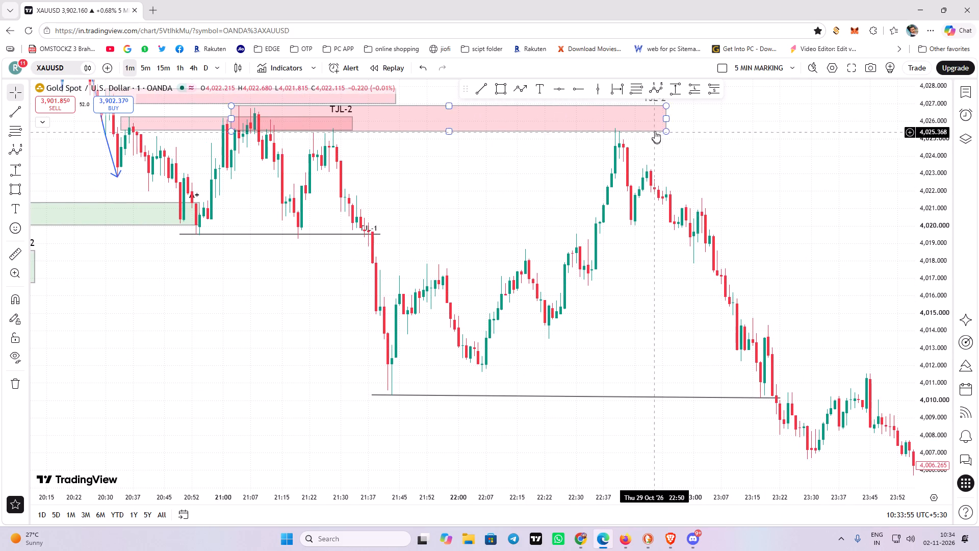
click(659, 83)
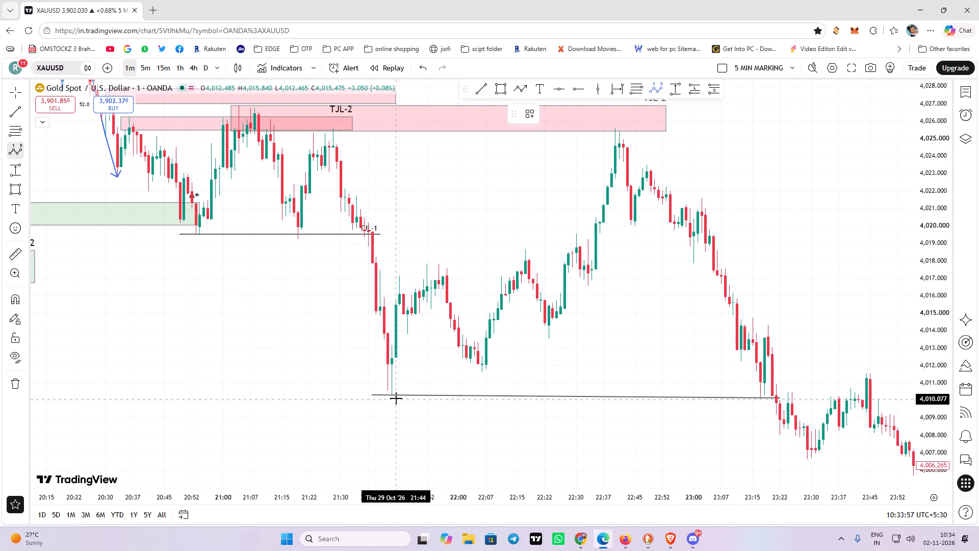
click(392, 394)
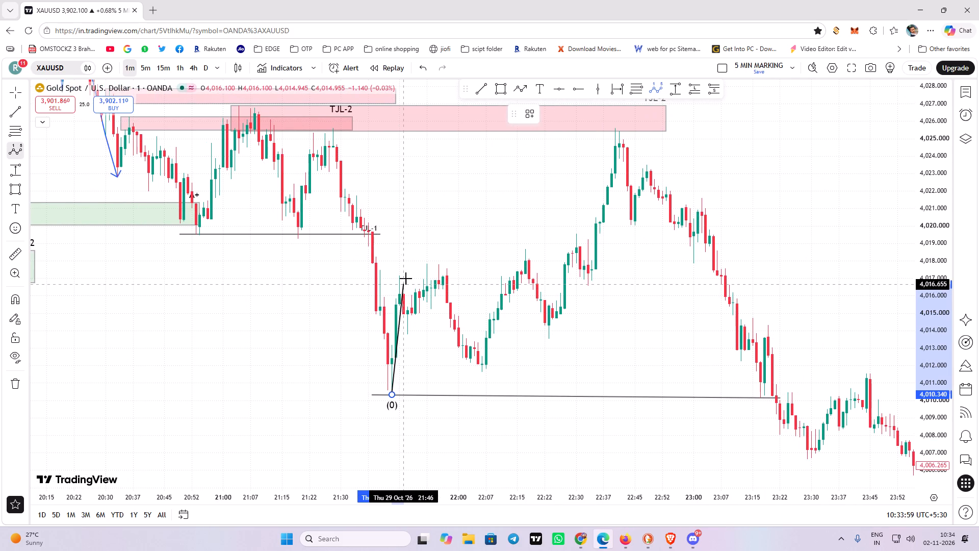
click(428, 263)
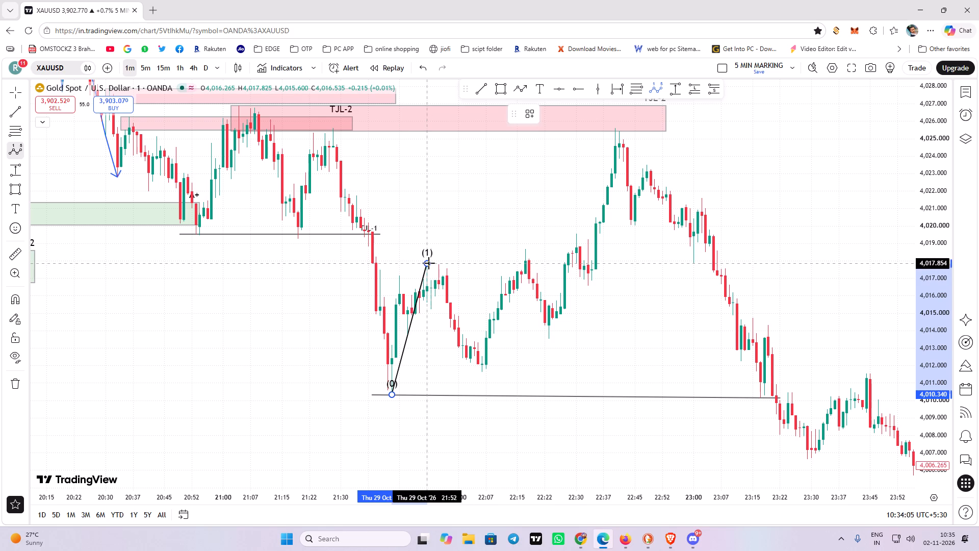
click(483, 371)
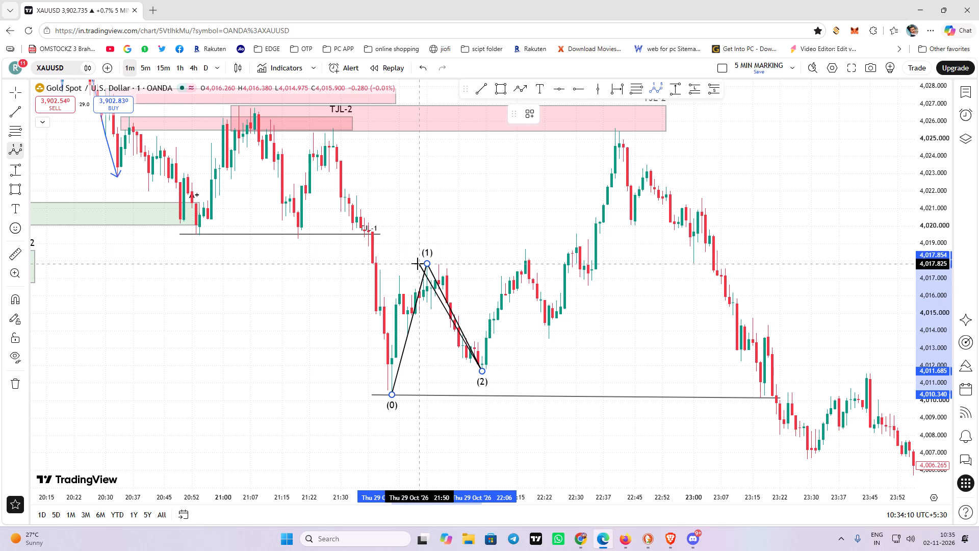
click(526, 249)
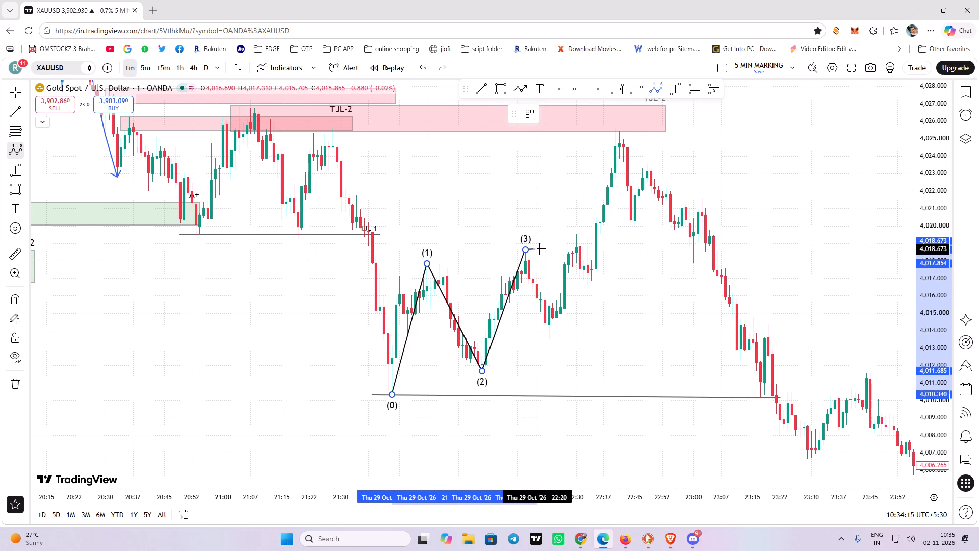
click(550, 337)
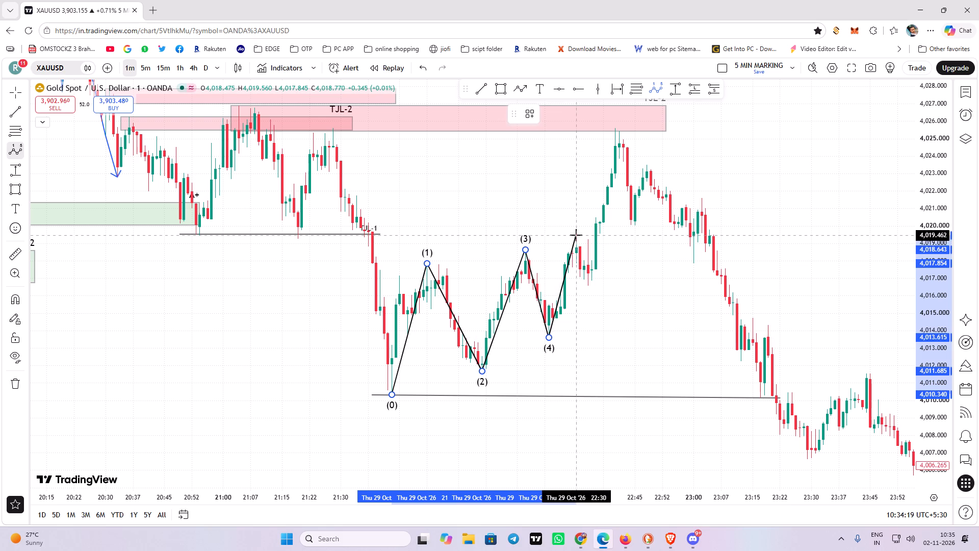
click(597, 217)
scroll(556, 213, up, 1)
right_click(556, 213)
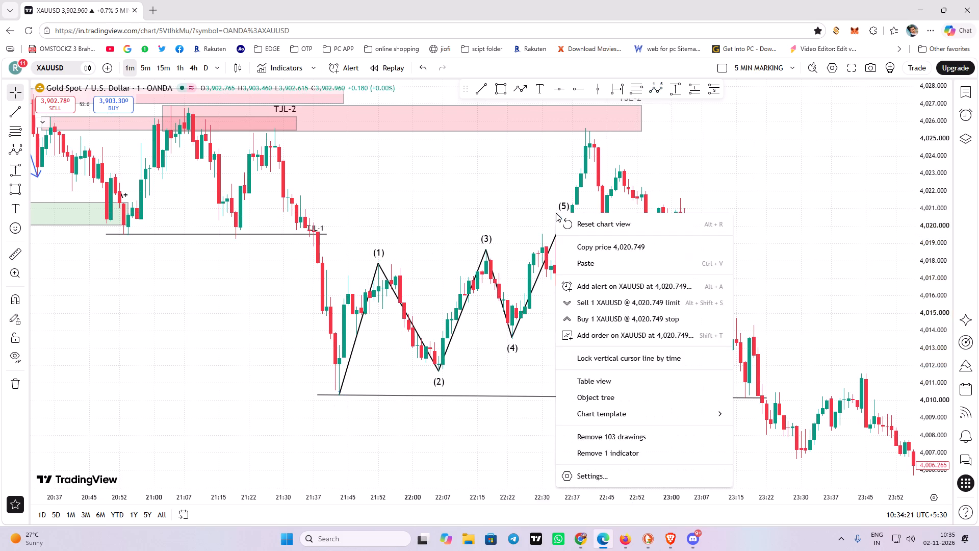
click(514, 206)
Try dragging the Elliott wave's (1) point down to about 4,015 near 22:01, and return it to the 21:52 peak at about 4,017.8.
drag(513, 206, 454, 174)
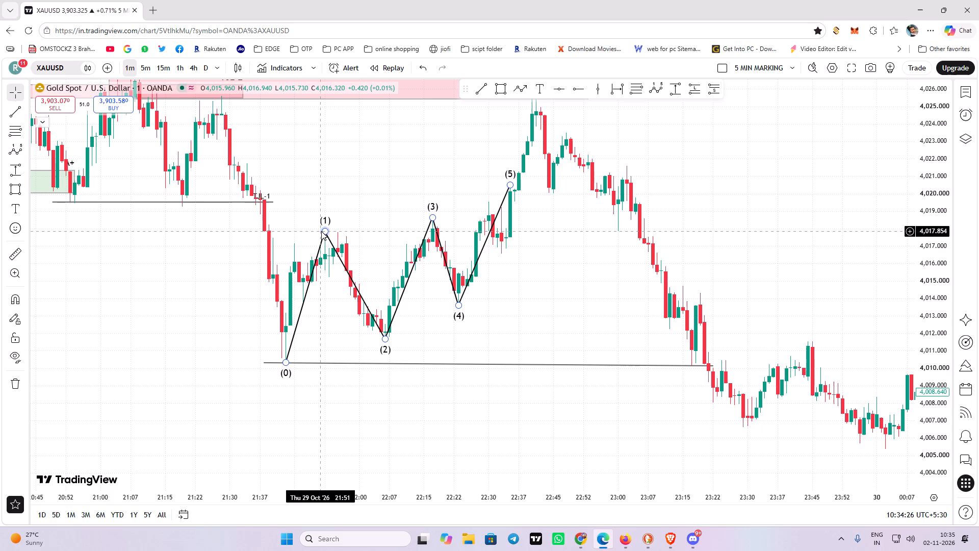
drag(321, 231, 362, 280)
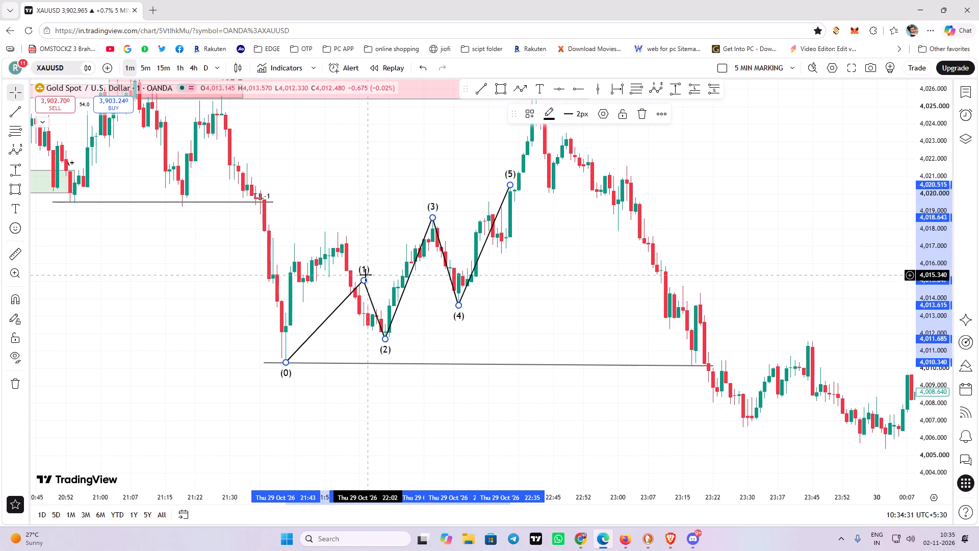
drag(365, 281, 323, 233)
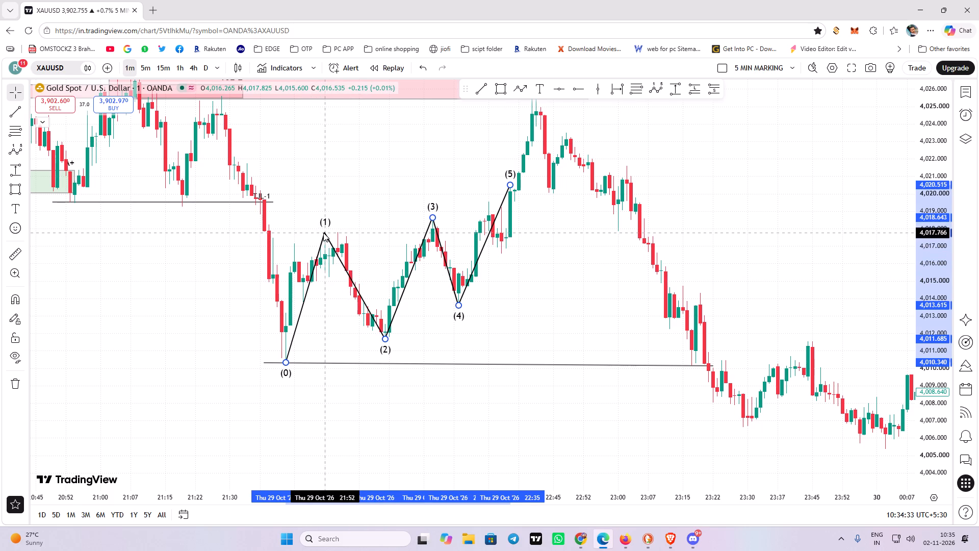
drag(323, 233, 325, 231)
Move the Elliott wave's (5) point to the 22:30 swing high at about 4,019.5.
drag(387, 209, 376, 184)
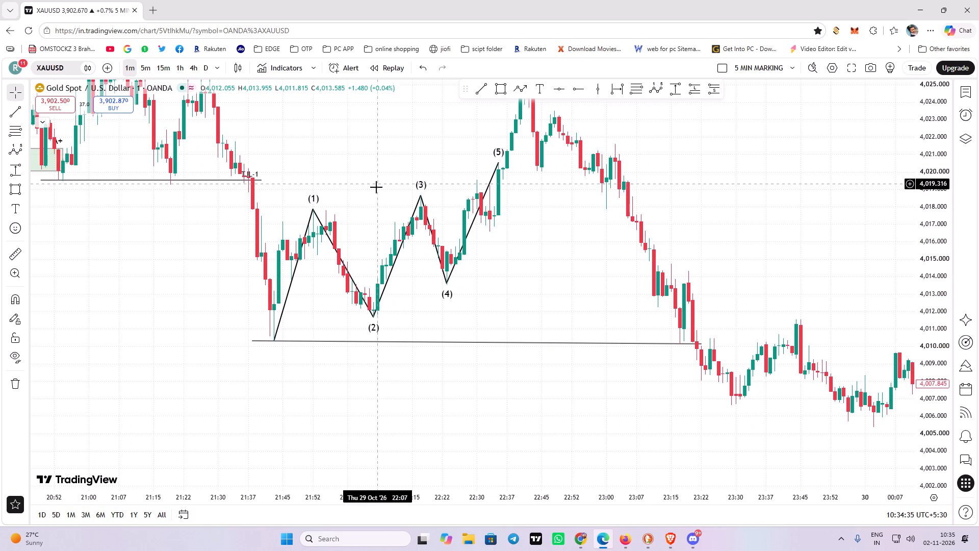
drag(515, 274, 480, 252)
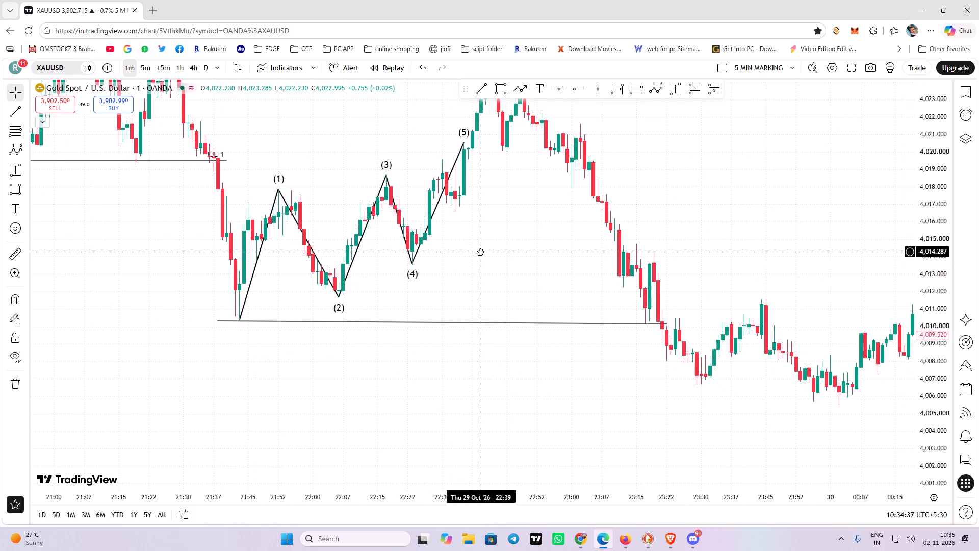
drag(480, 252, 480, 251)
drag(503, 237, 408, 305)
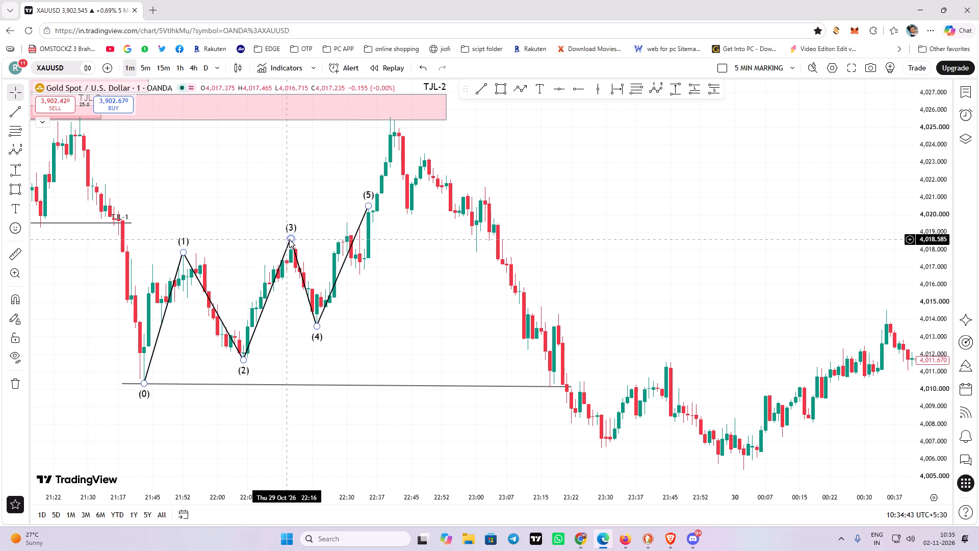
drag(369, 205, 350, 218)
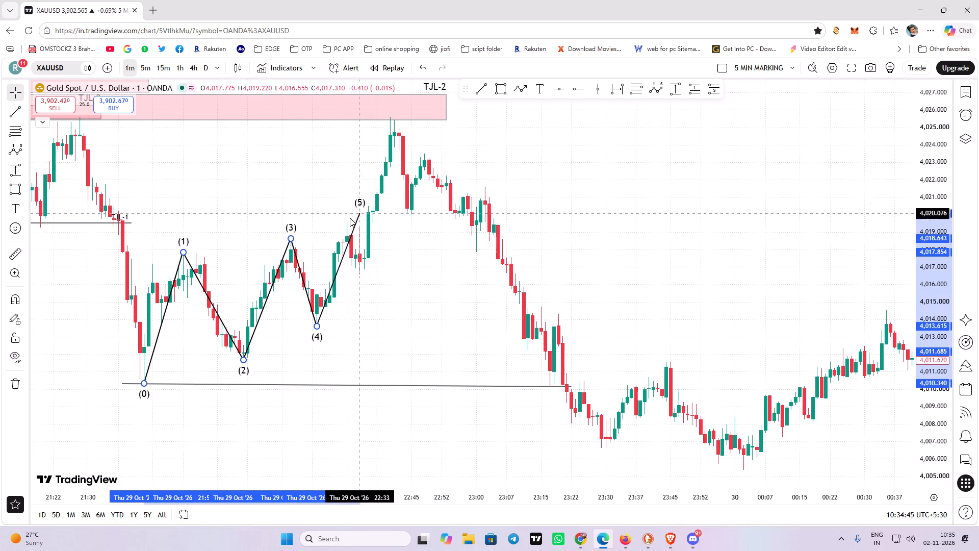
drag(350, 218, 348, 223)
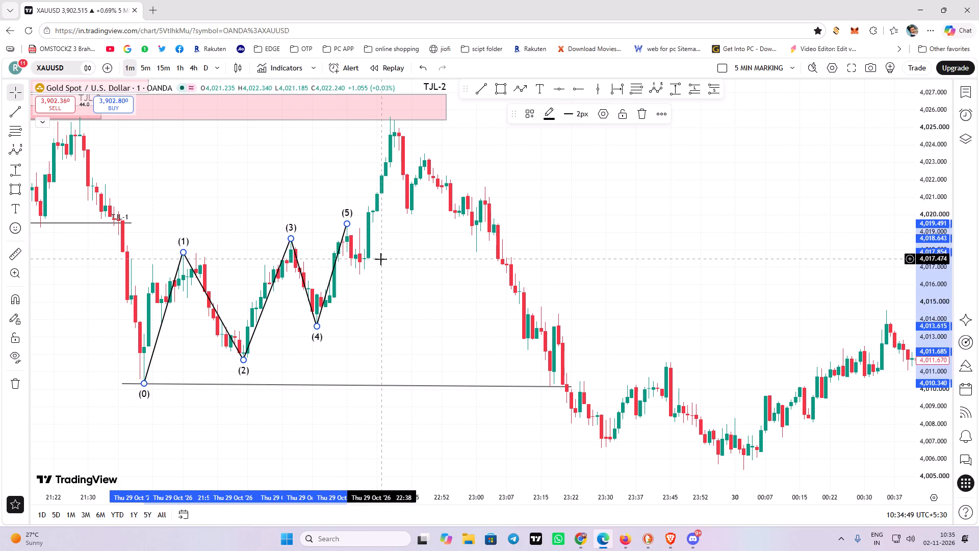
Move the Elliott wave's (5) point up to the 22:40 high inside the TJL-2 zone, at about 4,025.7.
drag(402, 261, 413, 228)
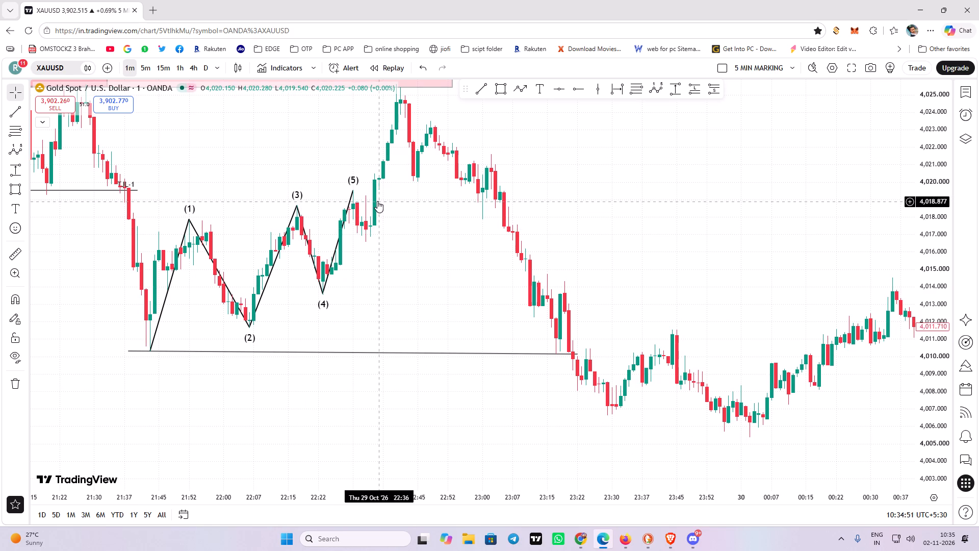
drag(427, 172, 430, 264)
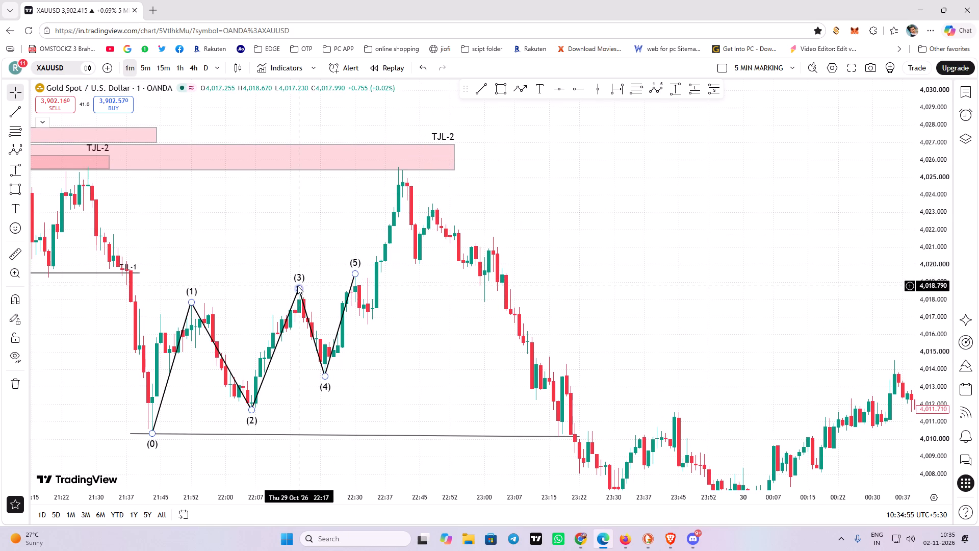
drag(355, 277, 361, 278)
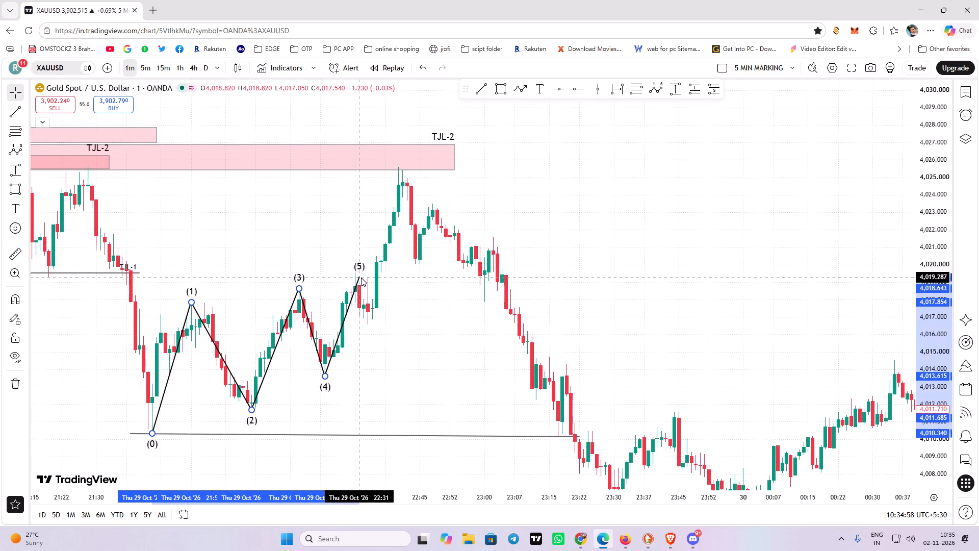
drag(361, 278, 409, 189)
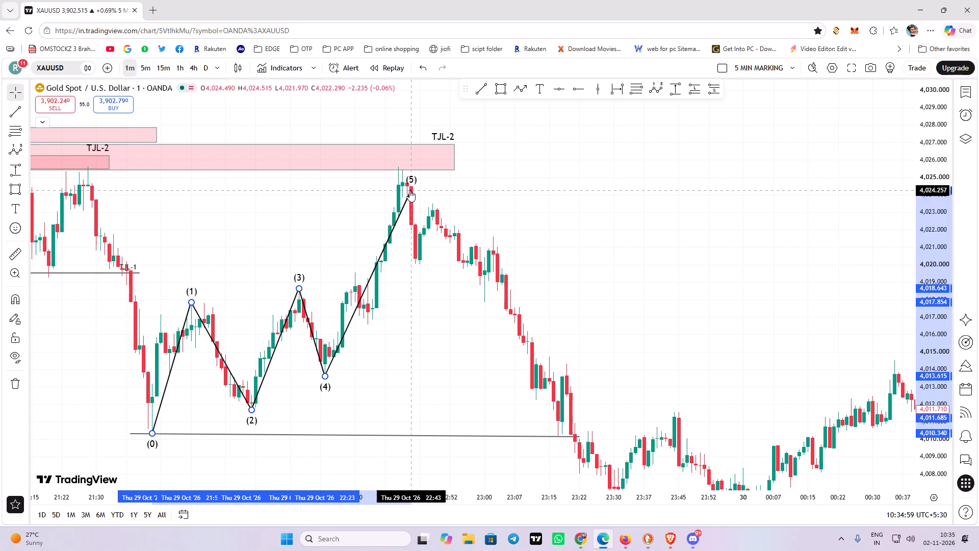
click(405, 179)
drag(413, 191, 399, 165)
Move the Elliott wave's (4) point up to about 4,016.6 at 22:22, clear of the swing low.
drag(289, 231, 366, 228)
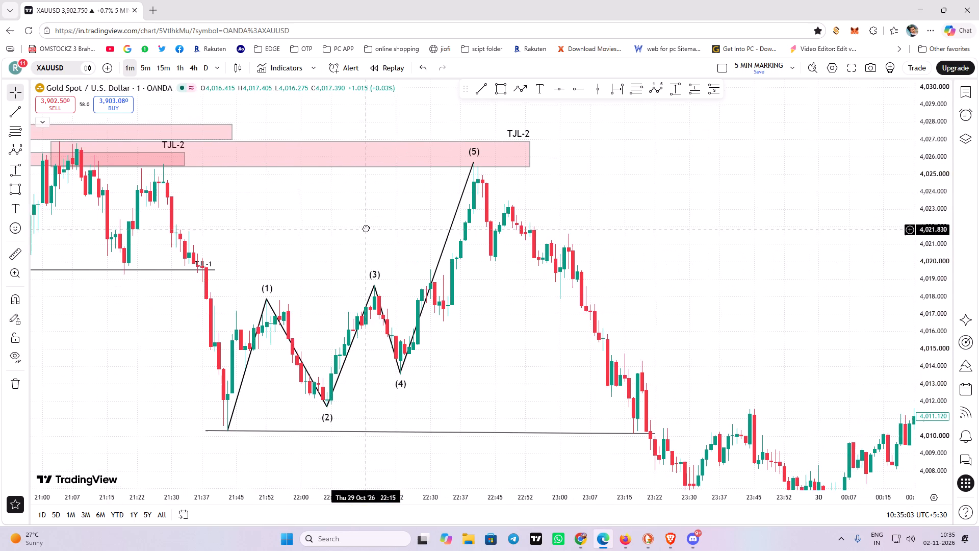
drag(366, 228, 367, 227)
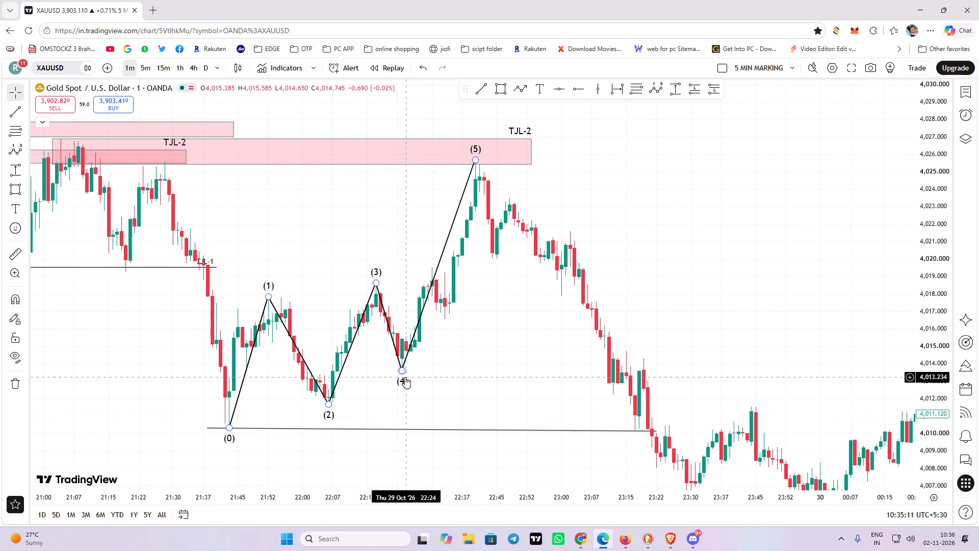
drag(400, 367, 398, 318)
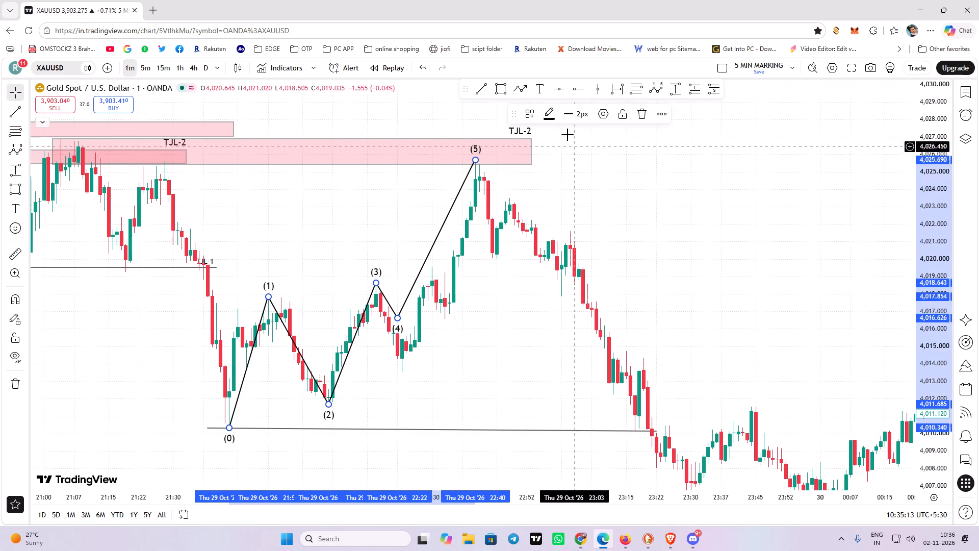
Draw a green-filled rectangle zone at the wave (4) low, from 22:21 to 23:17, between about 4,013.5 and 4,014.5.
click(499, 89)
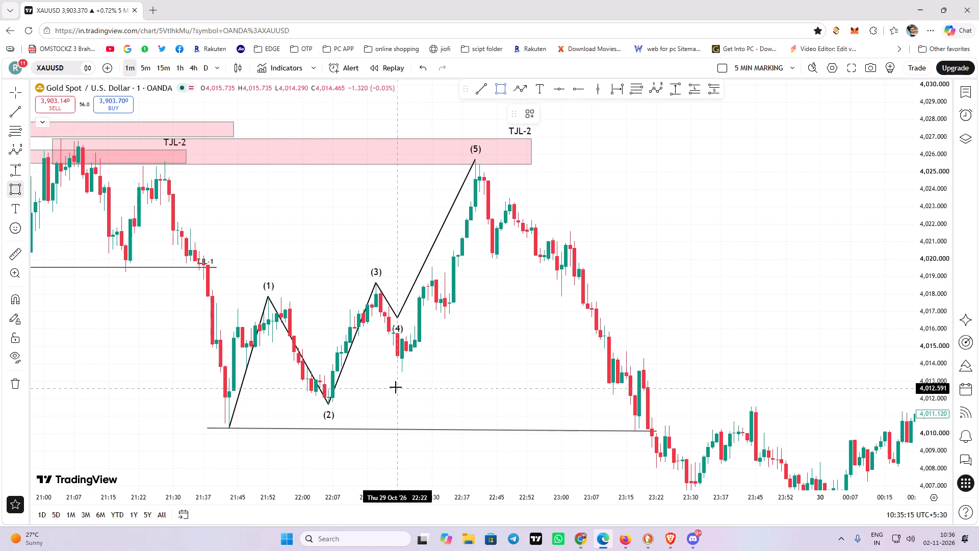
drag(393, 372, 575, 372)
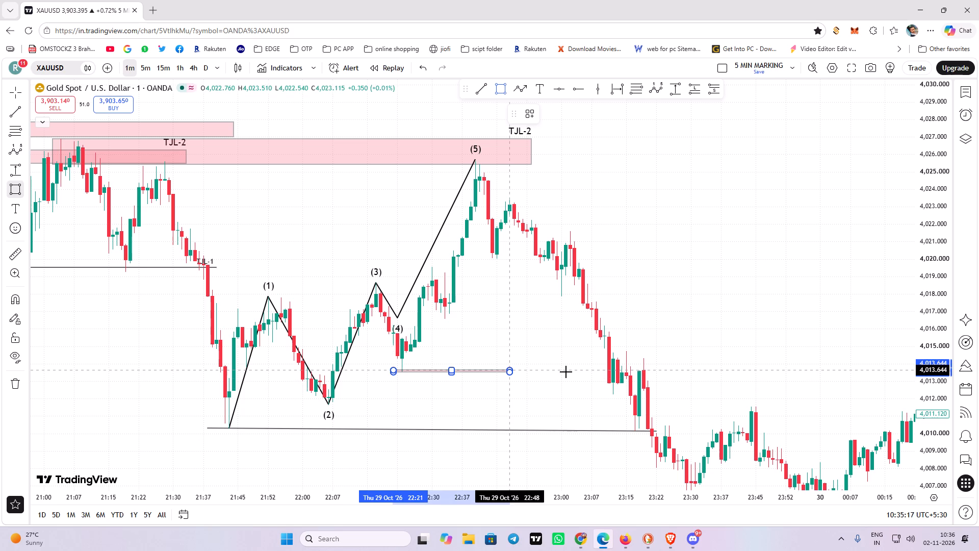
drag(575, 372, 737, 355)
click(737, 355)
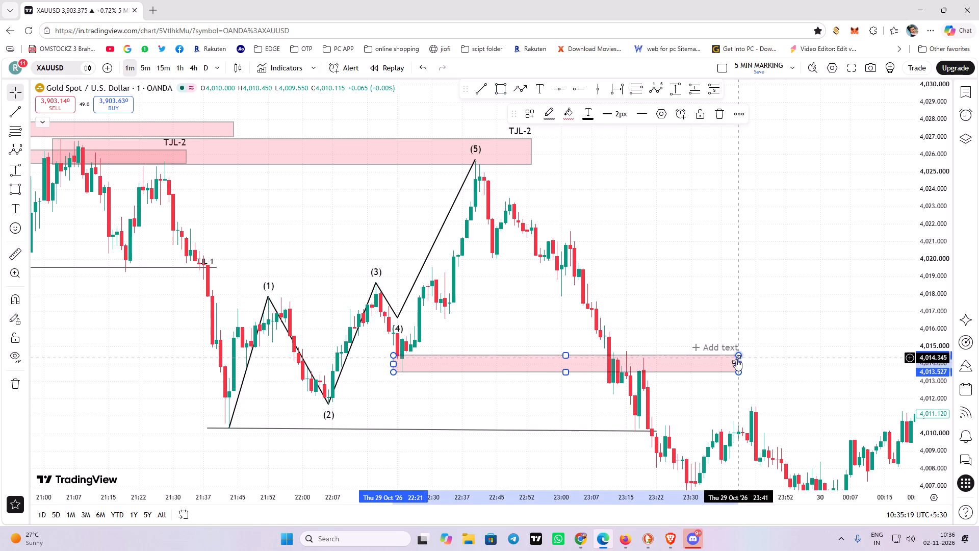
drag(740, 365, 666, 362)
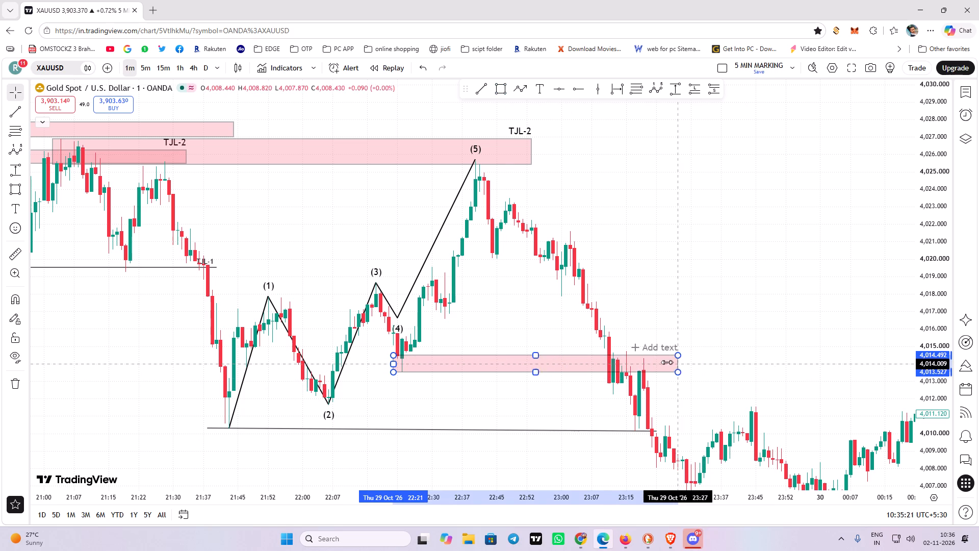
drag(666, 362, 634, 362)
click(568, 113)
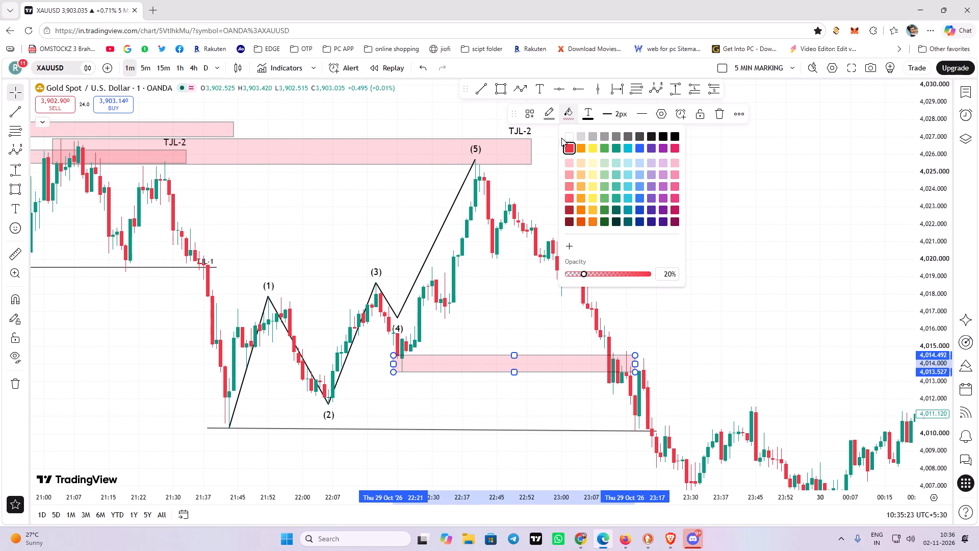
click(605, 147)
Move the Elliott wave's (4) point down to the 22:23 low at about 4,013.6, on the green zone's lower edge.
drag(731, 233, 651, 224)
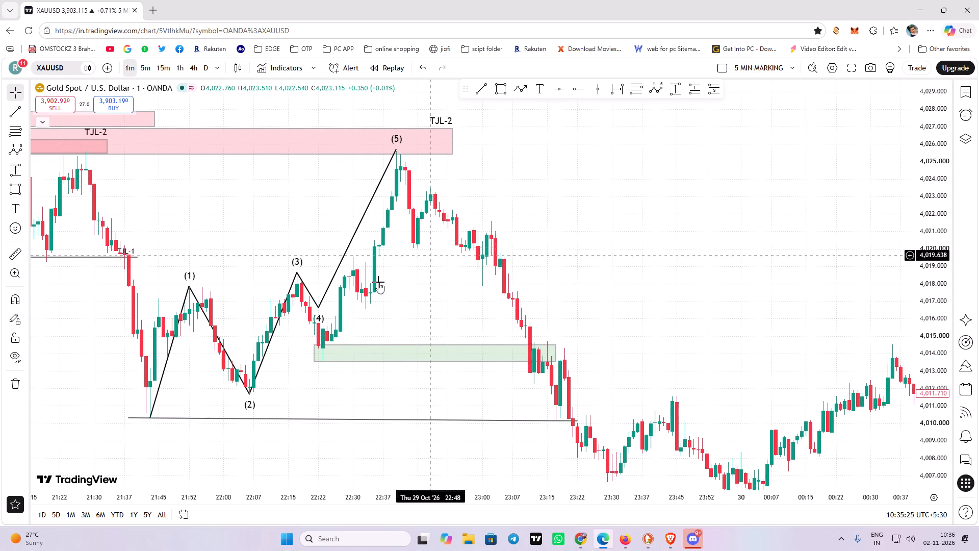
drag(320, 309, 321, 367)
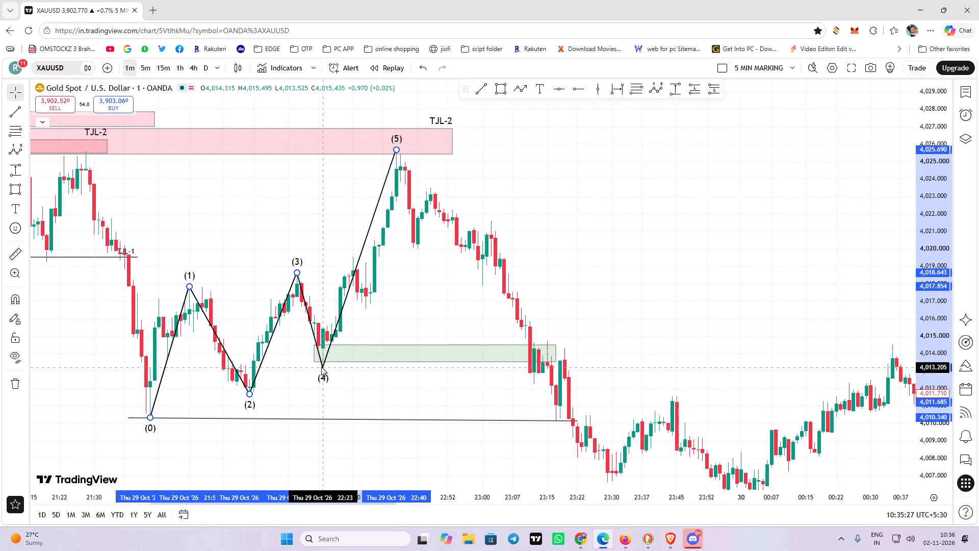
drag(321, 367, 322, 361)
Shorten the trend line under the 21:43 low so it ends at about 22:45, at about 4,010.1.
drag(526, 189, 757, 262)
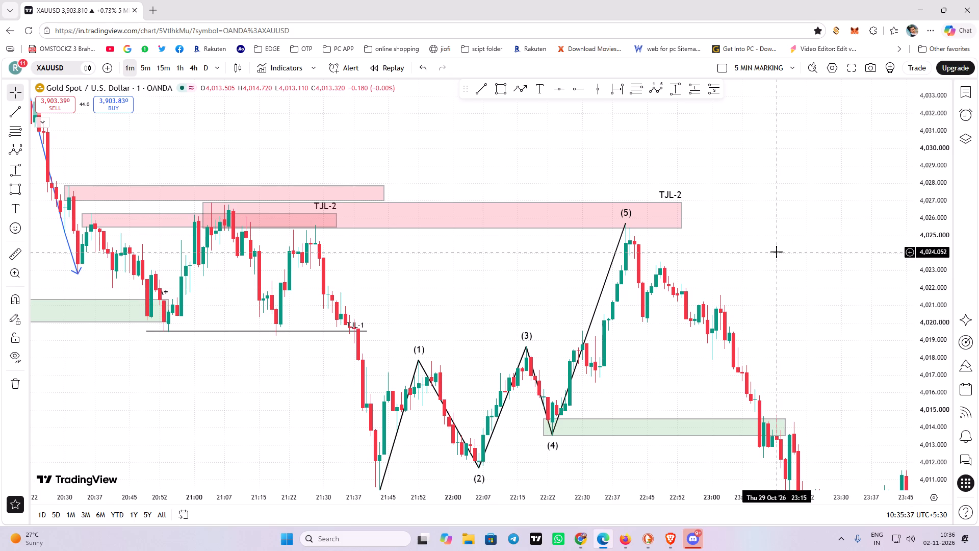
drag(817, 349, 738, 346)
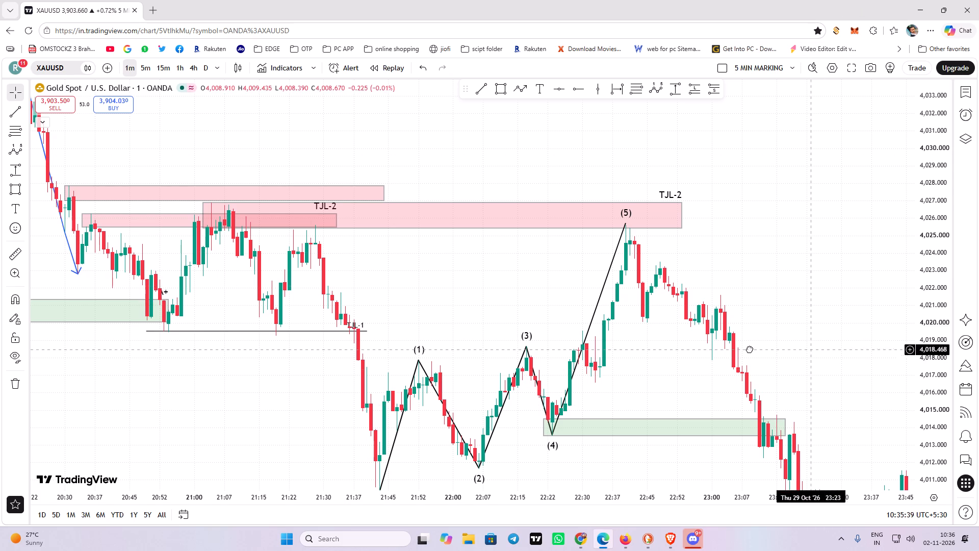
drag(738, 346, 580, 201)
scroll(572, 194, down, 1)
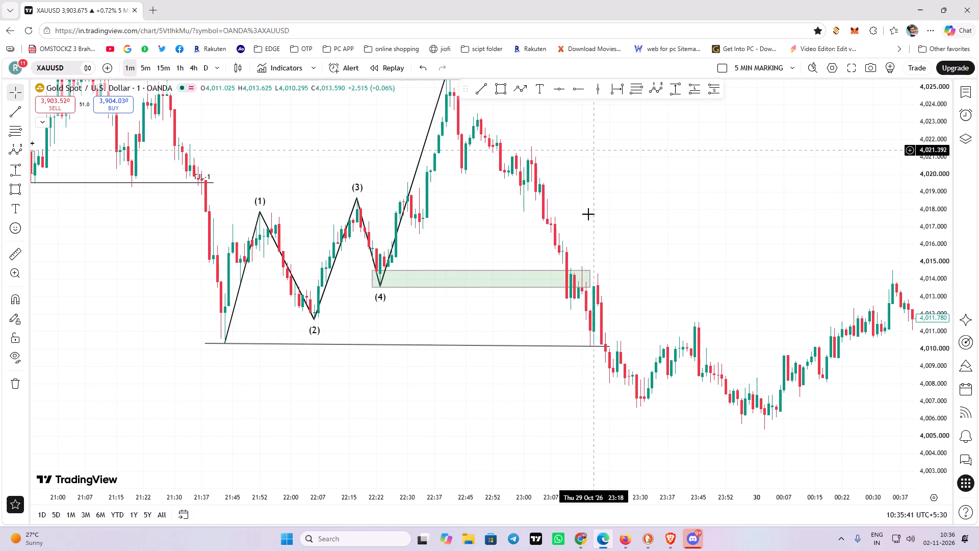
click(608, 341)
drag(608, 346, 489, 339)
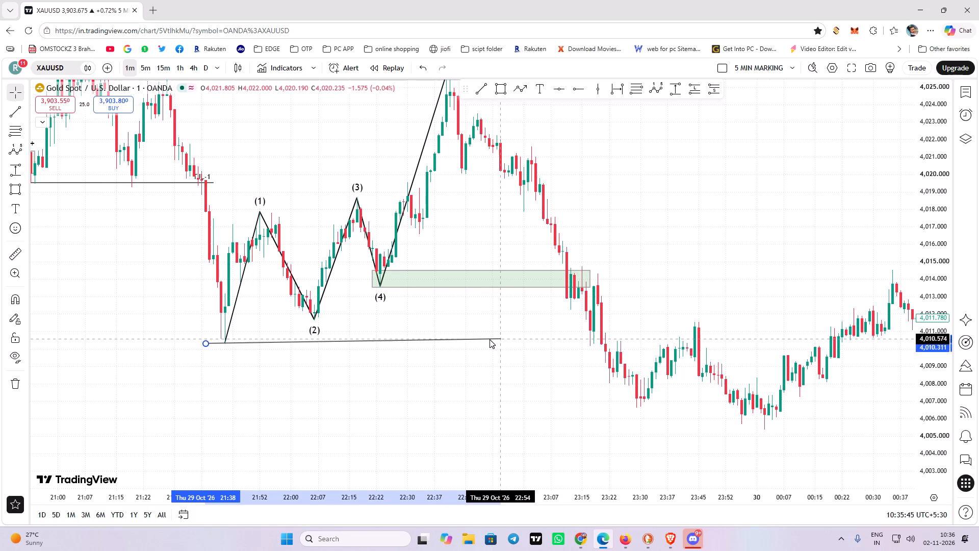
drag(489, 339, 466, 347)
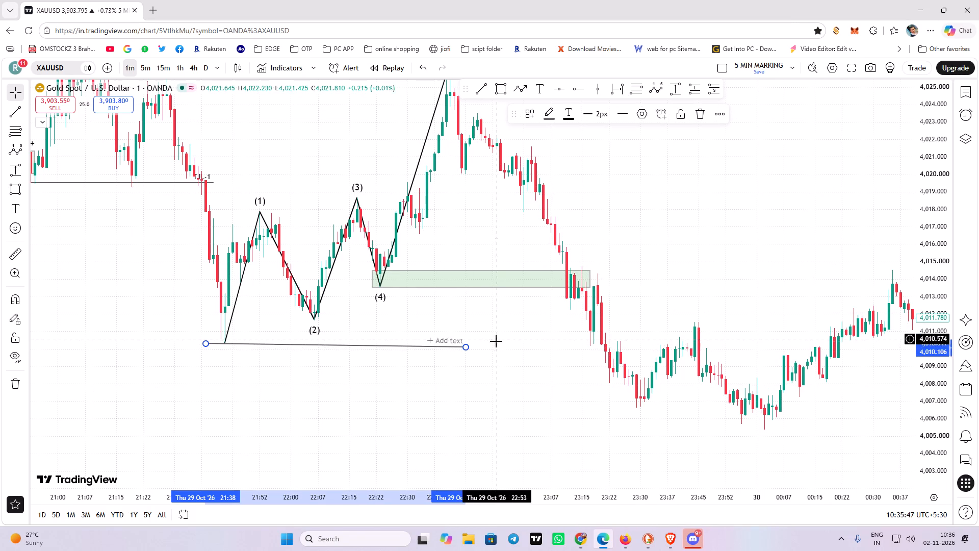
Examine the decline from wave (5) through the green zone and the price action into 30 October.
drag(528, 330, 480, 404)
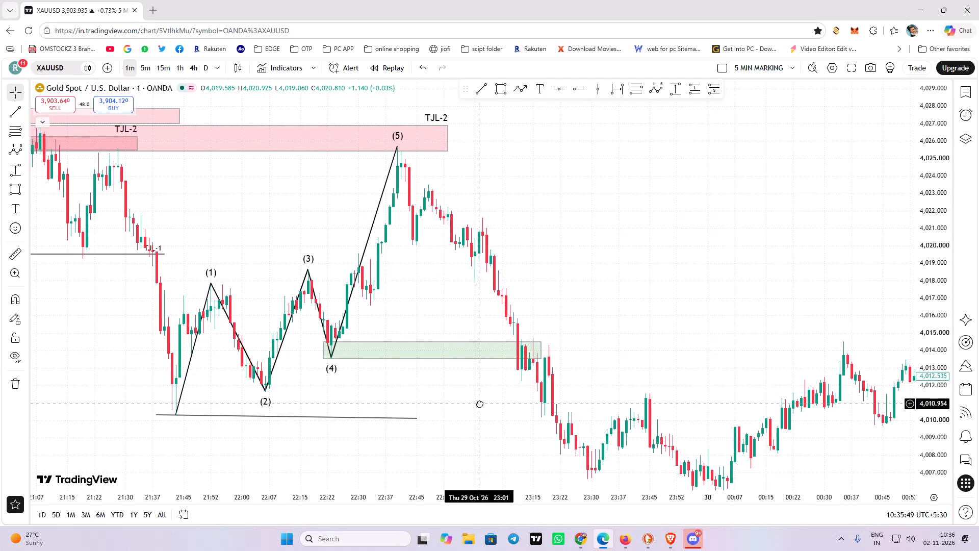
drag(480, 404, 460, 389)
drag(638, 253, 641, 273)
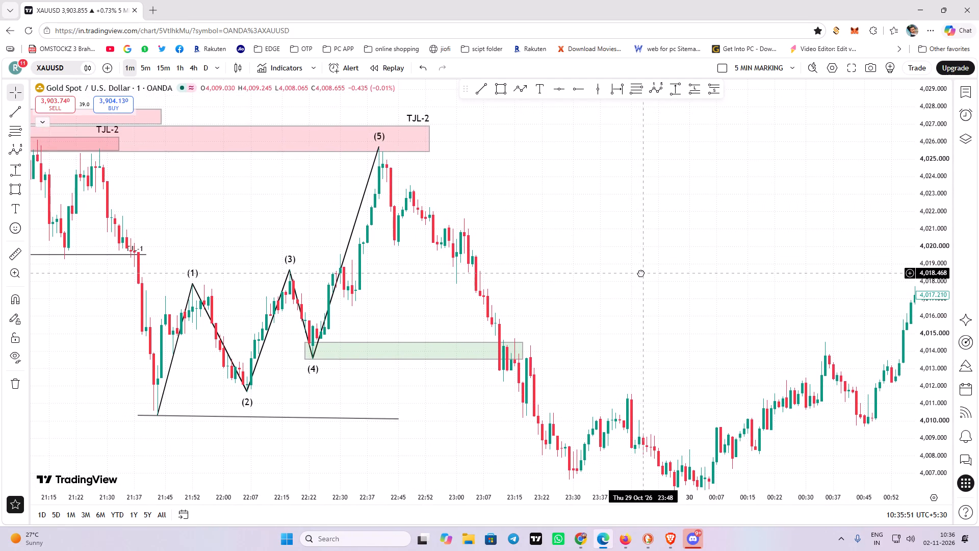
drag(641, 273, 673, 254)
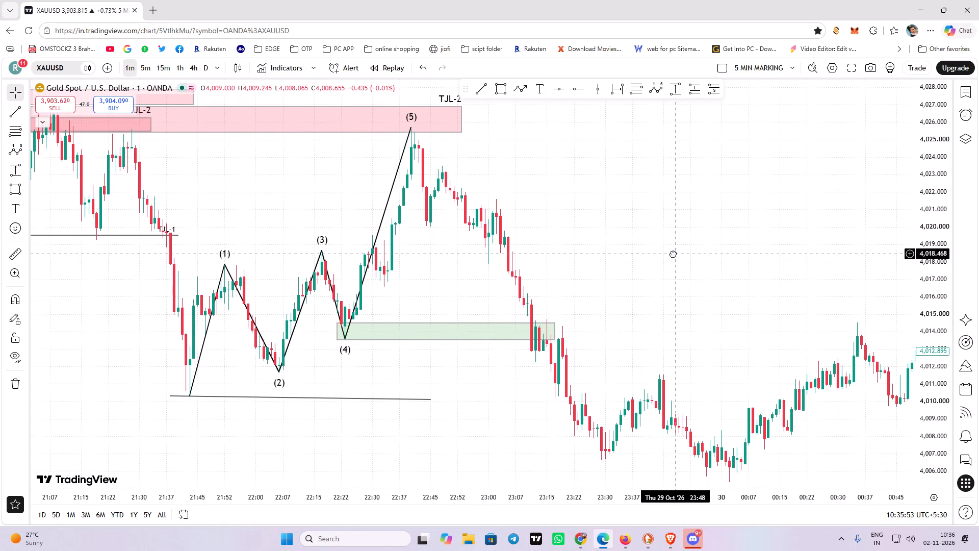
drag(673, 254, 673, 259)
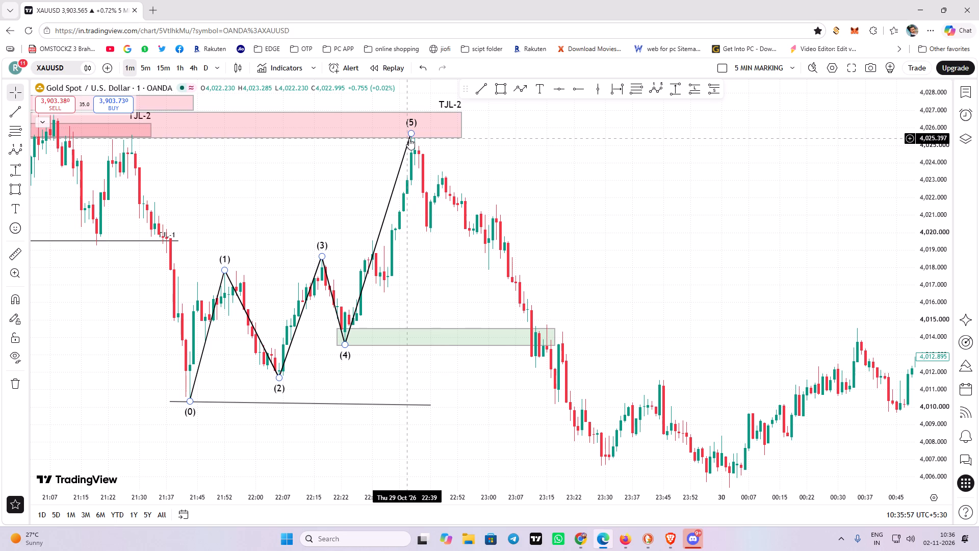
click(554, 335)
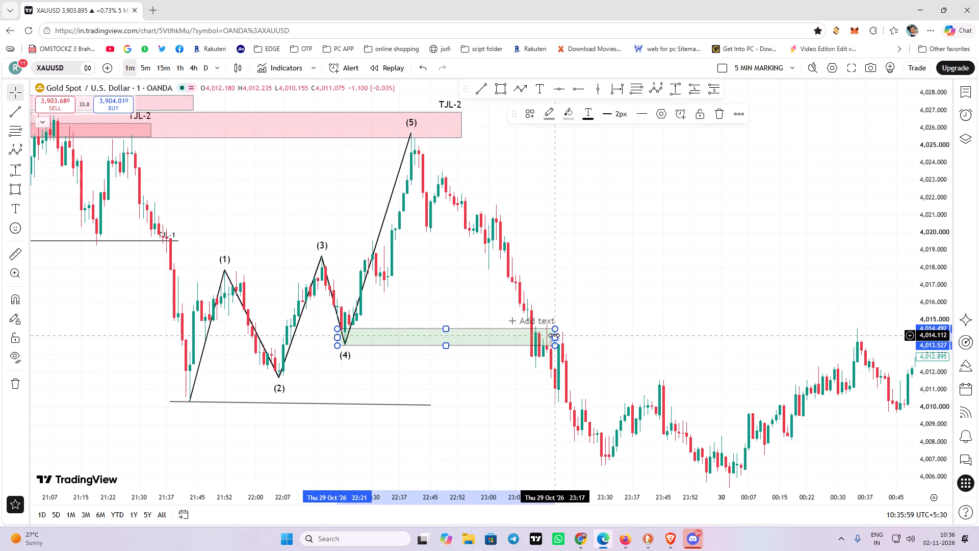
drag(675, 334, 680, 332)
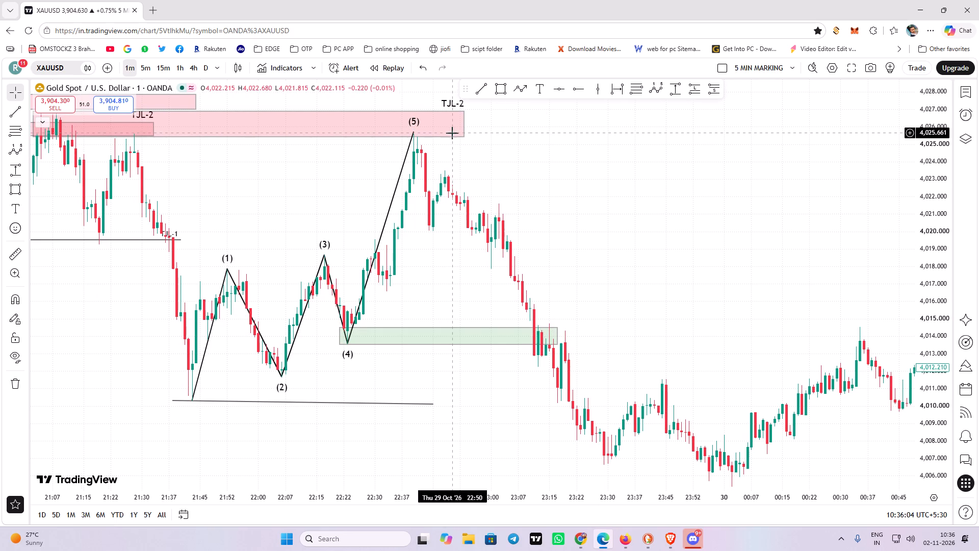
drag(615, 338, 568, 282)
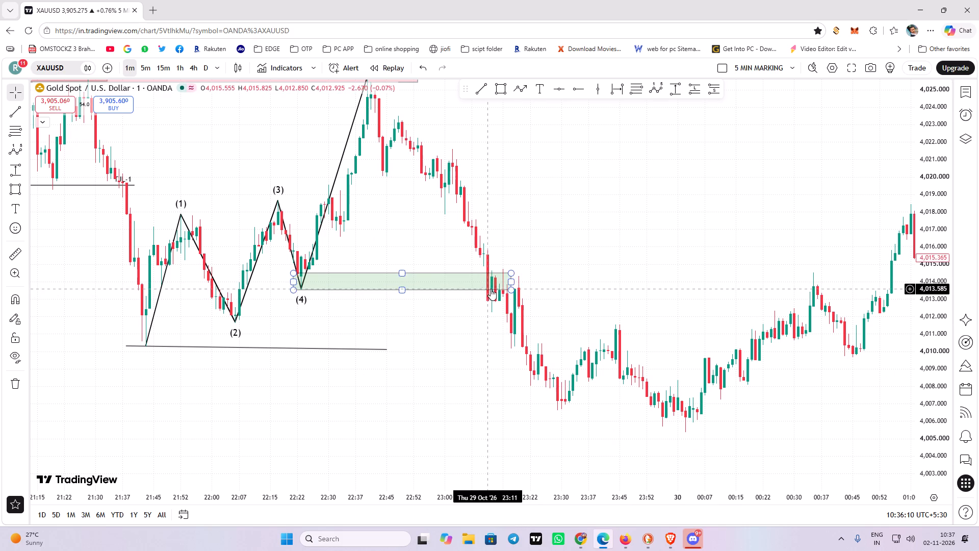
drag(625, 285, 626, 344)
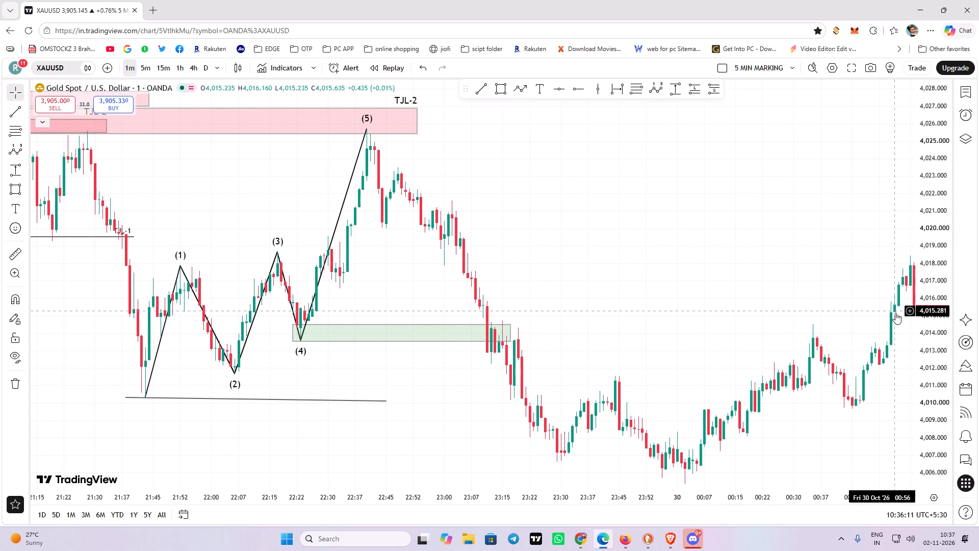
Change the fill of the green zone at the wave (4) low to light red.
drag(934, 373, 951, 158)
drag(637, 364, 660, 244)
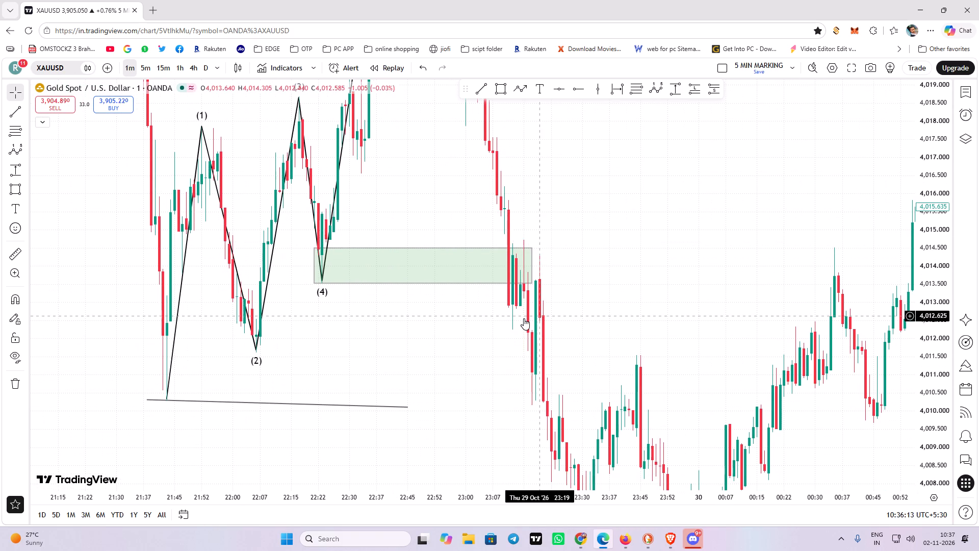
click(528, 294)
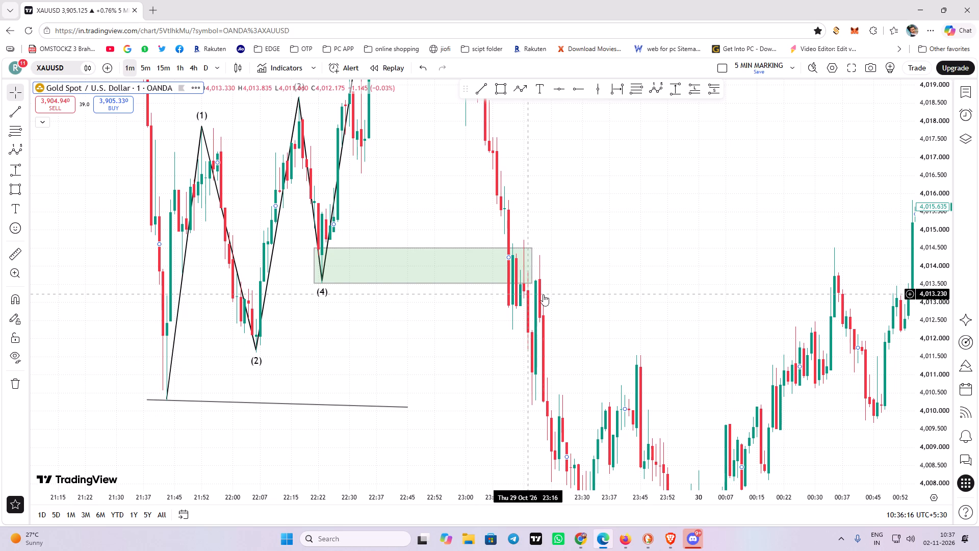
drag(926, 153, 926, 354)
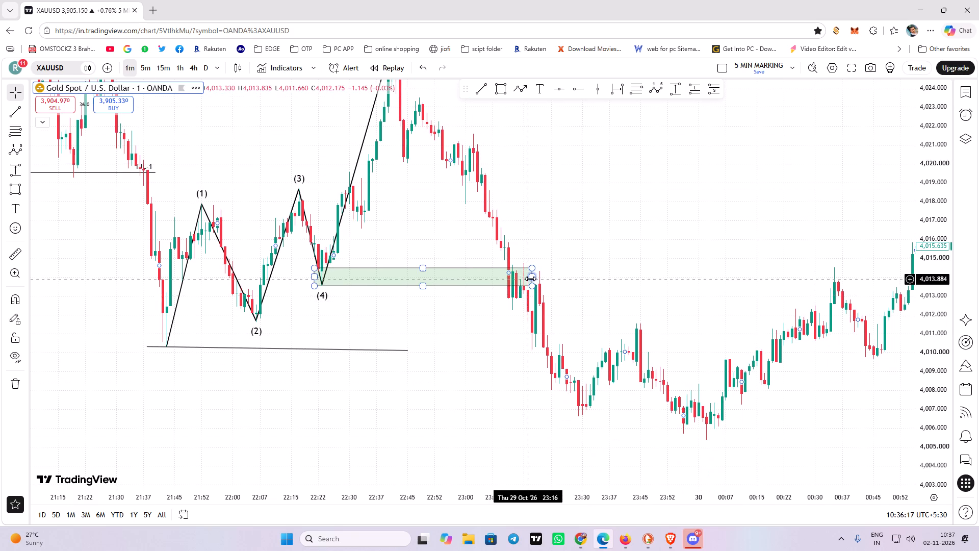
click(533, 276)
click(566, 111)
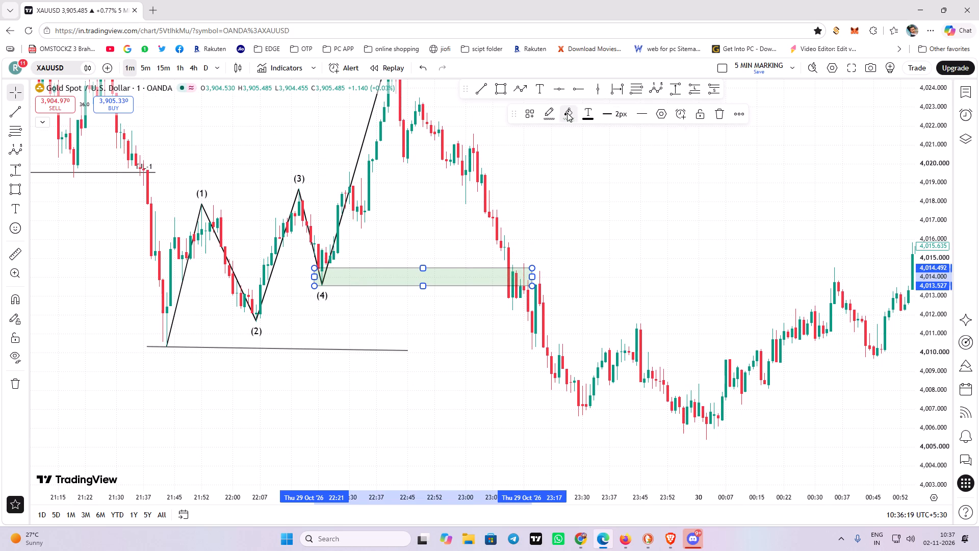
click(572, 147)
Examine the drop from wave (5) through the wave (4) zone, its retest around 23:17, and the price action into 30 October.
drag(599, 234, 553, 225)
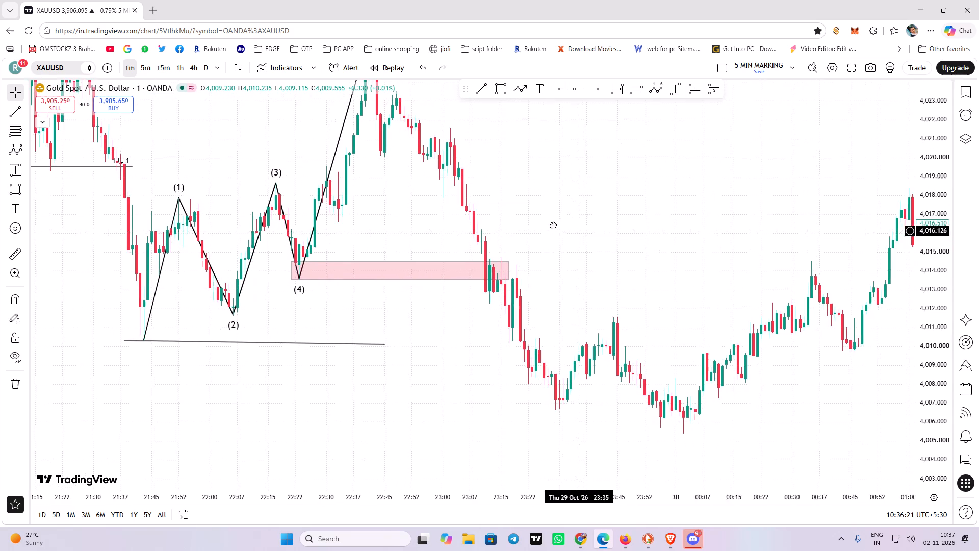
drag(553, 225, 421, 208)
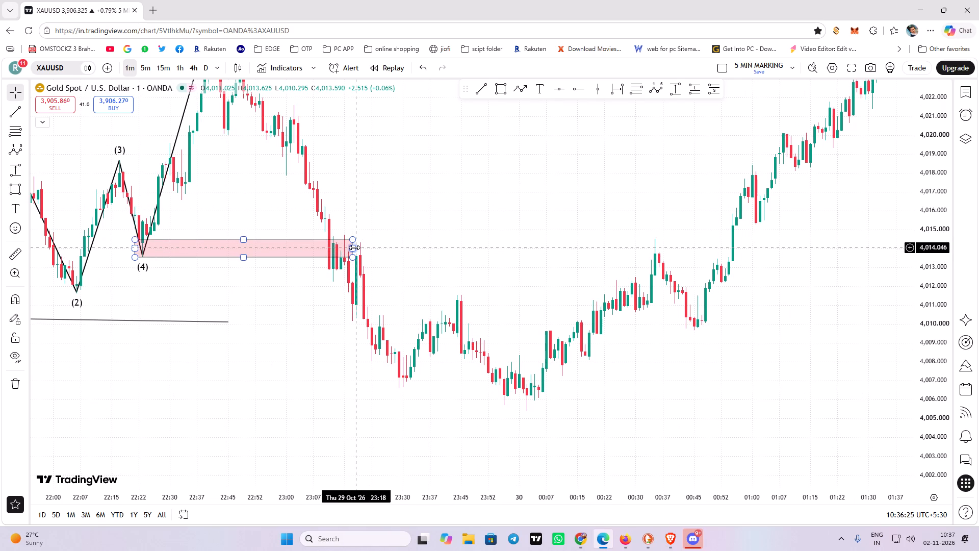
drag(427, 254, 533, 258)
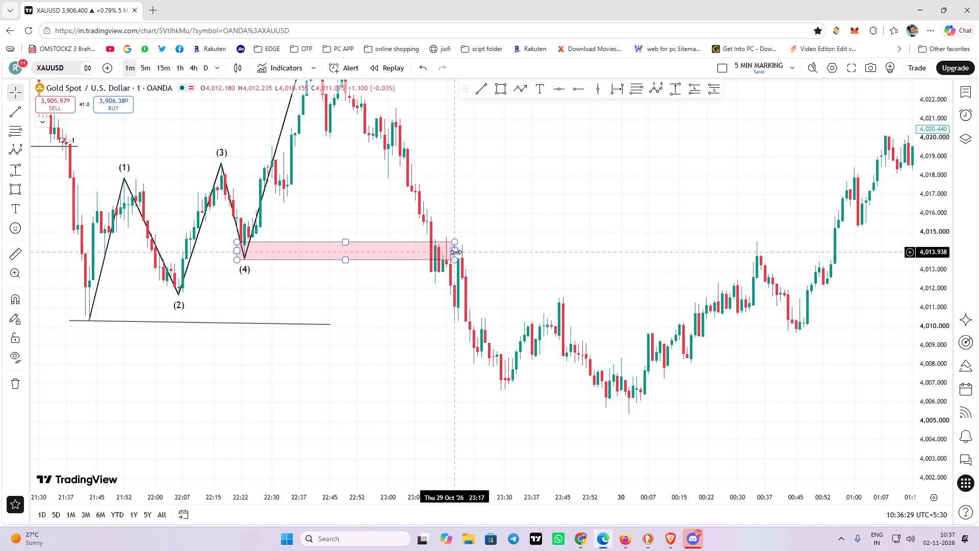
drag(508, 252, 578, 251)
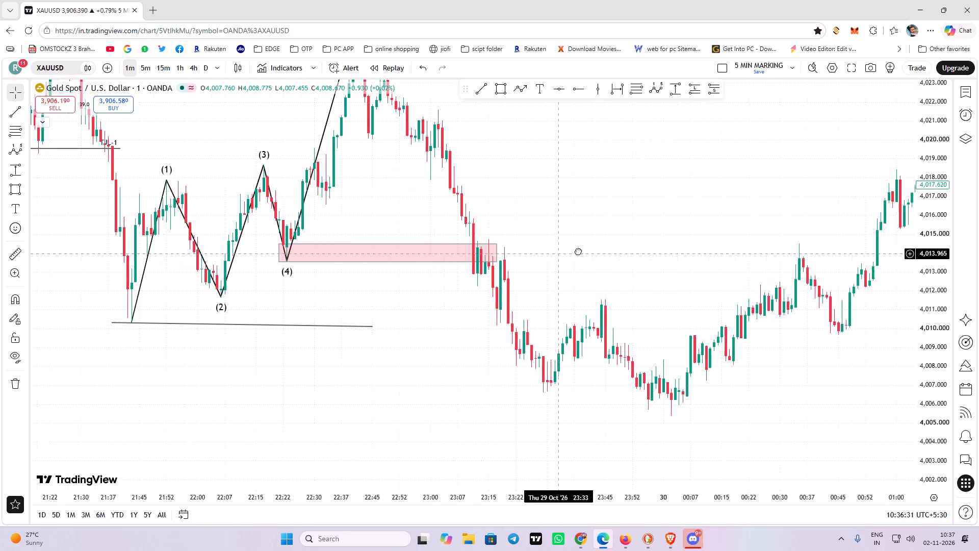
drag(578, 251, 625, 333)
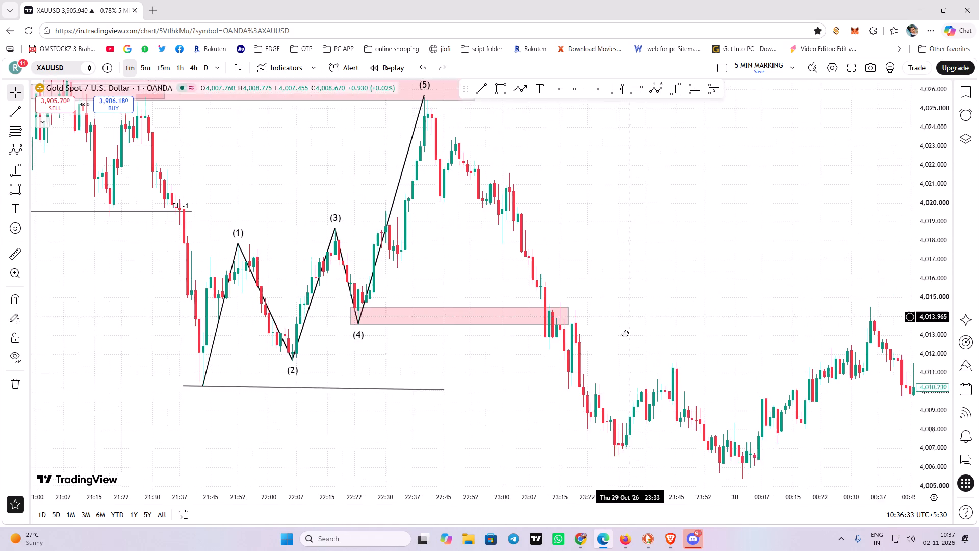
drag(625, 333, 609, 326)
scroll(654, 273, down, 3)
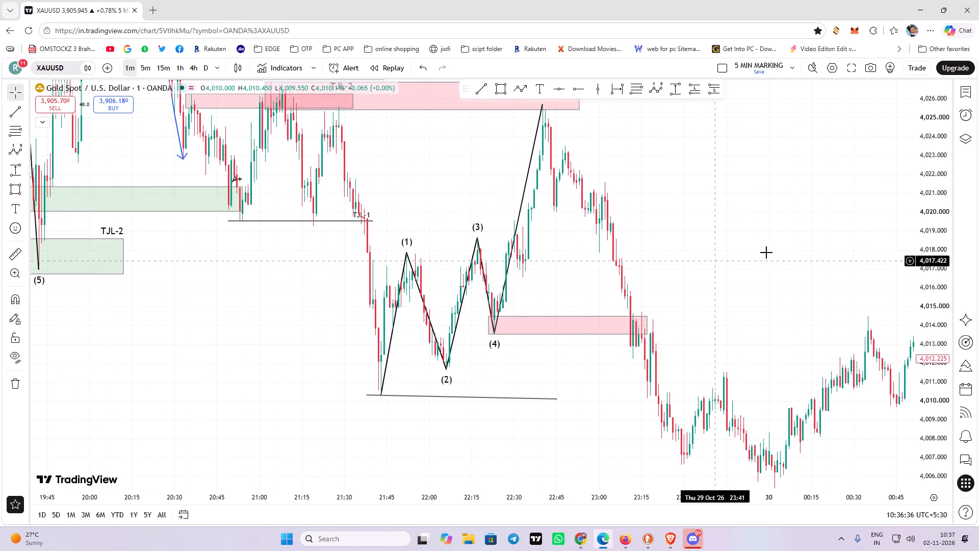
drag(931, 123, 930, 227)
scroll(716, 284, up, 2)
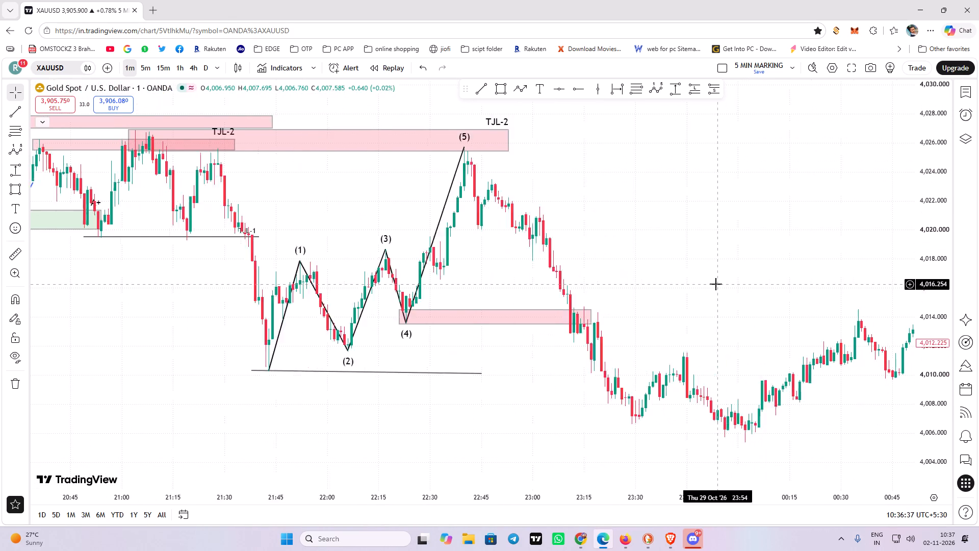
scroll(716, 284, up, 2)
drag(650, 300, 645, 313)
drag(940, 279, 941, 234)
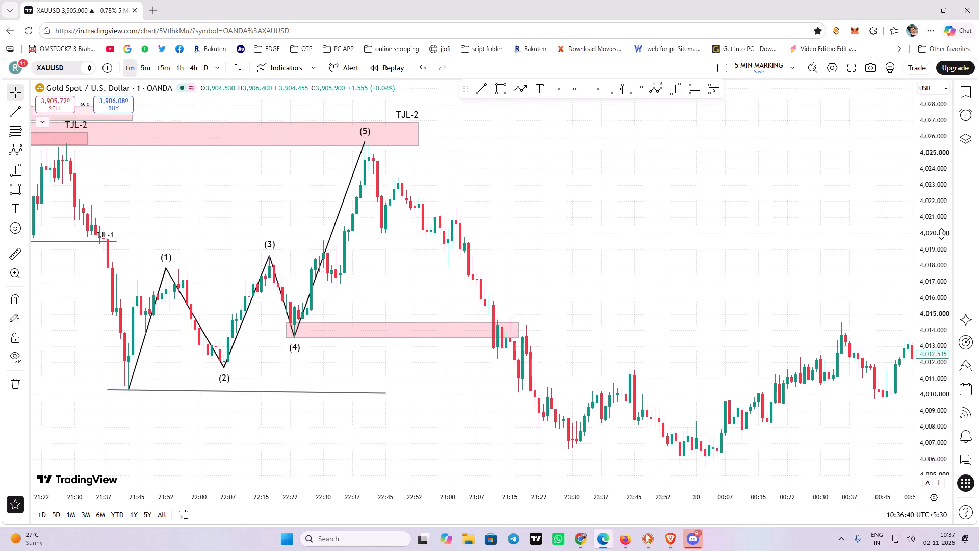
drag(941, 234, 935, 186)
drag(537, 319, 555, 298)
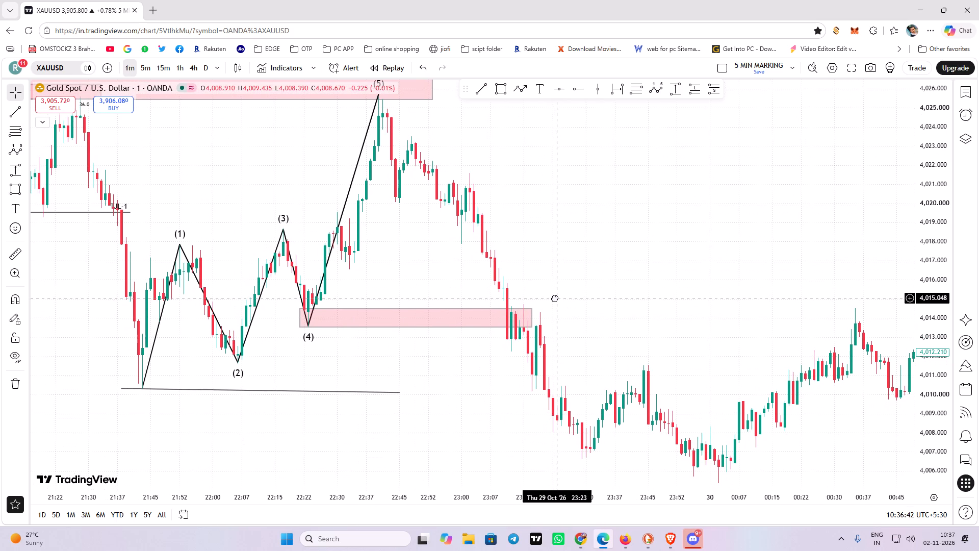
drag(555, 298, 557, 297)
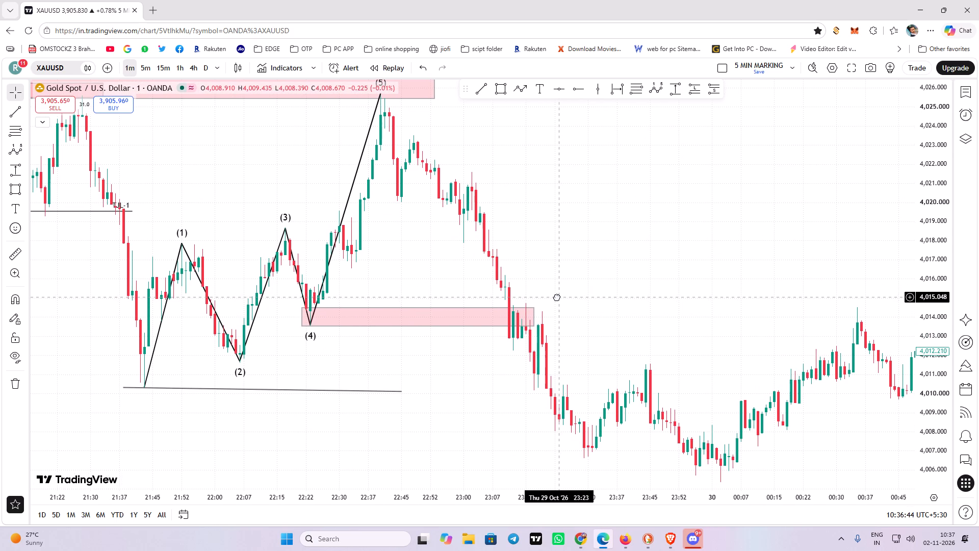
drag(557, 297, 554, 276)
drag(581, 297, 575, 297)
click(354, 305)
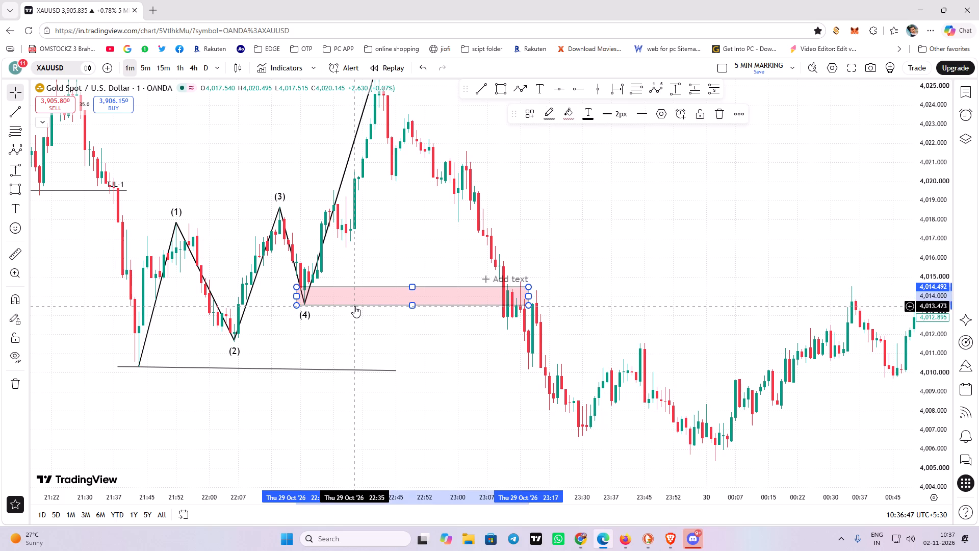
drag(654, 282, 582, 274)
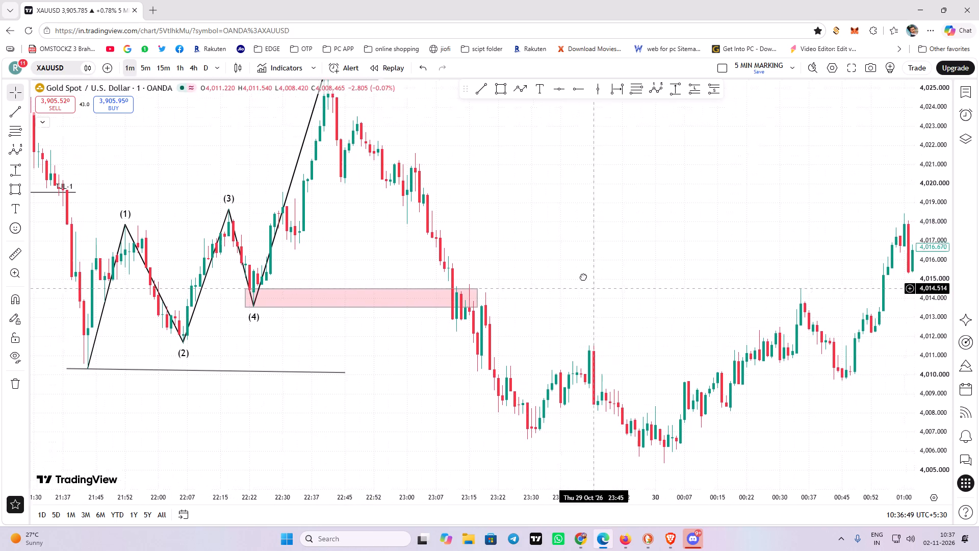
drag(582, 274, 518, 273)
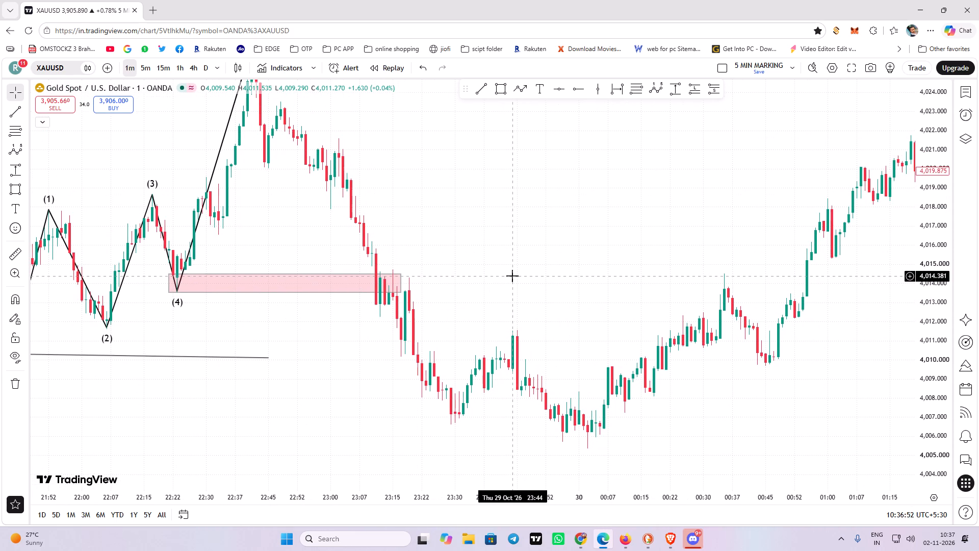
scroll(511, 278, down, 1)
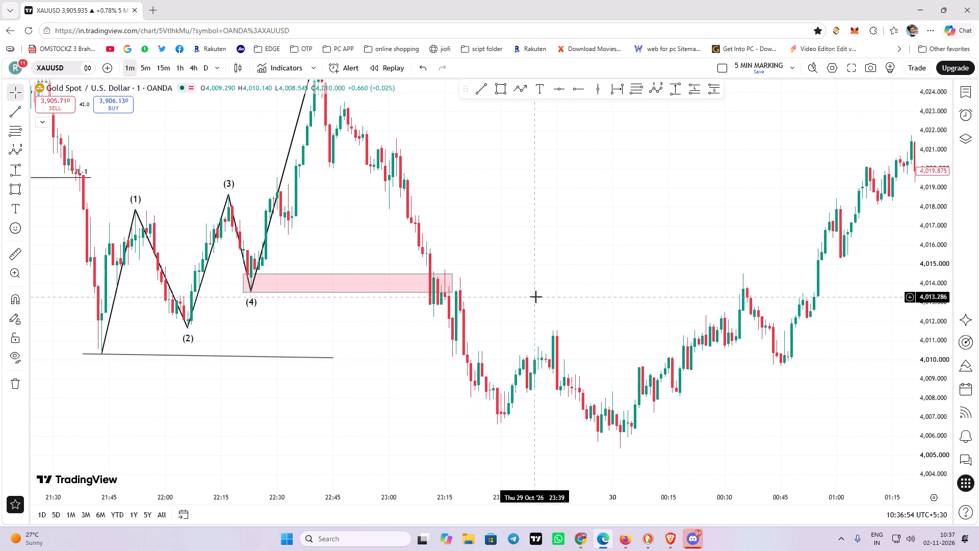
drag(537, 298, 537, 319)
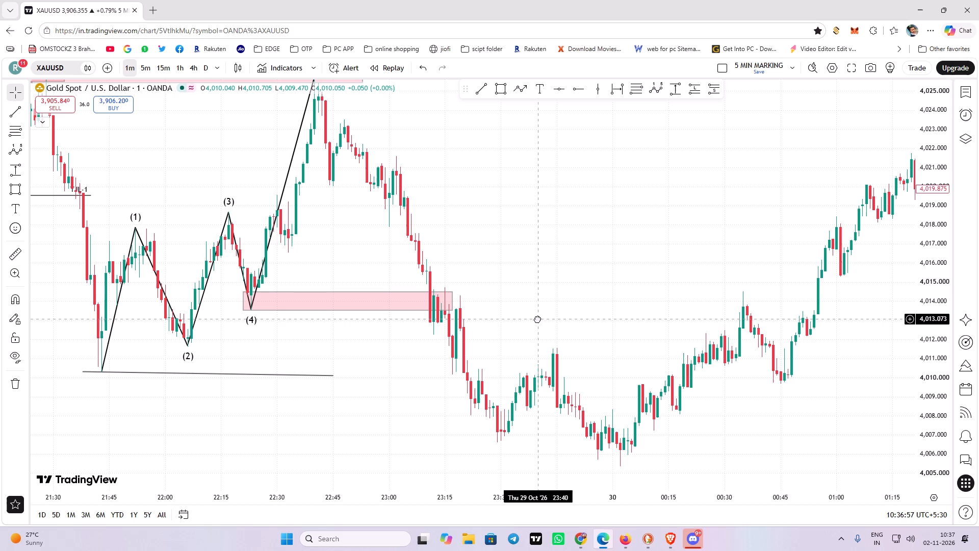
drag(537, 319, 530, 369)
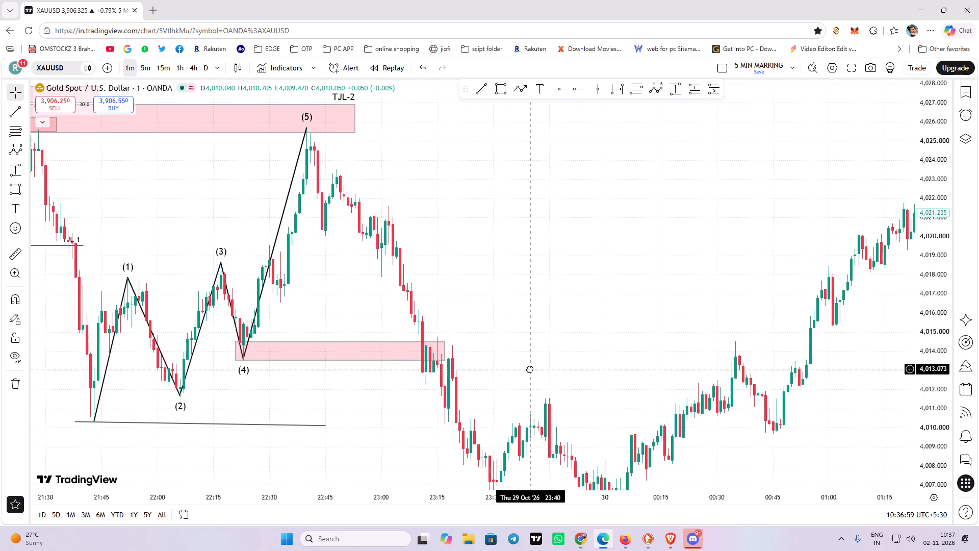
drag(530, 369, 530, 365)
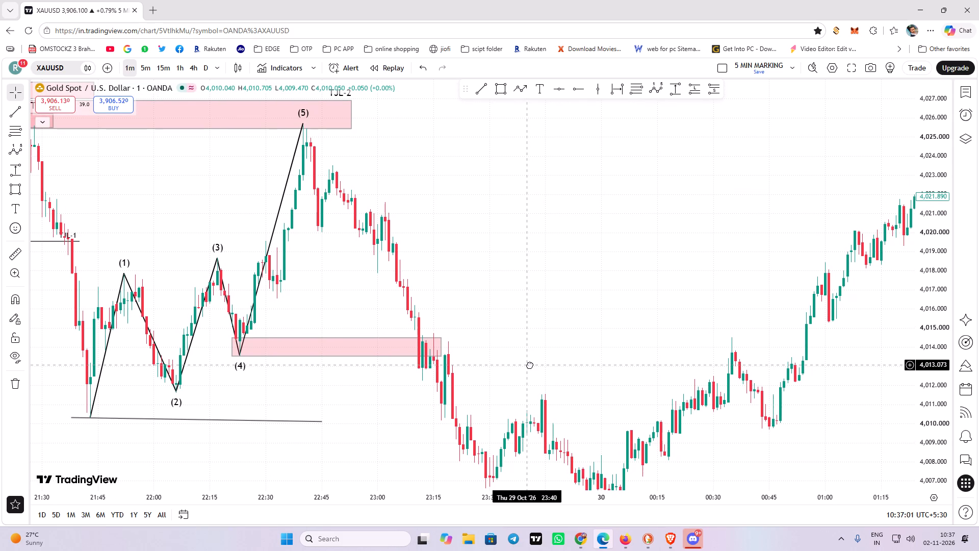
drag(530, 365, 522, 358)
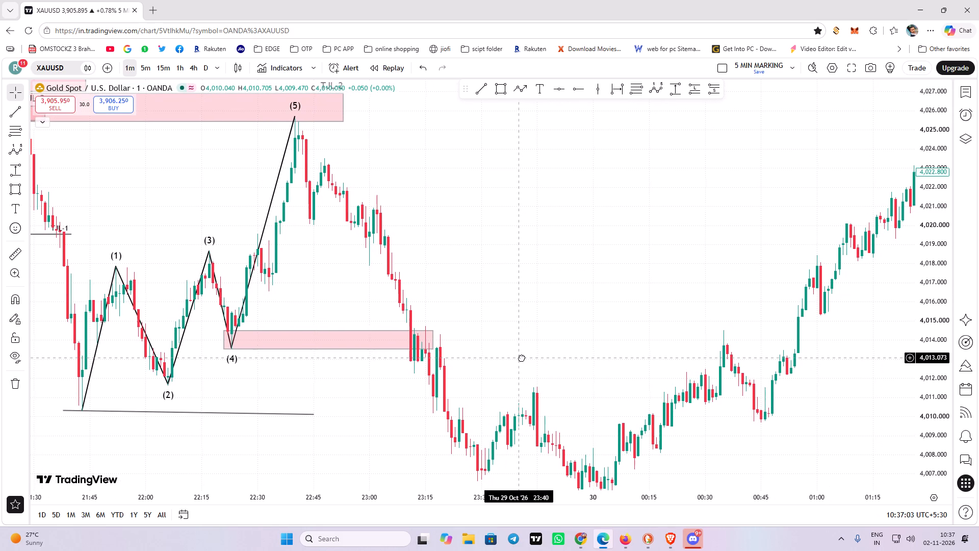
drag(522, 358, 375, 376)
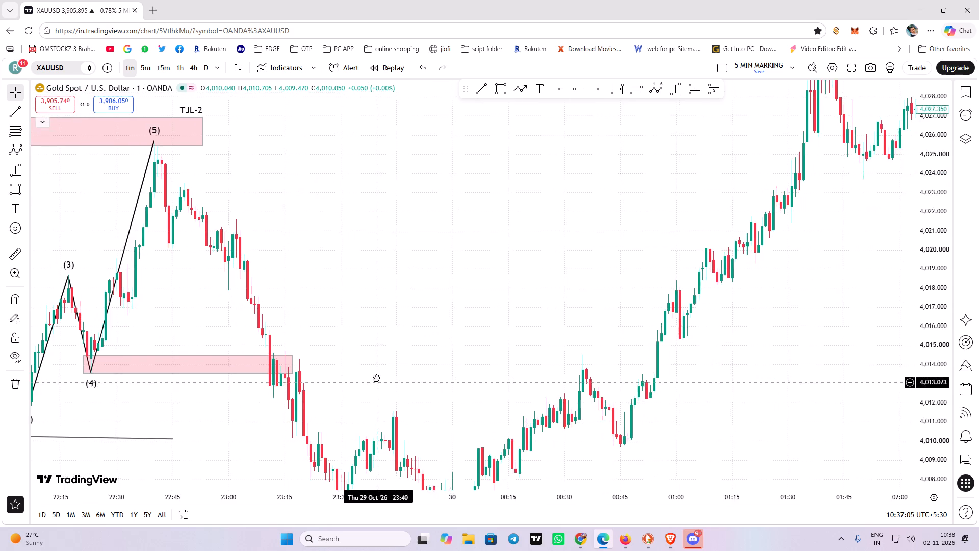
drag(375, 376, 472, 300)
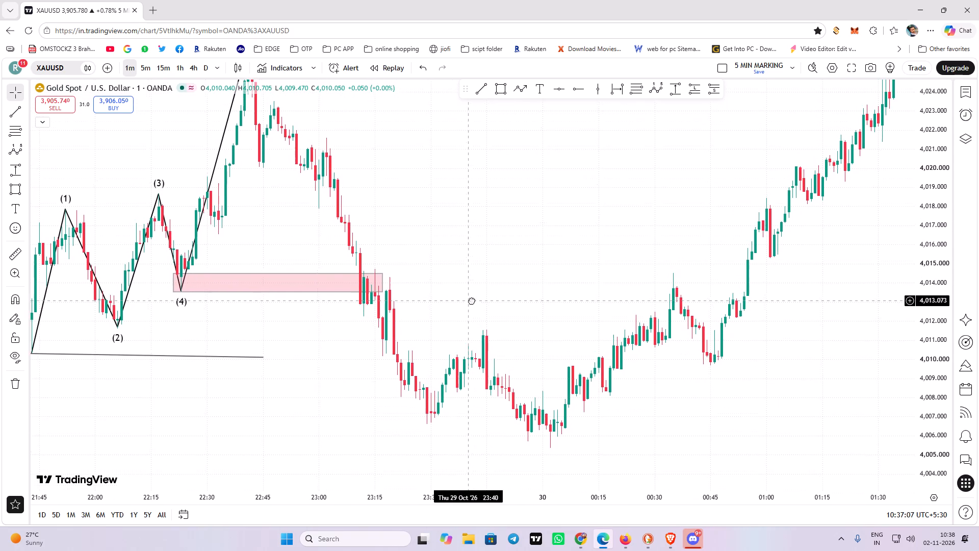
drag(472, 300, 477, 305)
drag(406, 150, 444, 227)
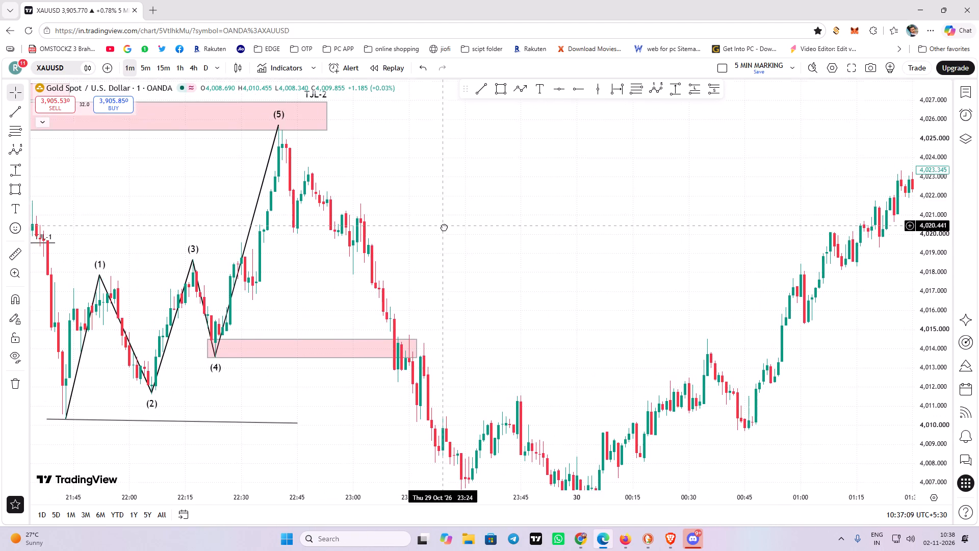
drag(444, 227, 506, 235)
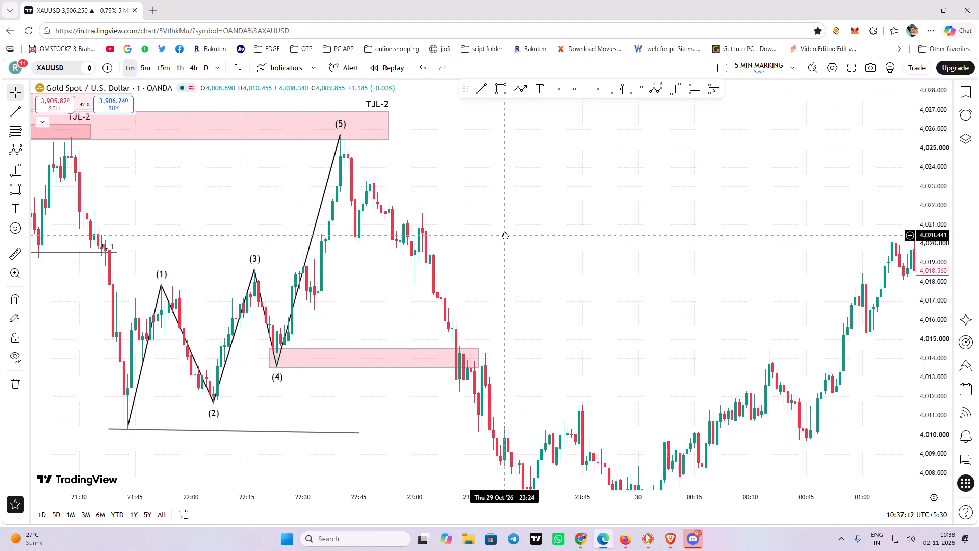
drag(506, 235, 449, 127)
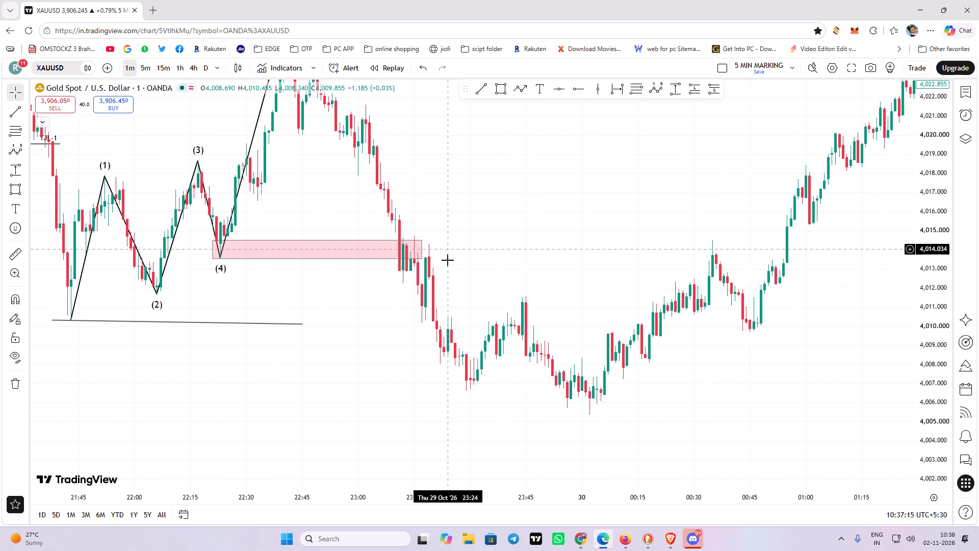
Level the trend line under the 21:43 low so it runs horizontally at about 4,010.3 and ends at about 22:46.
drag(476, 296, 638, 294)
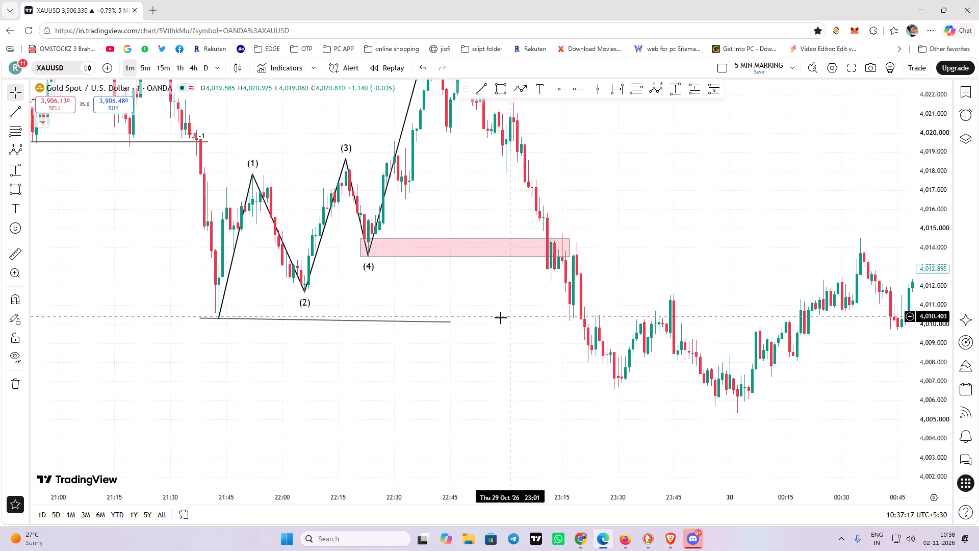
click(452, 320)
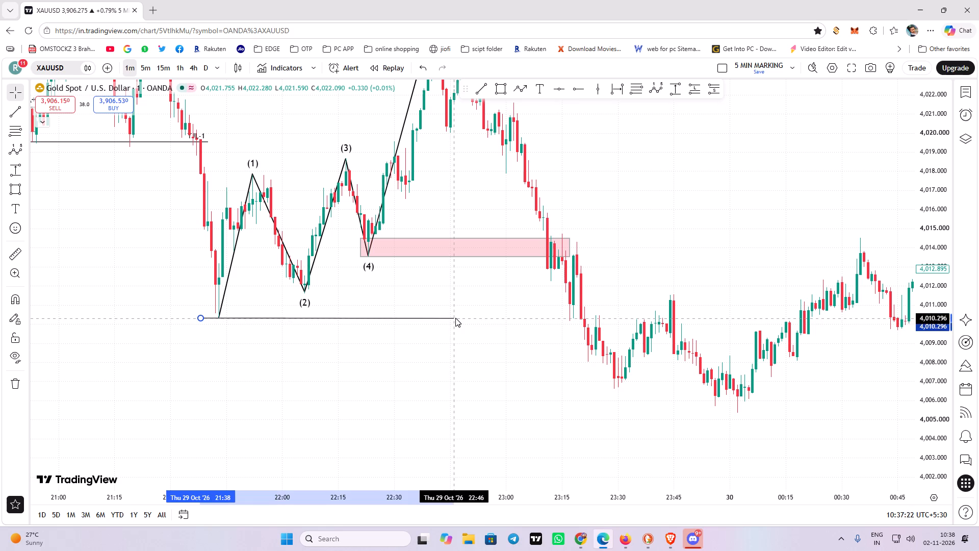
Review the marked structure from the D-BOTTOM and TJL-2 demand zones through the second wave count to the 30 October rally.
drag(506, 329, 457, 366)
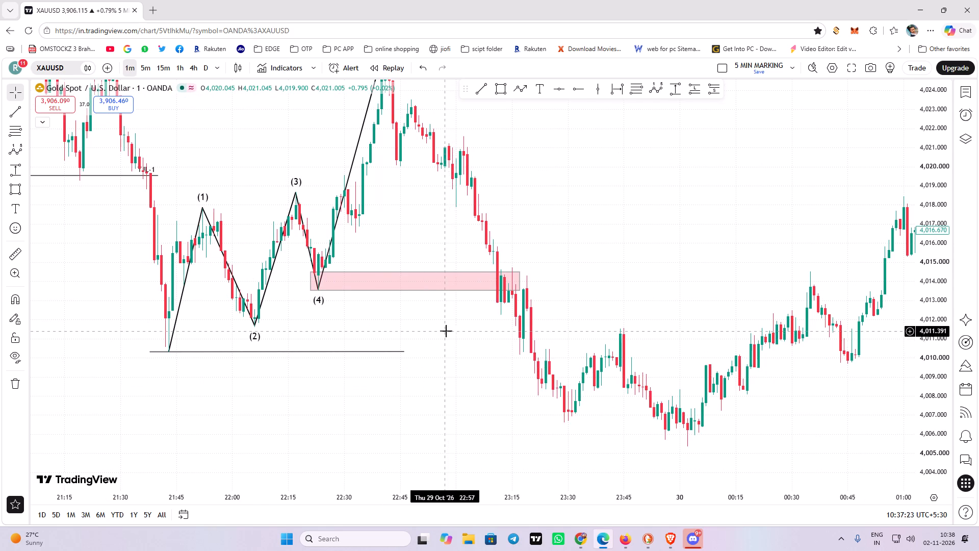
scroll(446, 331, down, 4)
drag(382, 252, 611, 341)
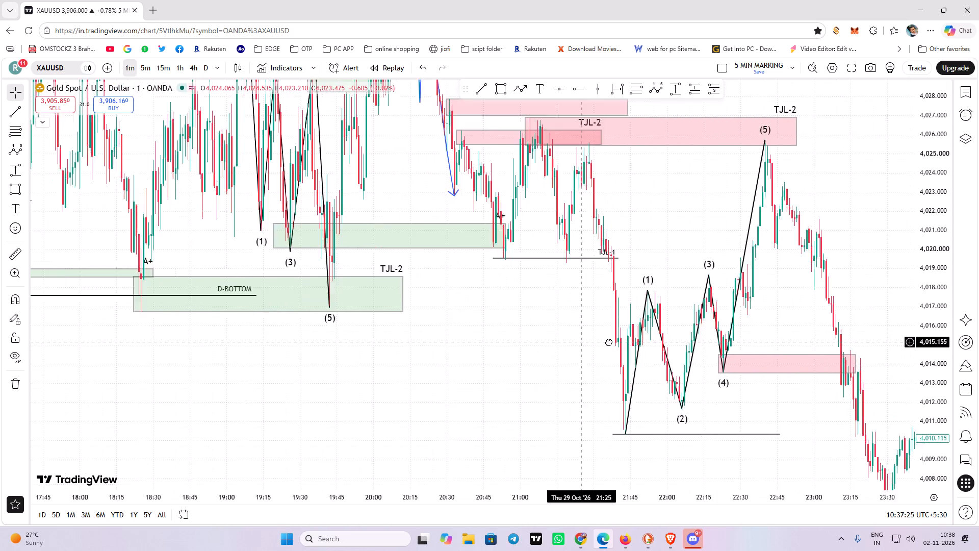
drag(611, 341, 578, 379)
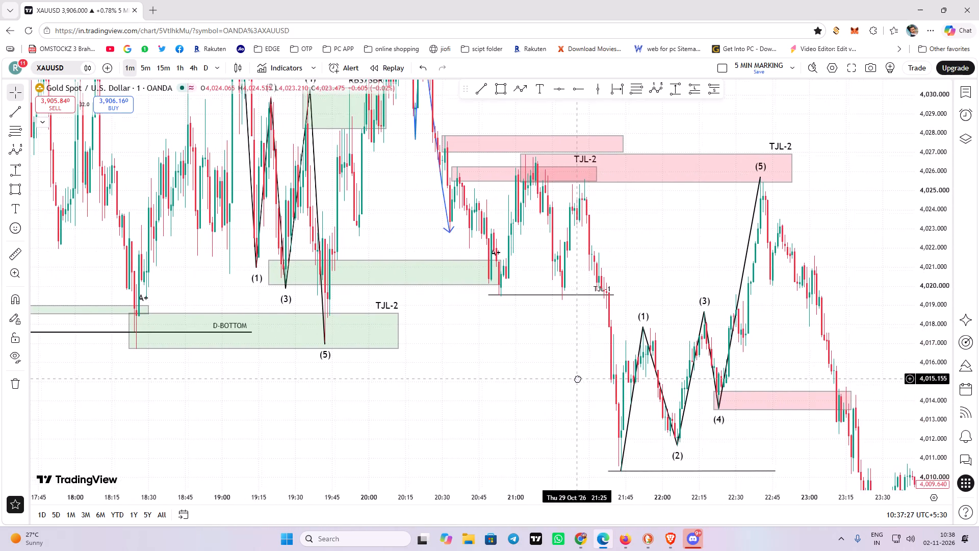
drag(578, 379, 578, 378)
drag(656, 251, 599, 263)
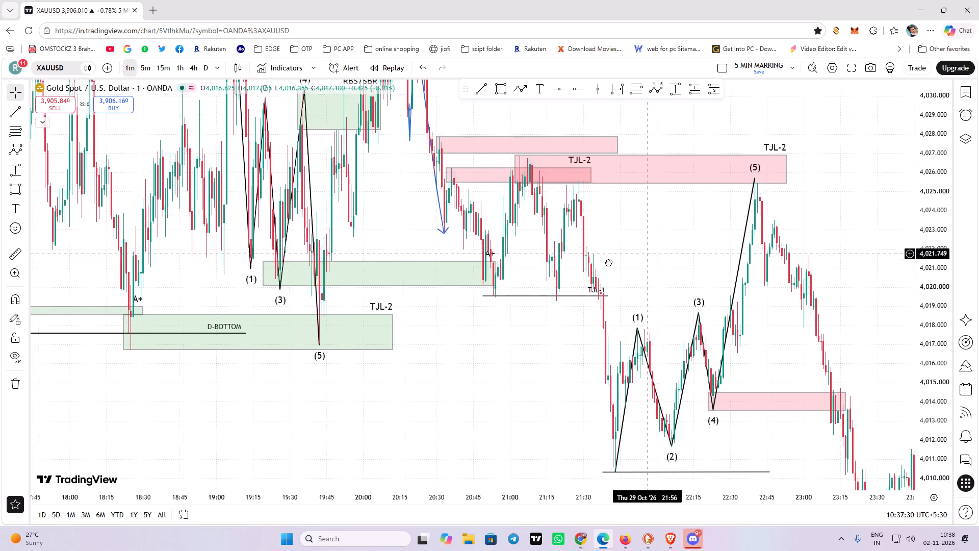
drag(599, 263, 352, 247)
drag(641, 313, 603, 317)
scroll(605, 302, down, 3)
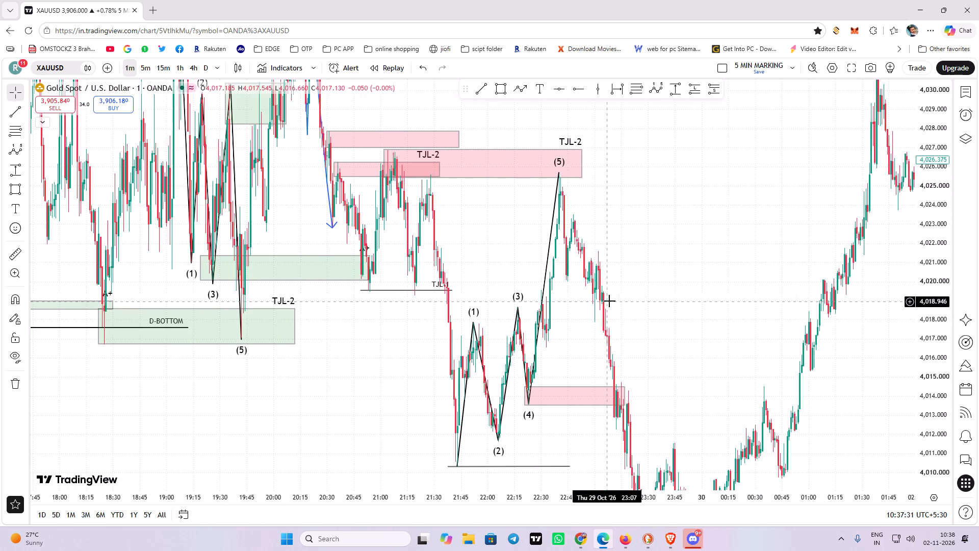
drag(922, 121, 914, 244)
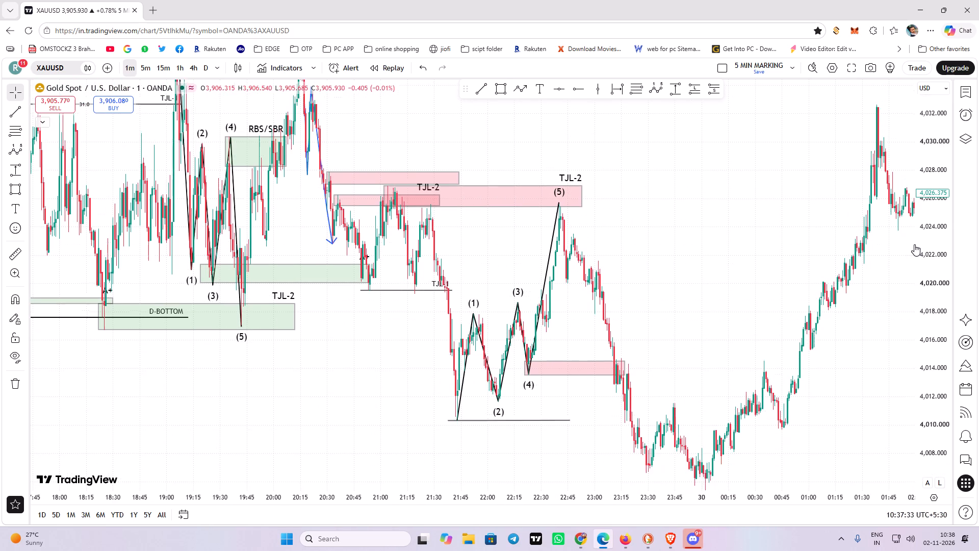
Examine the second wave count, the wave (4) zone and the decline and recovery into 30 October.
drag(914, 244, 917, 279)
scroll(606, 279, up, 4)
drag(573, 288, 693, 293)
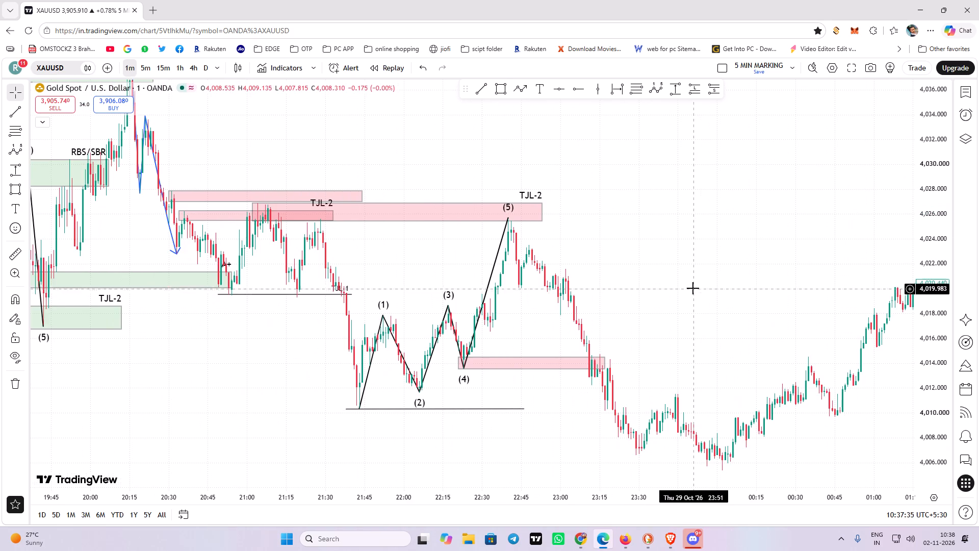
scroll(687, 287, down, 2)
drag(725, 293, 651, 290)
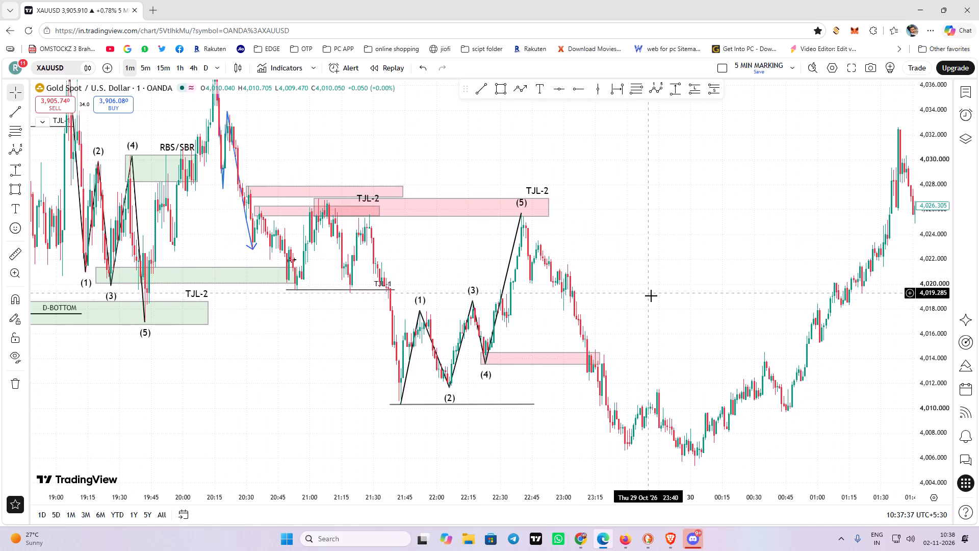
drag(655, 305, 606, 293)
drag(937, 304, 948, 223)
drag(697, 294, 684, 293)
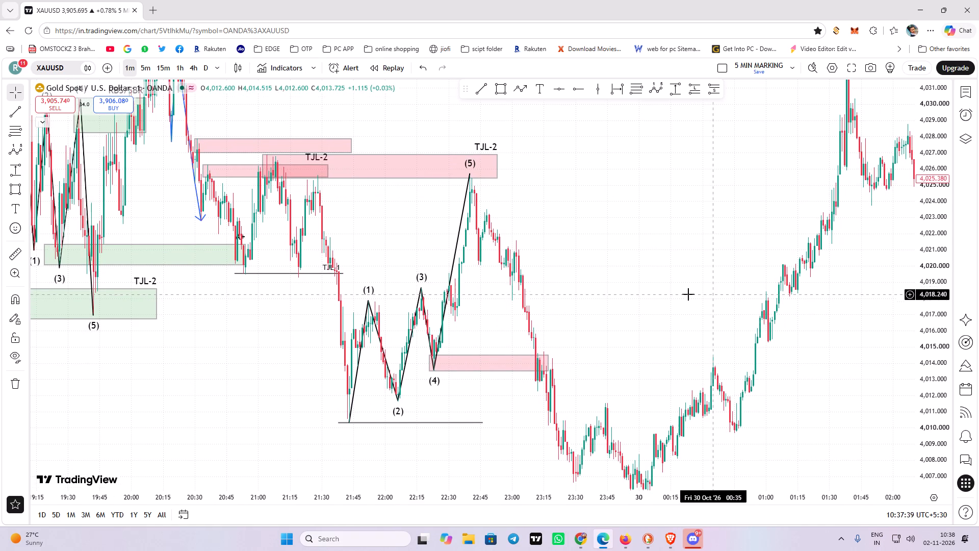
drag(684, 293, 661, 265)
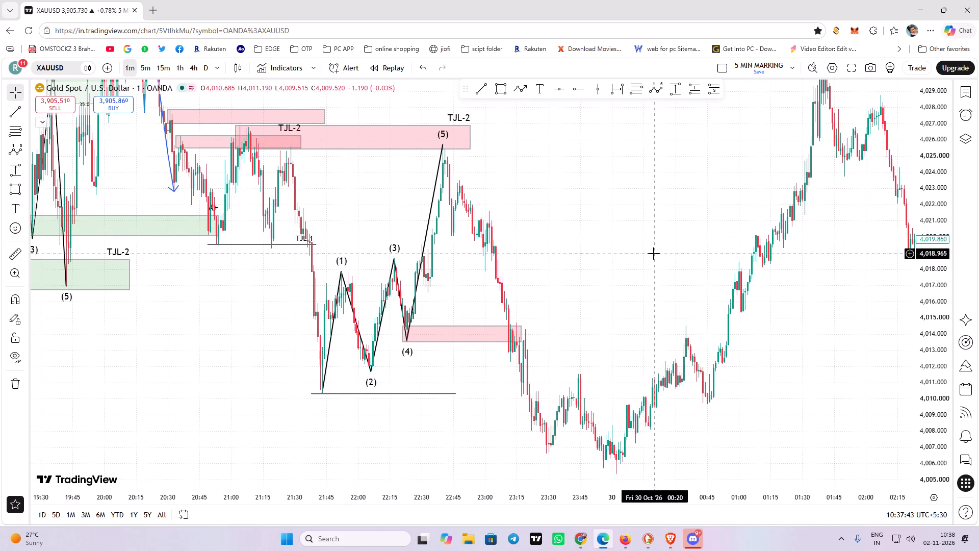
drag(572, 344, 585, 320)
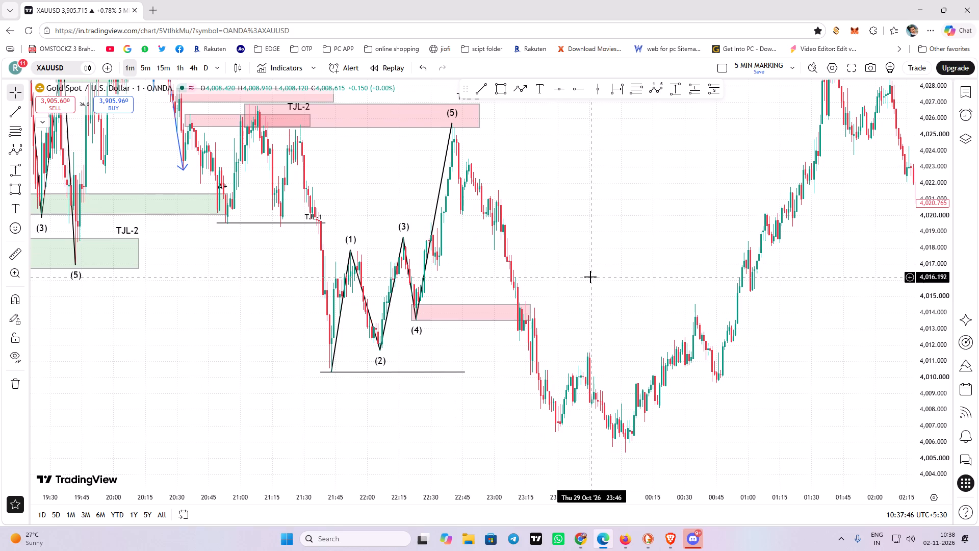
drag(597, 258, 692, 334)
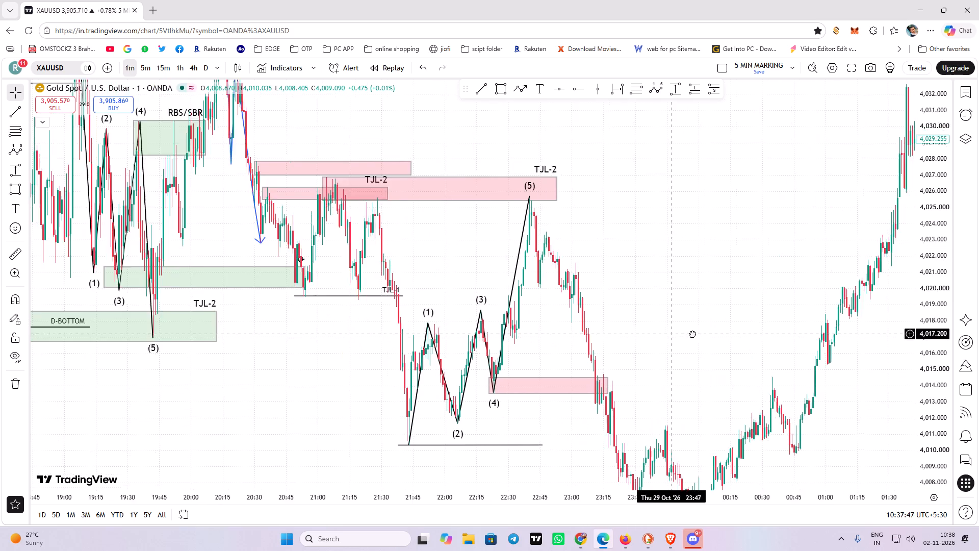
drag(692, 334, 762, 330)
drag(758, 312, 765, 265)
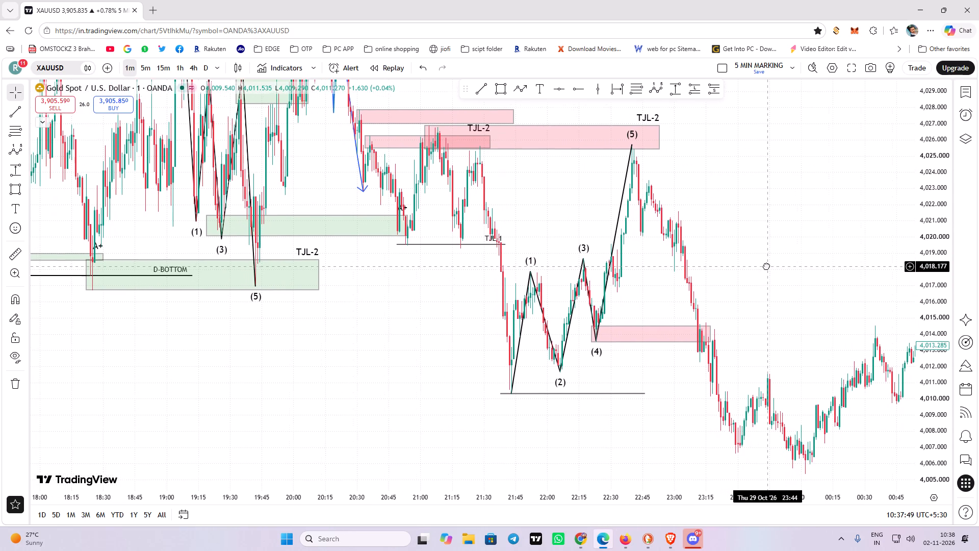
drag(765, 265, 761, 263)
drag(761, 183, 761, 195)
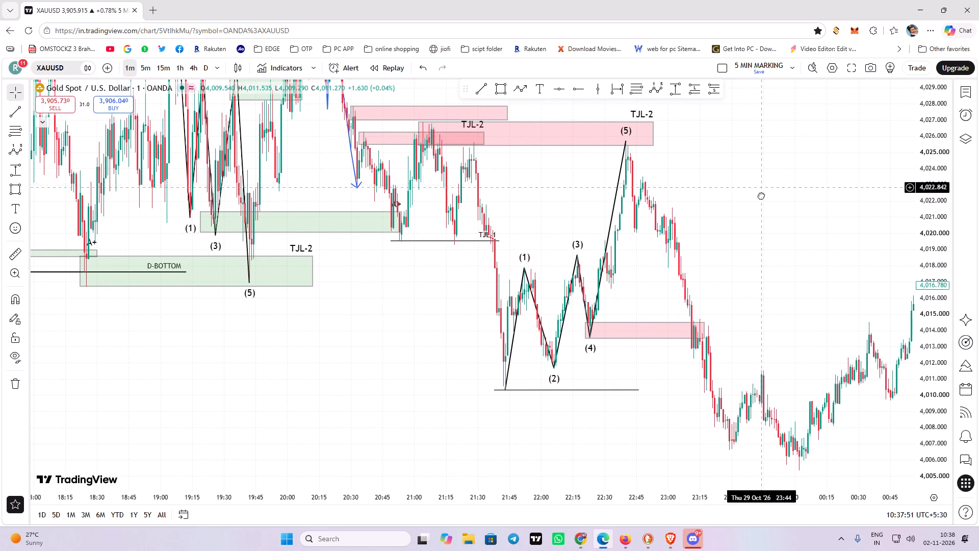
drag(761, 195, 741, 262)
drag(736, 255, 742, 269)
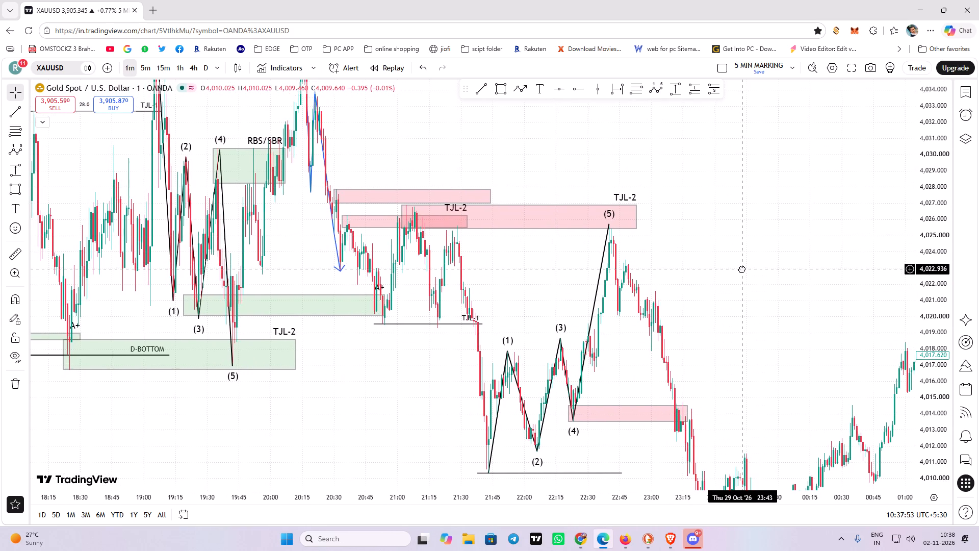
drag(742, 269, 835, 284)
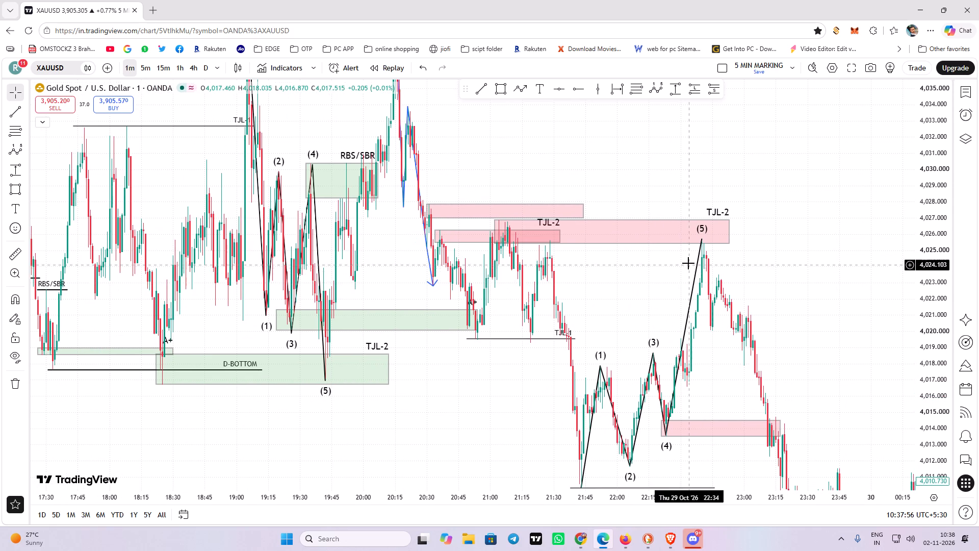
drag(605, 275, 708, 273)
drag(707, 265, 683, 260)
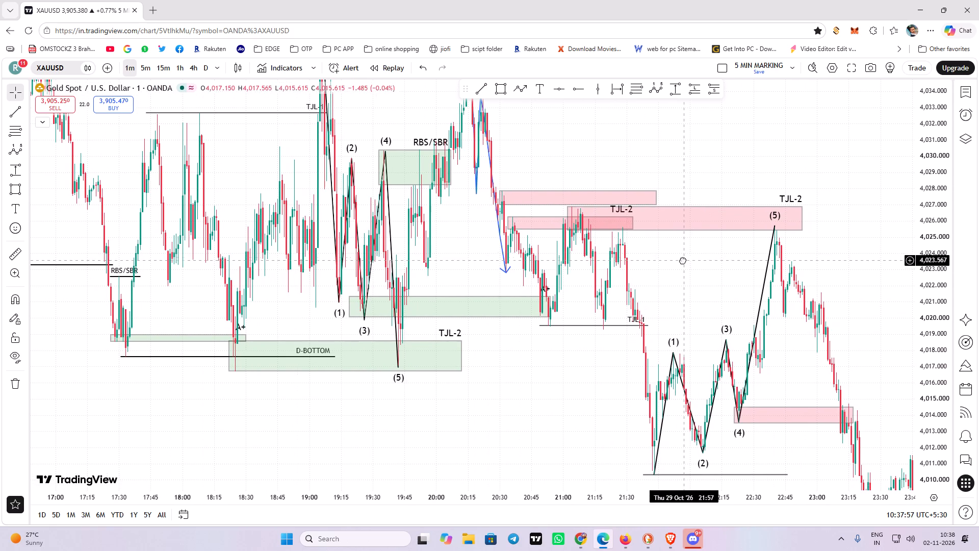
Review the earlier 29 October structure, from the 4TH LEVEL and RBS/SBR markings to the A+ supply and the blue path down from it.
drag(540, 123, 786, 288)
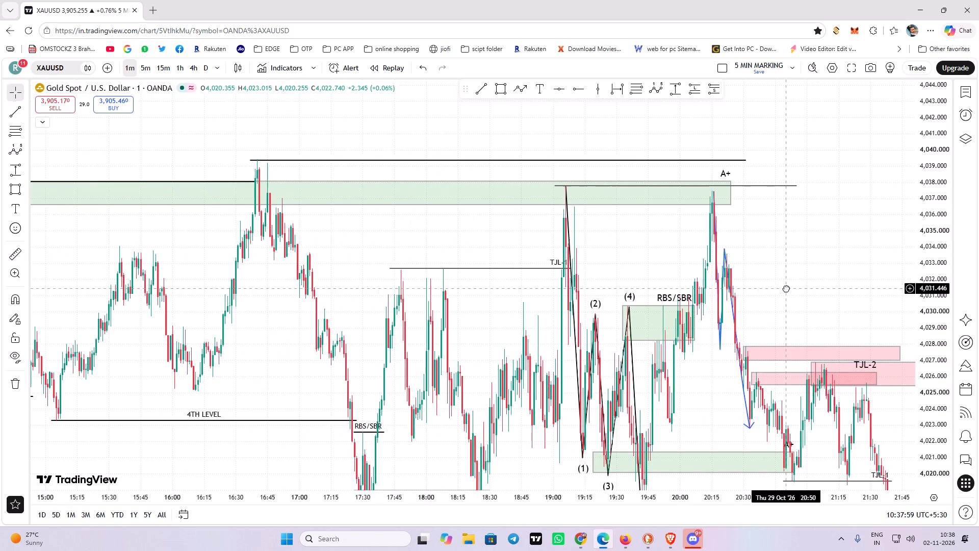
drag(786, 288, 787, 288)
drag(337, 242, 496, 167)
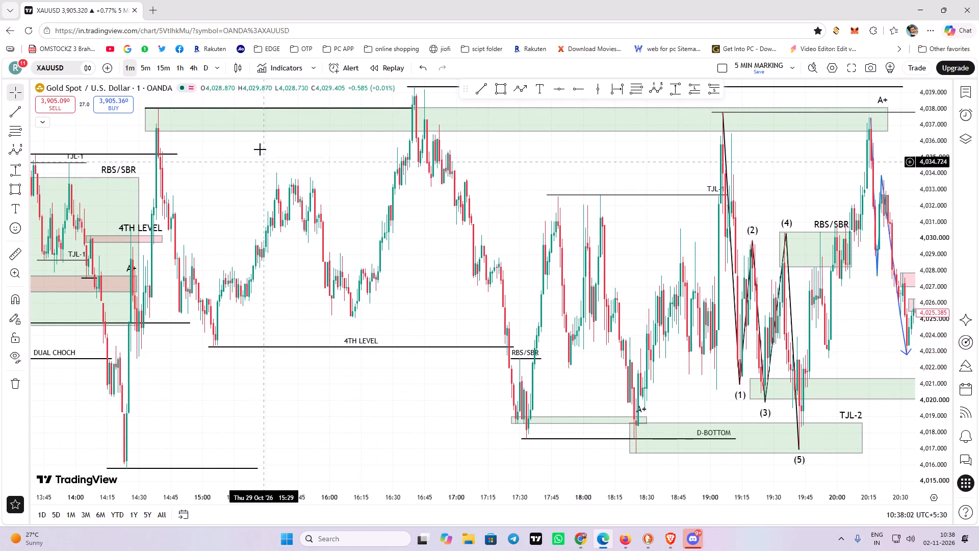
drag(389, 143, 404, 213)
scroll(408, 207, down, 1)
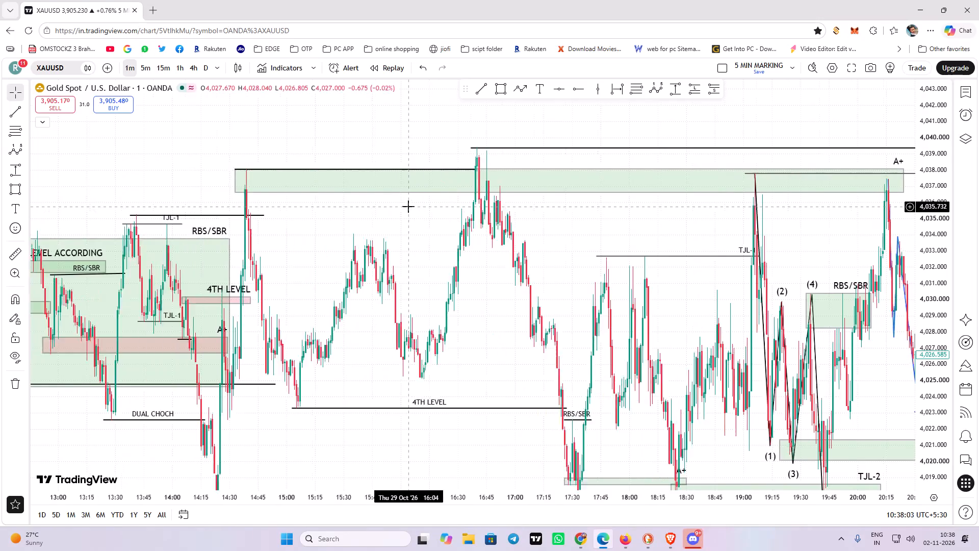
scroll(408, 207, down, 2)
drag(937, 135, 938, 202)
drag(775, 141, 780, 144)
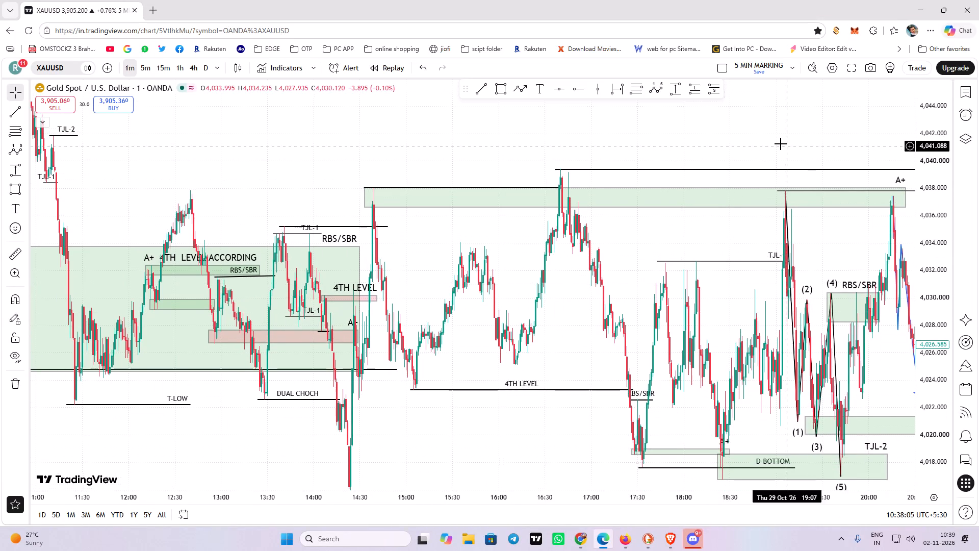
drag(780, 144, 598, 121)
drag(267, 235, 380, 235)
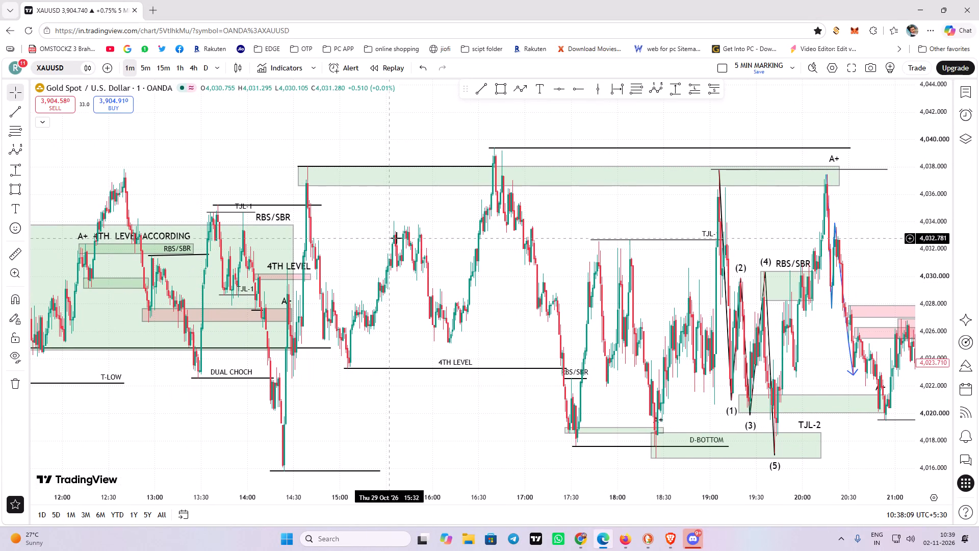
drag(420, 232, 428, 209)
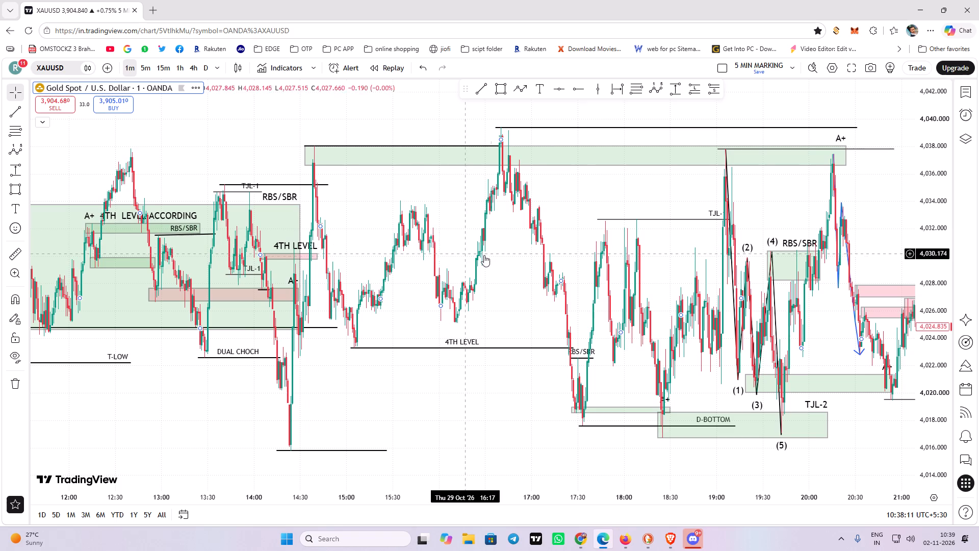
drag(592, 180, 526, 216)
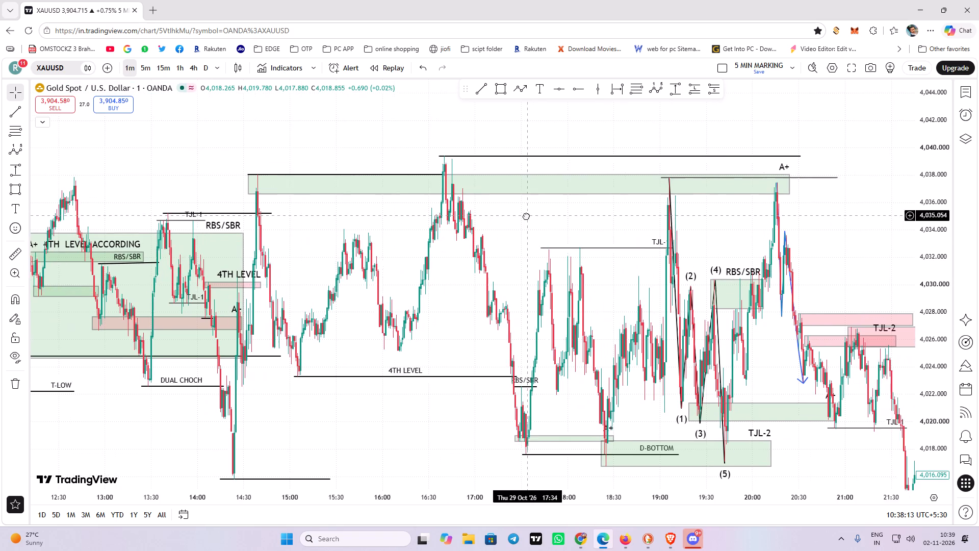
drag(526, 216, 503, 175)
drag(525, 169, 430, 193)
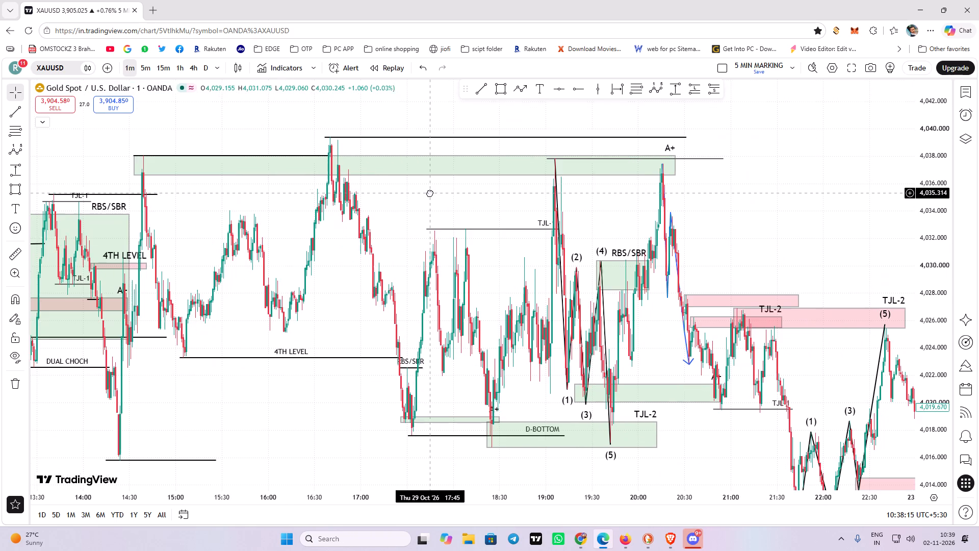
drag(430, 193, 418, 199)
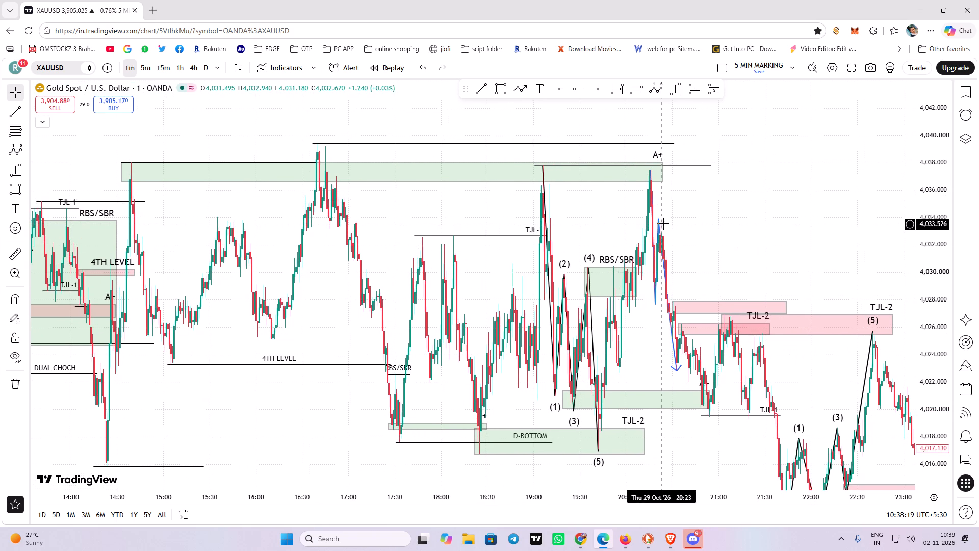
click(660, 223)
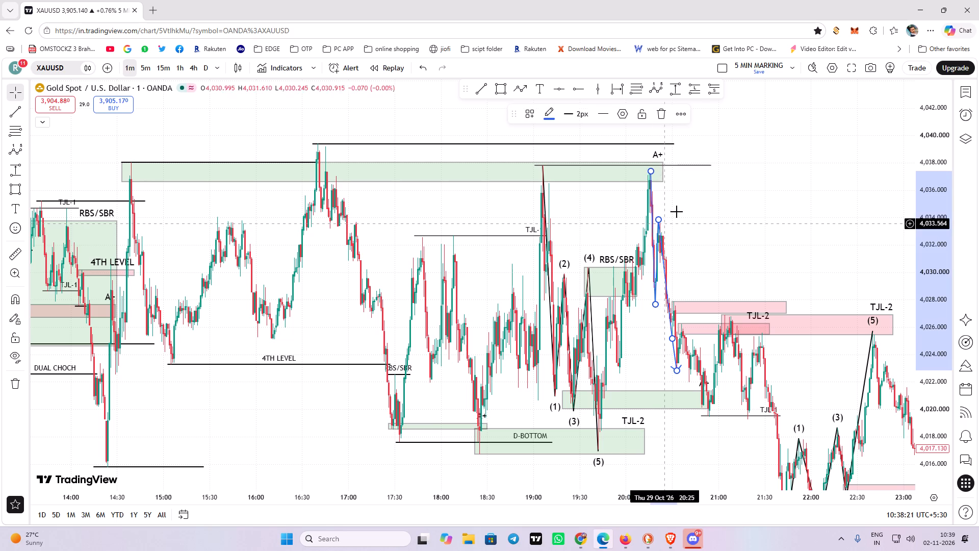
click(743, 198)
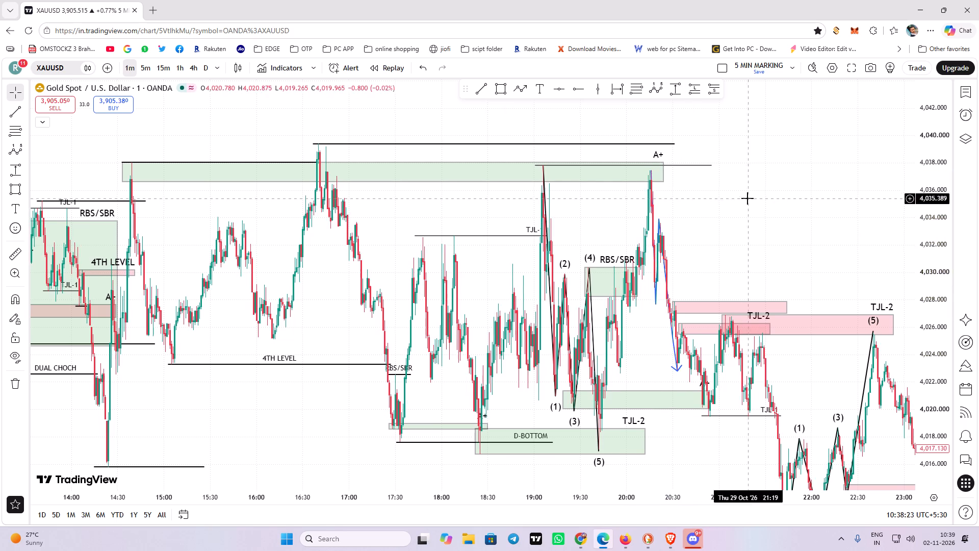
Examine the candles from the wave (4) zone retest through the lows around midnight and the early 30 October rise up close.
drag(777, 213, 394, 183)
drag(575, 292, 349, 162)
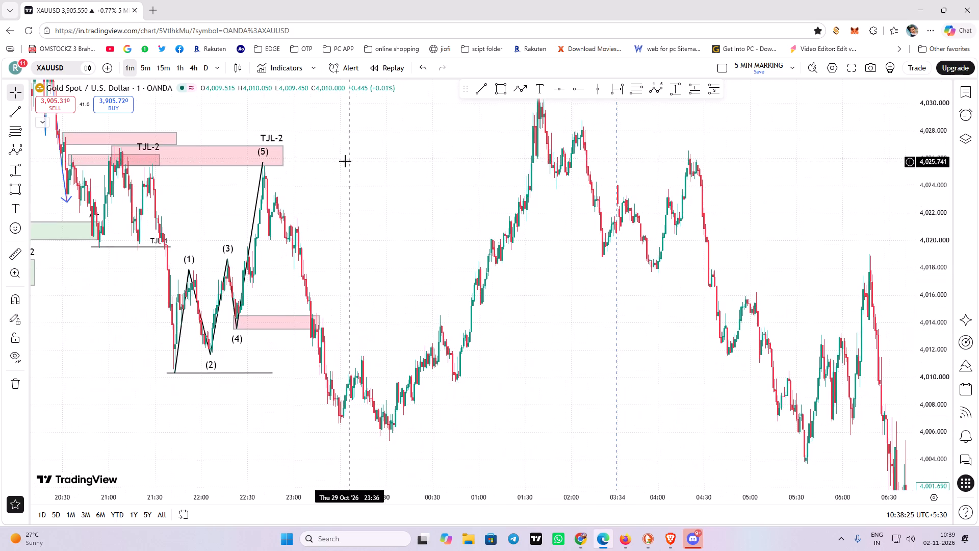
scroll(577, 217, up, 1)
drag(458, 248, 683, 285)
scroll(546, 300, up, 1)
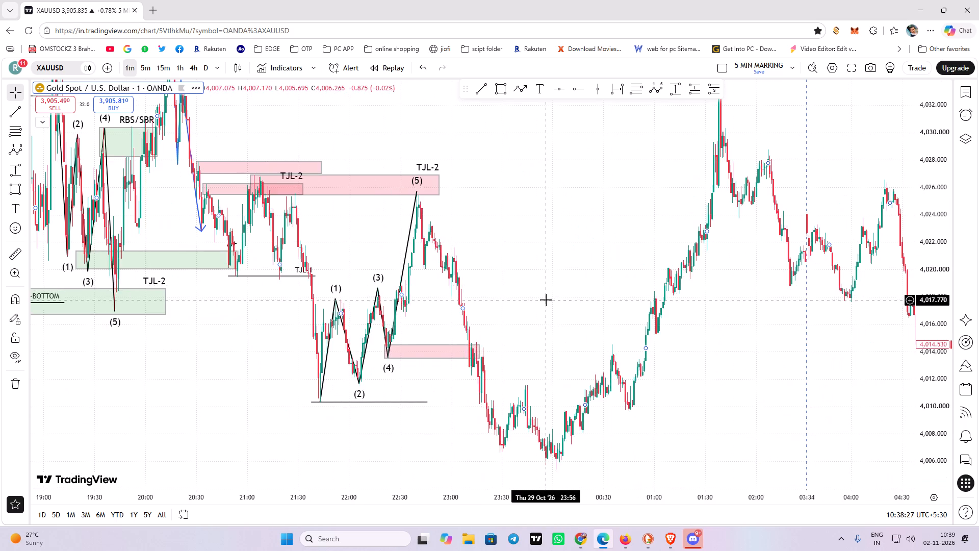
scroll(546, 300, up, 1)
drag(489, 291, 683, 310)
scroll(645, 300, up, 2)
drag(595, 332, 603, 337)
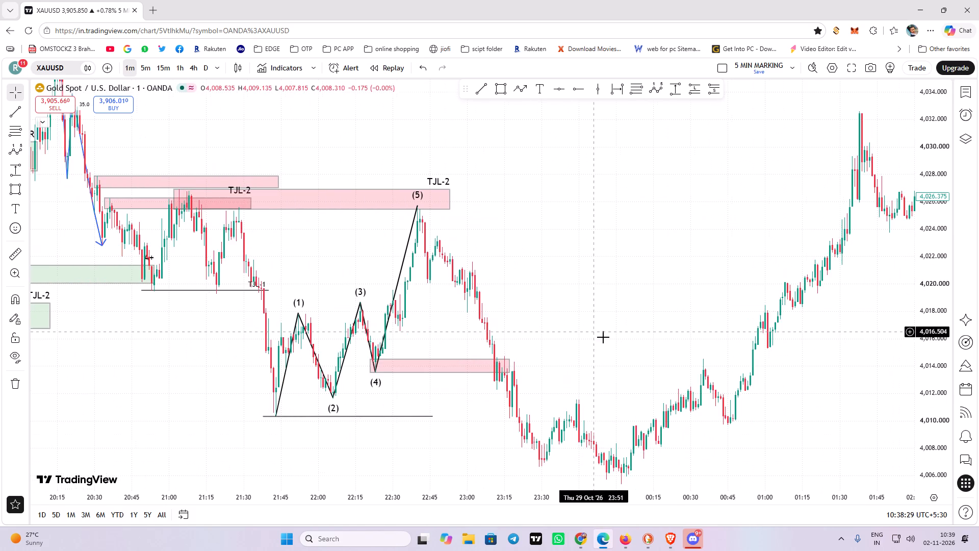
drag(603, 337, 705, 322)
drag(943, 331, 938, 104)
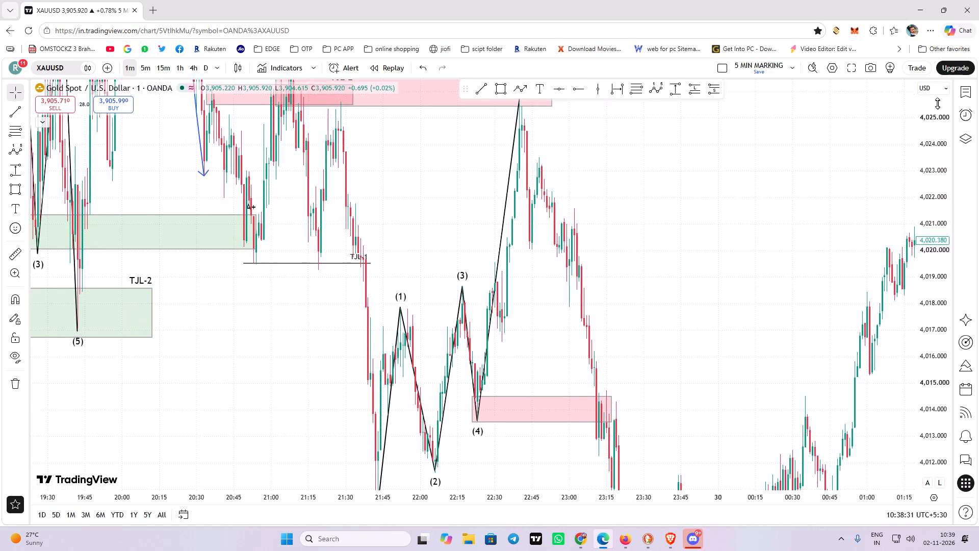
drag(773, 370, 746, 145)
scroll(637, 193, up, 5)
drag(543, 244, 651, 355)
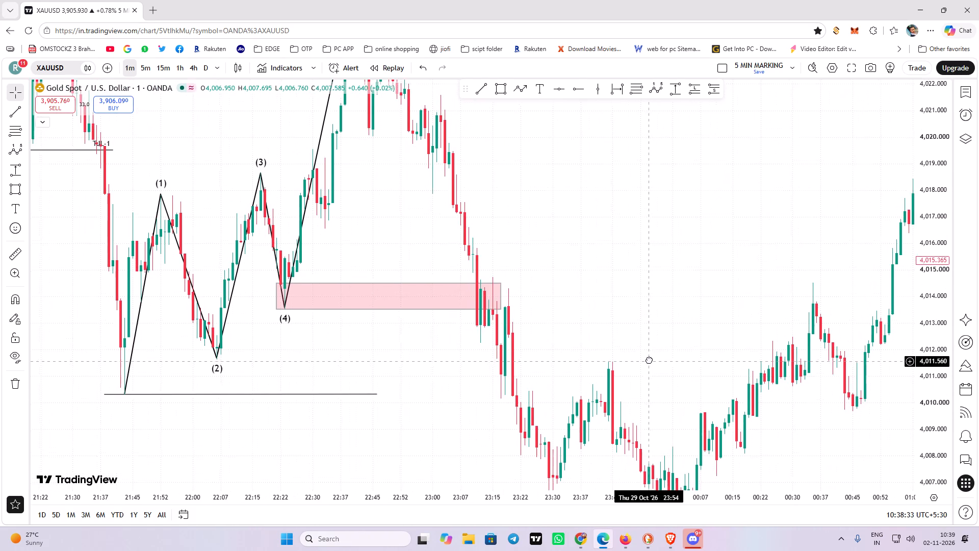
drag(651, 355, 656, 340)
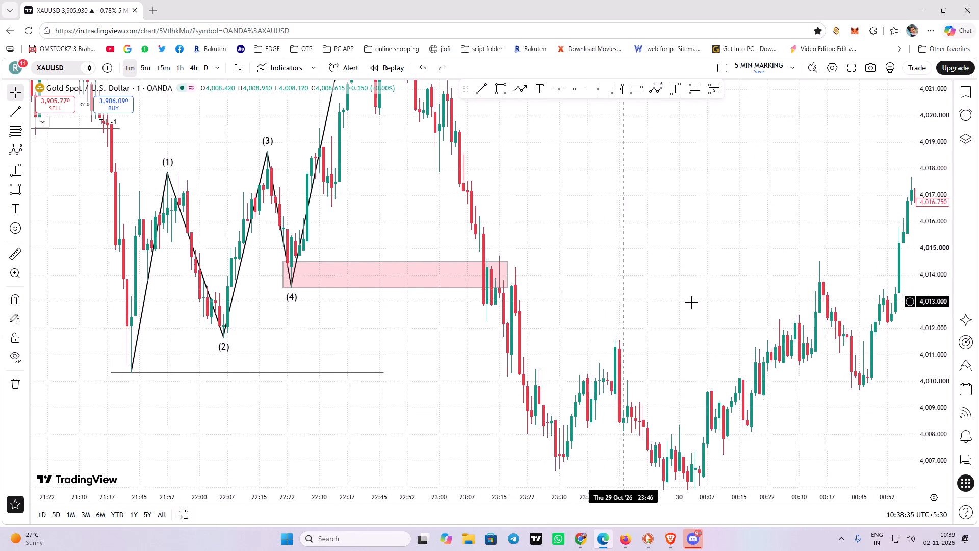
drag(943, 139, 935, 213)
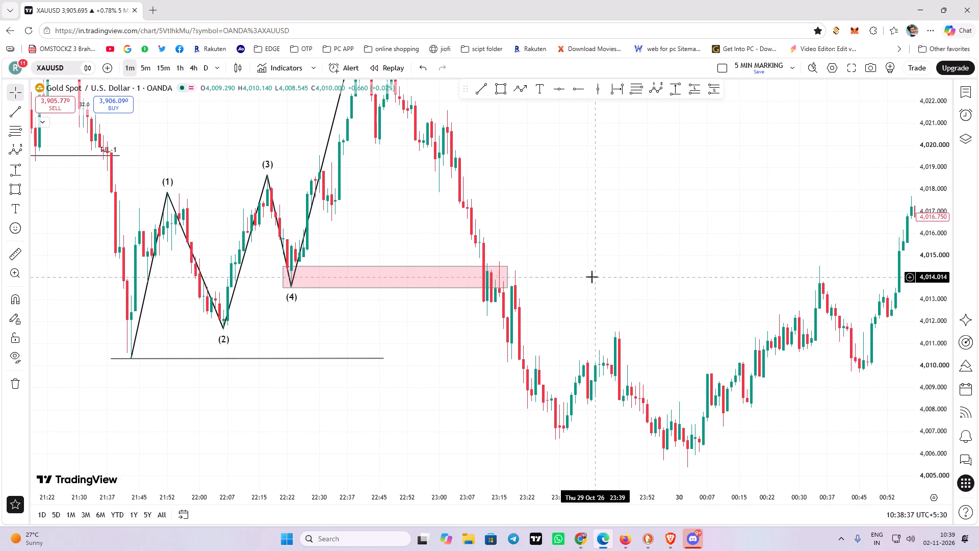
drag(562, 310, 588, 331)
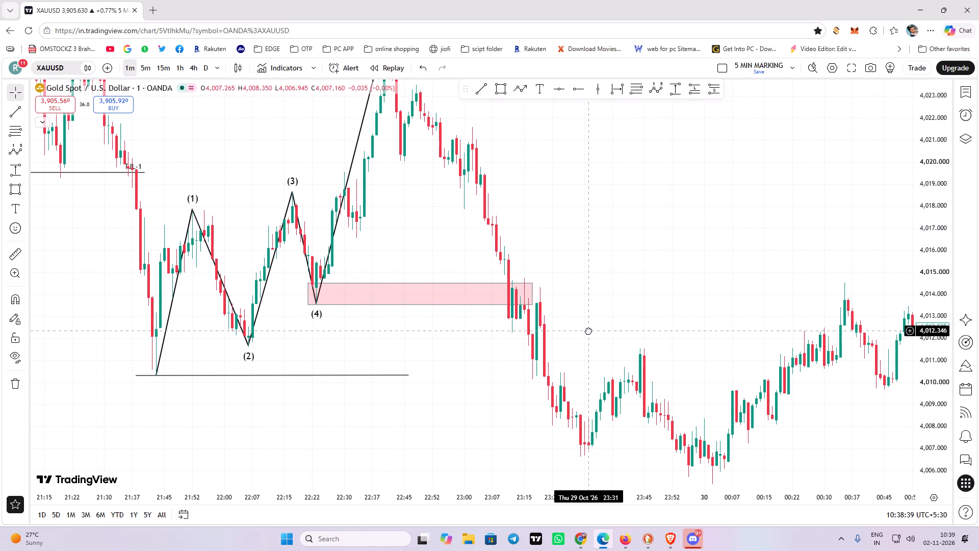
drag(588, 331, 592, 309)
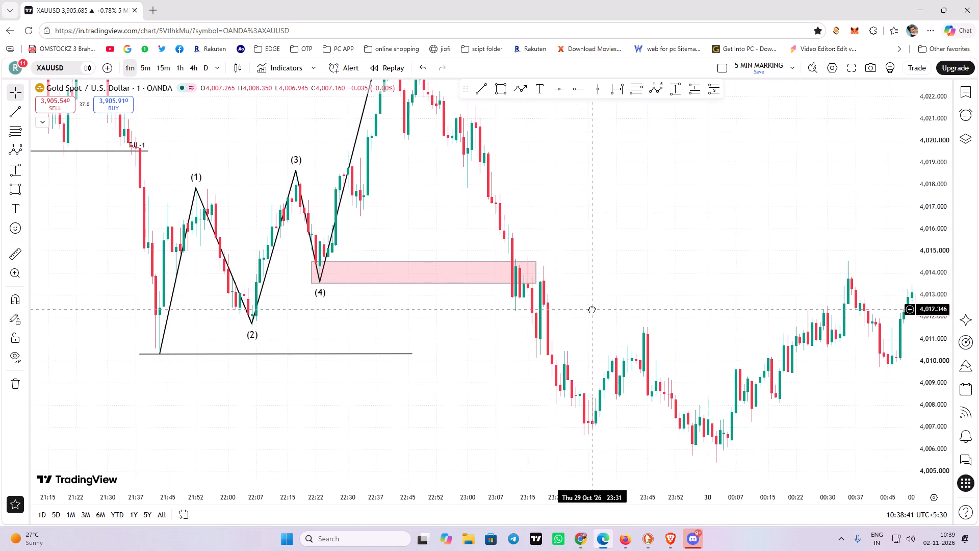
drag(592, 309, 565, 357)
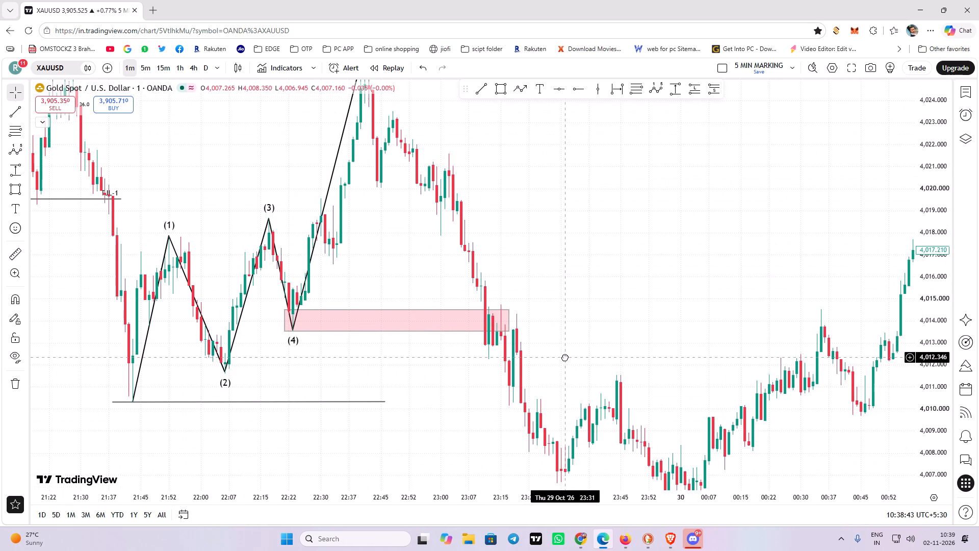
drag(565, 357, 565, 357)
drag(936, 139, 937, 193)
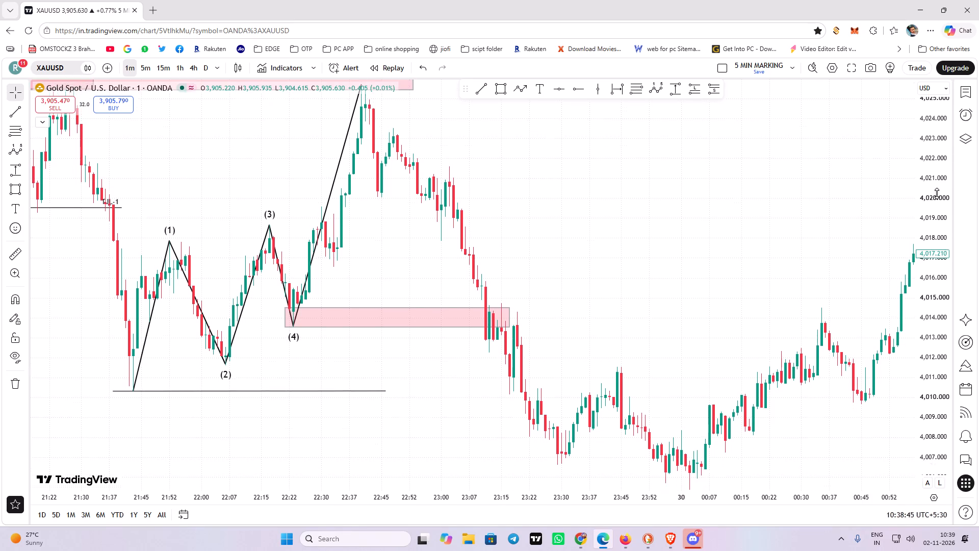
drag(937, 193, 935, 212)
drag(707, 282, 688, 232)
scroll(561, 291, up, 1)
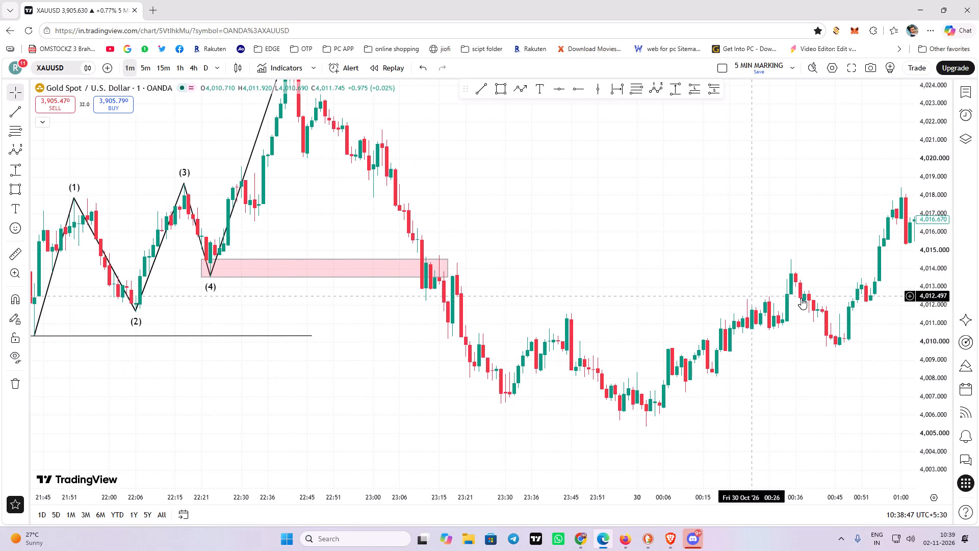
drag(942, 348, 949, 221)
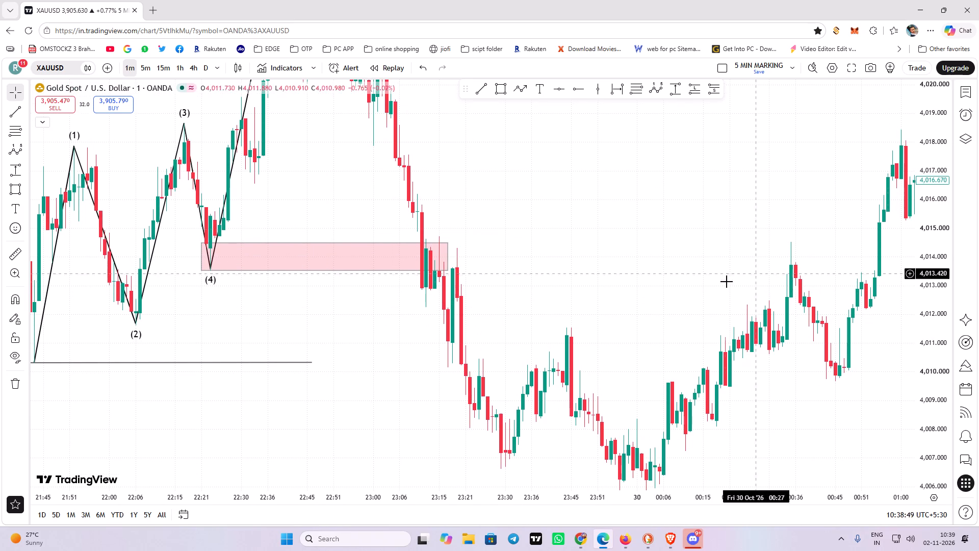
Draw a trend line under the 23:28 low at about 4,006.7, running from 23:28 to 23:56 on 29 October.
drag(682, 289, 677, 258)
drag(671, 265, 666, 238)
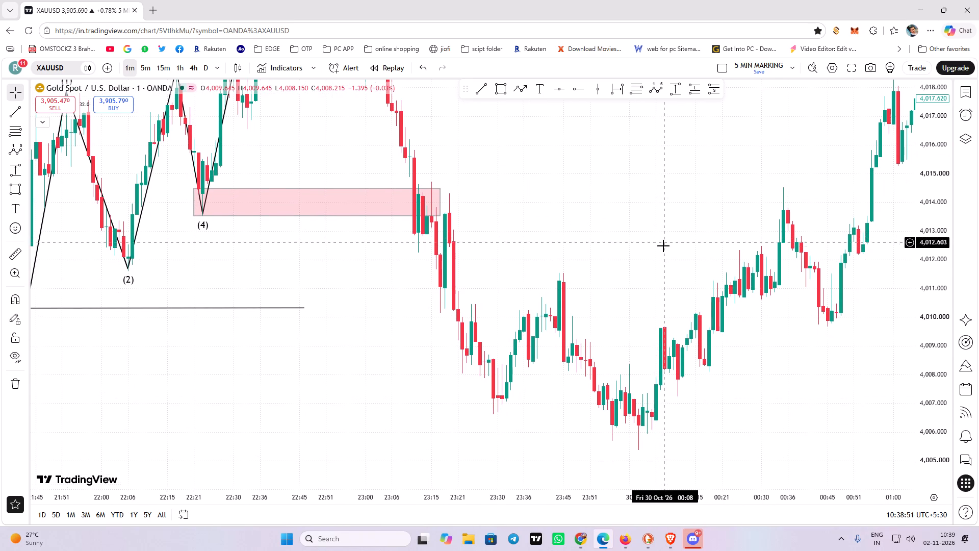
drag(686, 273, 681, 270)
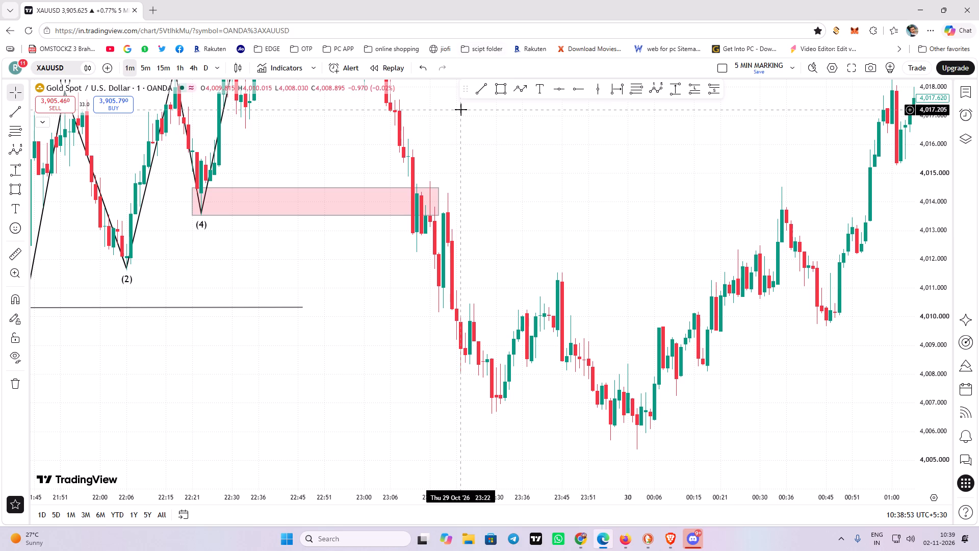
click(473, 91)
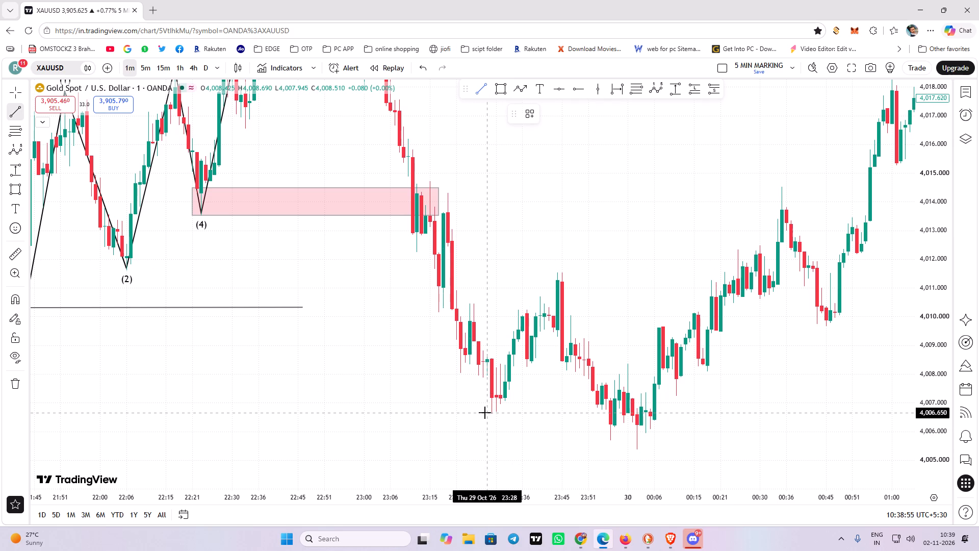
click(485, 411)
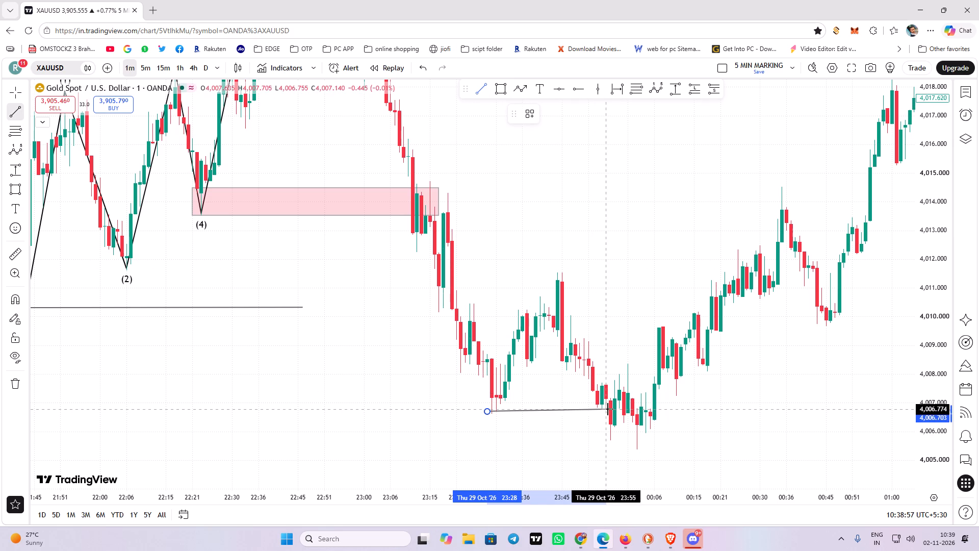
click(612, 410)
Draw a trend line along the swing high near 23:45 at about 4,011.5, from 23:38 to about 00:10.
drag(605, 297, 603, 303)
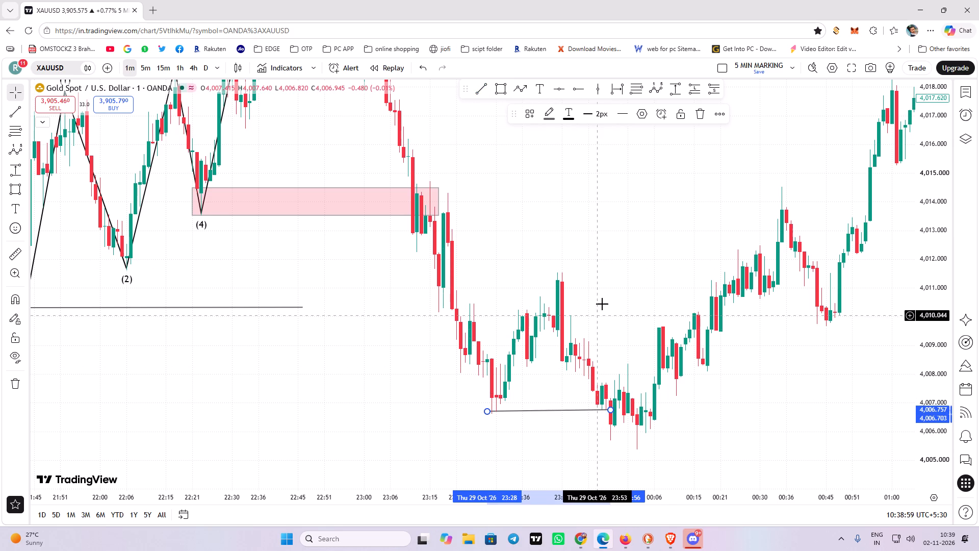
drag(603, 303, 591, 344)
click(475, 88)
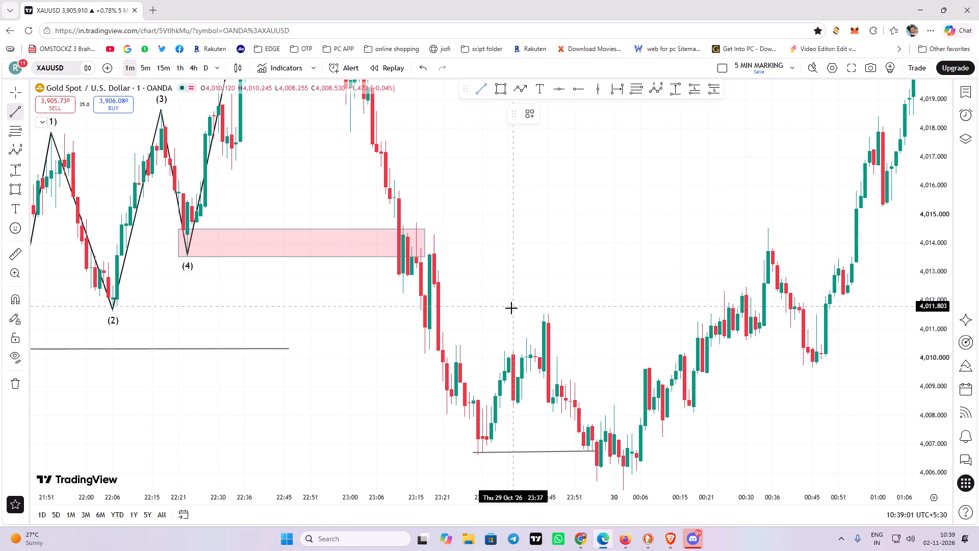
click(518, 314)
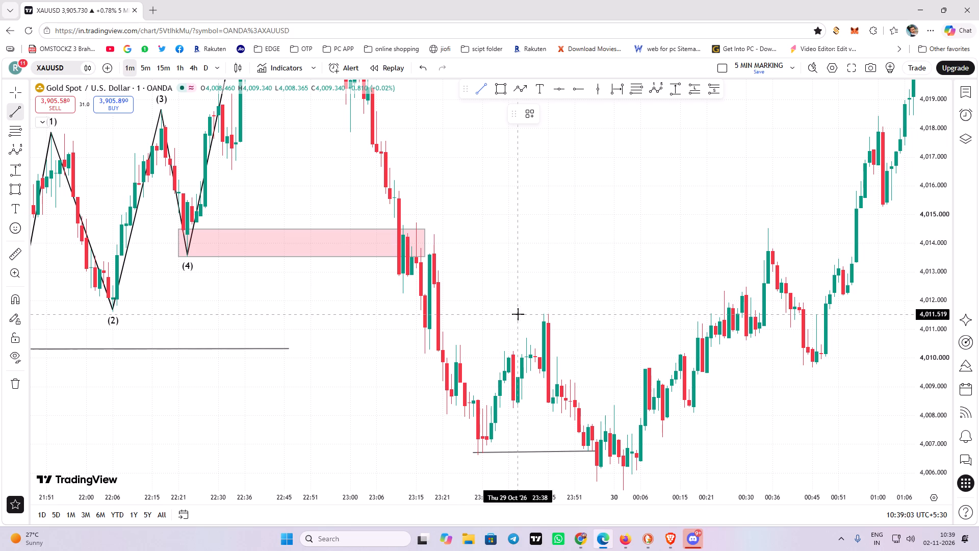
click(659, 314)
Draw a trend line under the lowest wick just after midnight at about 4,005.4, from 23:55 to 00:57.
drag(653, 353, 528, 248)
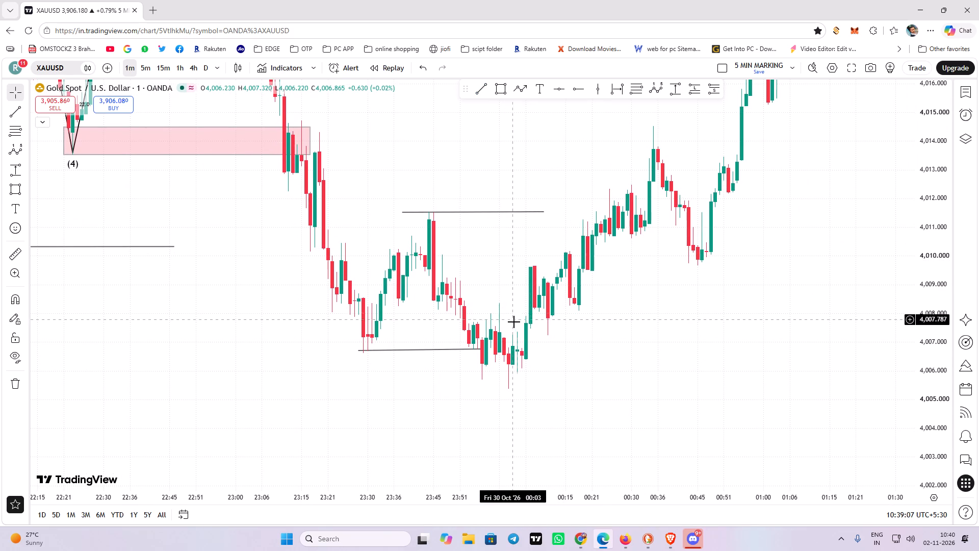
drag(567, 374, 551, 379)
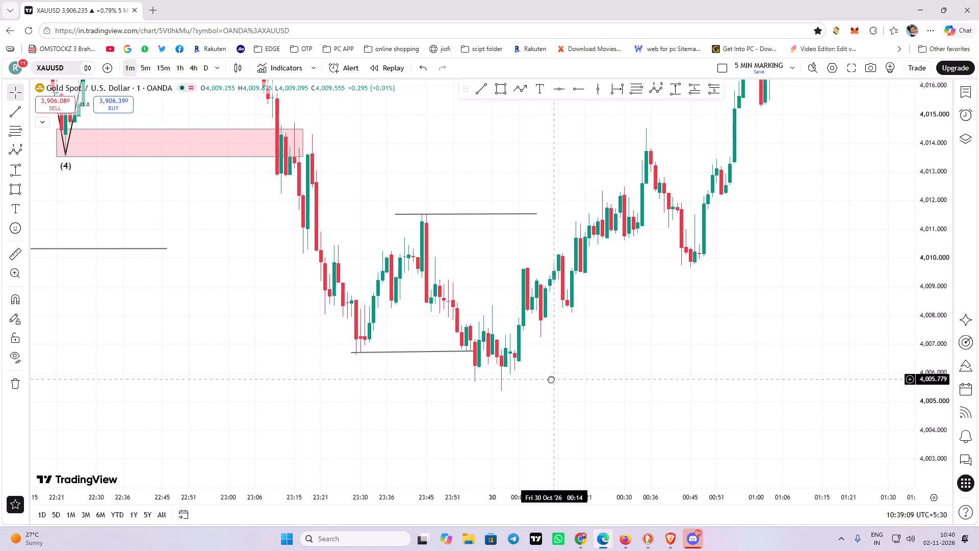
drag(551, 379, 532, 374)
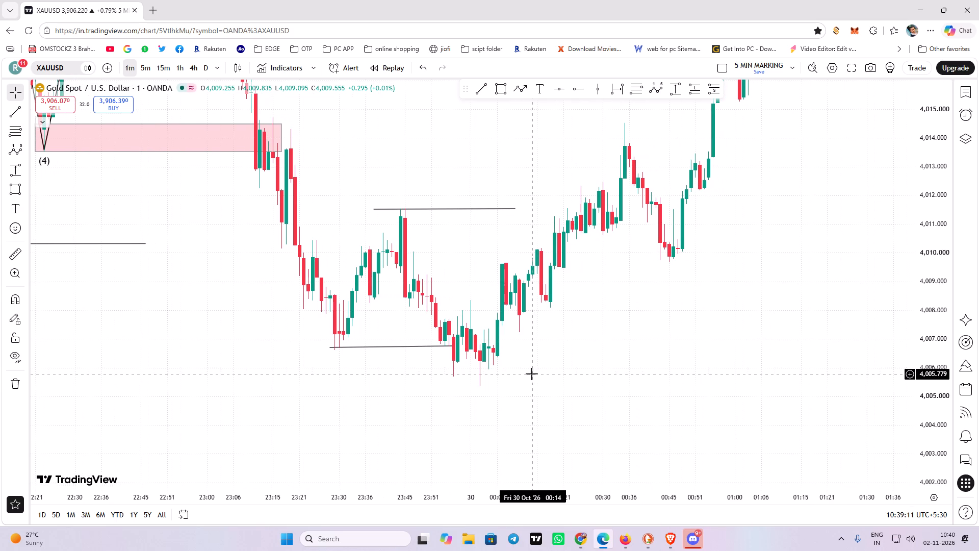
click(472, 88)
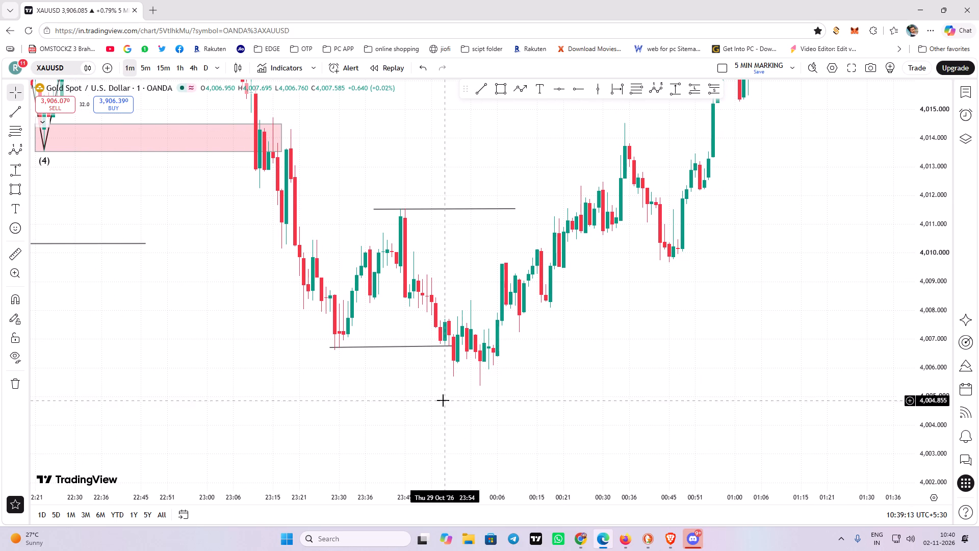
click(451, 385)
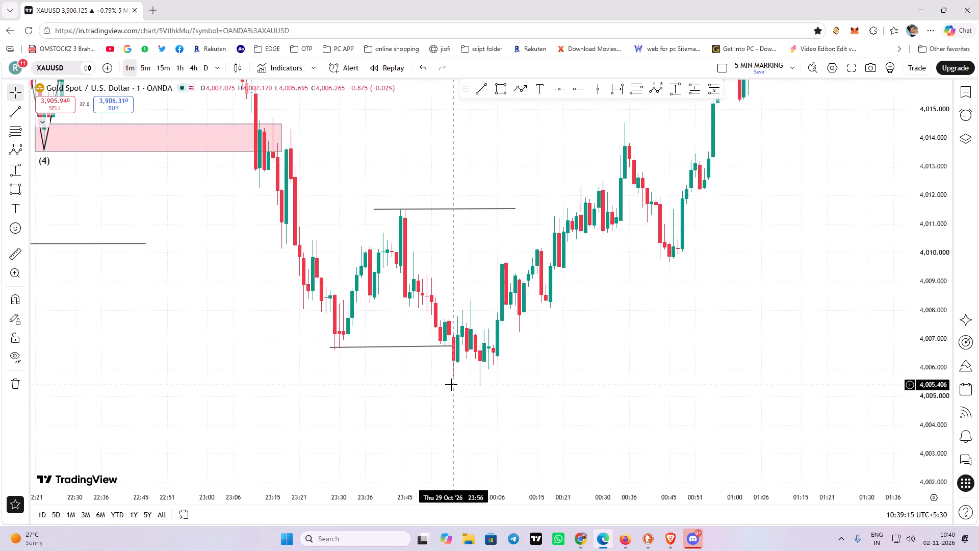
click(485, 86)
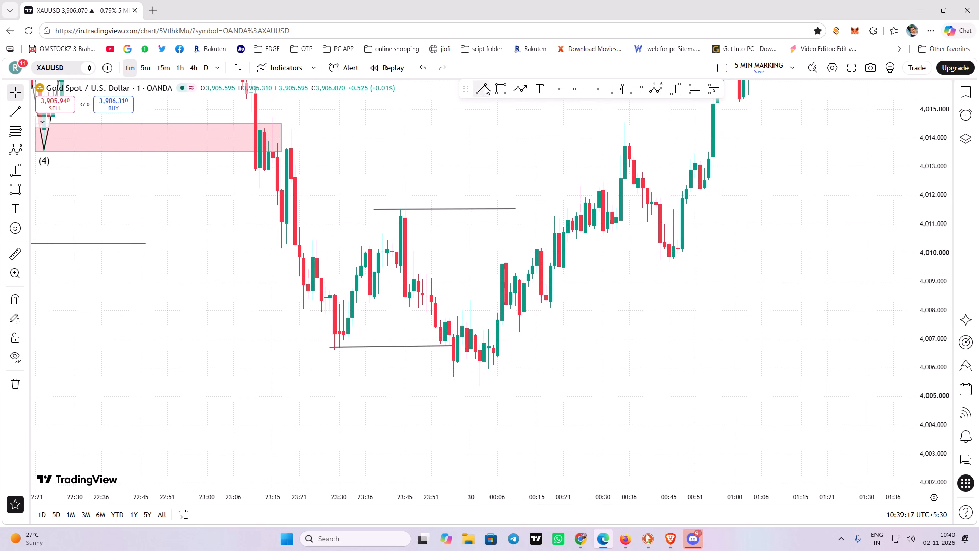
click(448, 386)
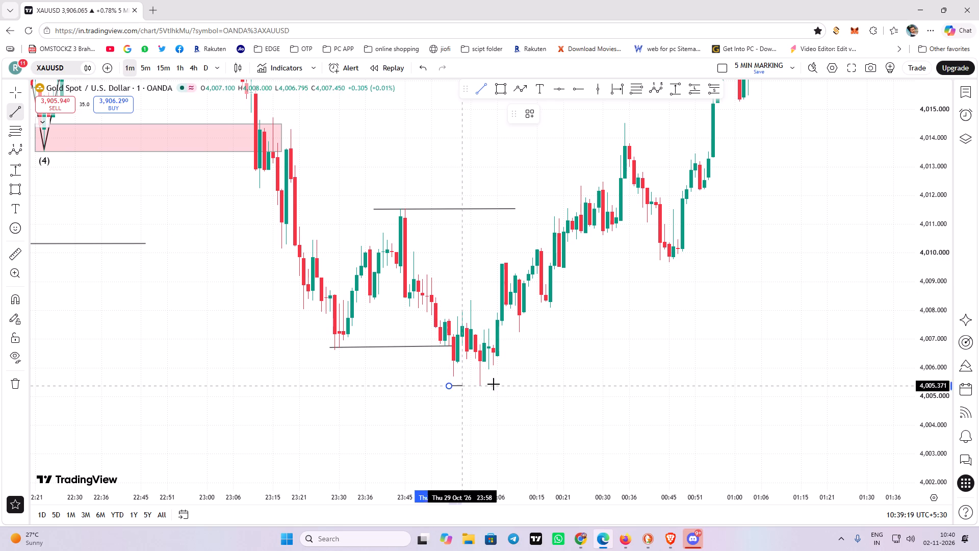
click(722, 385)
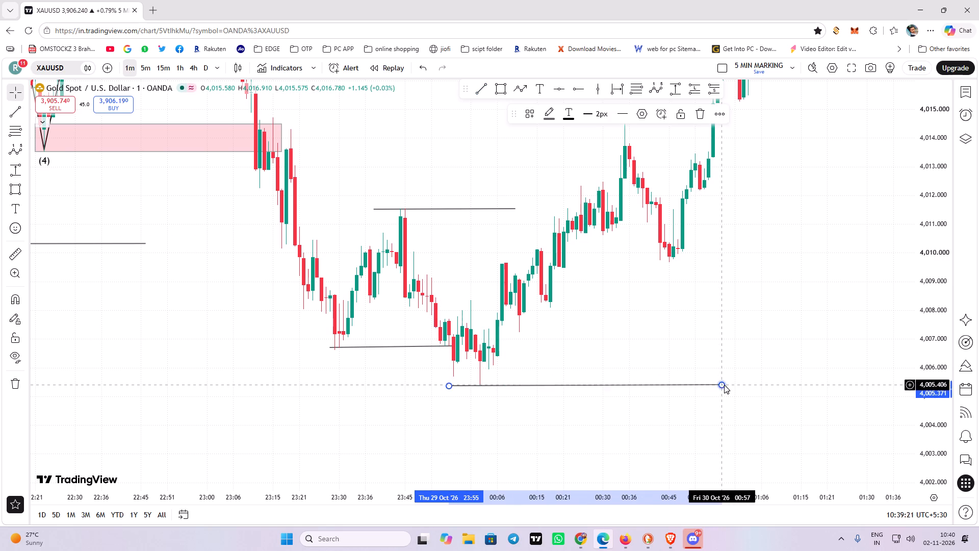
Extend the line at the 23:45 high to 00:30 on 30 October and apply the RBS/SBR template to it.
drag(727, 325, 708, 414)
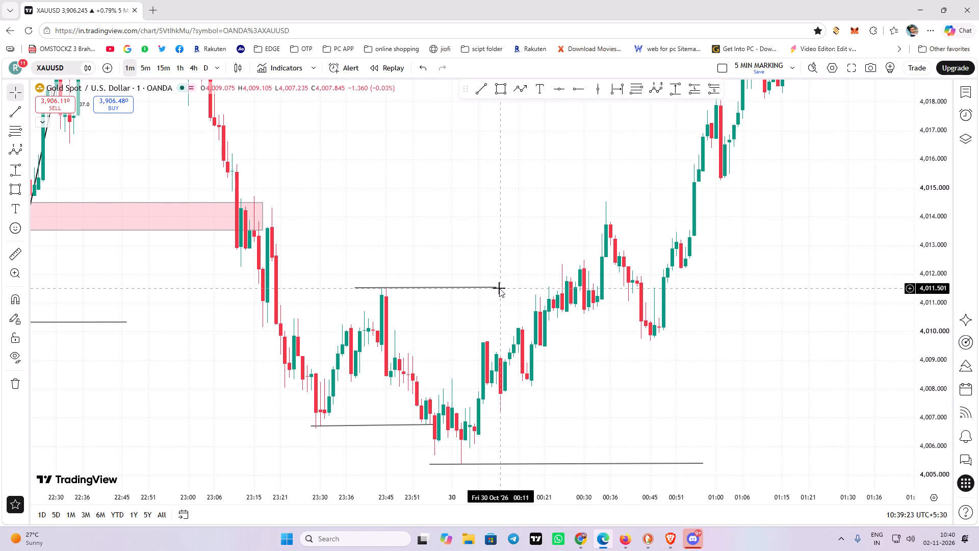
drag(496, 287, 565, 289)
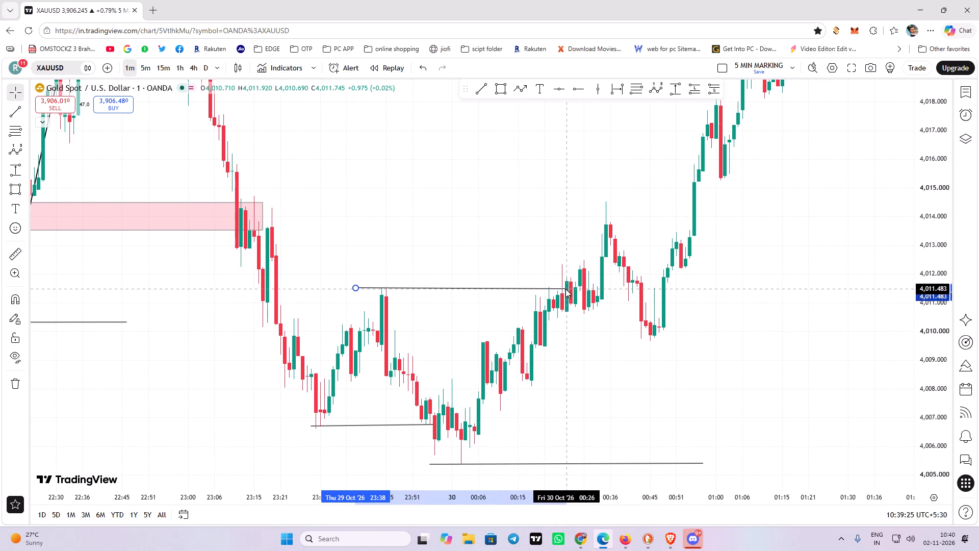
drag(565, 289, 580, 290)
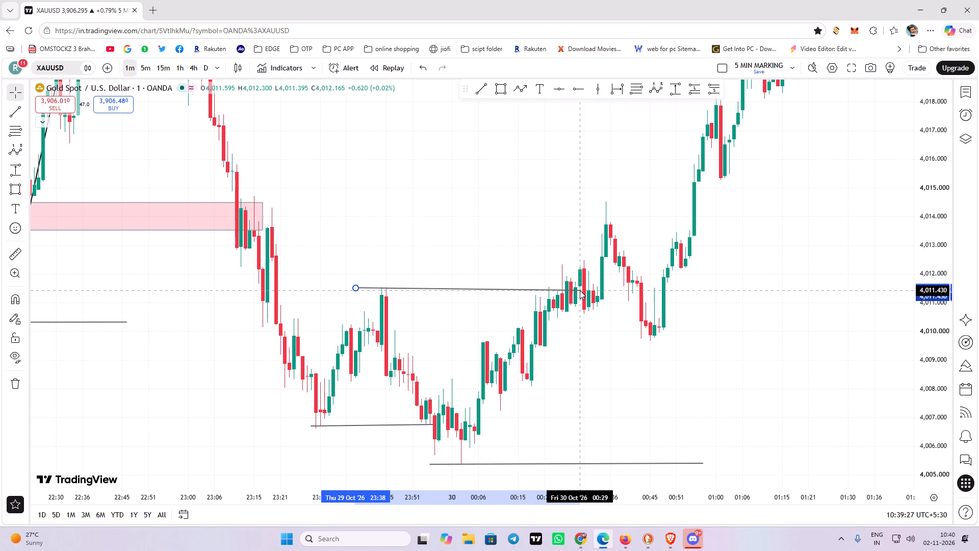
drag(580, 290, 582, 290)
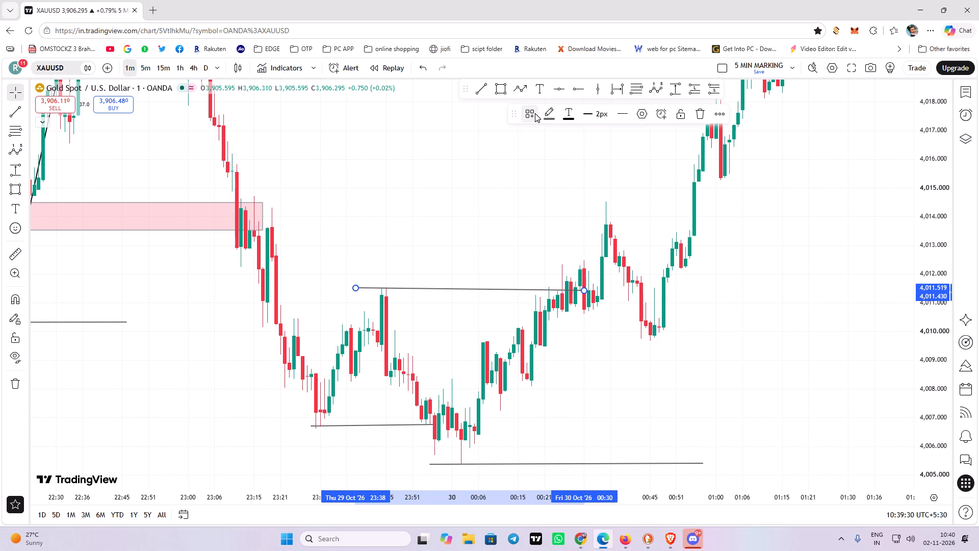
click(535, 113)
click(541, 222)
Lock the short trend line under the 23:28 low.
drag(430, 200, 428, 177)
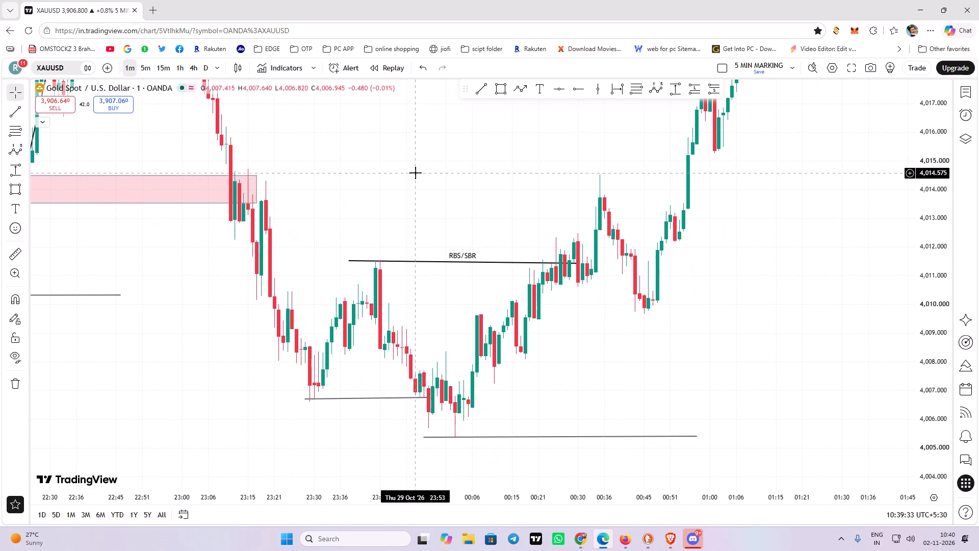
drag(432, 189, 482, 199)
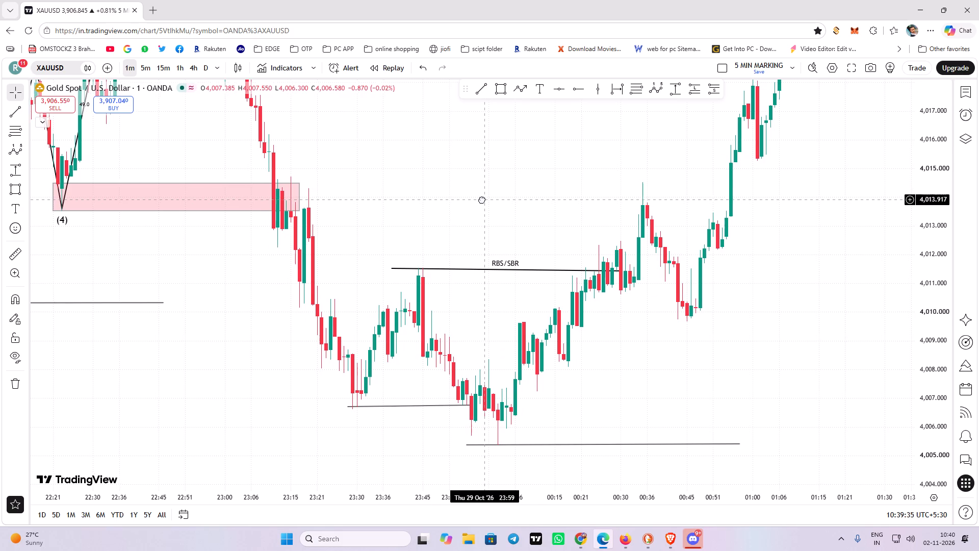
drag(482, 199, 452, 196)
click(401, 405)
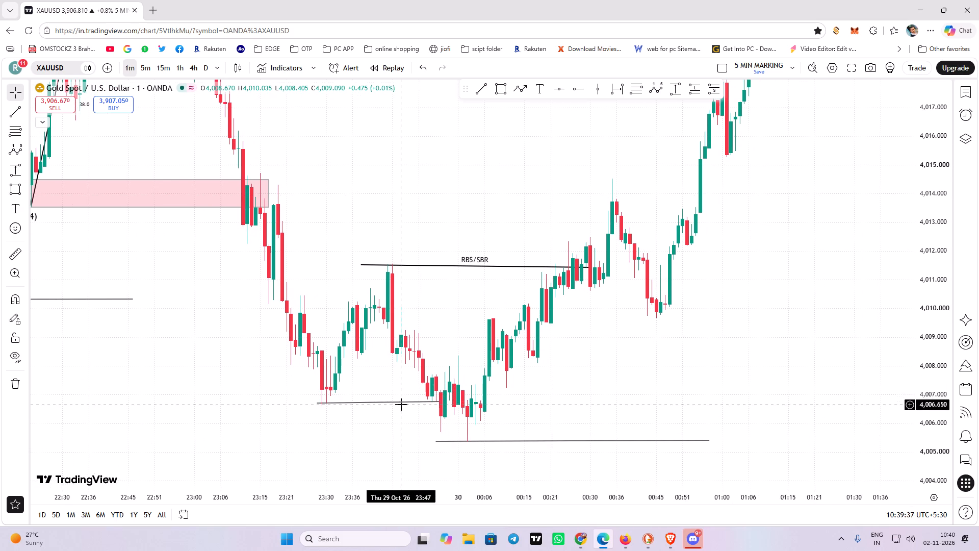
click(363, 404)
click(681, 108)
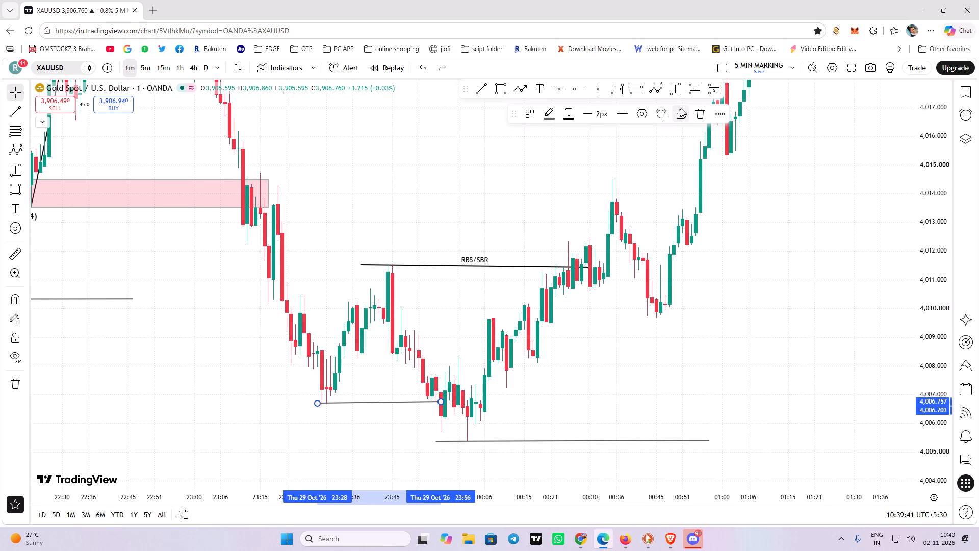
Draw a rectangle zone at the 23:28 low from 23:27 to 01:03, about 4,006.6 to 4,007.2, and apply the A+ template.
click(499, 86)
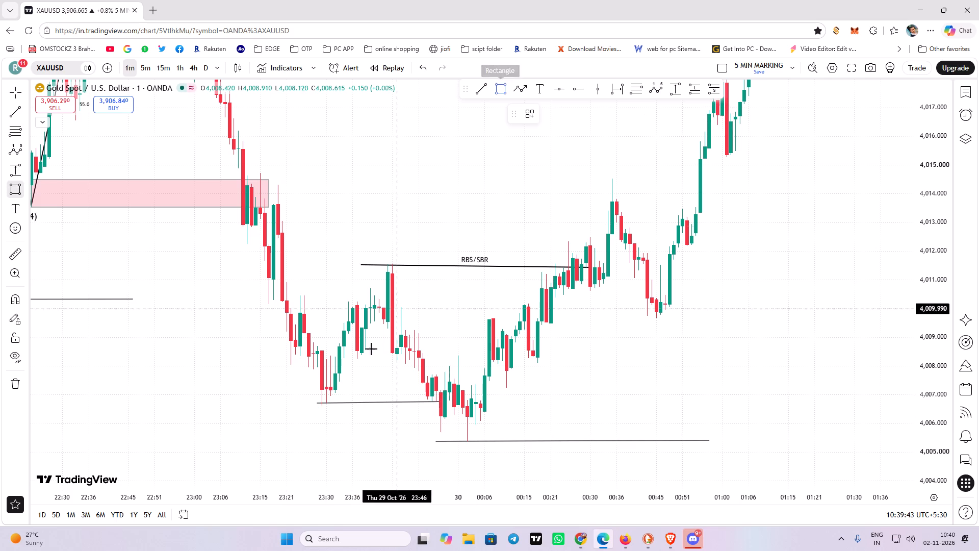
drag(313, 406, 483, 400)
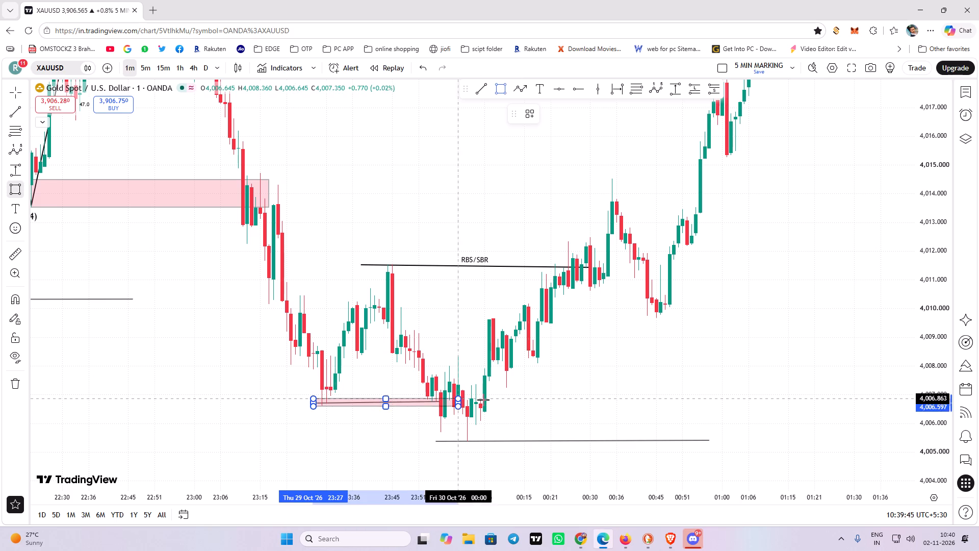
drag(483, 400, 709, 388)
click(709, 388)
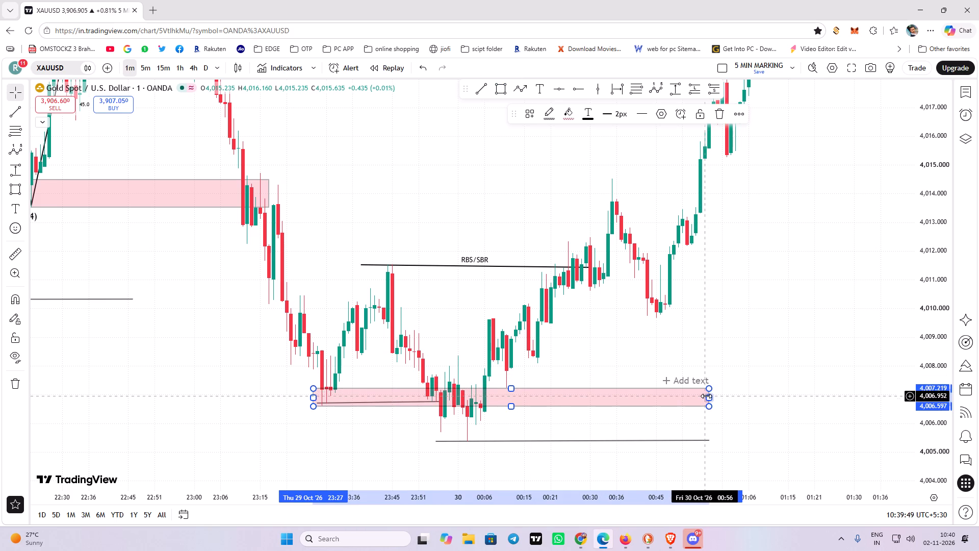
drag(706, 396, 736, 394)
click(527, 116)
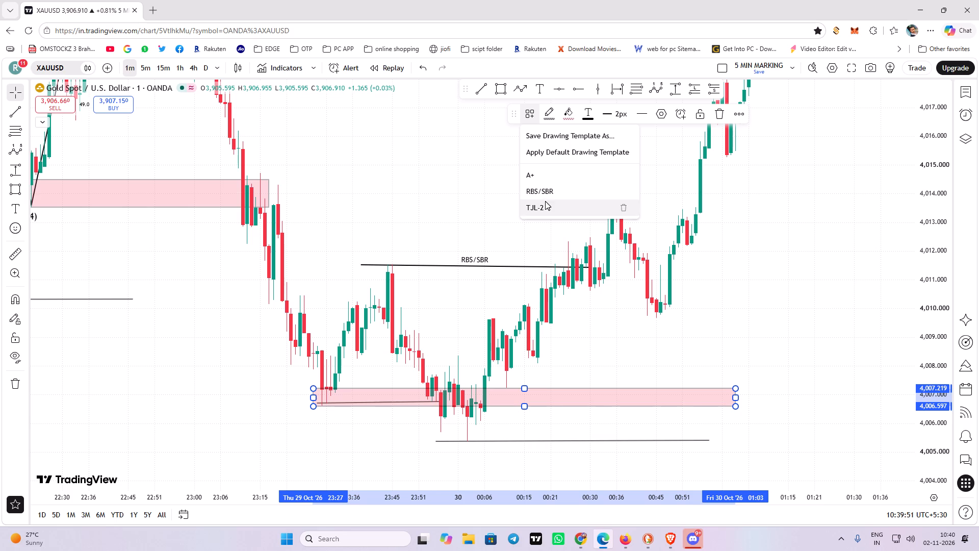
click(549, 180)
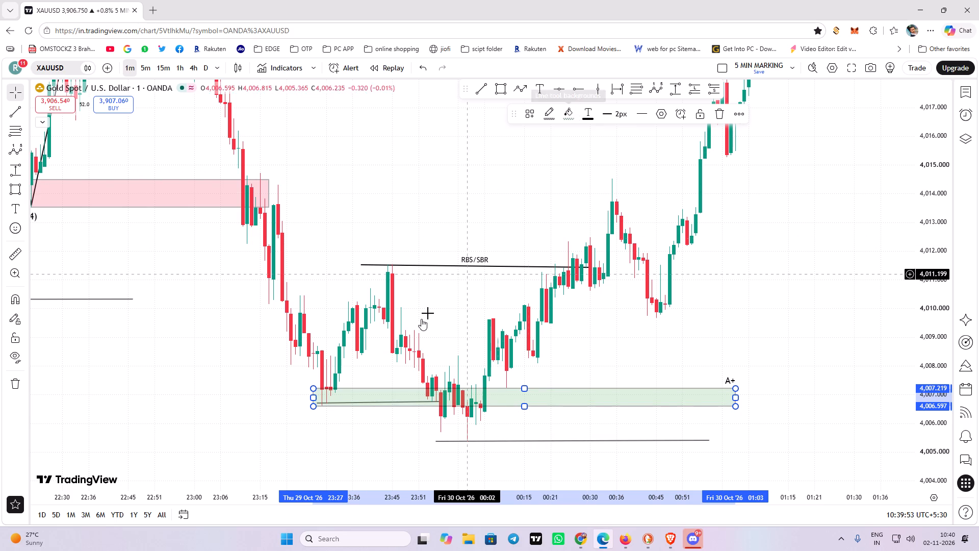
click(378, 427)
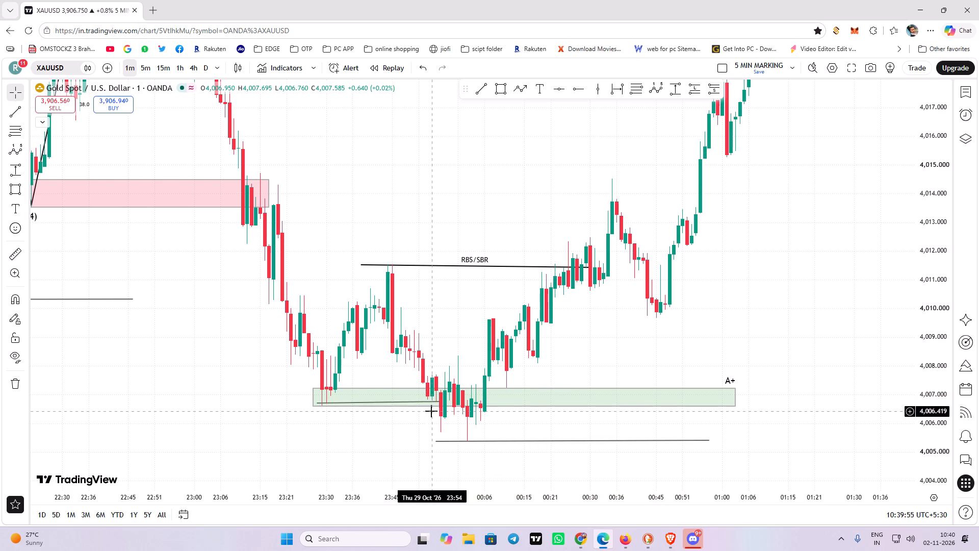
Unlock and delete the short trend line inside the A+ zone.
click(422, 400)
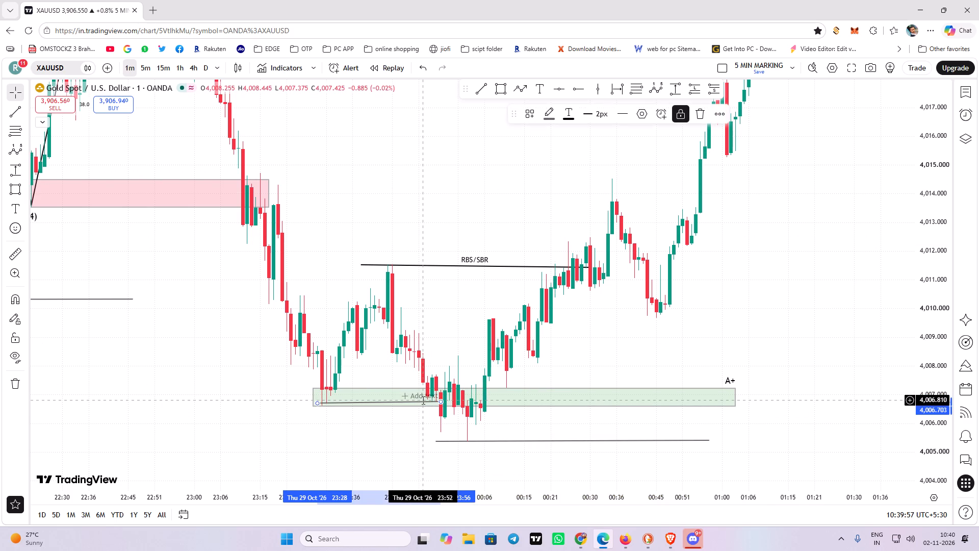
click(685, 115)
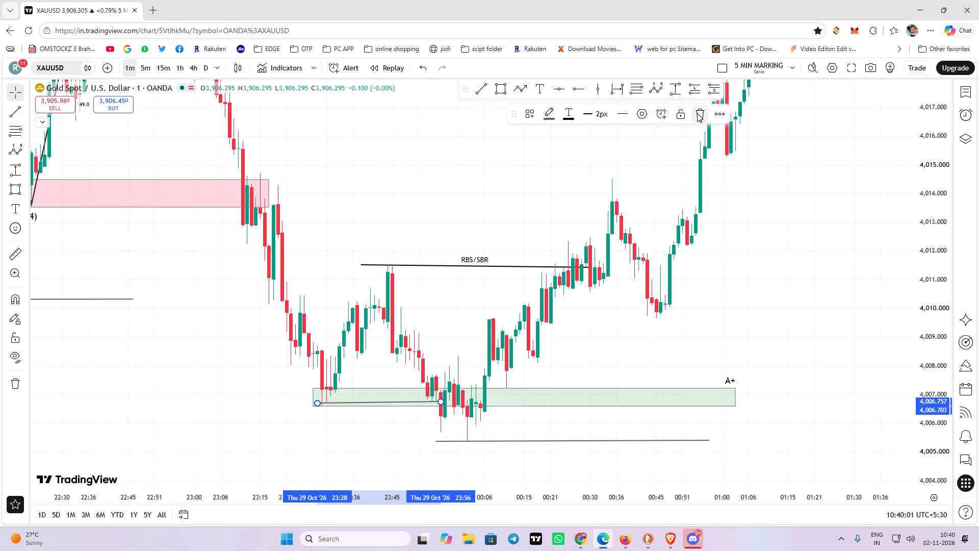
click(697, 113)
Draw a trend line across the 00:35 high from 00:28 to 00:56 on 30 October, at about 4,014.5.
drag(544, 230, 430, 304)
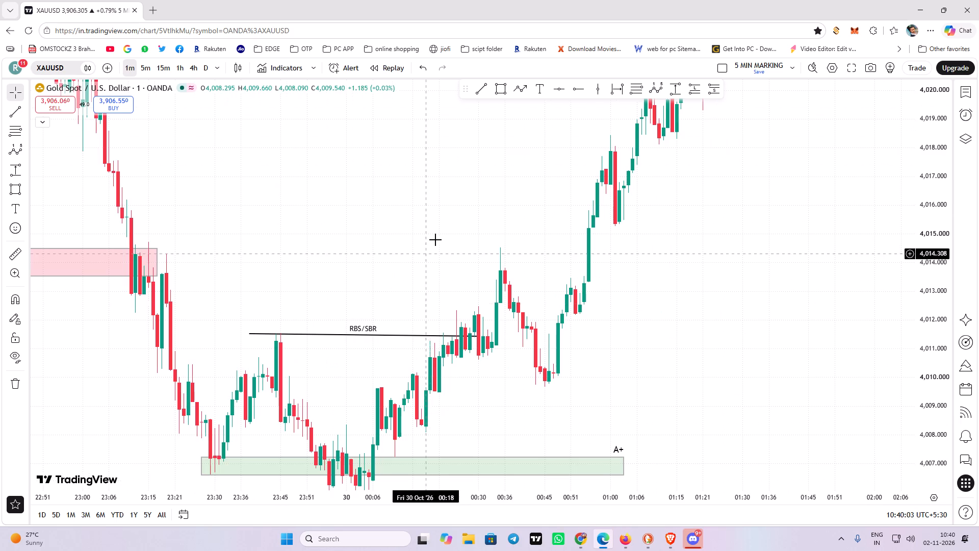
drag(475, 199, 447, 224)
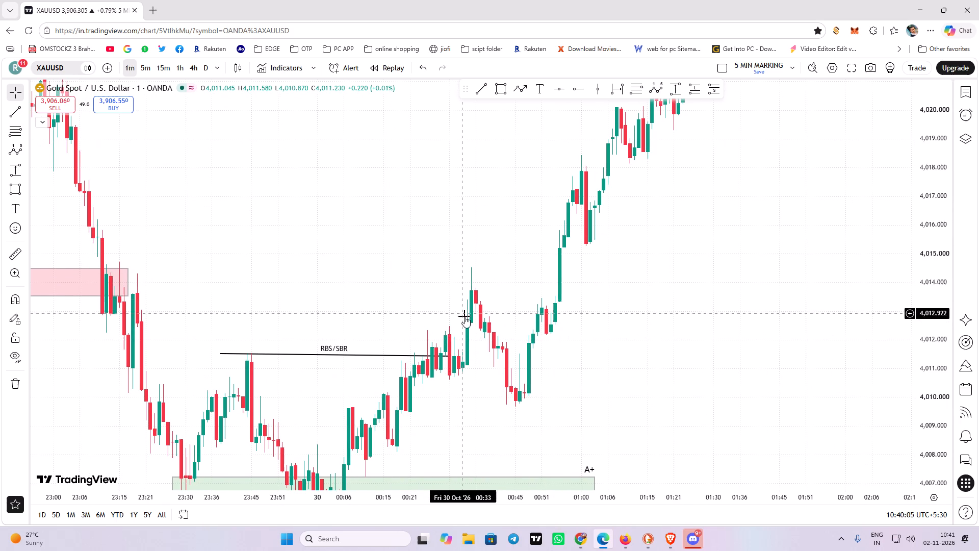
click(473, 90)
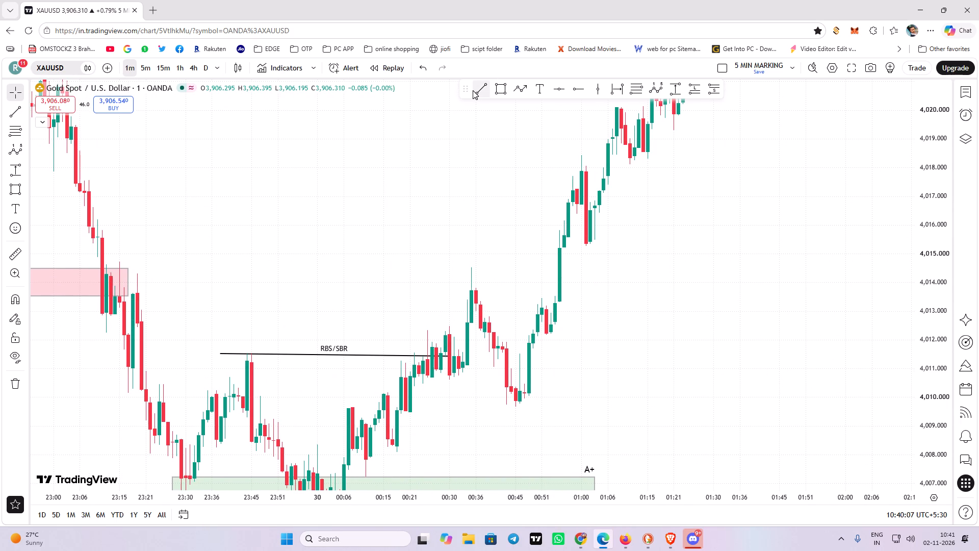
click(440, 268)
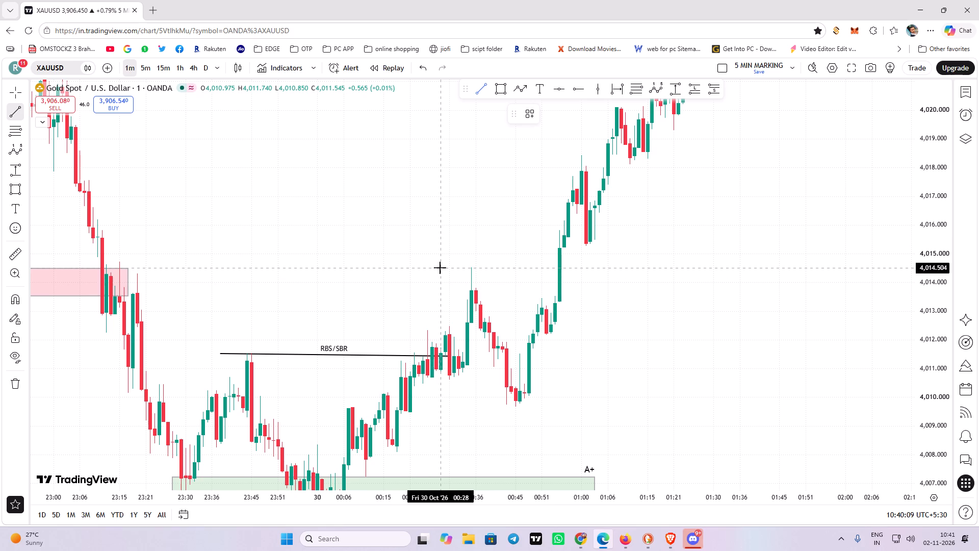
click(562, 269)
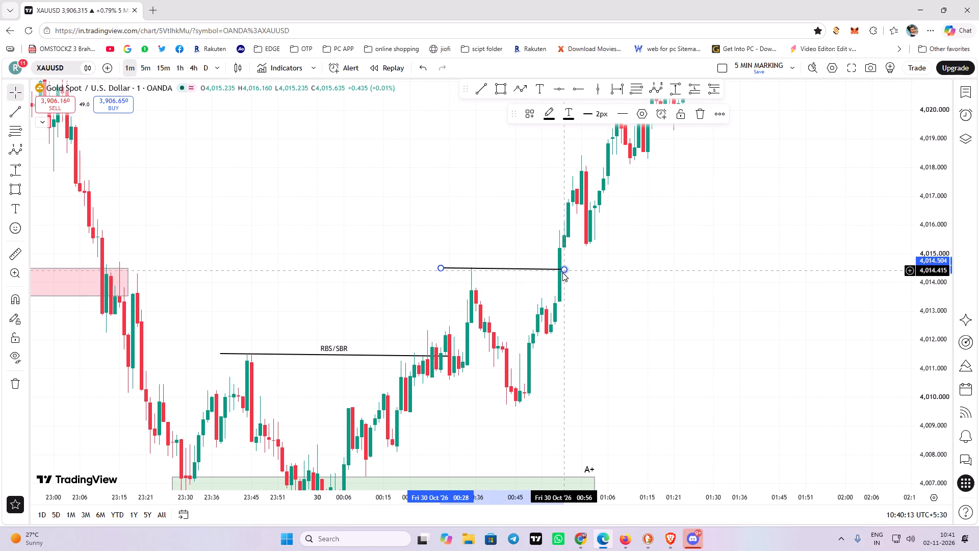
Draw a level trend line under the 00:45 low from 00:39 to about 01:09, at about 4,009.7.
drag(612, 307, 641, 286)
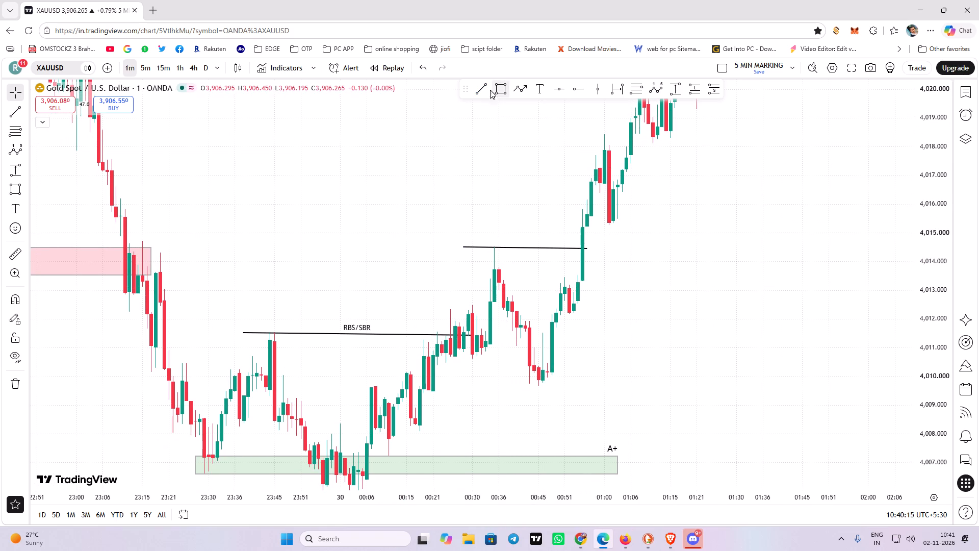
click(480, 87)
click(513, 385)
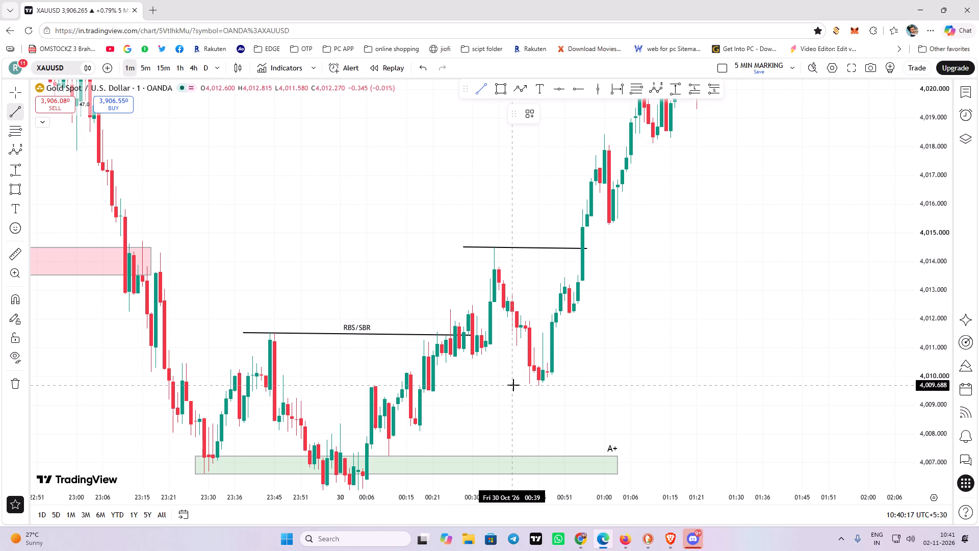
click(645, 385)
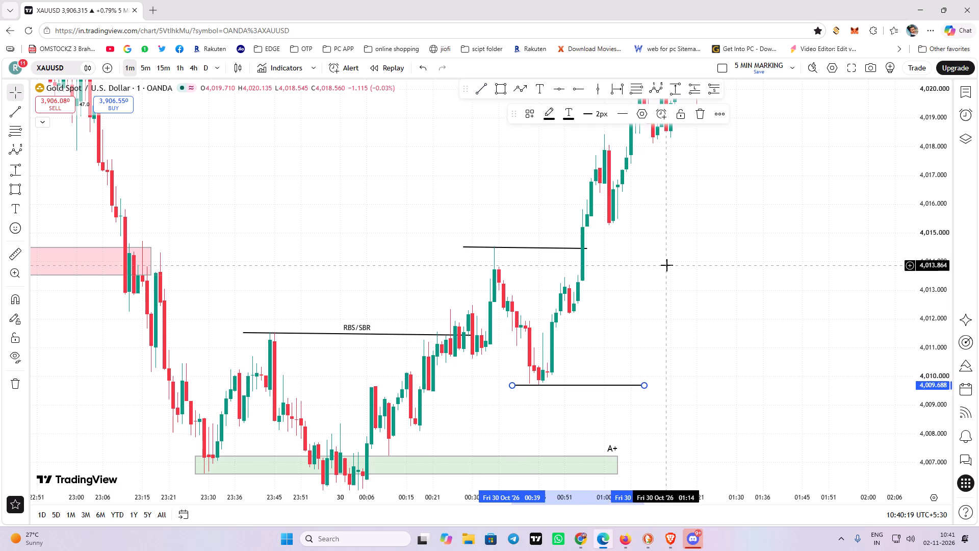
Draw a short trend line across the 01:08 high from about 01:04 to 01:17, at about 4,020.1.
drag(667, 265, 623, 353)
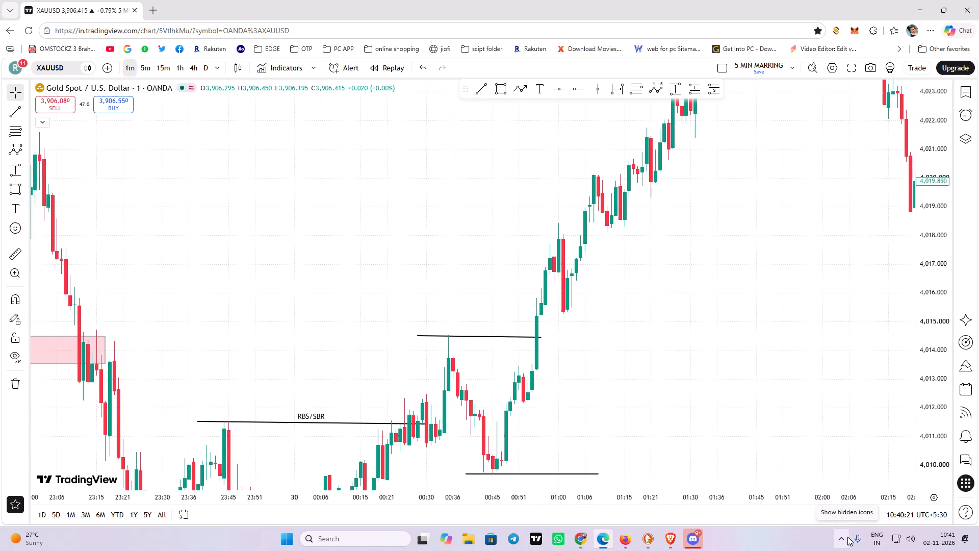
click(847, 537)
click(847, 537)
drag(691, 318, 625, 375)
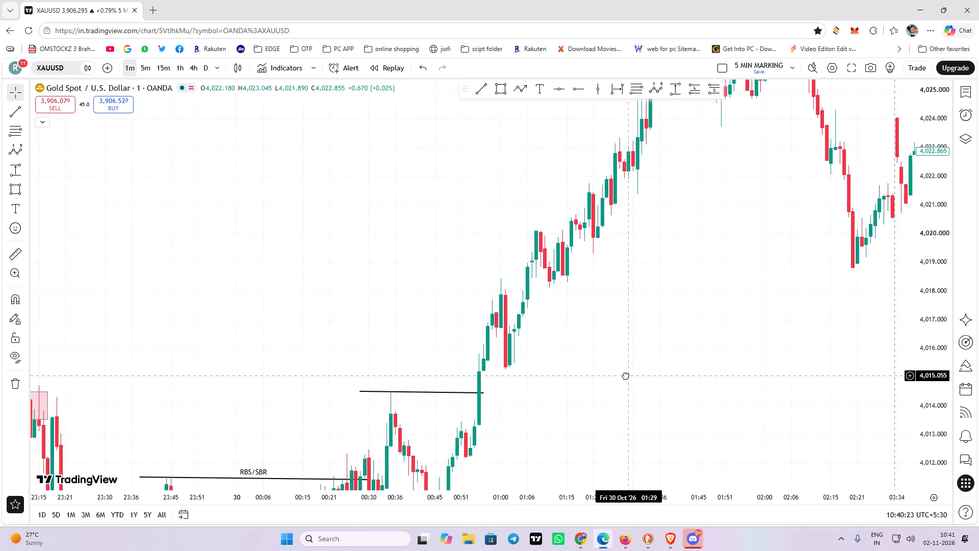
drag(625, 375, 624, 375)
drag(556, 294, 531, 330)
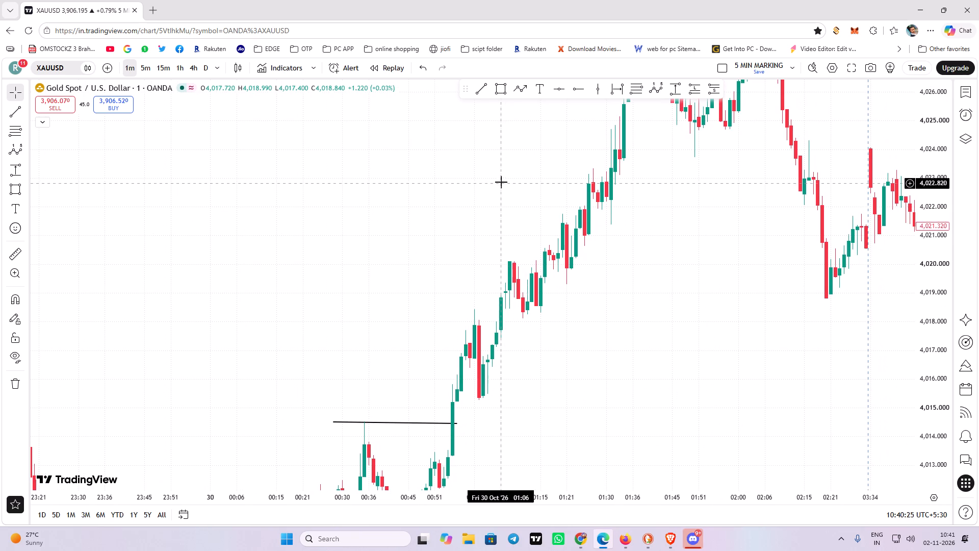
click(480, 87)
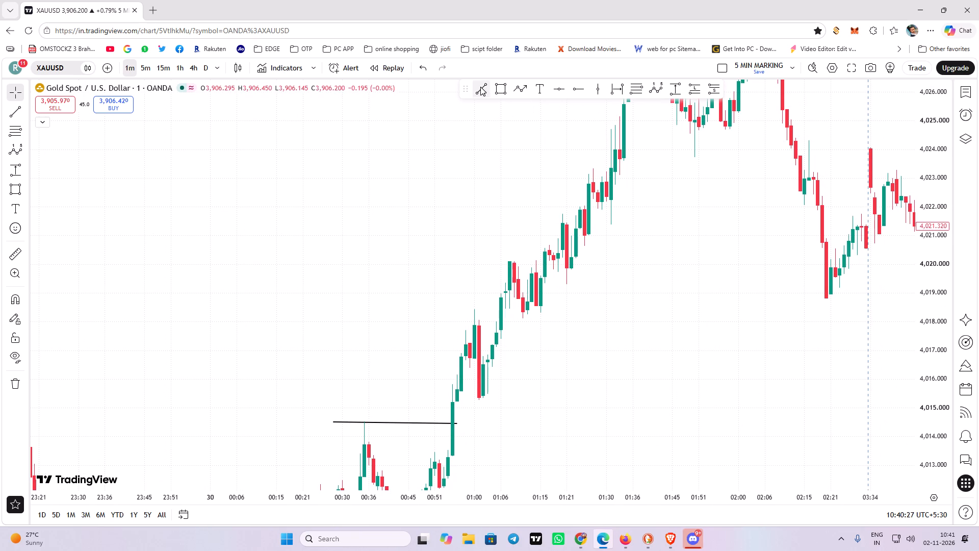
click(492, 261)
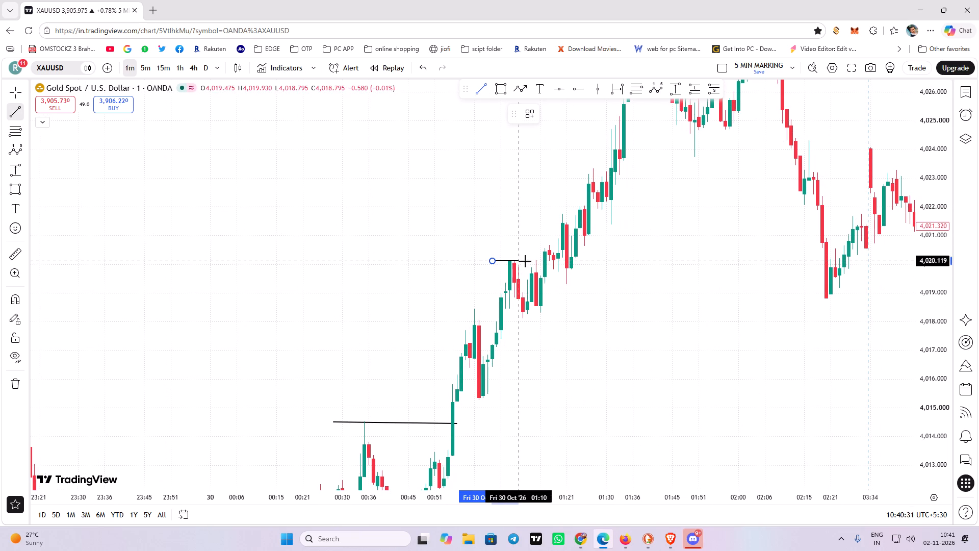
click(551, 259)
Draw a trend line under the 01:11 low from 01:08 to 01:27, at about 4,018.2.
drag(566, 304, 545, 302)
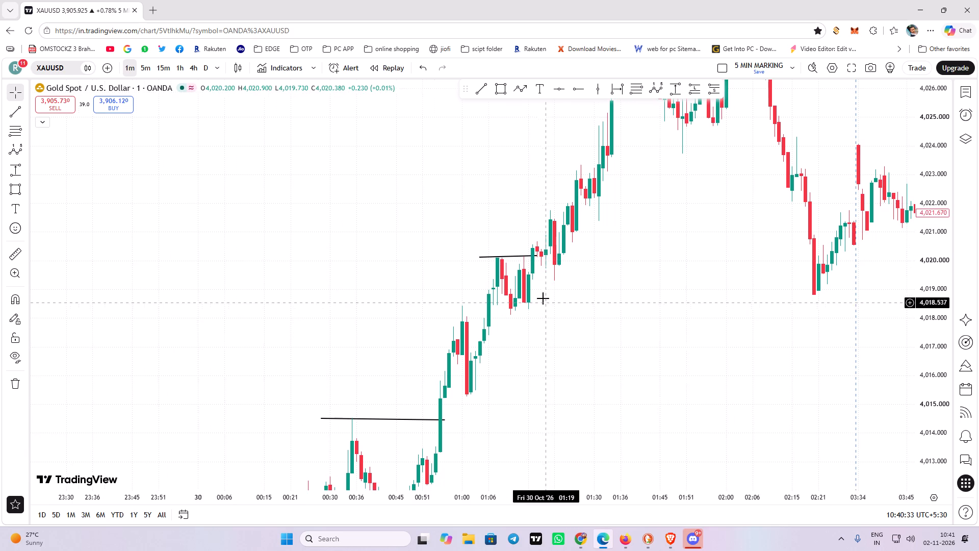
click(480, 91)
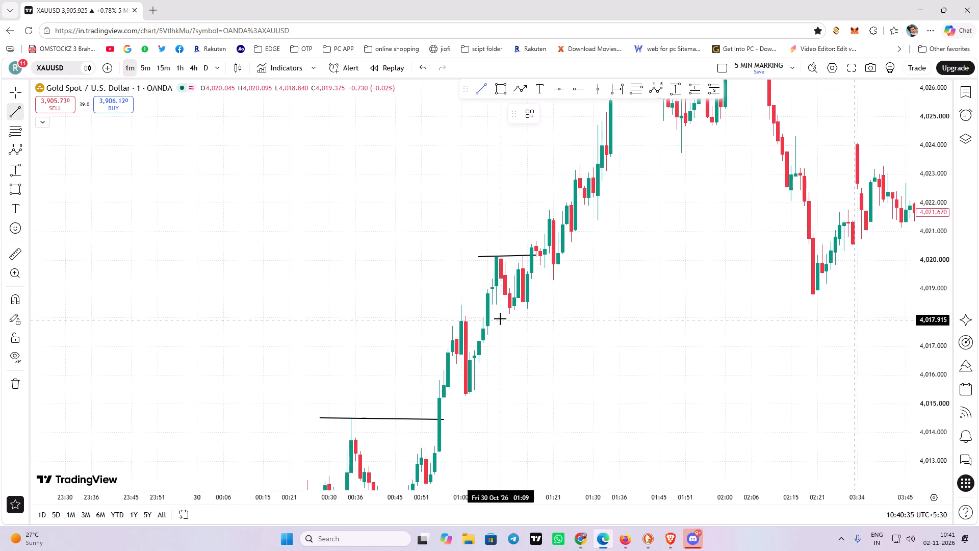
click(498, 313)
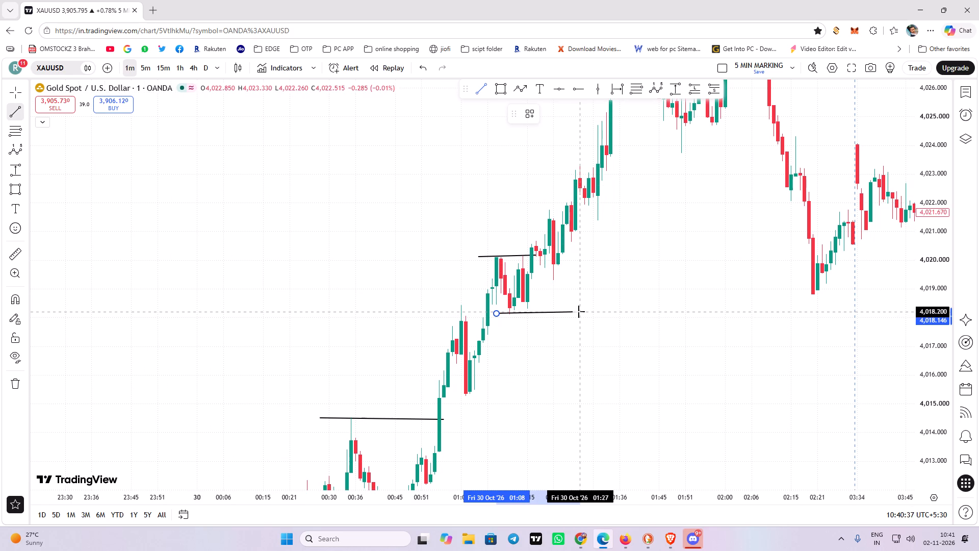
click(579, 312)
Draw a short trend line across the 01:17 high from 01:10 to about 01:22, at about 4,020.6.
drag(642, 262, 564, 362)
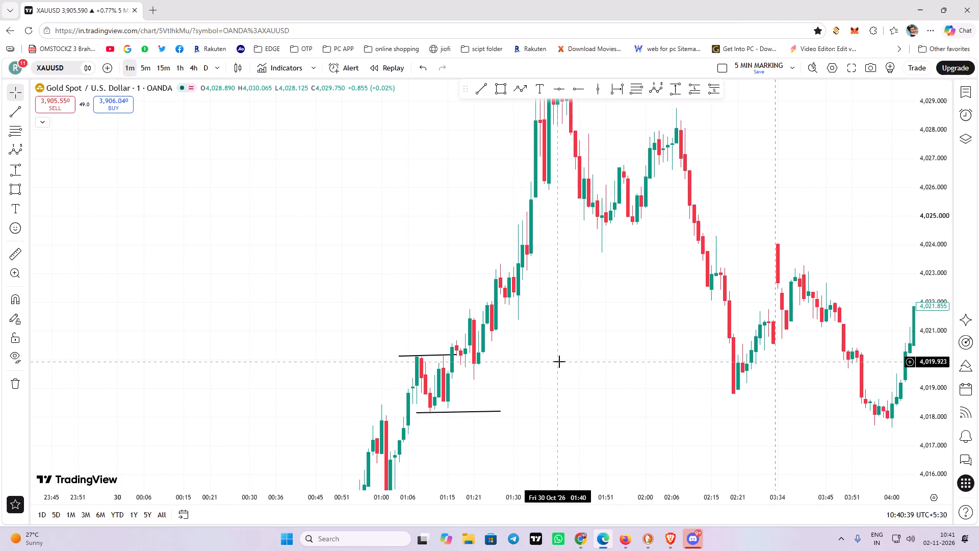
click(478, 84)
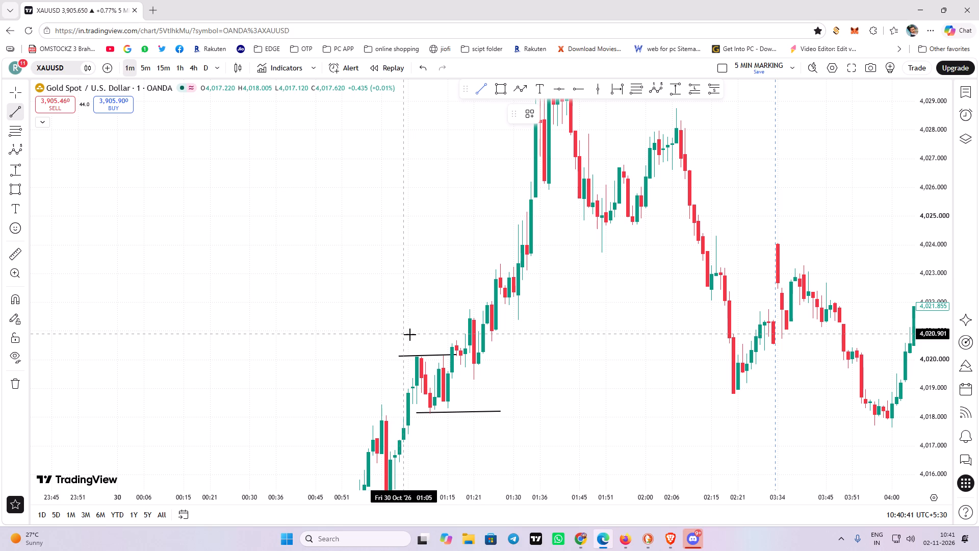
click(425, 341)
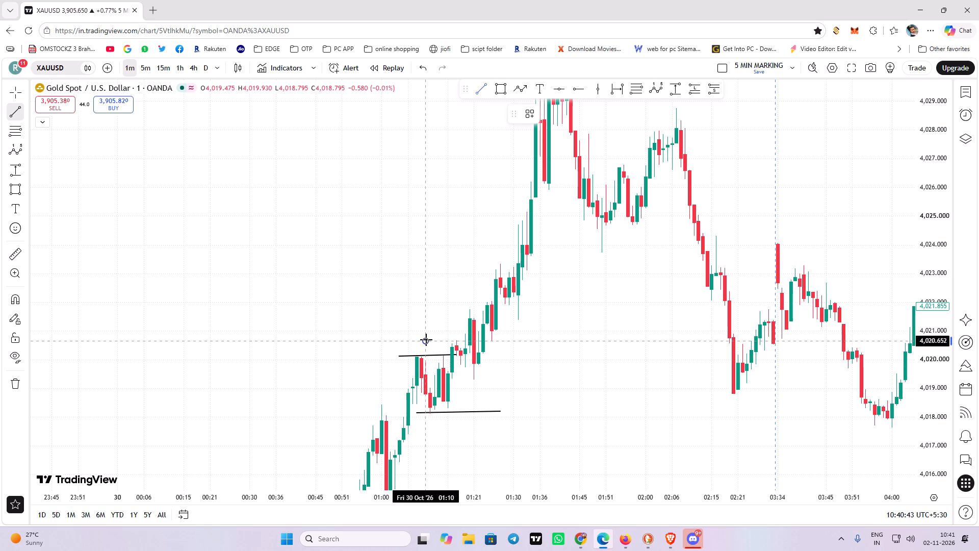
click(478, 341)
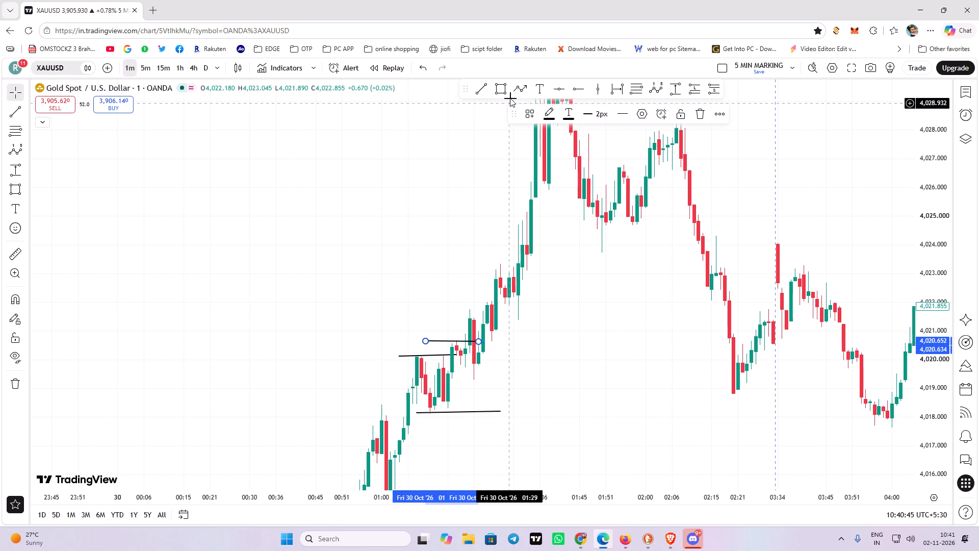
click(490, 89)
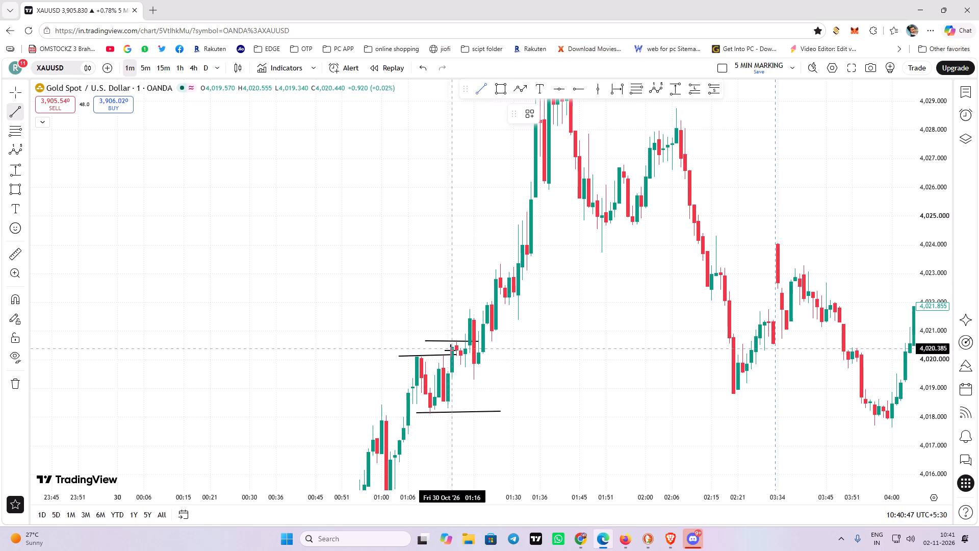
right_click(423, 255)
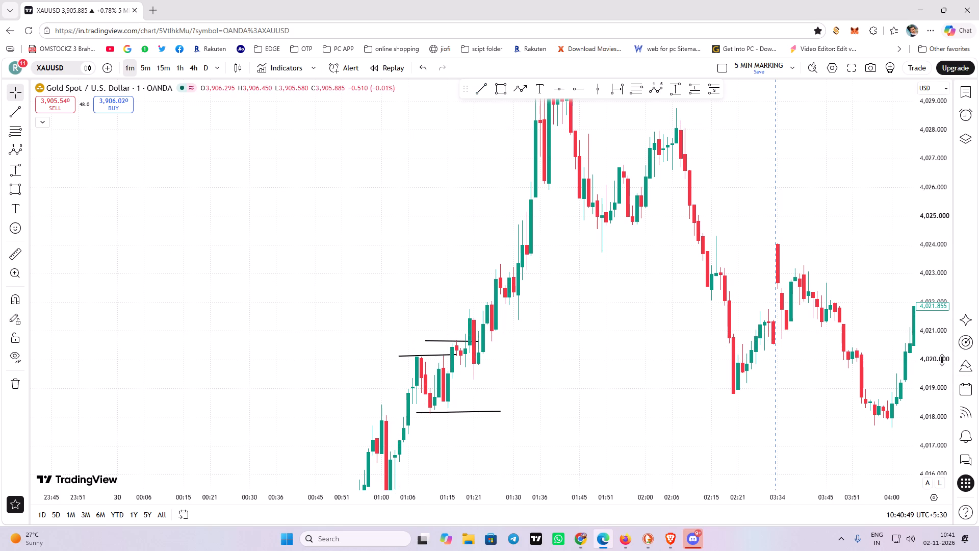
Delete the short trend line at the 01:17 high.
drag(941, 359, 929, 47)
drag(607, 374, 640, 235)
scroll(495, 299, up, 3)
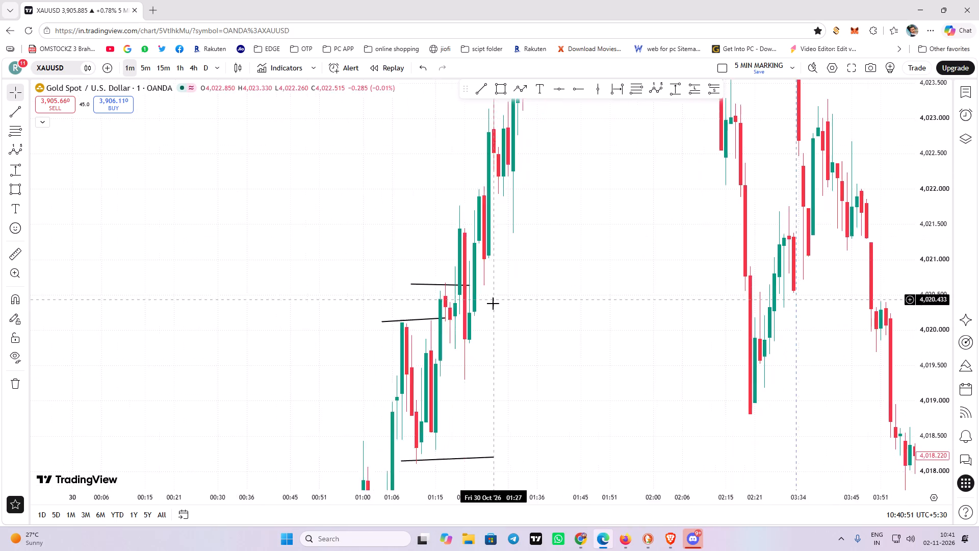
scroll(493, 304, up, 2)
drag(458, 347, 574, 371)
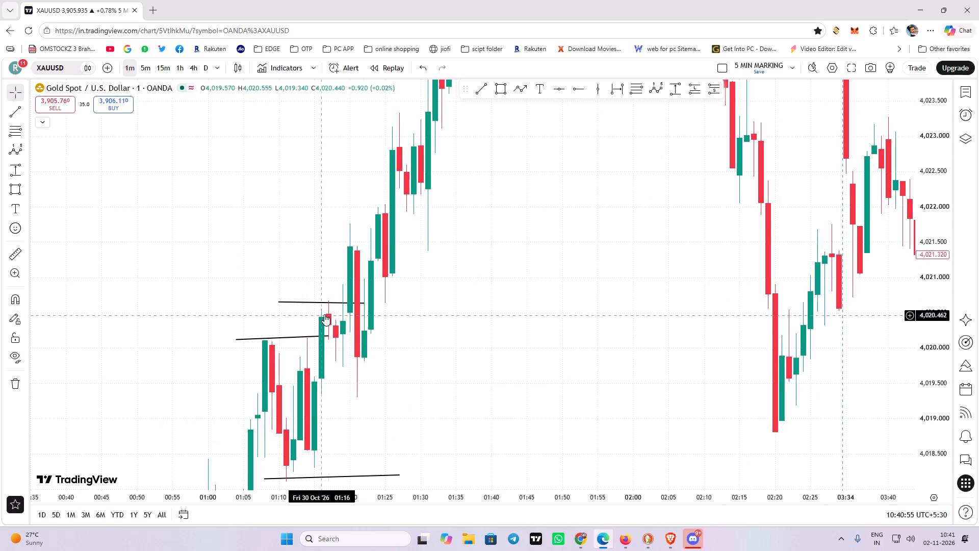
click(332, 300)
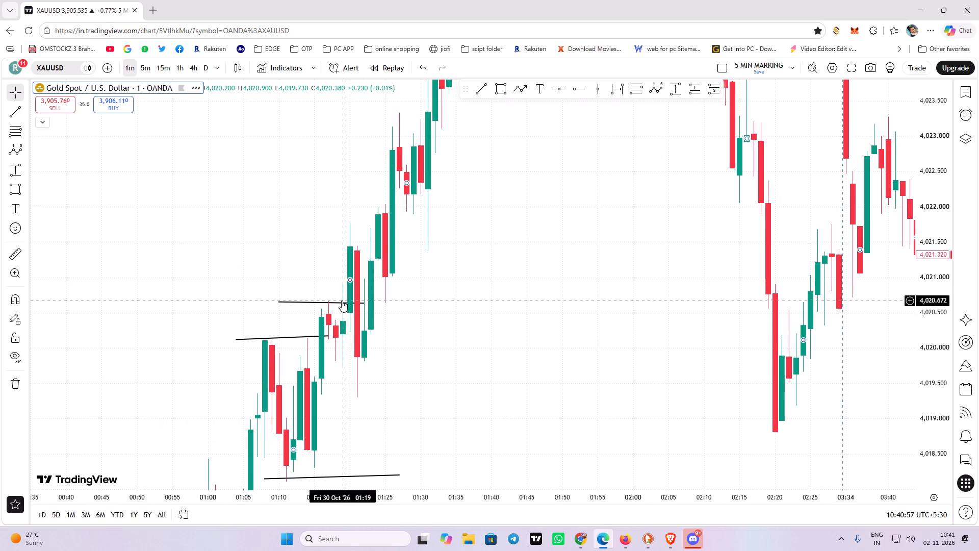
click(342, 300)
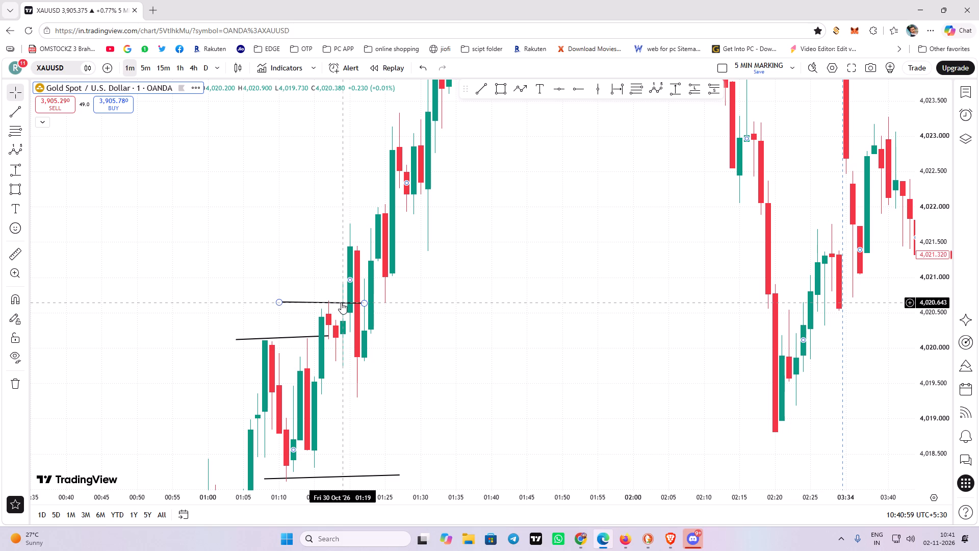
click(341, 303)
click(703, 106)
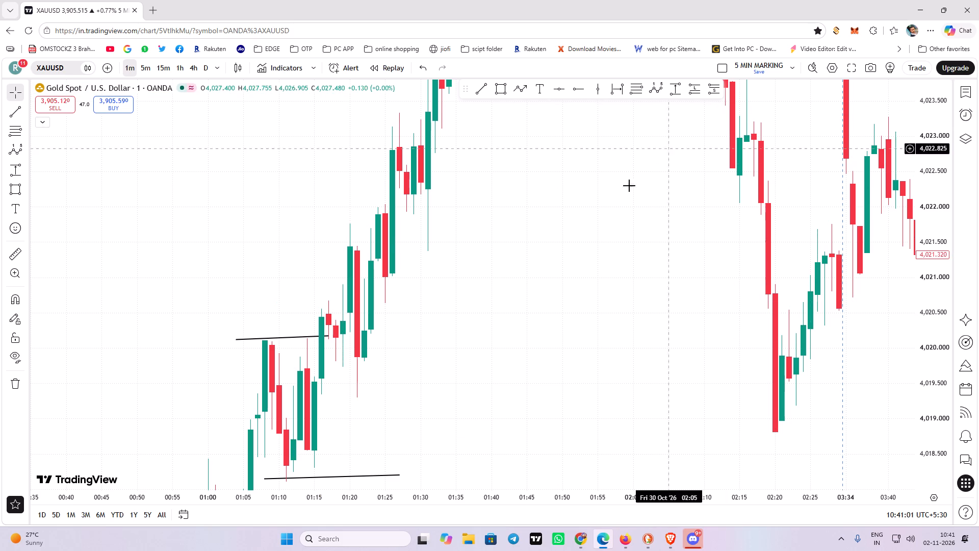
Draw a short trend line across the 01:27 high from 01:21 to 01:32, at about 4,023.3.
drag(941, 422, 939, 199)
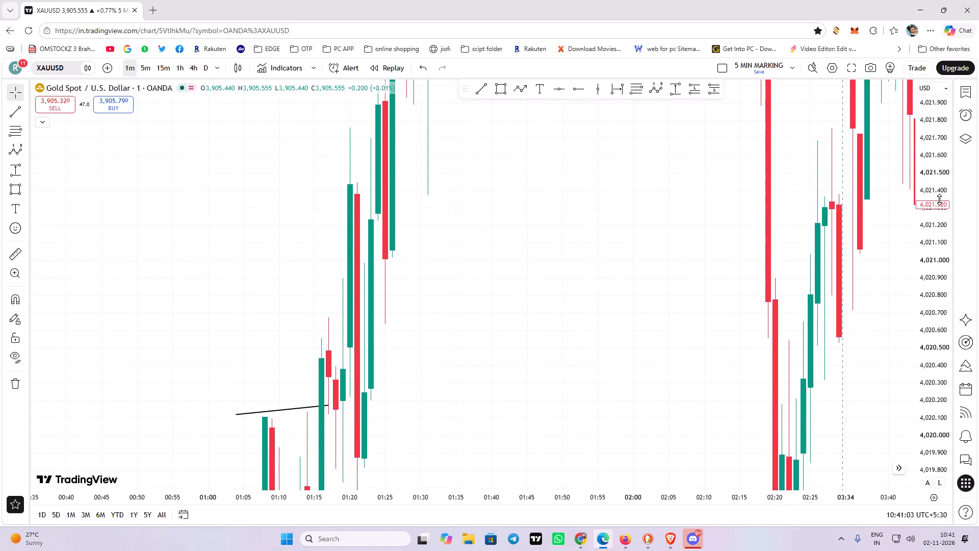
drag(939, 199, 934, 421)
drag(497, 350, 519, 404)
drag(580, 235, 580, 240)
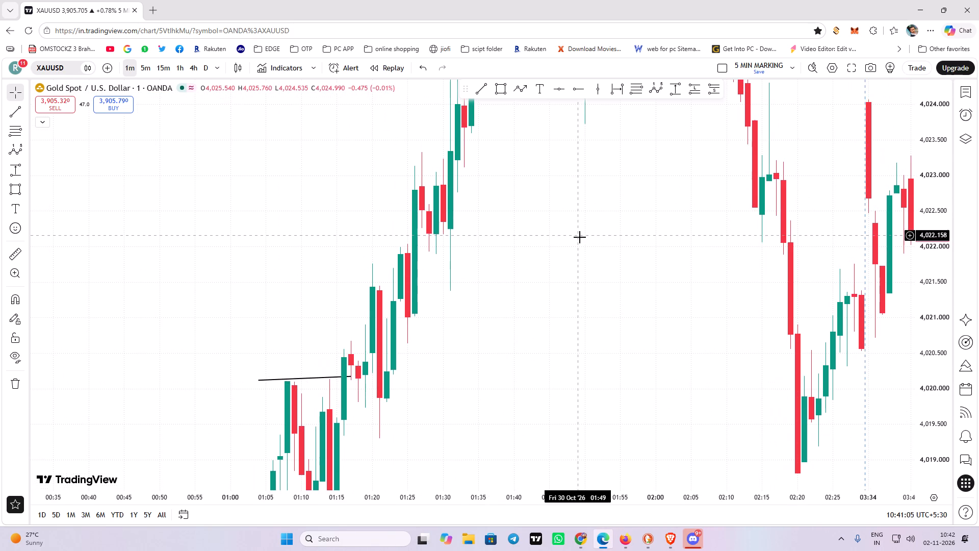
drag(580, 240, 562, 346)
click(484, 88)
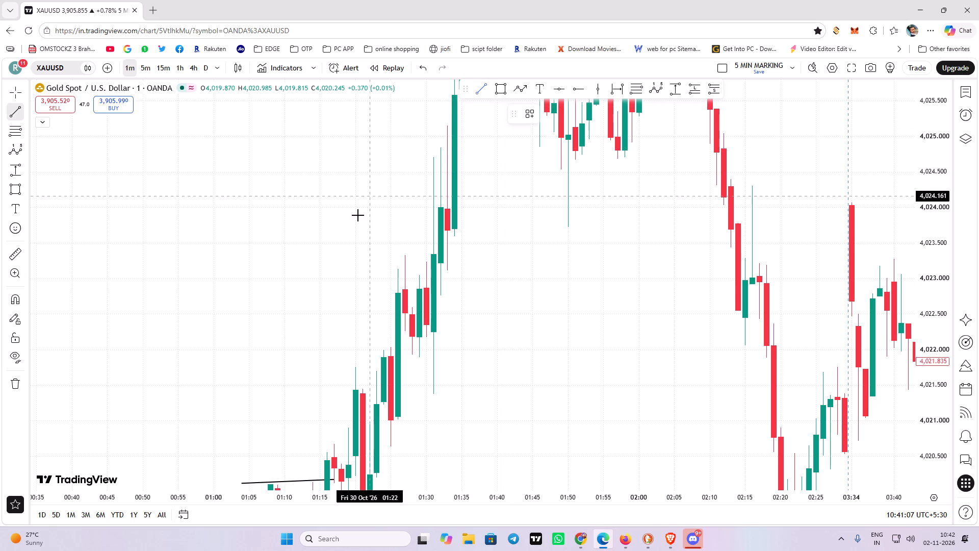
click(360, 255)
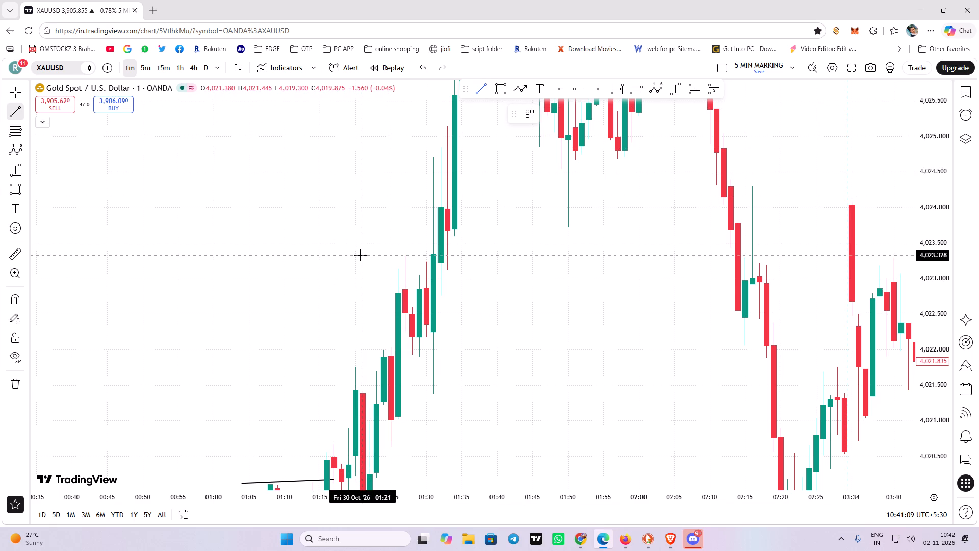
click(444, 256)
click(505, 293)
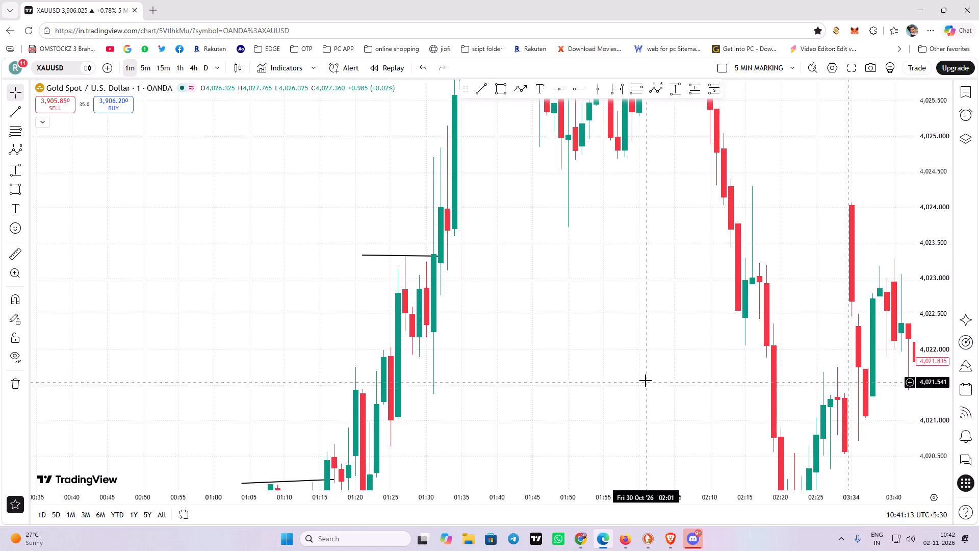
Examine up close how the short trend line meets the 01:27 high.
drag(646, 380, 654, 361)
drag(940, 355, 976, 132)
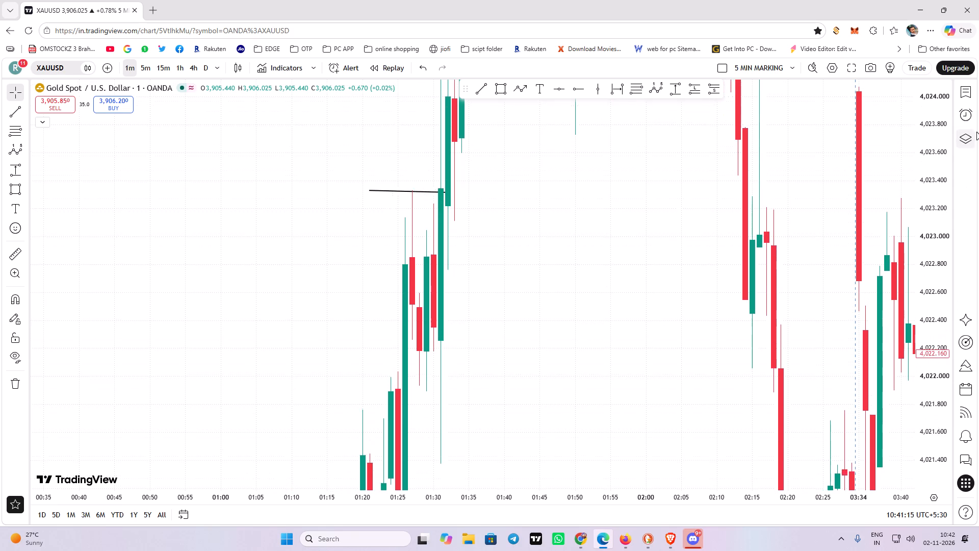
drag(976, 132, 978, 44)
drag(642, 221, 658, 308)
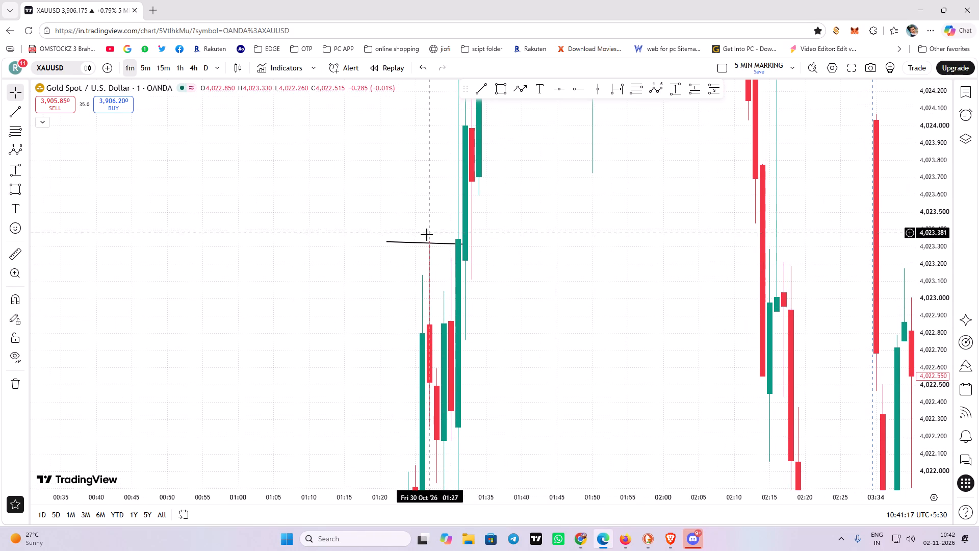
click(421, 244)
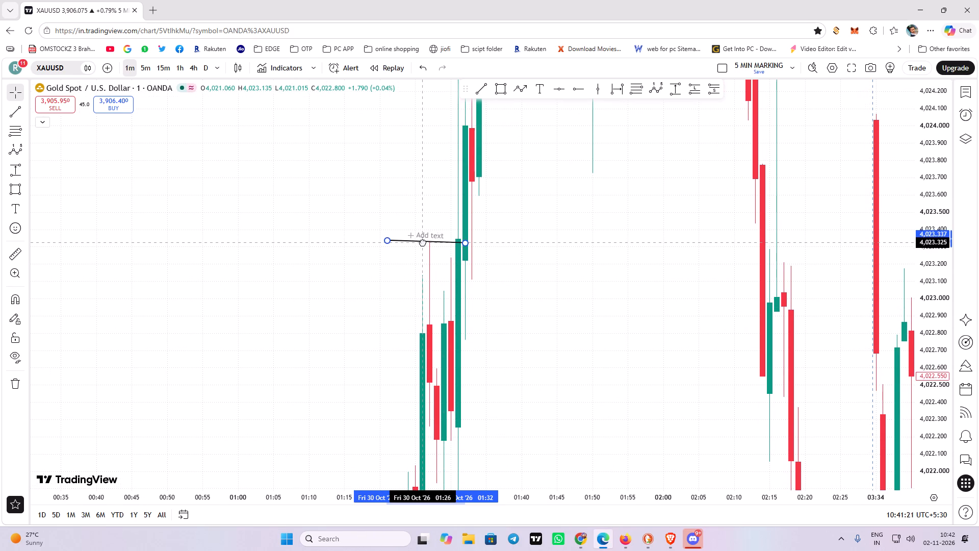
click(500, 199)
drag(932, 135, 918, 173)
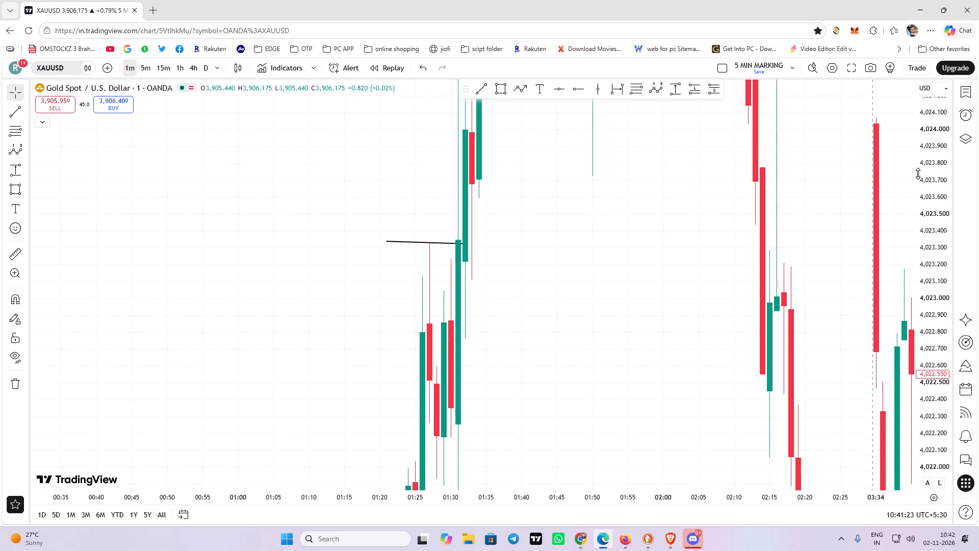
drag(918, 173, 871, 396)
Draw a trend line under the 01:31 low from 01:28 to about 01:42, at about 4,021.4.
drag(508, 340, 529, 295)
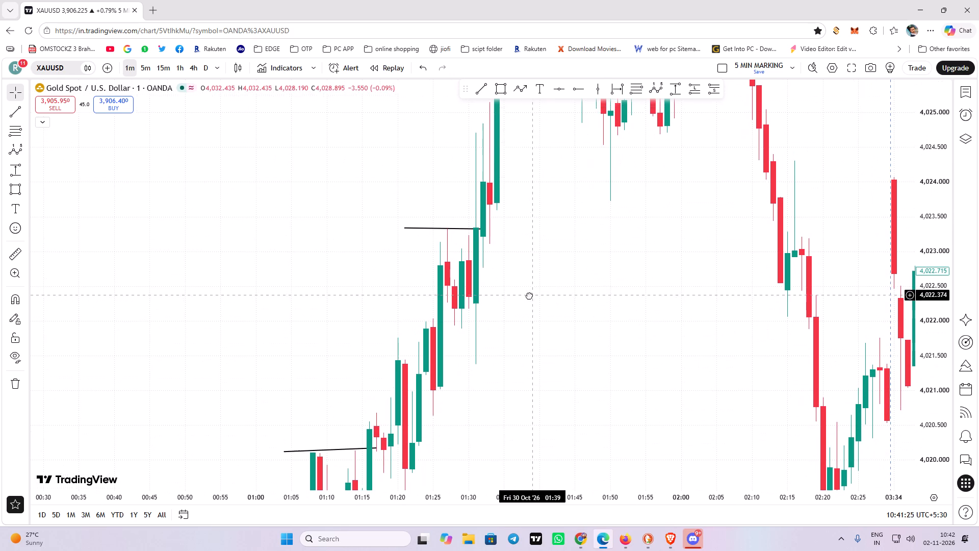
drag(529, 295, 530, 296)
drag(547, 255, 555, 255)
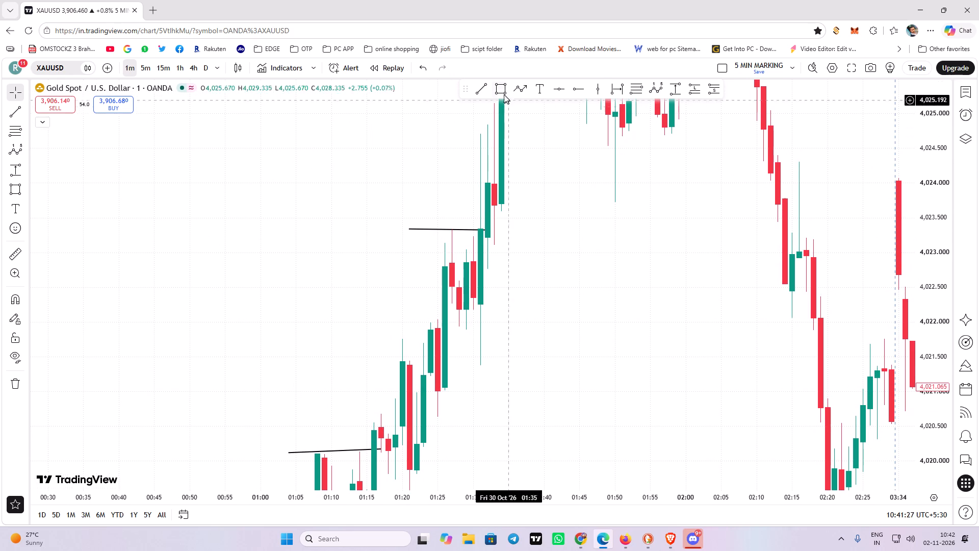
click(468, 88)
click(476, 91)
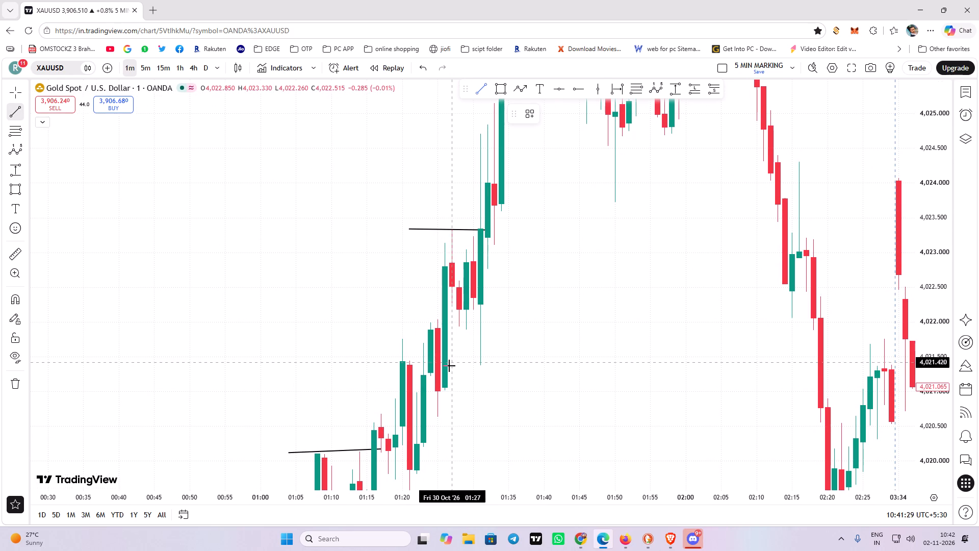
click(457, 364)
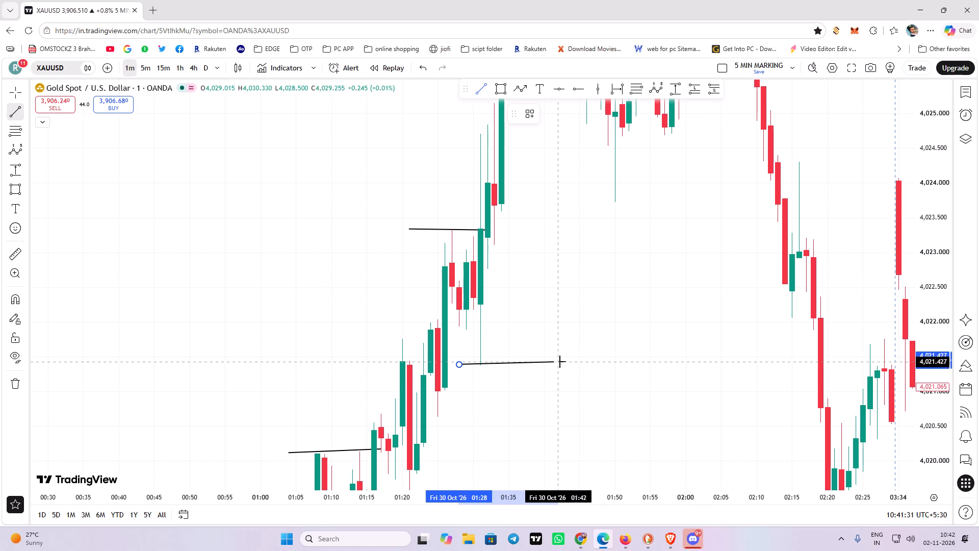
click(561, 362)
Draw a trend line under the 01:38 low from 01:36 to about 01:47, at about 4,025.9.
drag(615, 262, 624, 454)
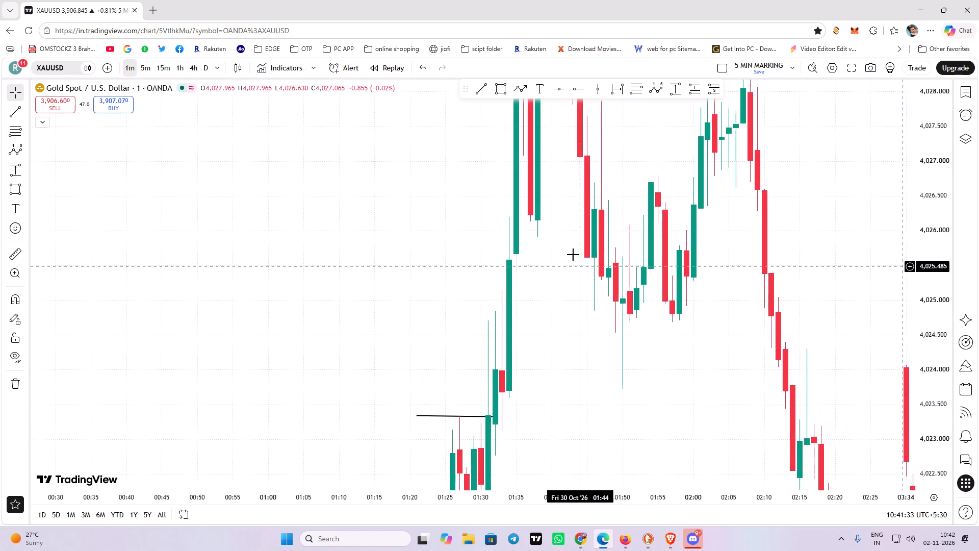
drag(573, 252, 550, 378)
drag(581, 225, 579, 273)
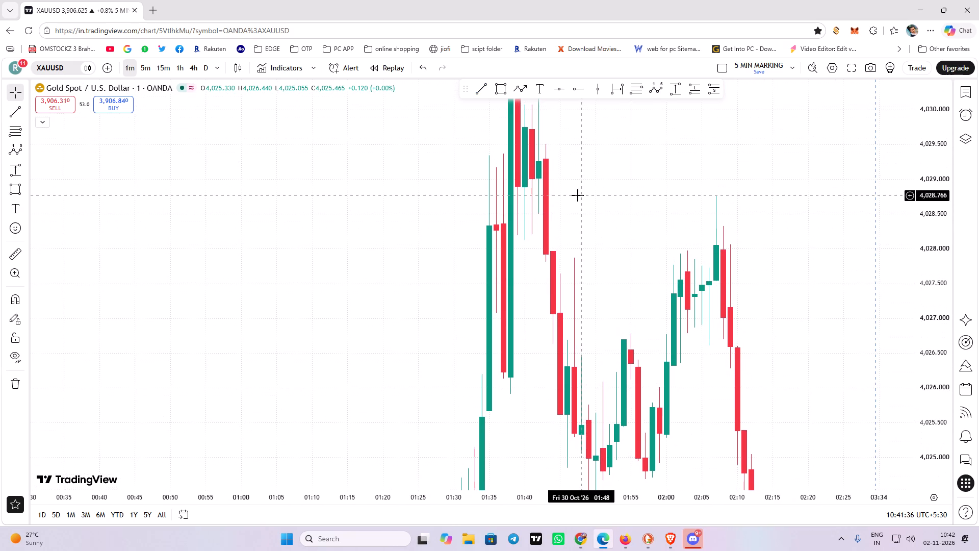
click(483, 88)
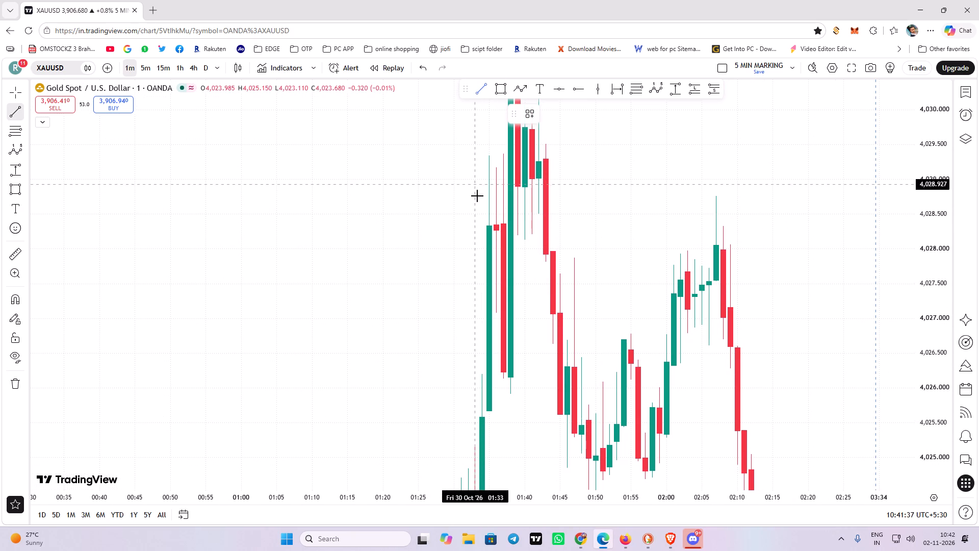
click(498, 393)
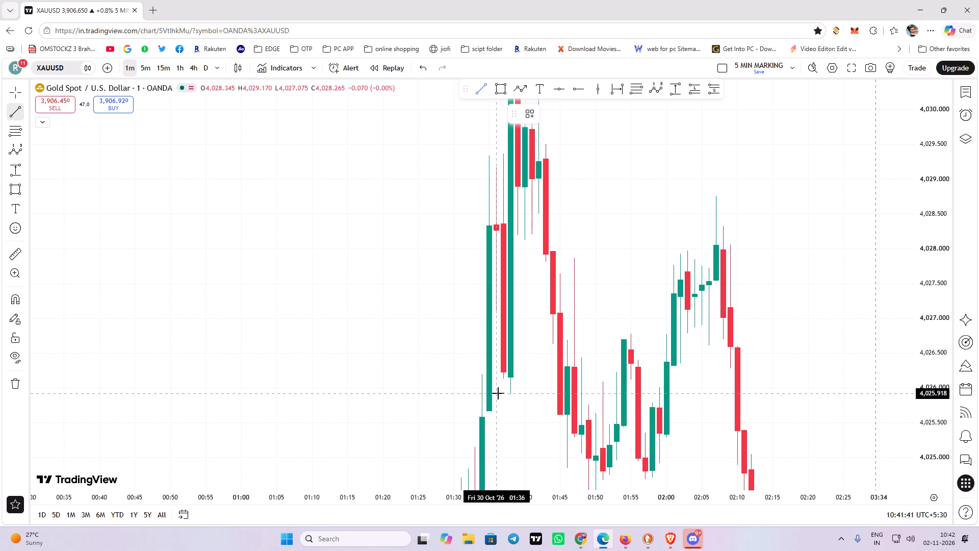
click(573, 392)
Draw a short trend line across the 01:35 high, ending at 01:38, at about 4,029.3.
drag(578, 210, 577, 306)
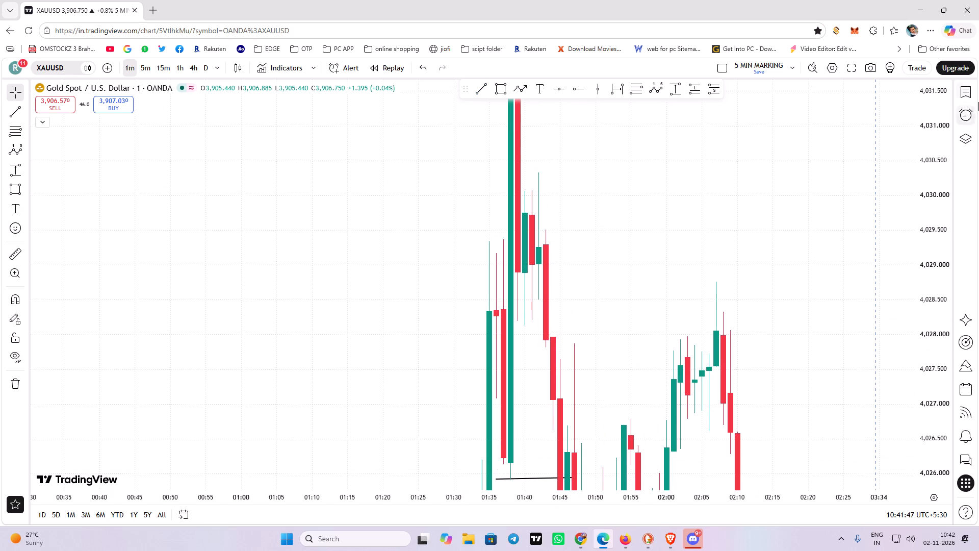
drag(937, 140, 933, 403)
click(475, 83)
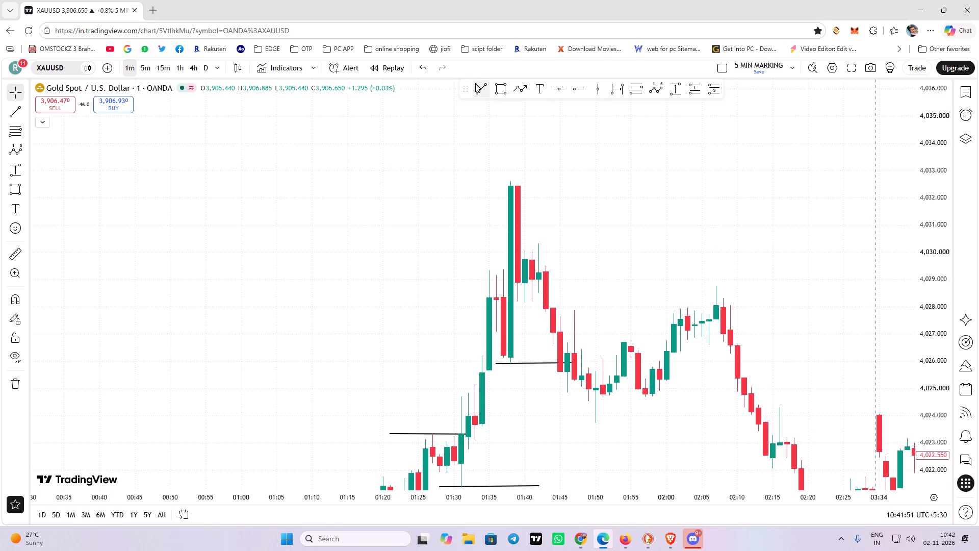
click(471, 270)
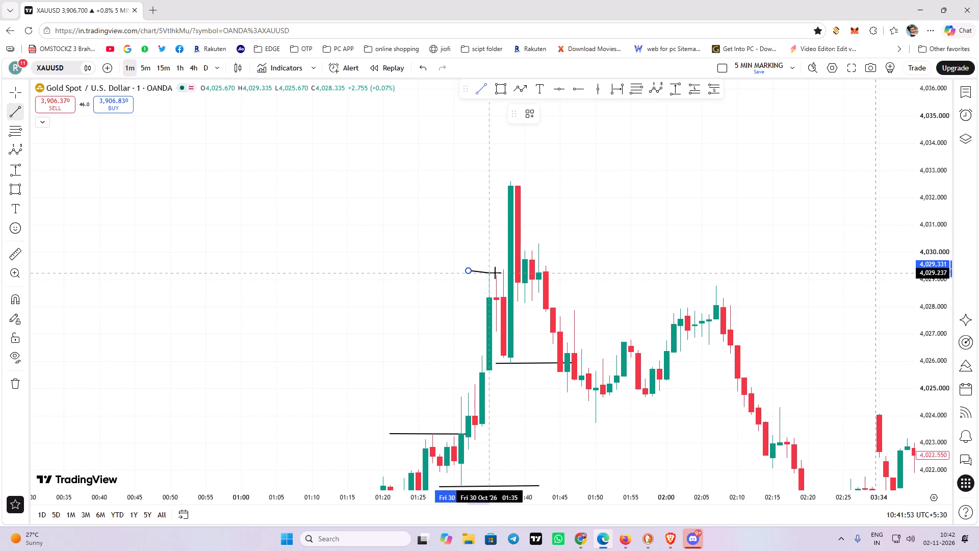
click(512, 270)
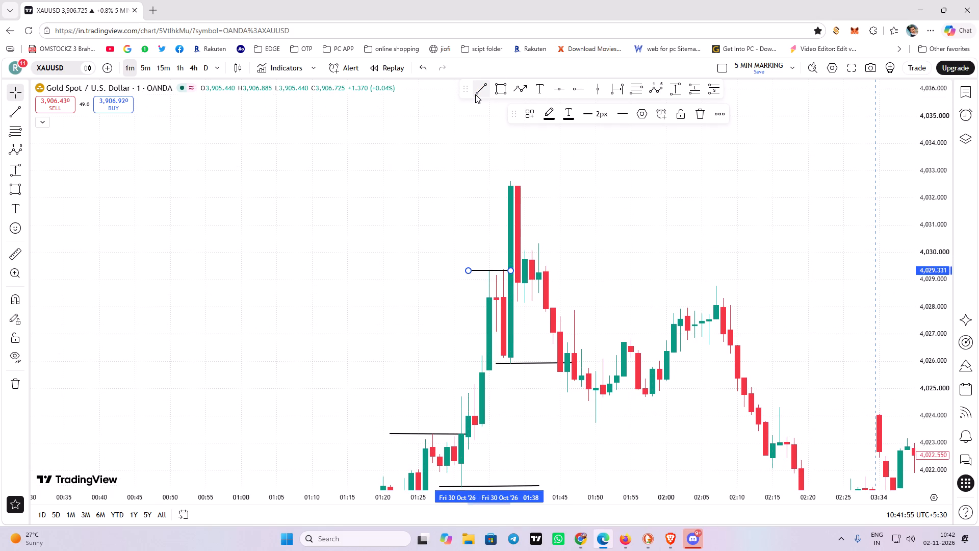
Draw a long trend line across the 01:38 high from 01:36 to about 02:24, at about 4,032.6.
click(475, 94)
click(499, 182)
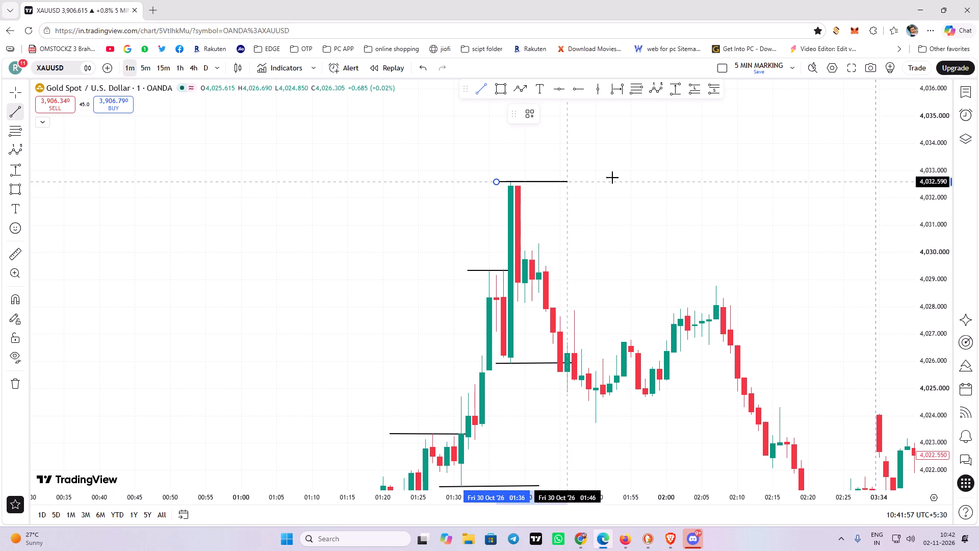
click(839, 181)
Extend the trend line under the 01:38 low to 01:49, keeping it nearly level at about 4,025.9.
drag(835, 254, 522, 216)
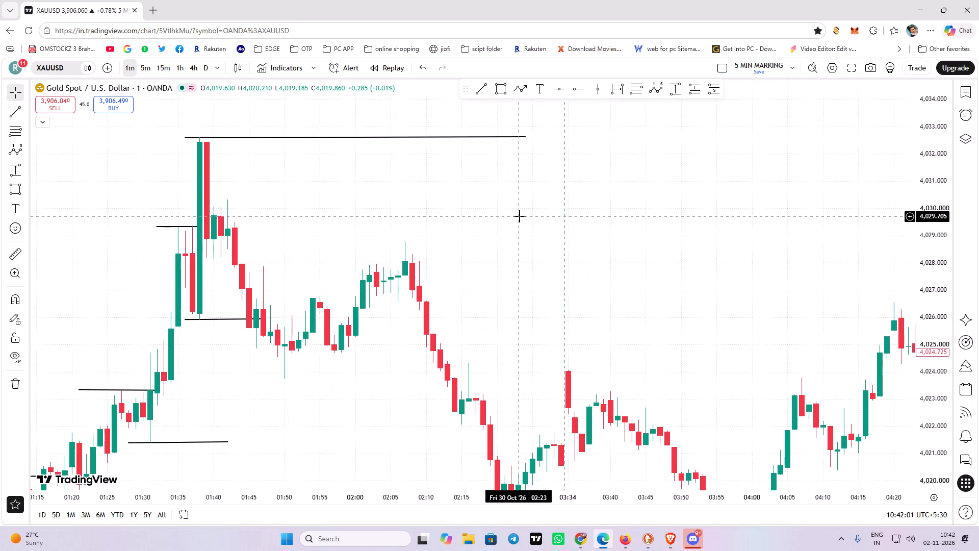
drag(487, 244, 569, 281)
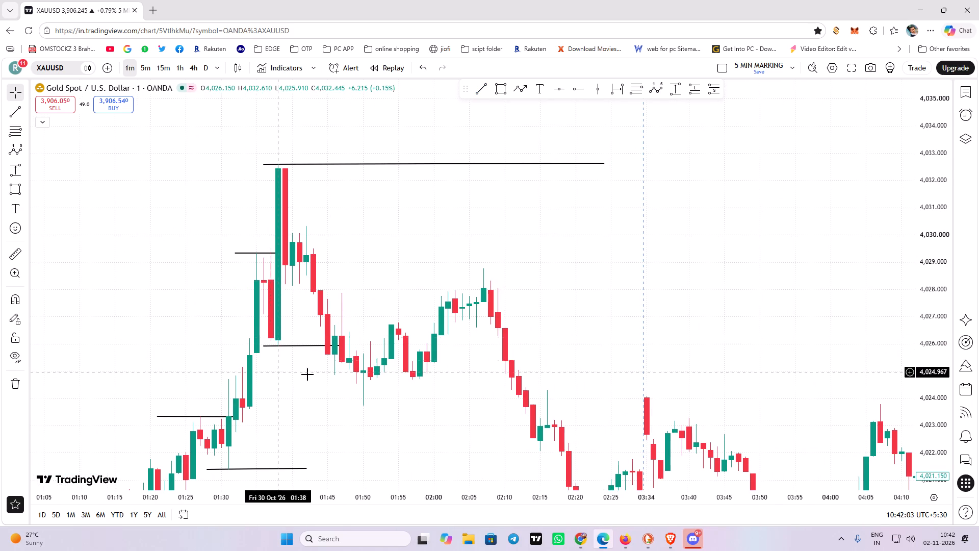
drag(345, 344, 363, 349)
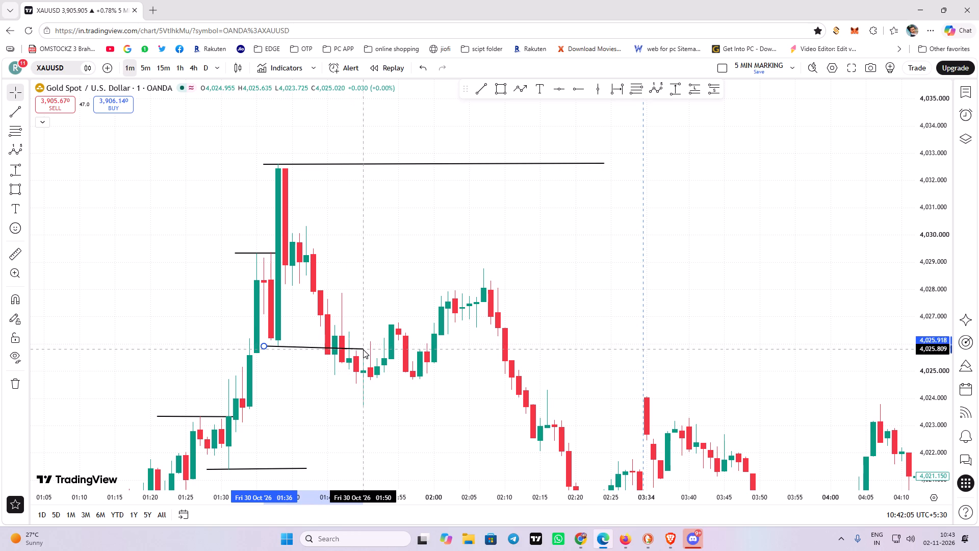
drag(363, 349, 373, 346)
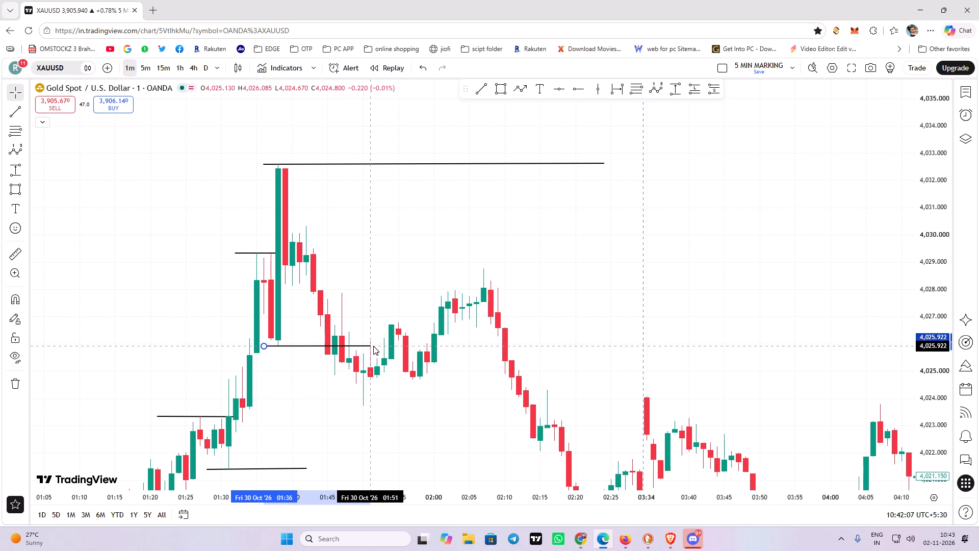
drag(373, 346, 362, 347)
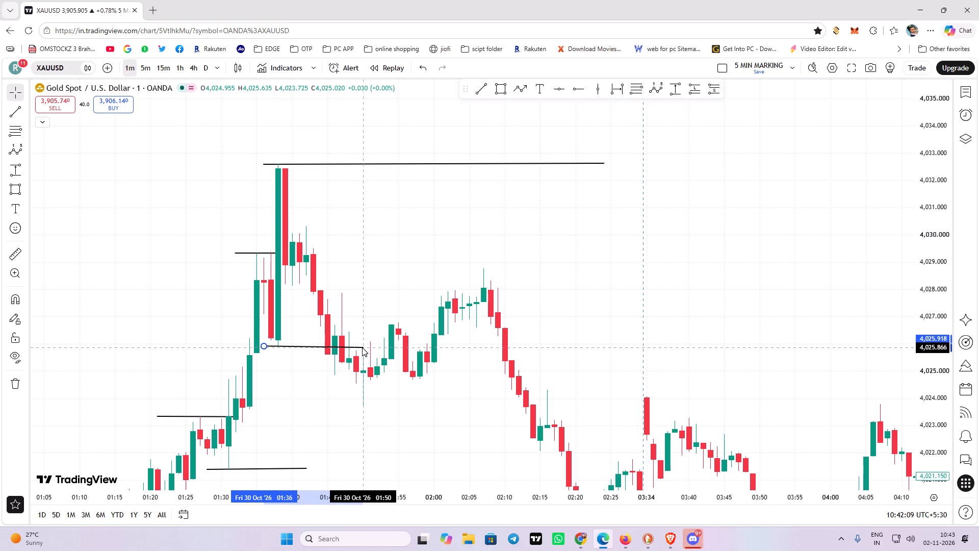
drag(362, 347, 356, 346)
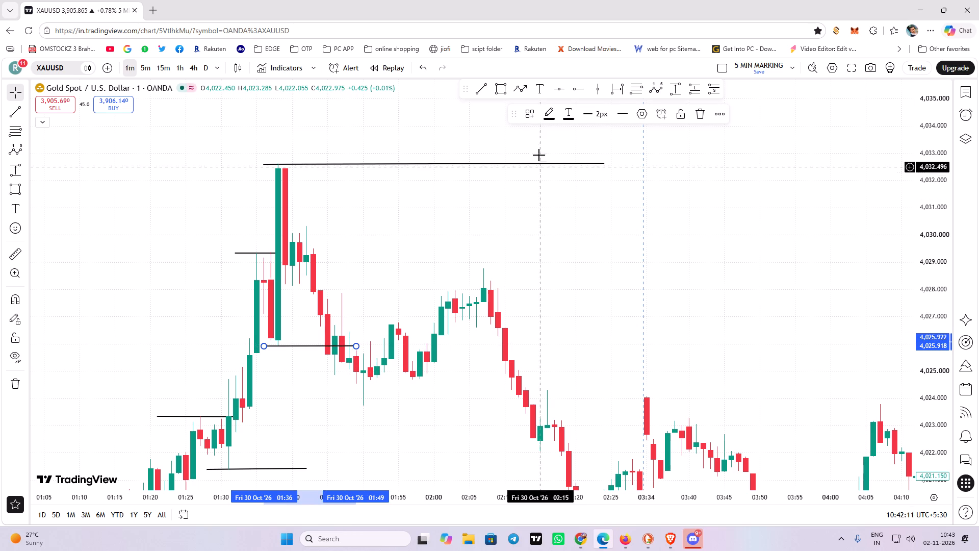
Apply the RBS/SBR drawing template to the trend line under the 01:38 low.
click(528, 117)
click(537, 226)
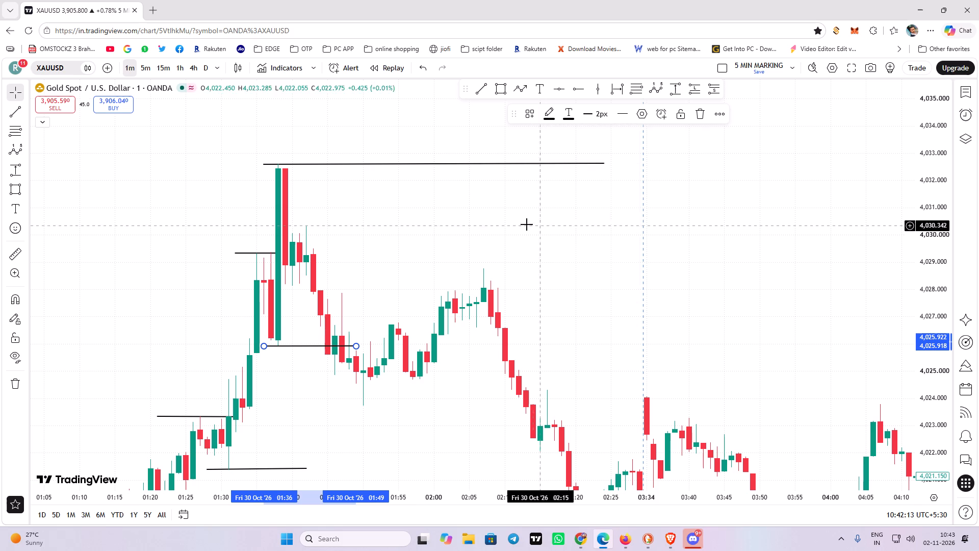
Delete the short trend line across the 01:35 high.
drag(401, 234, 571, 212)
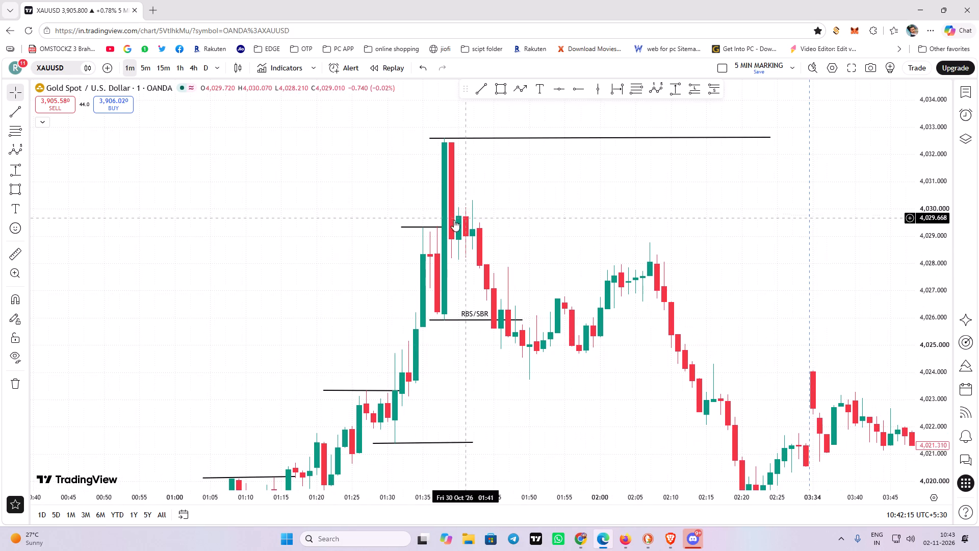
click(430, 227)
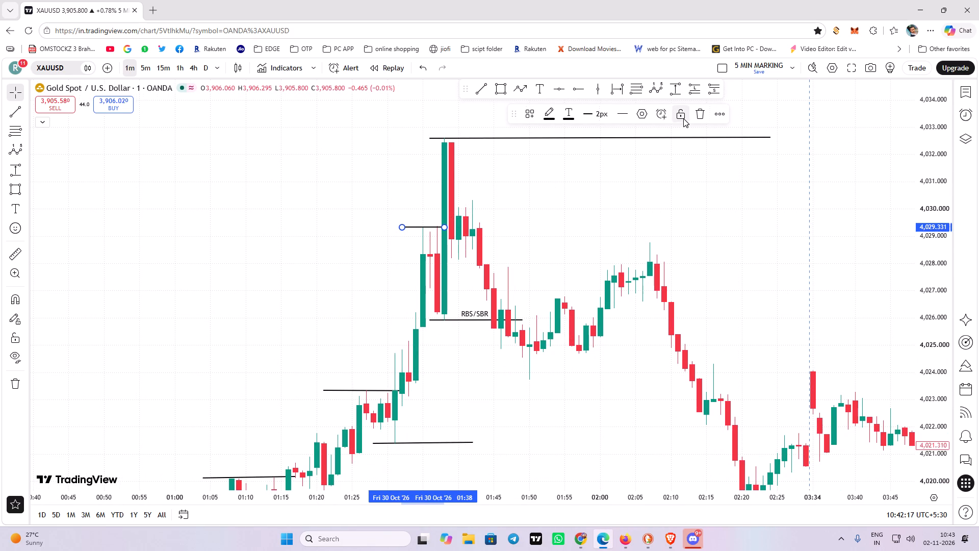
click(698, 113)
Draw a rectangle zone from 01:33 to 02:22, between about 4,028.3 and 4,029.3.
click(506, 89)
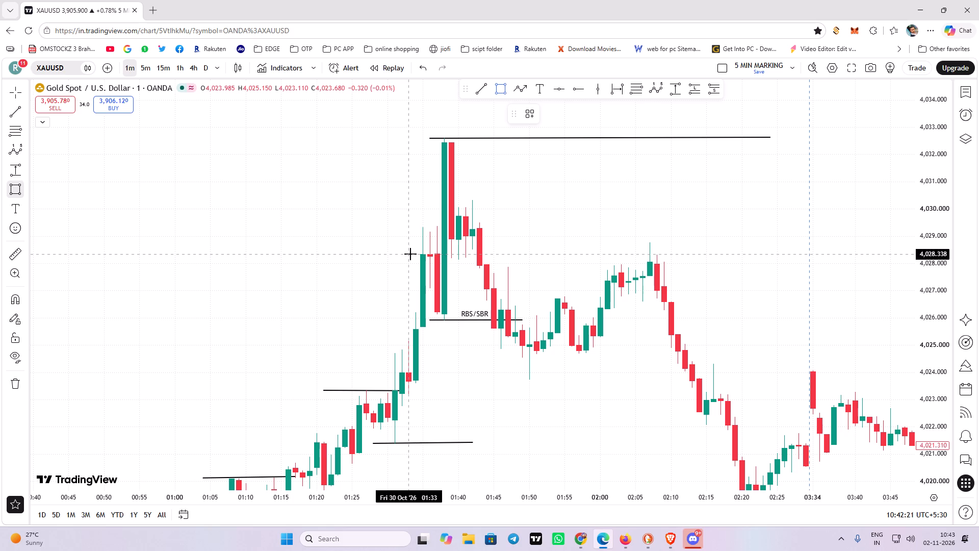
drag(411, 256, 687, 214)
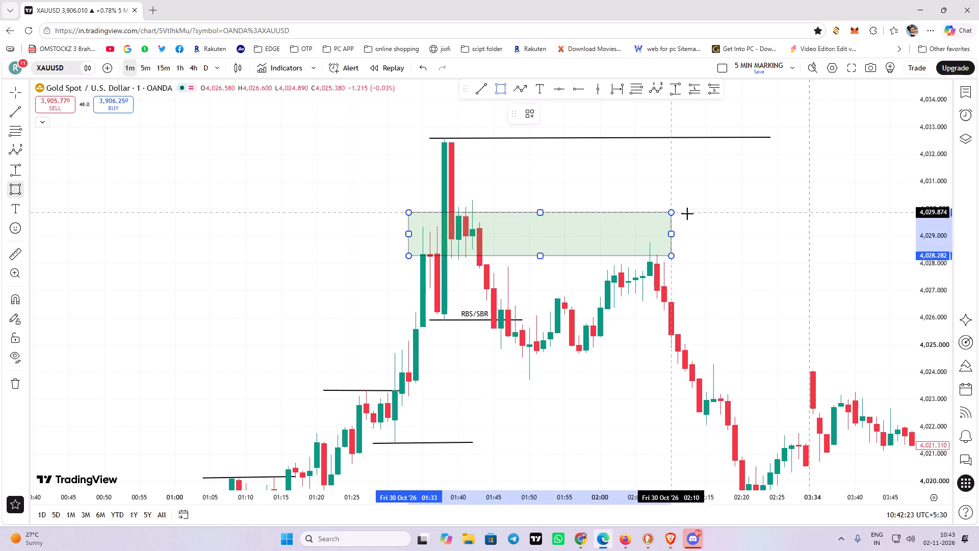
drag(687, 214, 755, 227)
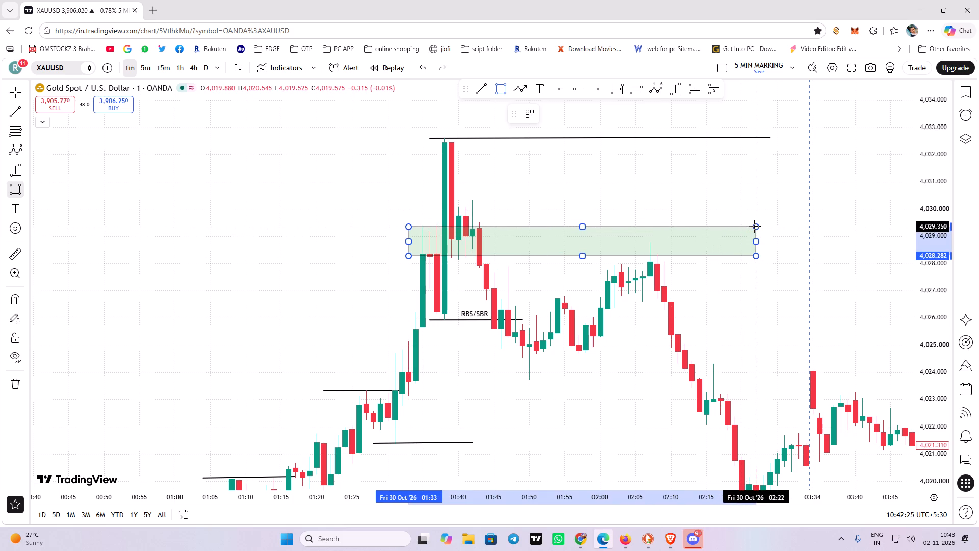
drag(755, 227, 756, 228)
click(756, 228)
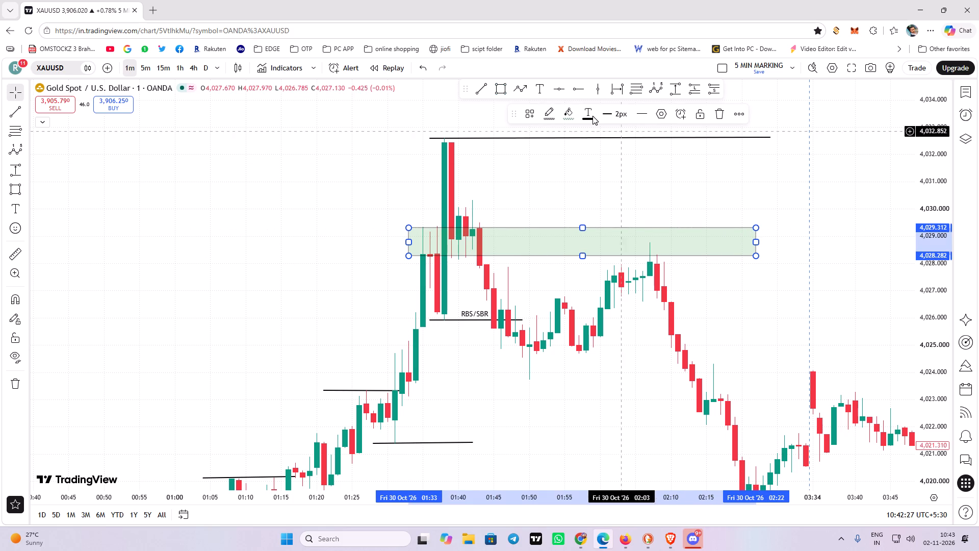
Apply the A+ drawing template to the new rectangle zone and change its fill to red.
click(529, 114)
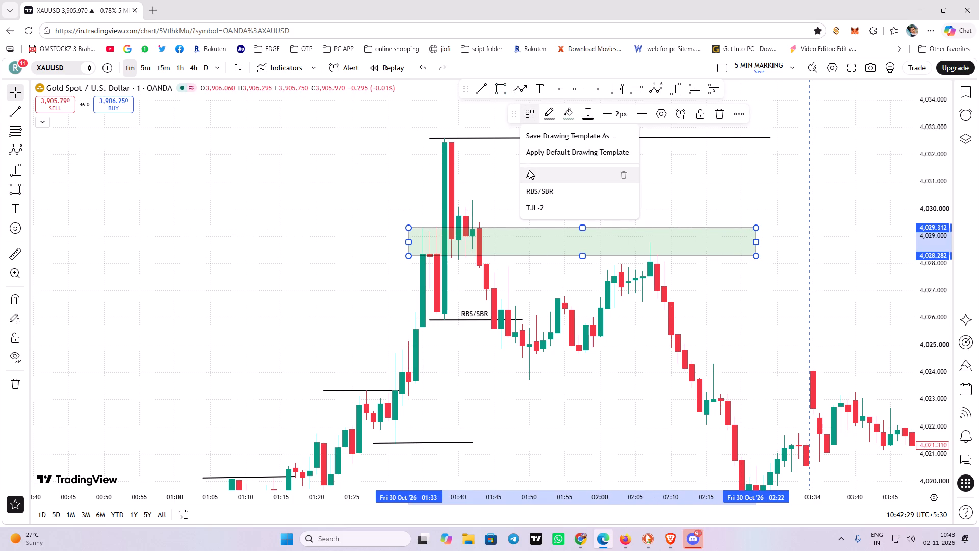
click(529, 170)
click(568, 110)
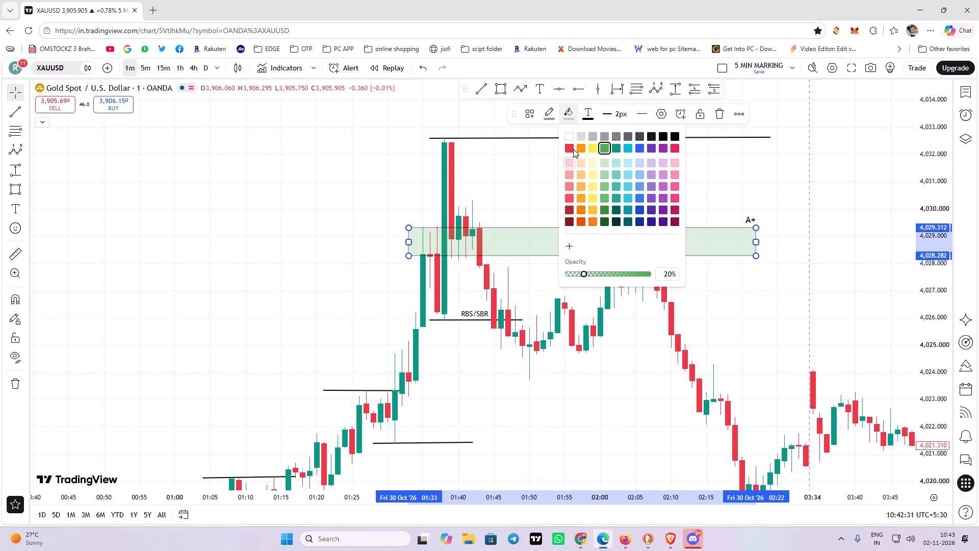
click(573, 148)
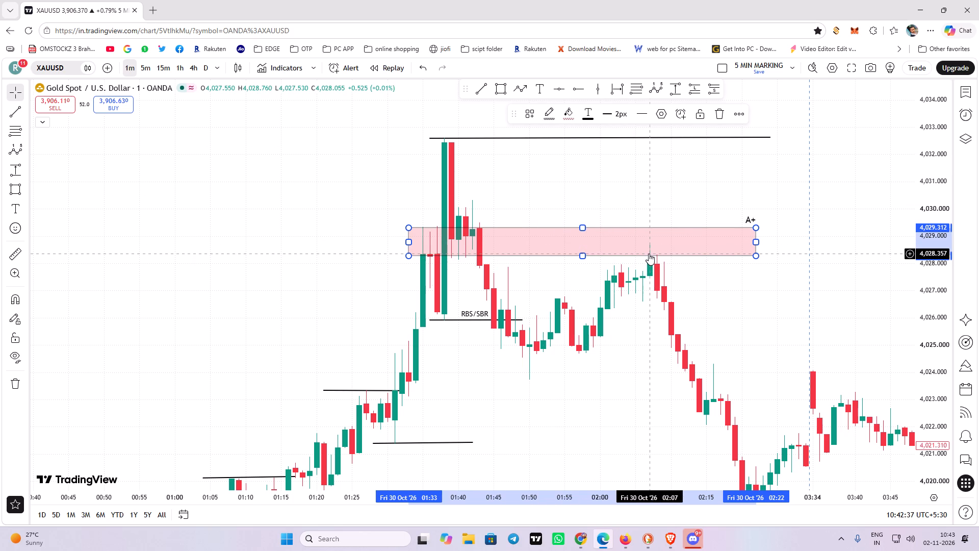
Shorten the red A+ zone so that it ends at 02:20.
drag(763, 309, 599, 284)
drag(591, 214, 584, 214)
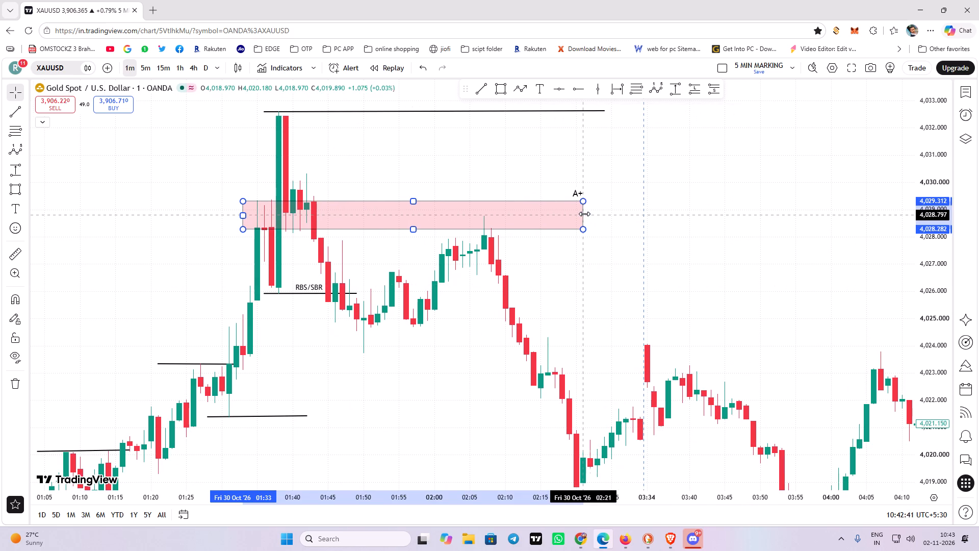
drag(584, 214, 576, 214)
drag(563, 351, 657, 311)
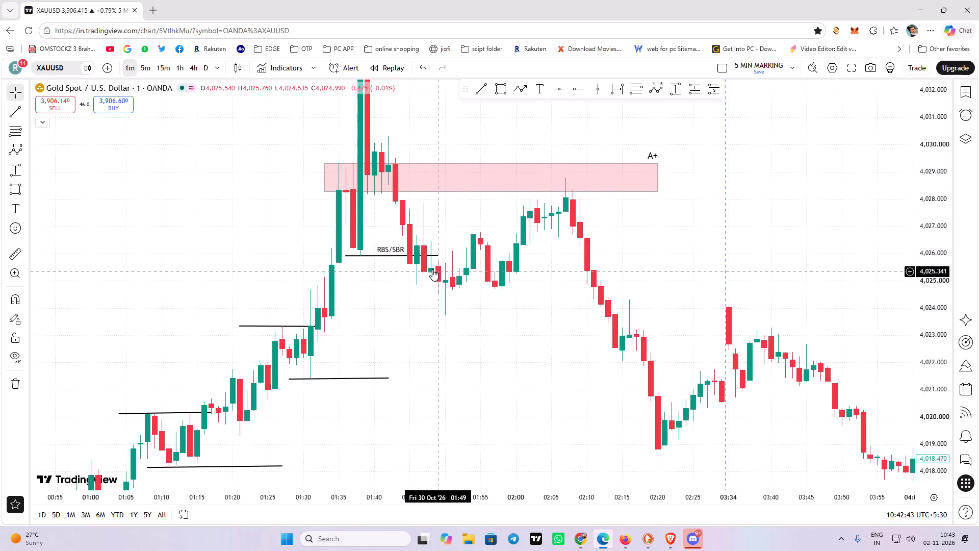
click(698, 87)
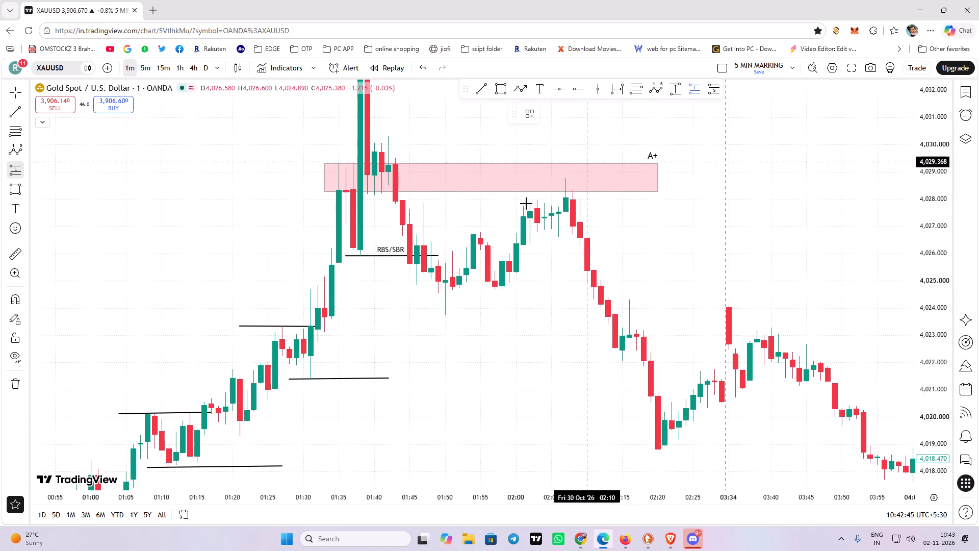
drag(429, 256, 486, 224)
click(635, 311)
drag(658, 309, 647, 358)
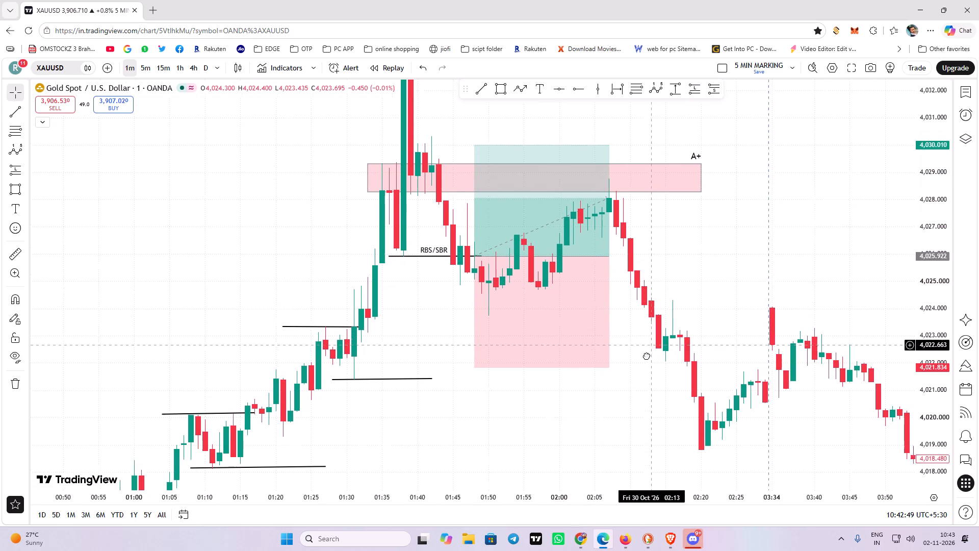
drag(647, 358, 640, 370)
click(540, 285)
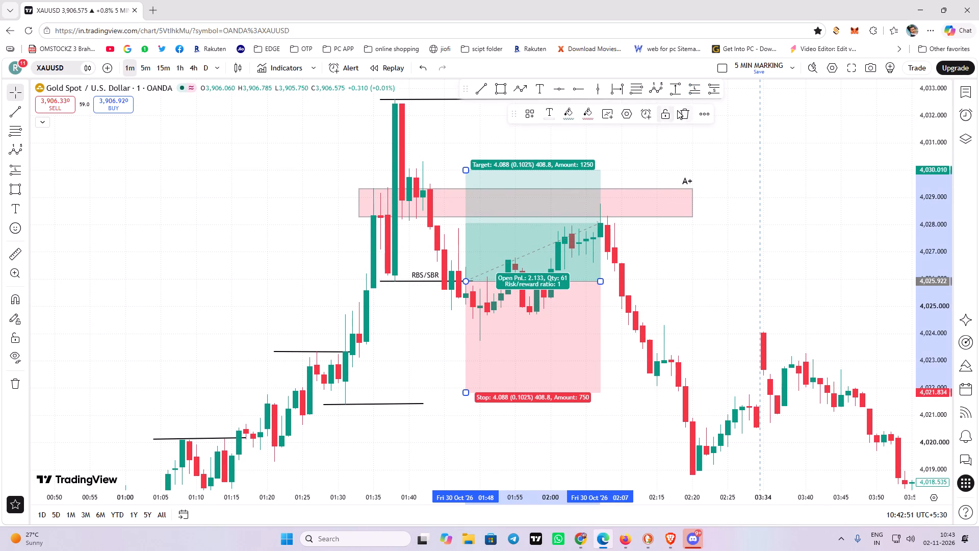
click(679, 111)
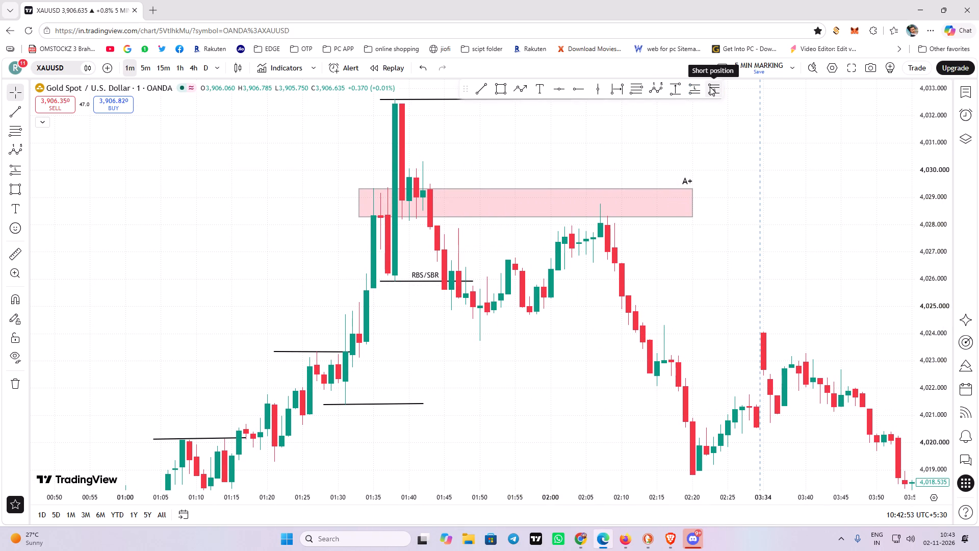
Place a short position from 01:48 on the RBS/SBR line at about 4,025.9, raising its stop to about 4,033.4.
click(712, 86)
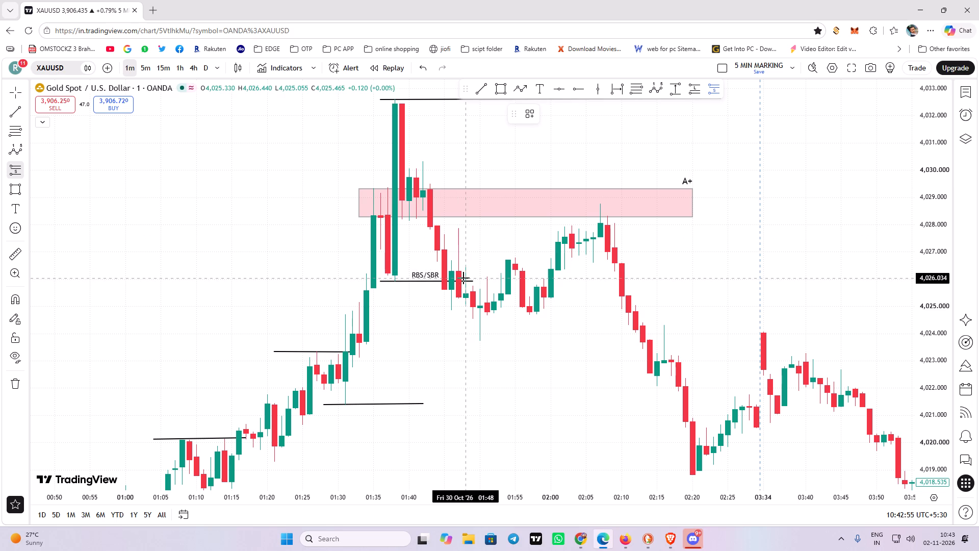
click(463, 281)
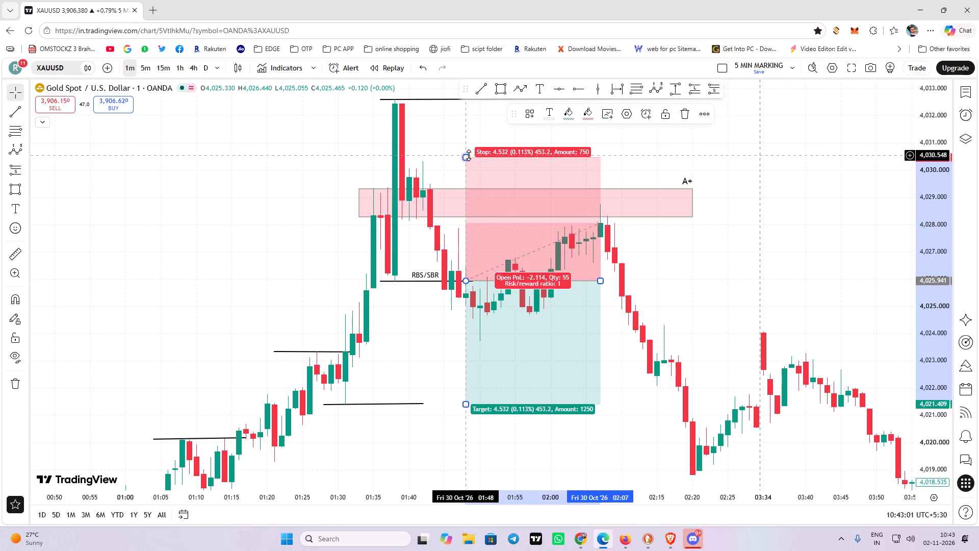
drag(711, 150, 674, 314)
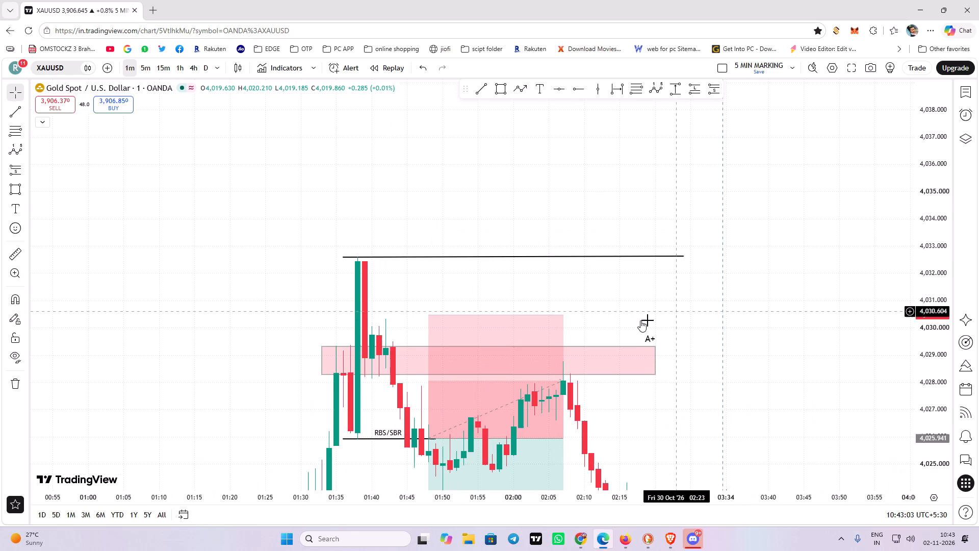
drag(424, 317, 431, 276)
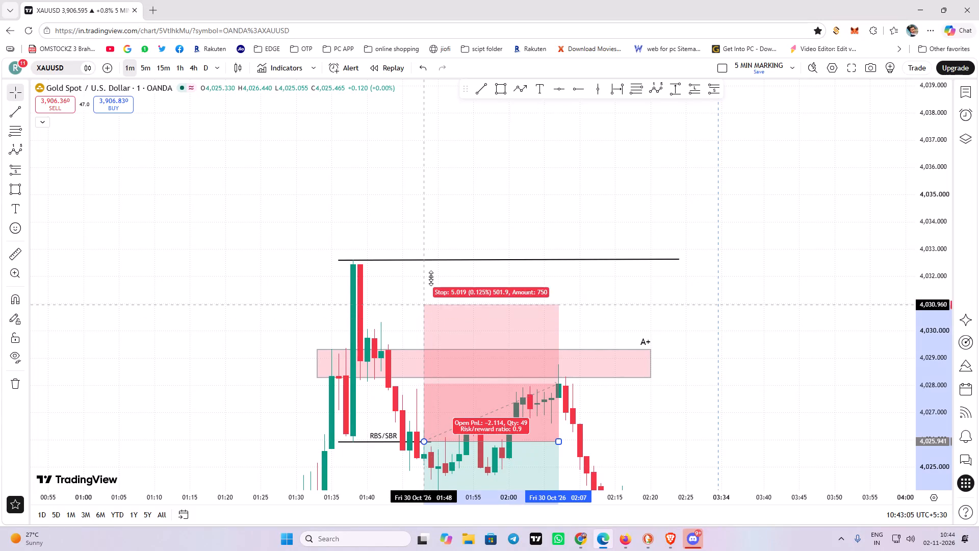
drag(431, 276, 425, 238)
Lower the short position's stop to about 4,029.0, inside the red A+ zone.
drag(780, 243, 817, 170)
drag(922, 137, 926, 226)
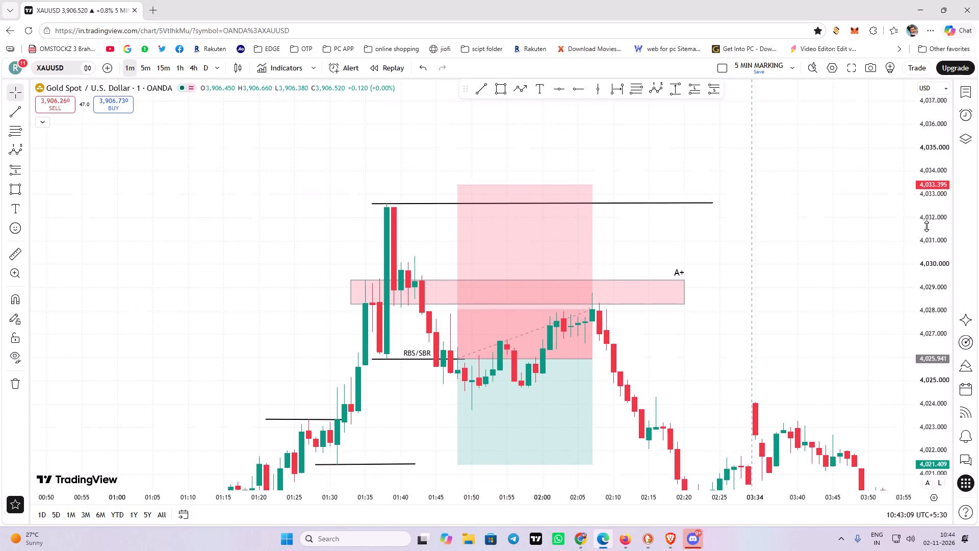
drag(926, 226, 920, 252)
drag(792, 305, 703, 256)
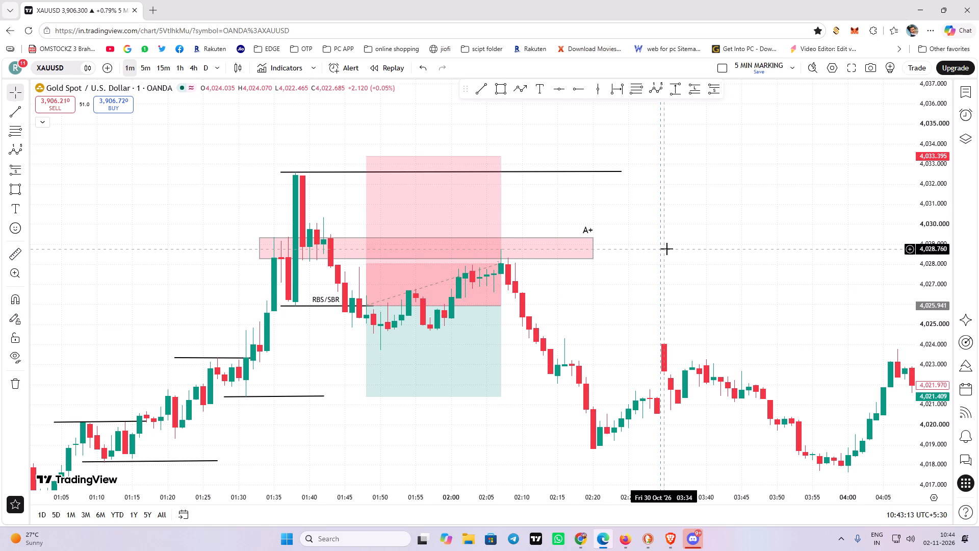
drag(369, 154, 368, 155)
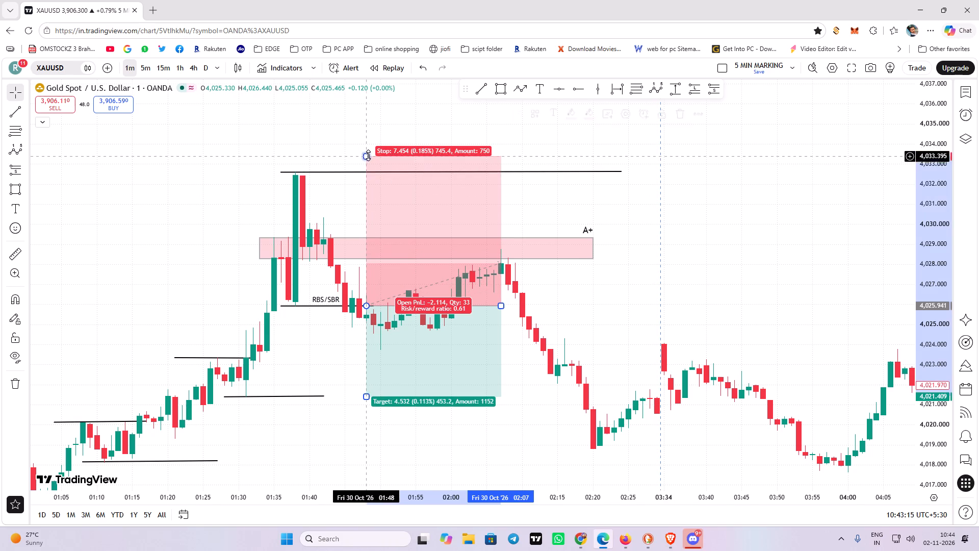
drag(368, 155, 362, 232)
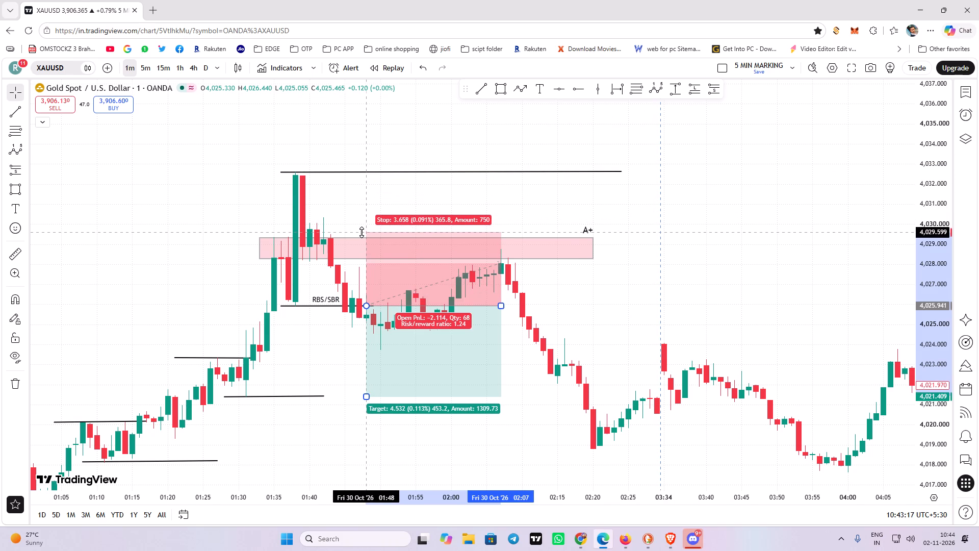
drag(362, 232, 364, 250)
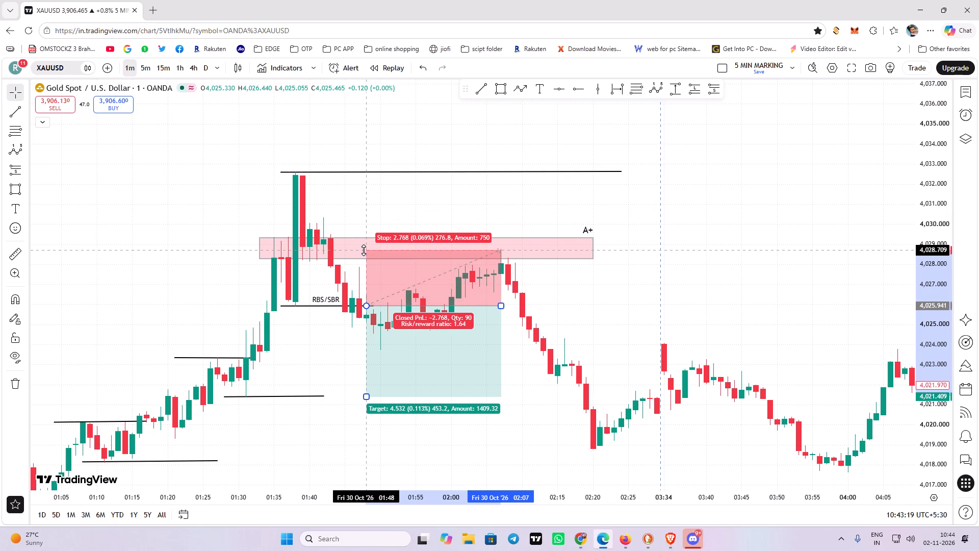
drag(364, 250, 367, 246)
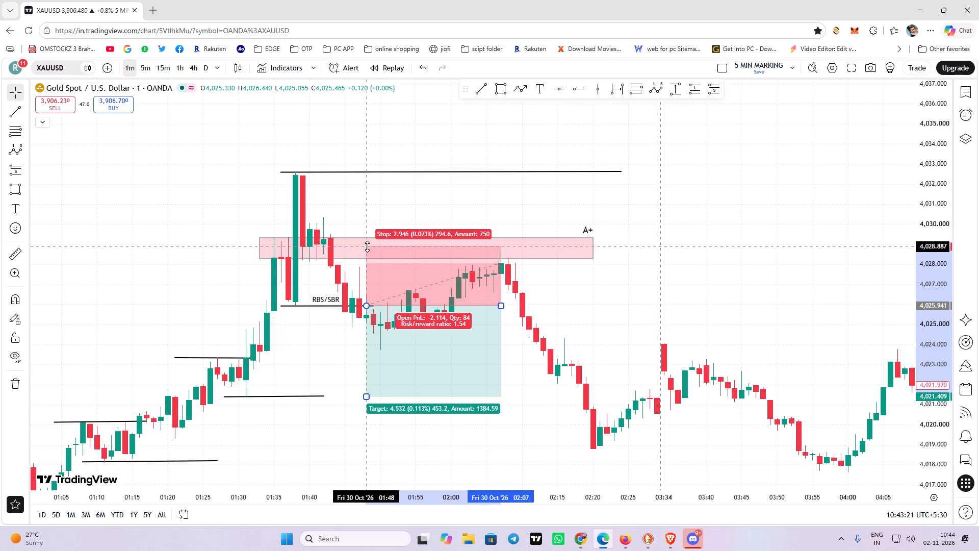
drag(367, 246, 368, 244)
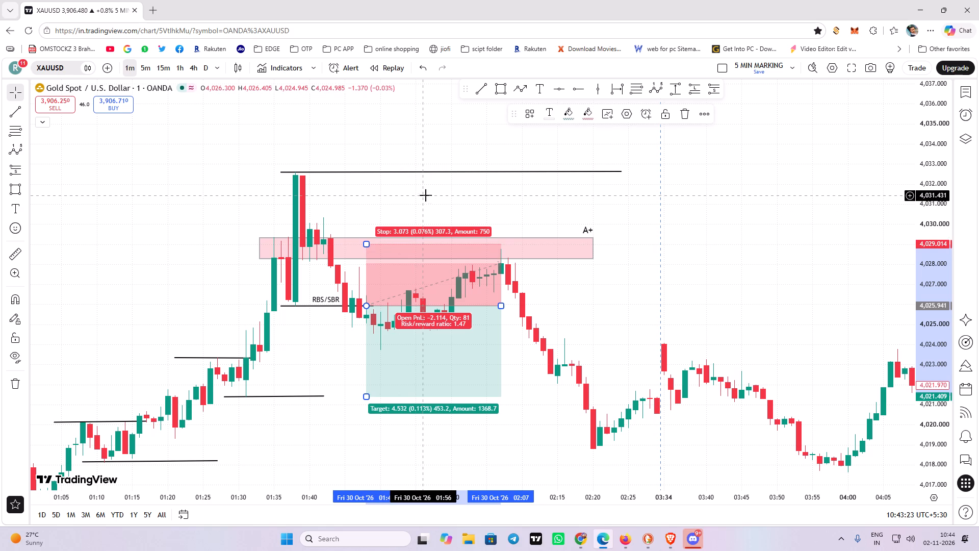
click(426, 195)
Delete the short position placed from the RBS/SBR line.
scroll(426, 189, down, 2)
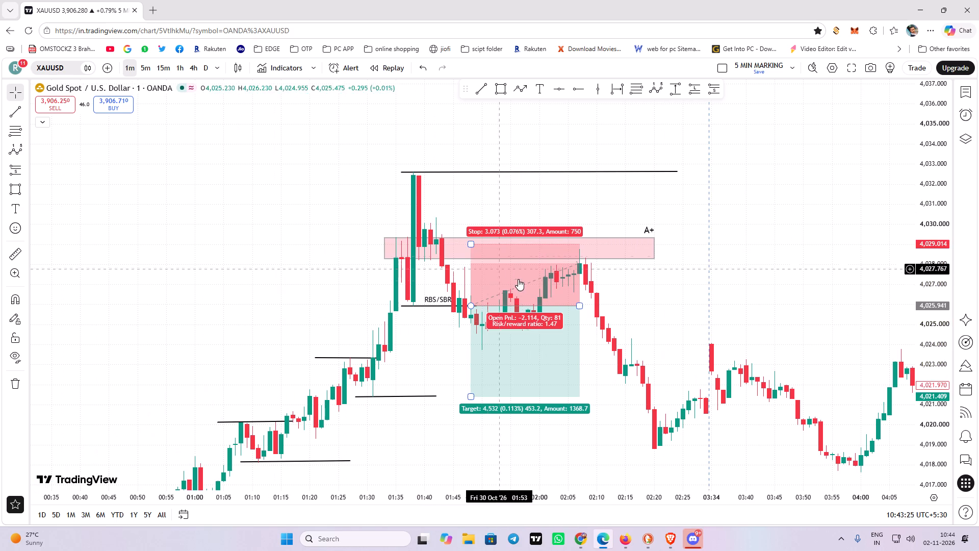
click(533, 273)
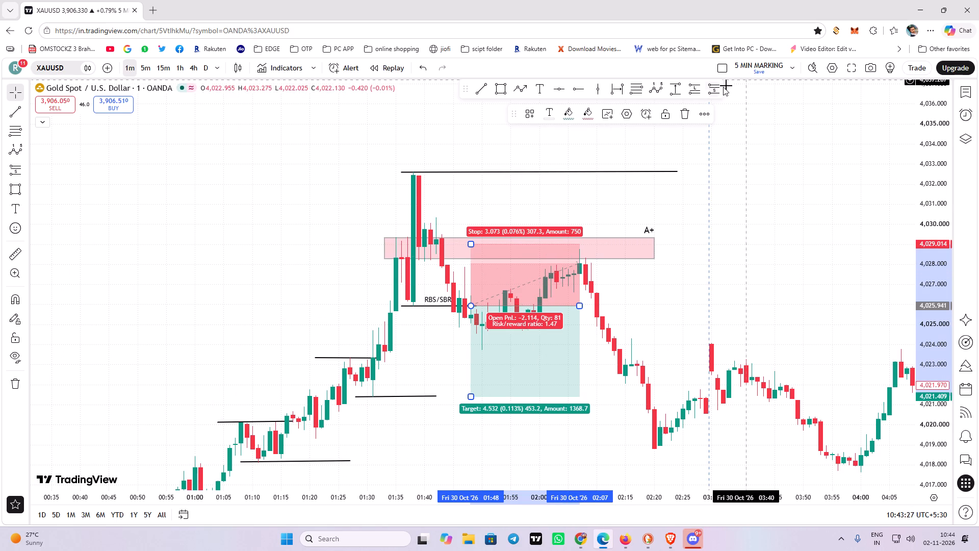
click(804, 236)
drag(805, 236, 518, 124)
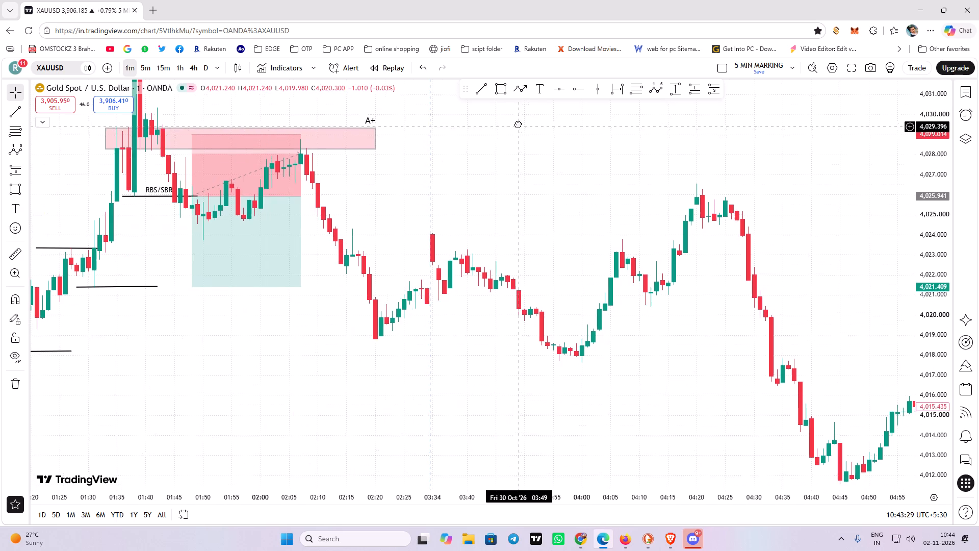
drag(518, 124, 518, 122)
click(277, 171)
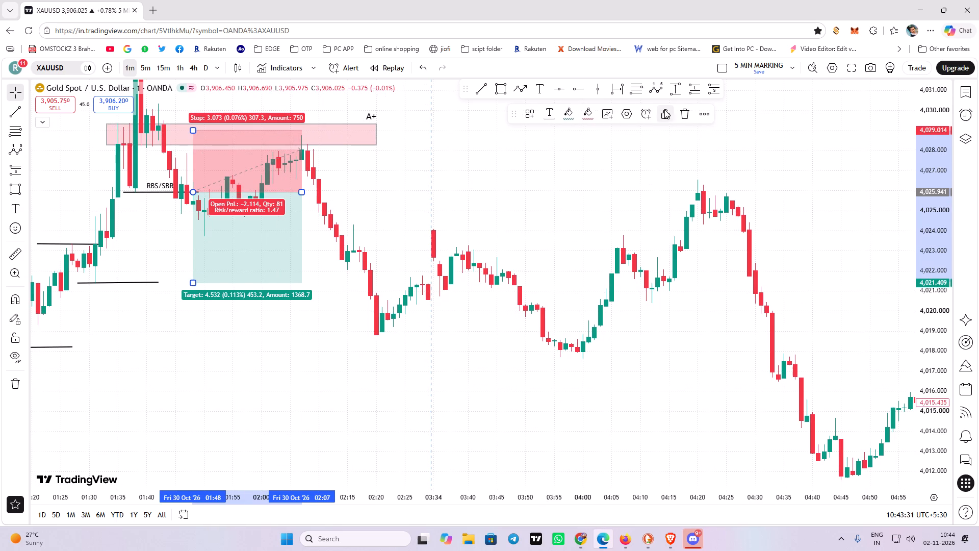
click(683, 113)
Draw a trend line along the 01:50 low, from 01:48 to 02:14 at about 4,023.8.
drag(474, 196, 492, 252)
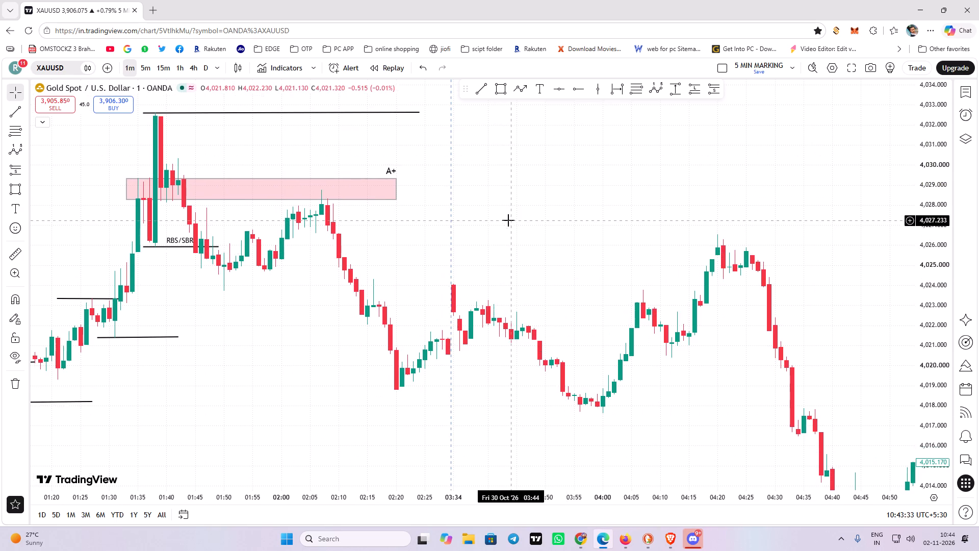
scroll(508, 220, down, 4)
click(599, 253)
scroll(505, 296, up, 3)
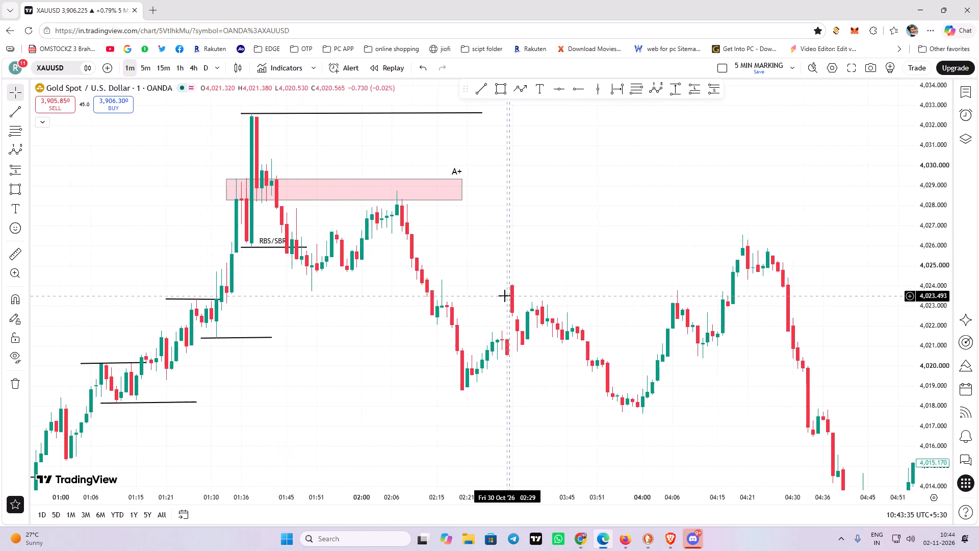
scroll(410, 271, up, 1)
drag(328, 300, 406, 372)
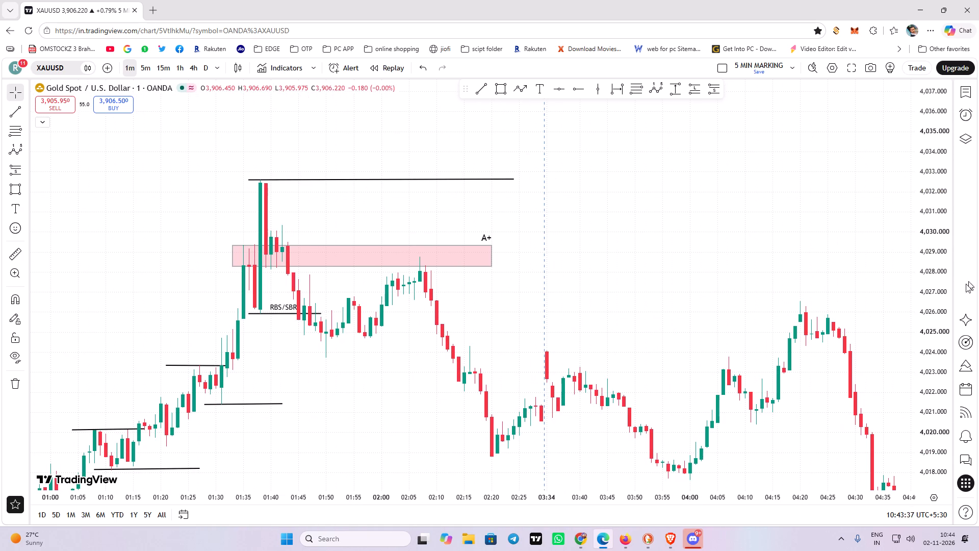
drag(935, 305, 962, 116)
scroll(646, 297, up, 3)
drag(479, 324, 841, 234)
drag(605, 333, 530, 338)
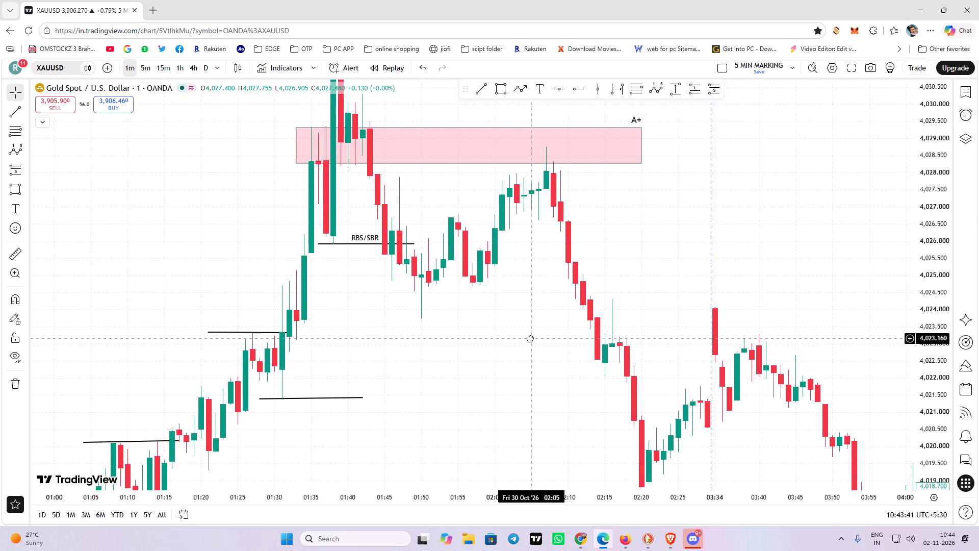
drag(530, 338, 525, 338)
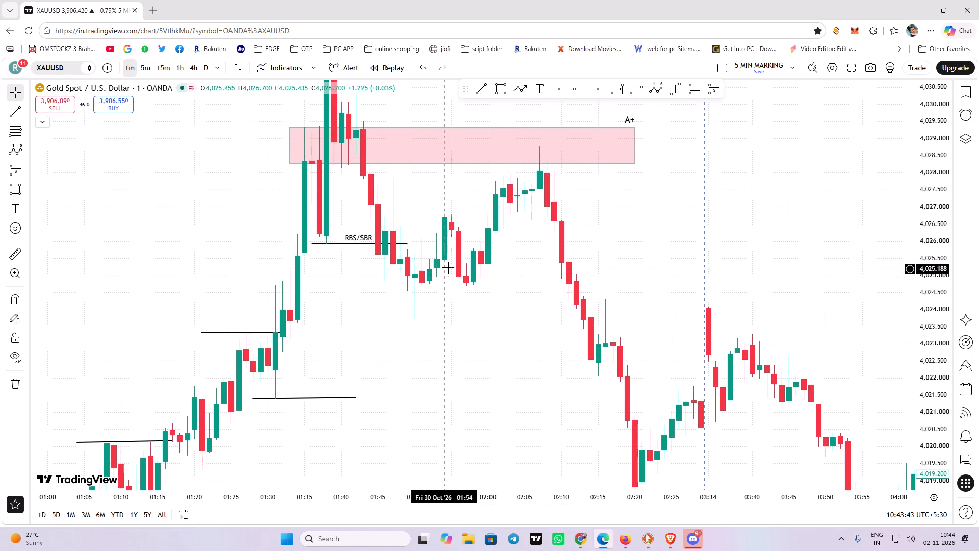
click(481, 90)
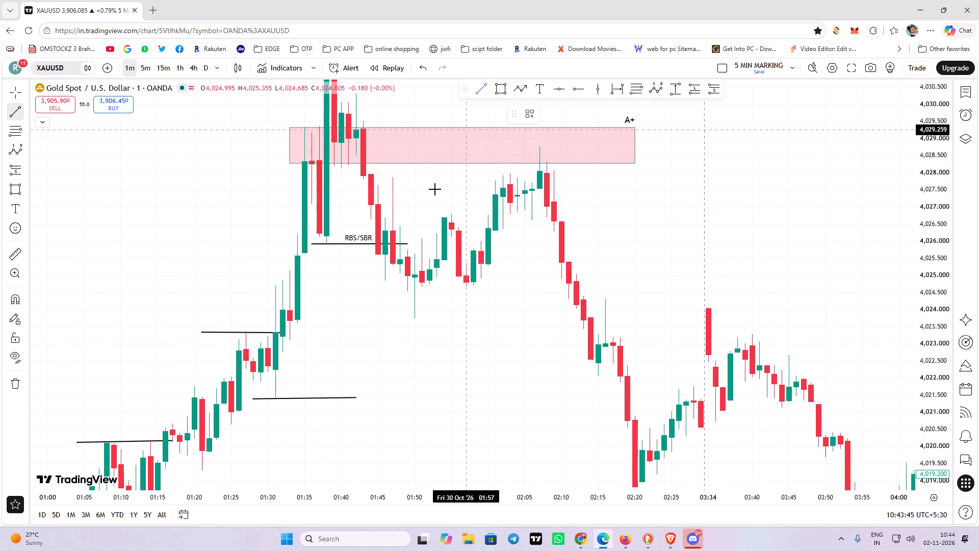
click(403, 318)
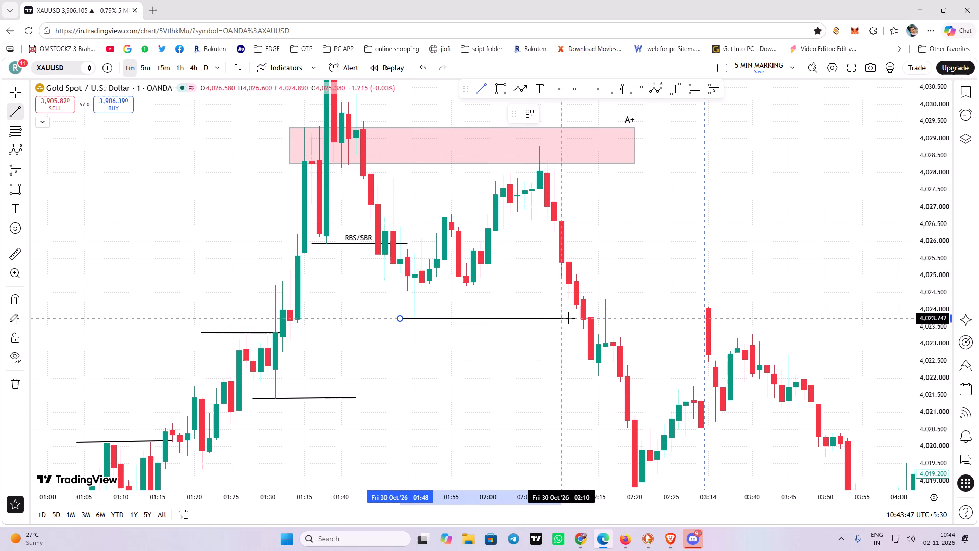
click(589, 317)
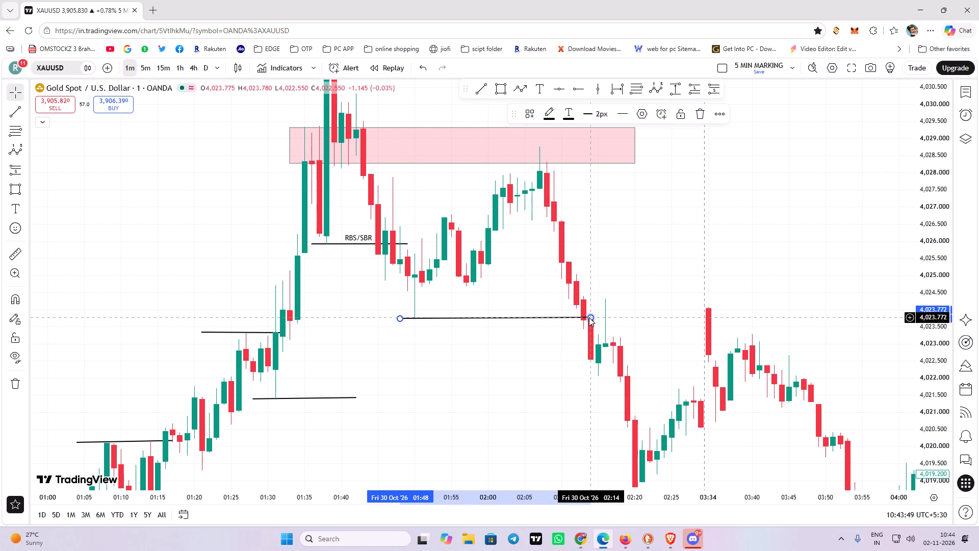
Draw a trend line along the 02:07 high, from 02:03 to 03:50 at about 4,028.8.
drag(676, 261, 651, 349)
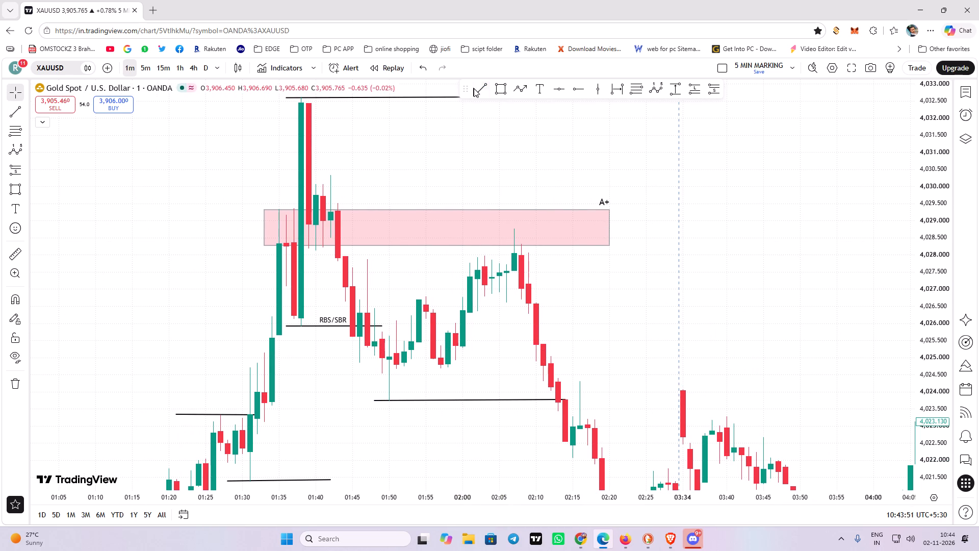
click(481, 92)
click(484, 228)
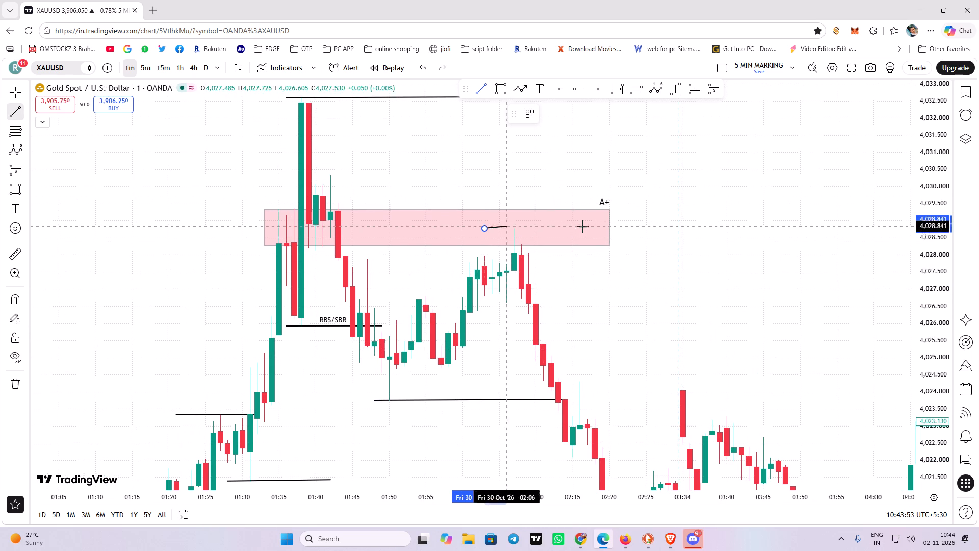
click(801, 228)
Examine the price action after the 02:07 high through about 04:30 against the marked levels and A+ zone.
drag(806, 308, 447, 271)
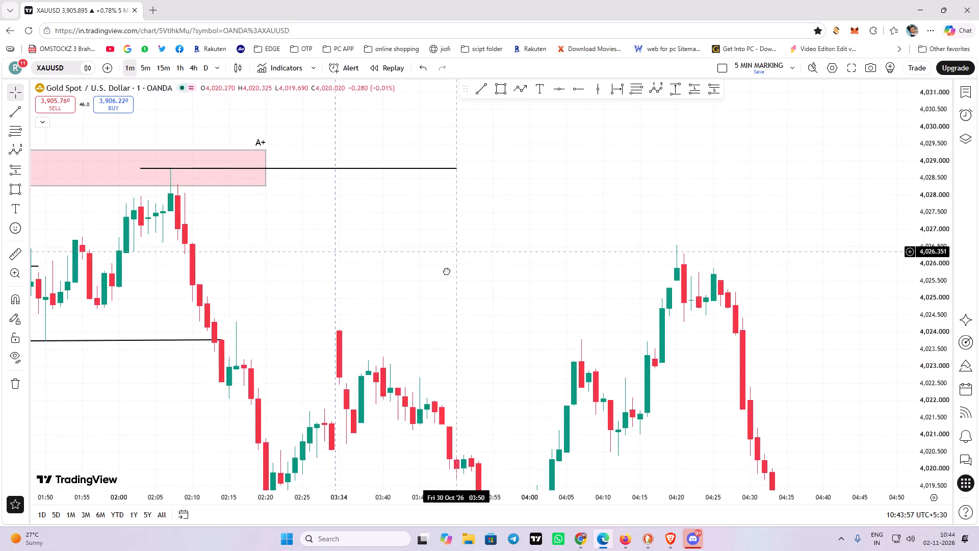
drag(447, 271, 498, 160)
drag(521, 272, 606, 240)
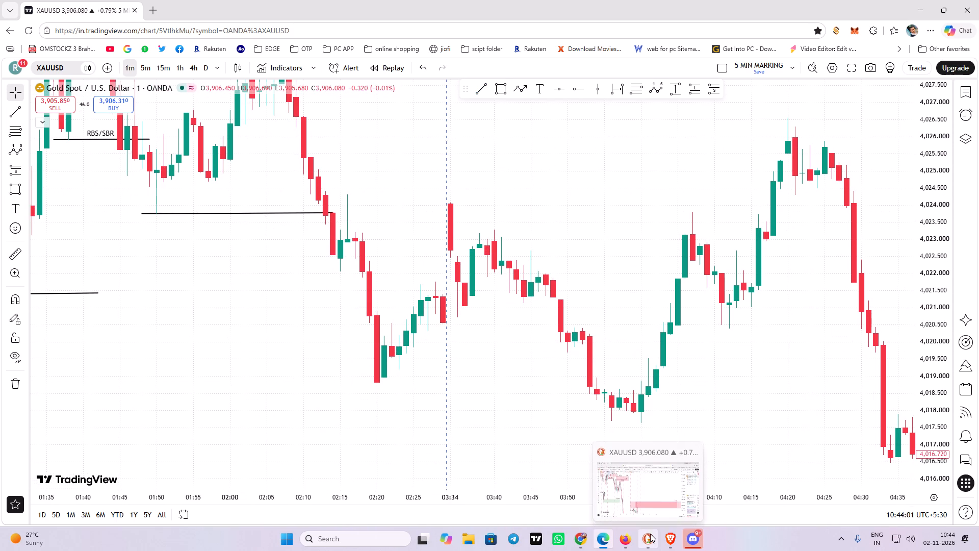
drag(532, 164, 631, 338)
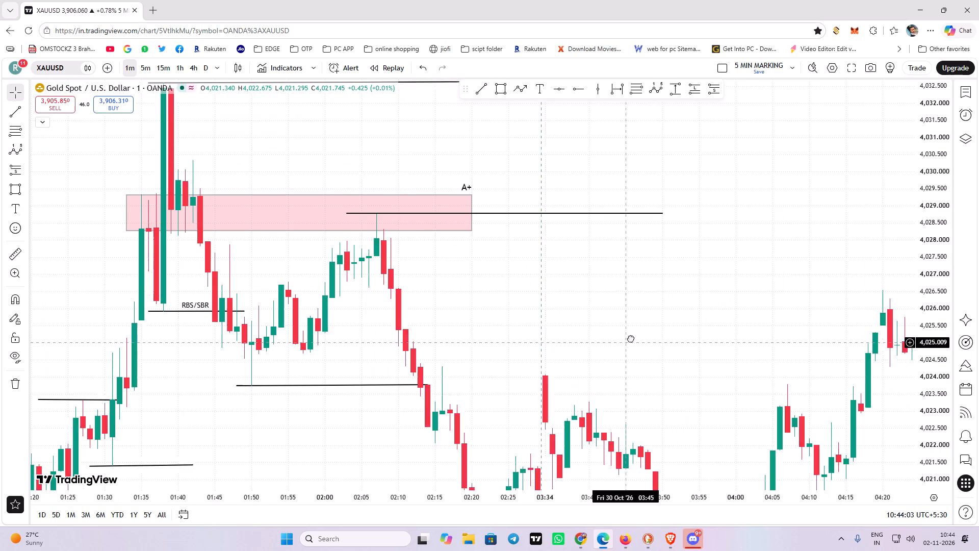
drag(631, 338, 648, 312)
scroll(617, 286, down, 2)
drag(677, 268, 604, 302)
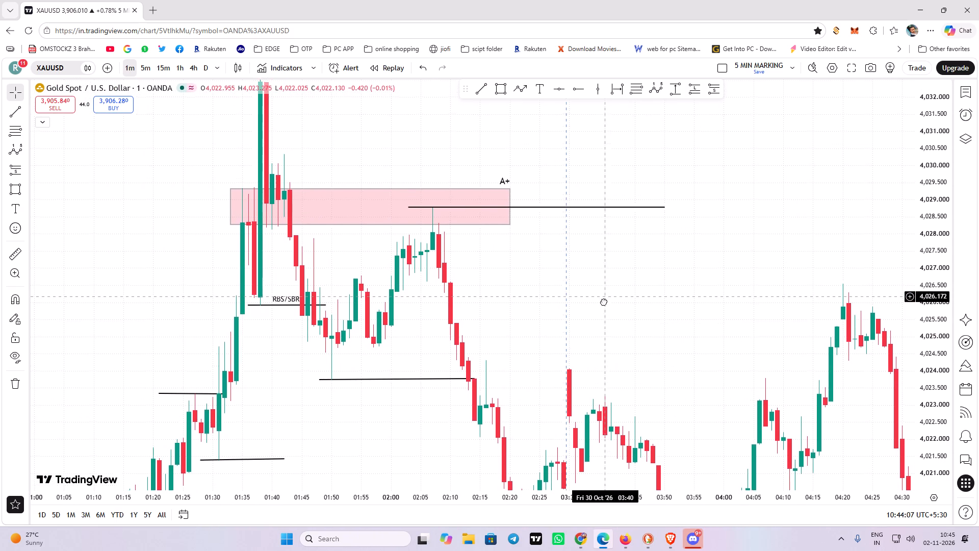
drag(604, 302, 559, 285)
scroll(539, 223, down, 2)
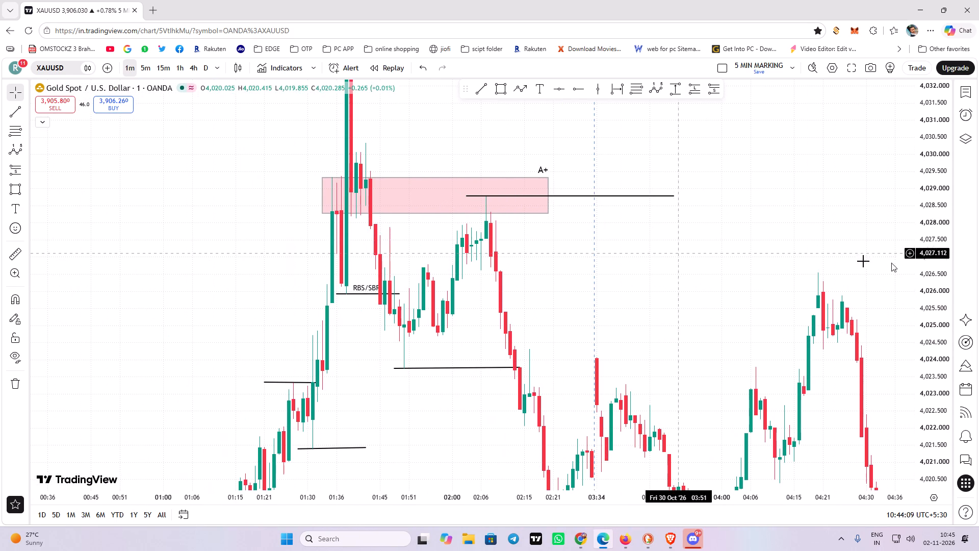
drag(933, 118, 869, 373)
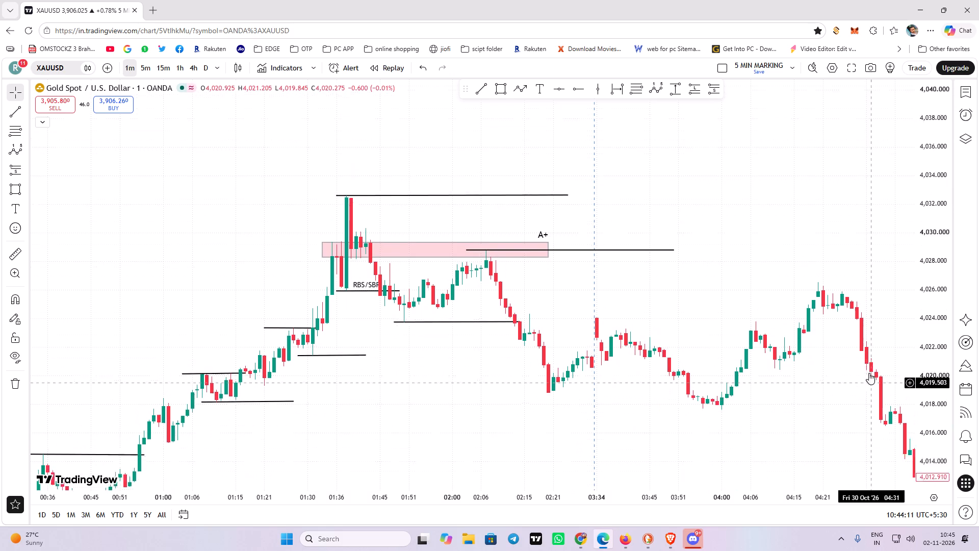
Review the 30 October 1-minute levels and A+ zones against the price action through about 05:45.
drag(869, 373, 868, 369)
scroll(595, 336, down, 3)
drag(564, 395, 531, 237)
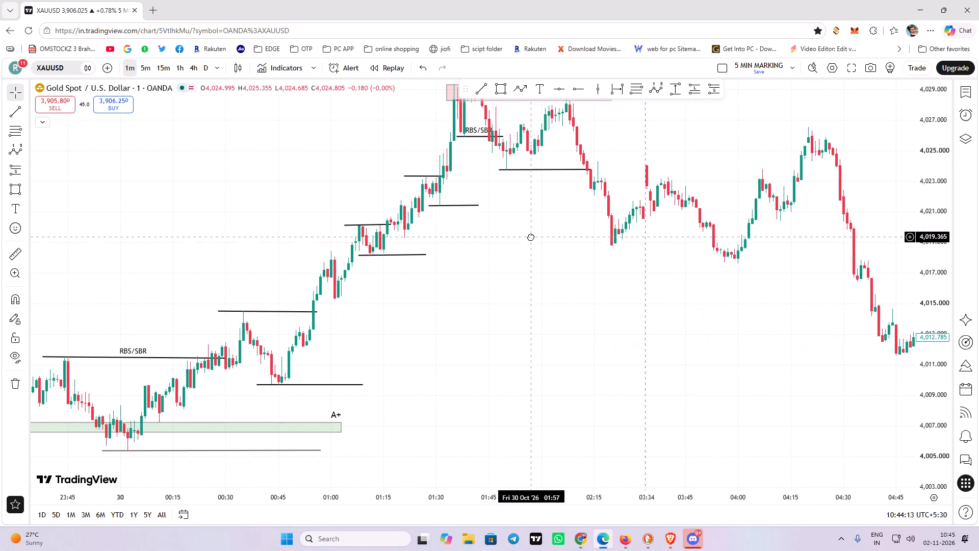
drag(531, 237, 531, 236)
scroll(525, 252, down, 2)
drag(613, 278, 610, 360)
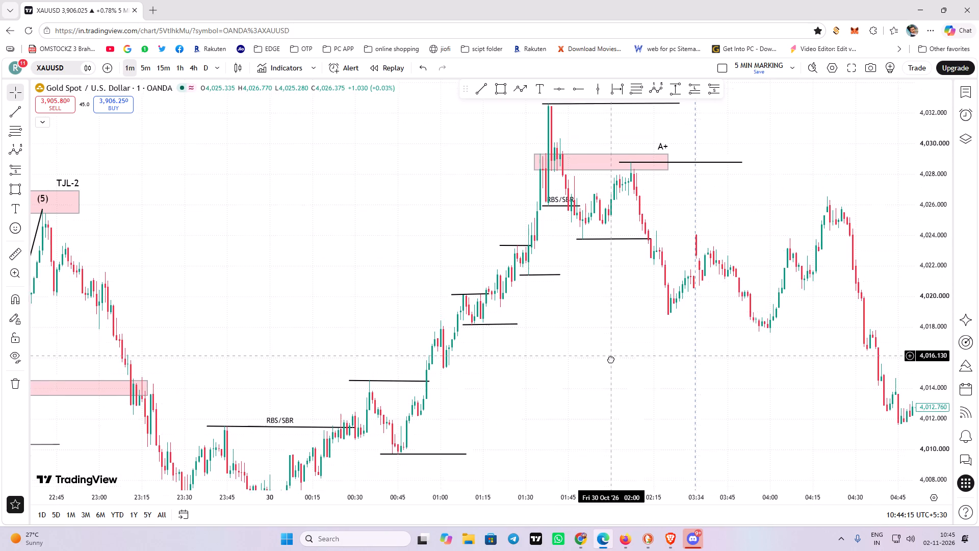
drag(610, 360, 565, 365)
drag(577, 320, 434, 363)
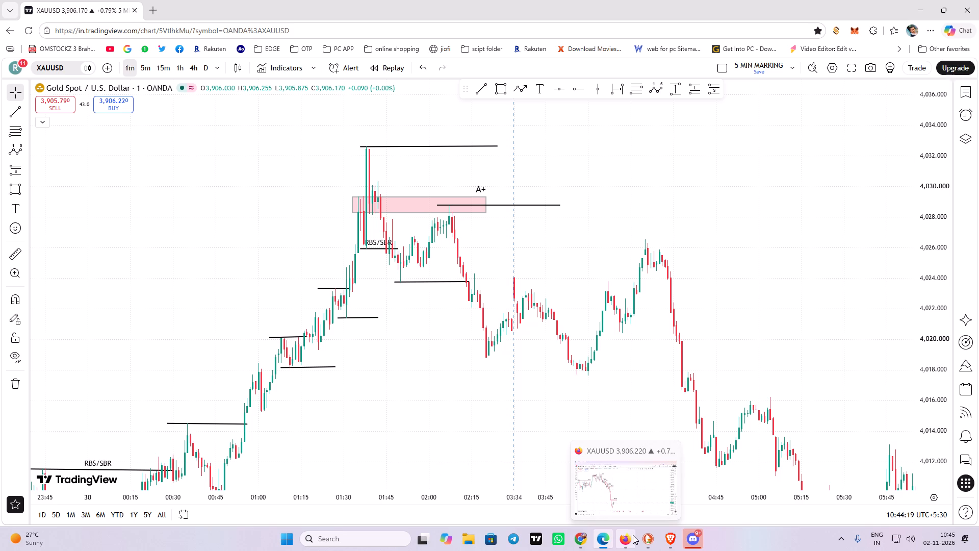
Switch to Firefox and examine the 1-hour XAUUSD chart with its 15-minute markings.
click(628, 550)
right_drag(420, 140, 417, 140)
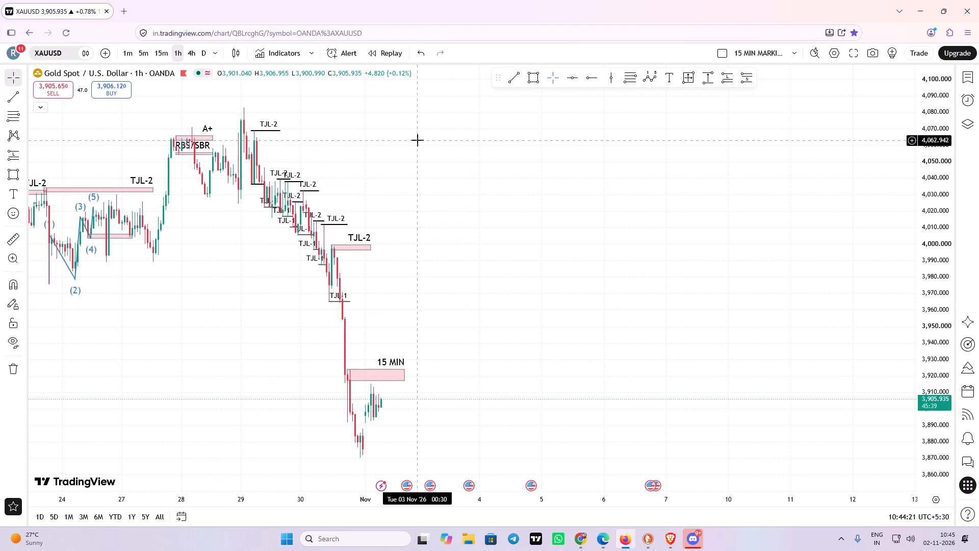
right_drag(417, 140, 408, 145)
click(429, 160)
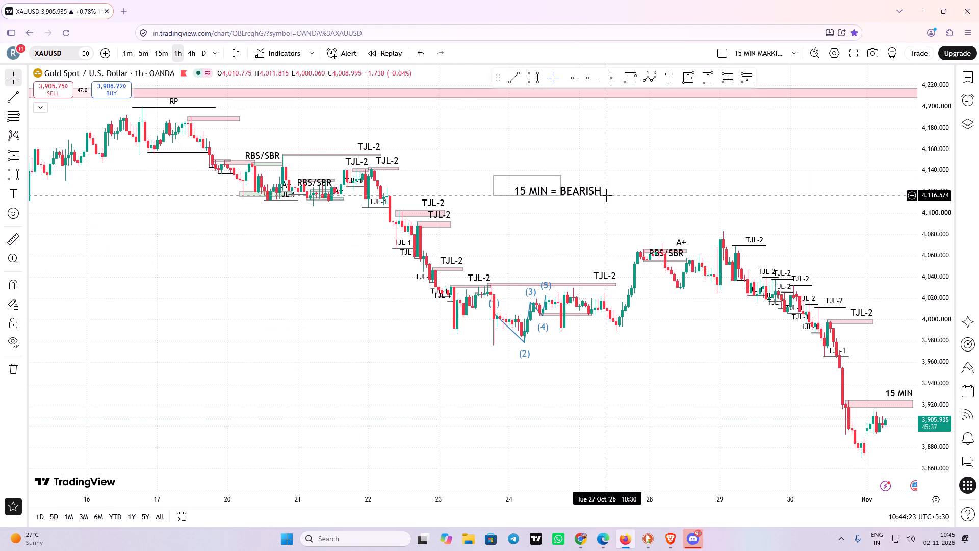
Switch to Brave and examine the 2 November 1-minute structure around the D-TOP DUAL CHOCH line and the supply zones.
click(672, 544)
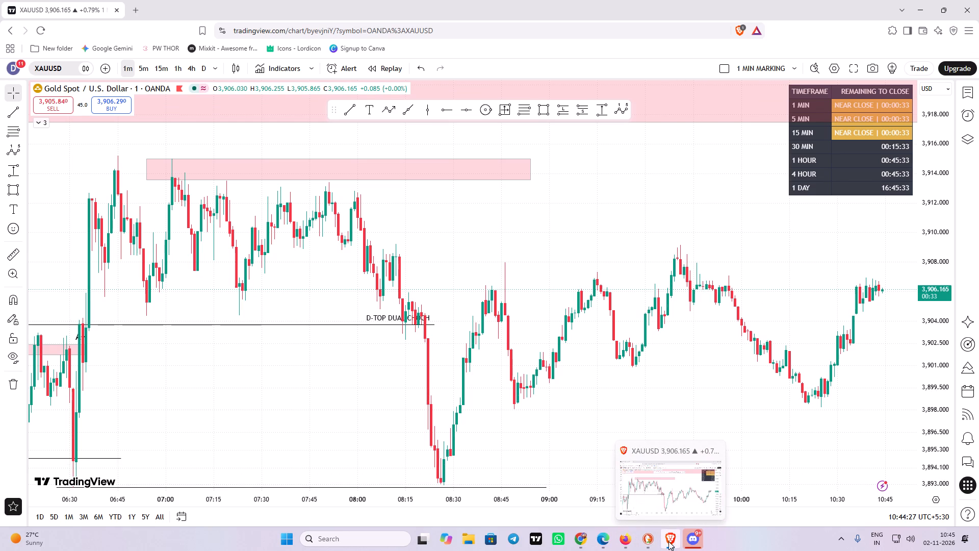
drag(695, 221, 461, 203)
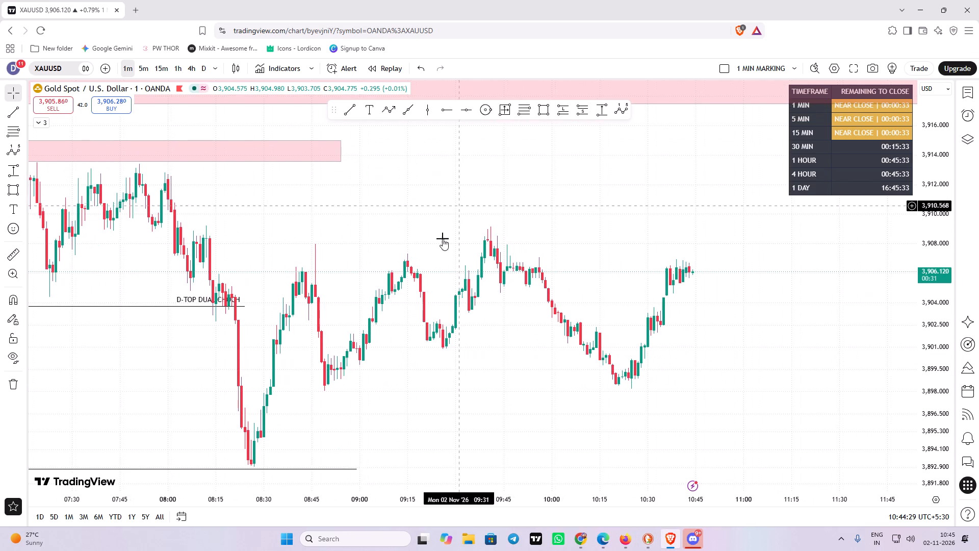
drag(311, 305, 481, 294)
scroll(511, 278, down, 4)
scroll(599, 287, down, 2)
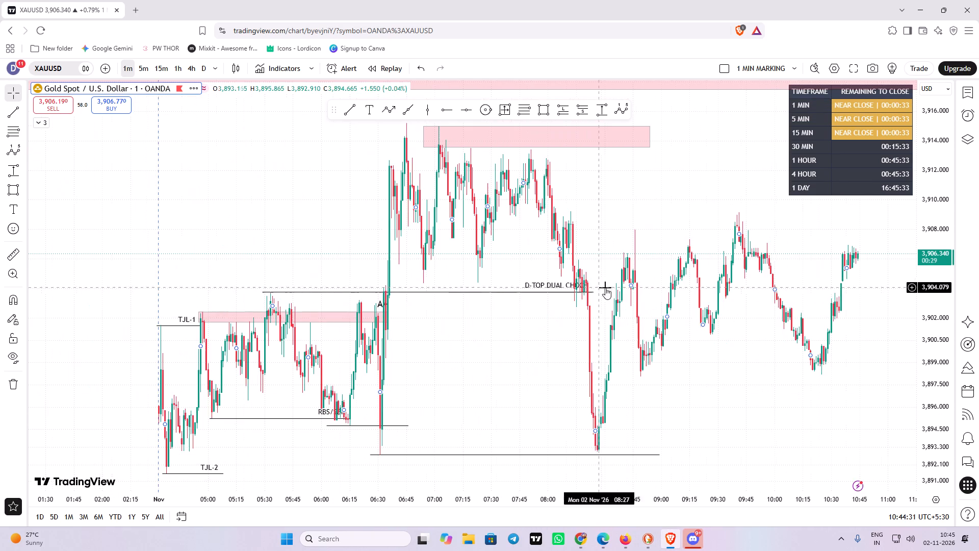
drag(730, 302, 527, 319)
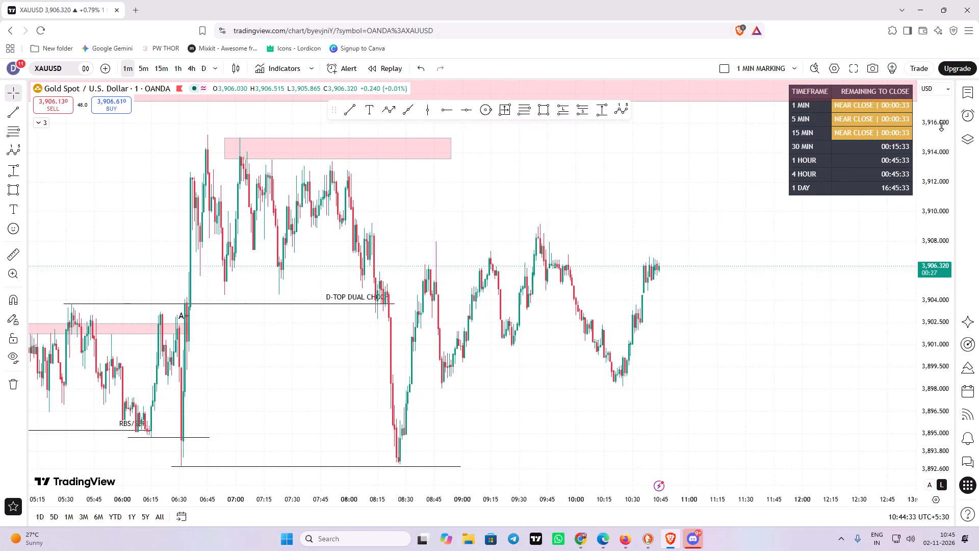
drag(941, 126, 920, 279)
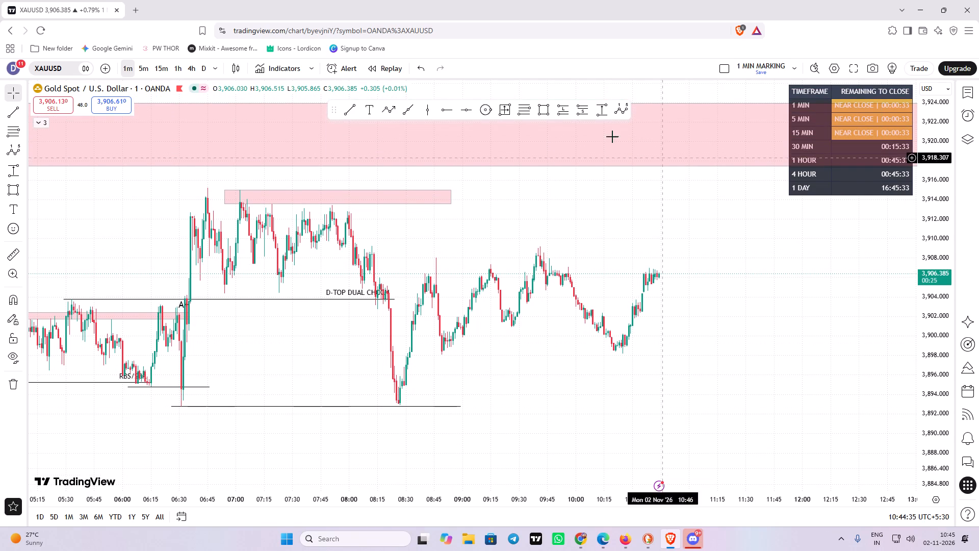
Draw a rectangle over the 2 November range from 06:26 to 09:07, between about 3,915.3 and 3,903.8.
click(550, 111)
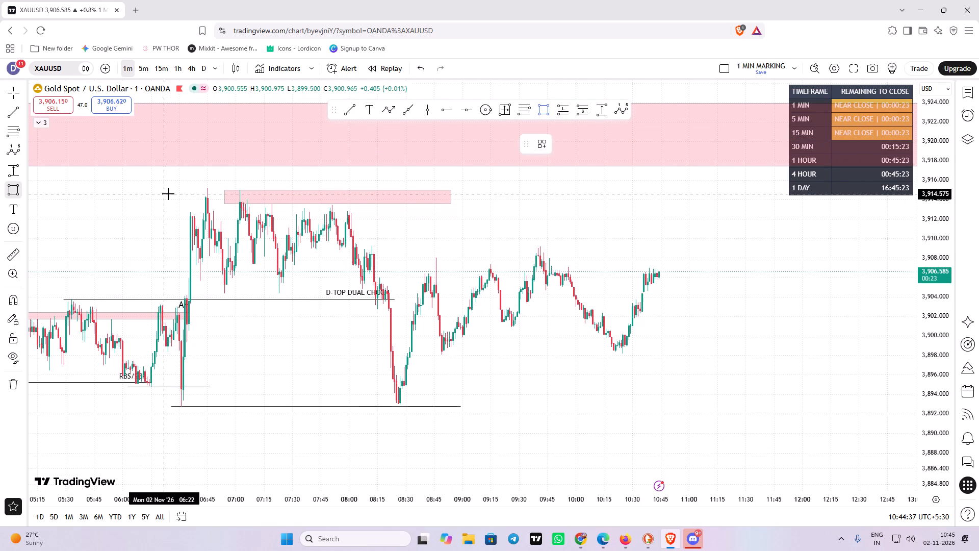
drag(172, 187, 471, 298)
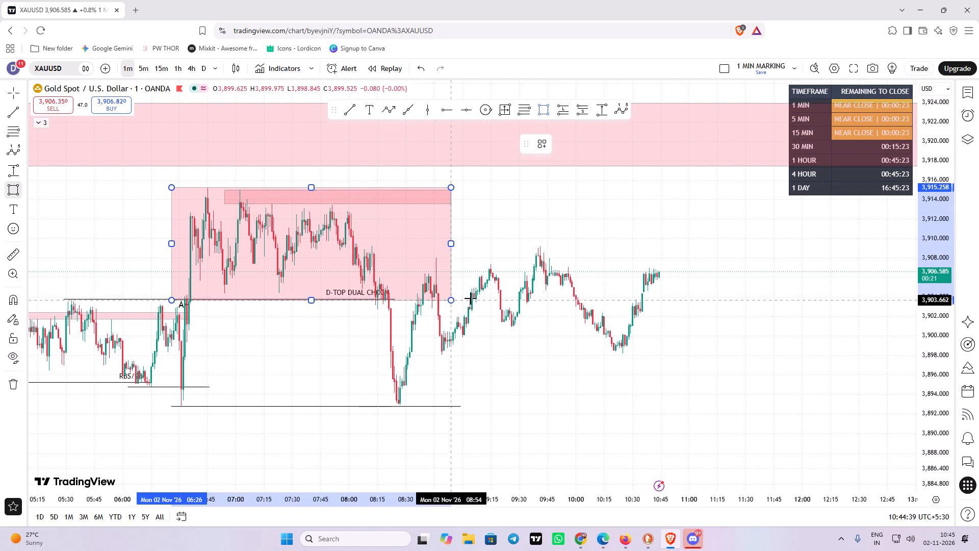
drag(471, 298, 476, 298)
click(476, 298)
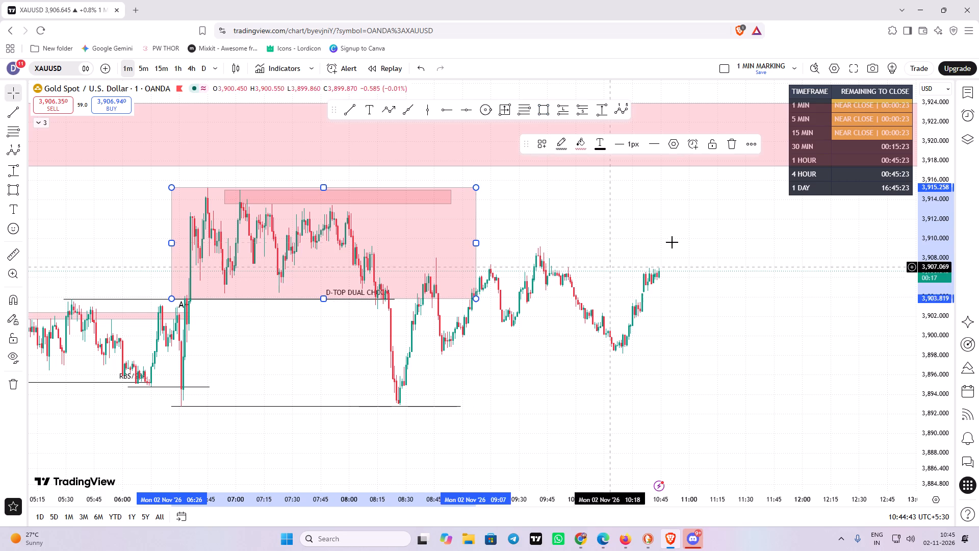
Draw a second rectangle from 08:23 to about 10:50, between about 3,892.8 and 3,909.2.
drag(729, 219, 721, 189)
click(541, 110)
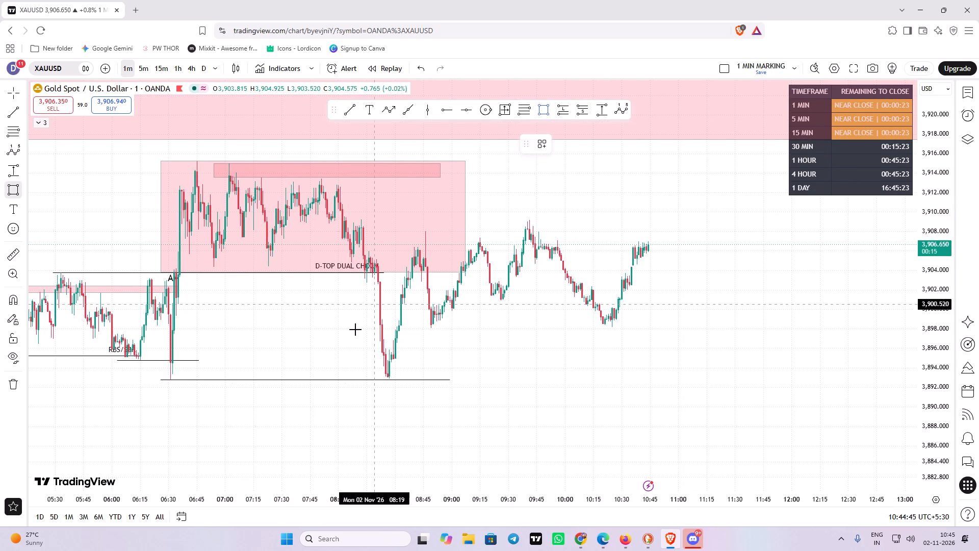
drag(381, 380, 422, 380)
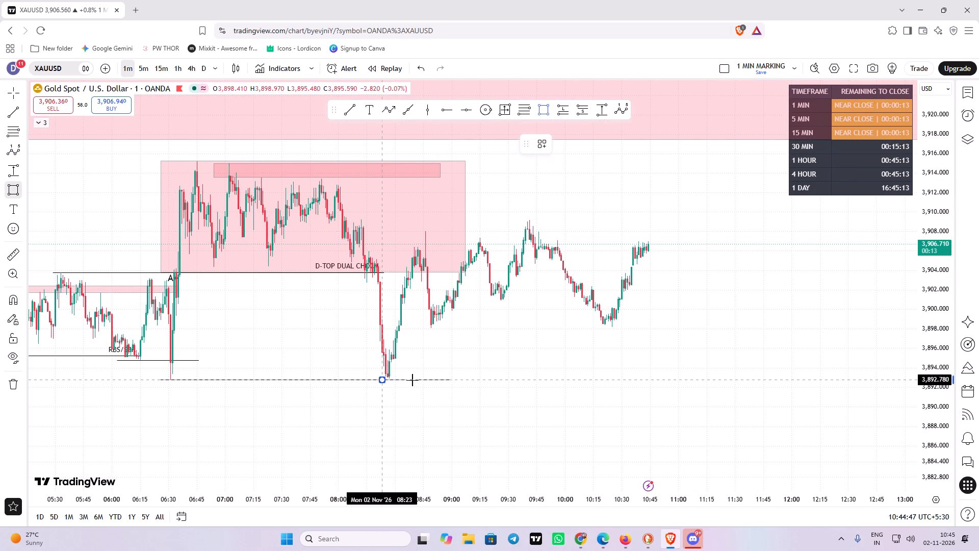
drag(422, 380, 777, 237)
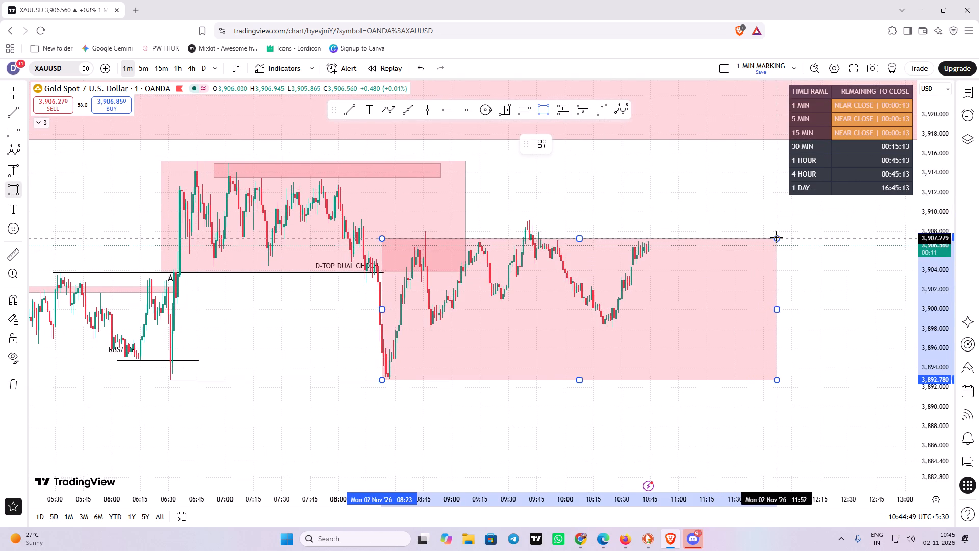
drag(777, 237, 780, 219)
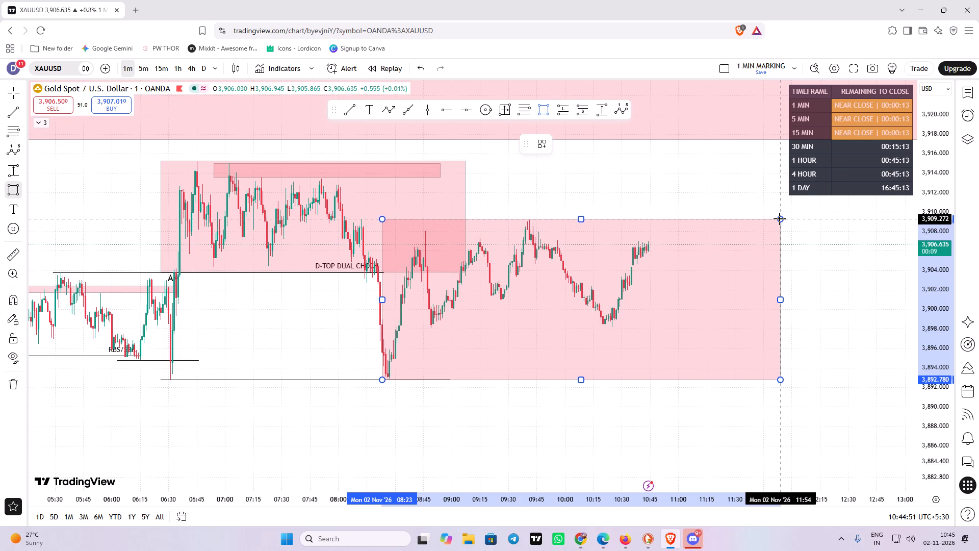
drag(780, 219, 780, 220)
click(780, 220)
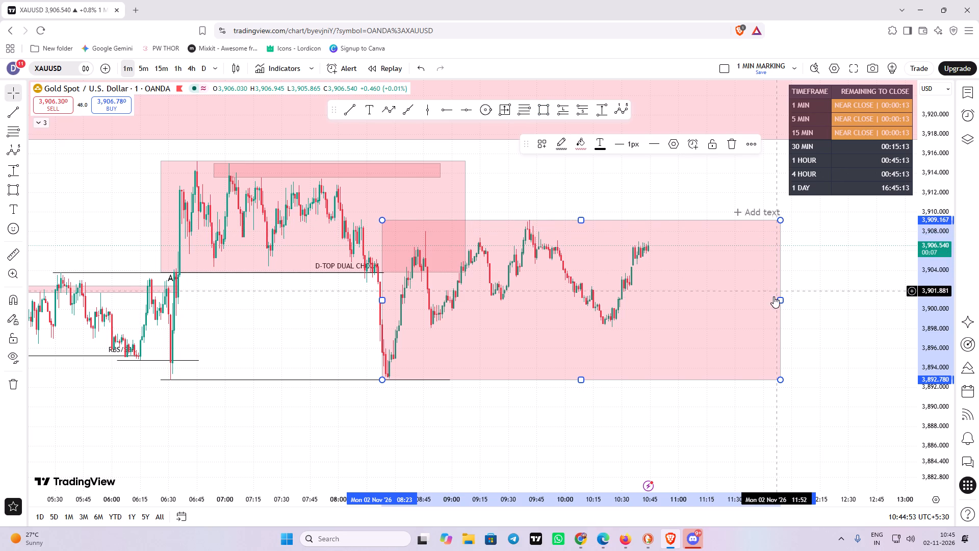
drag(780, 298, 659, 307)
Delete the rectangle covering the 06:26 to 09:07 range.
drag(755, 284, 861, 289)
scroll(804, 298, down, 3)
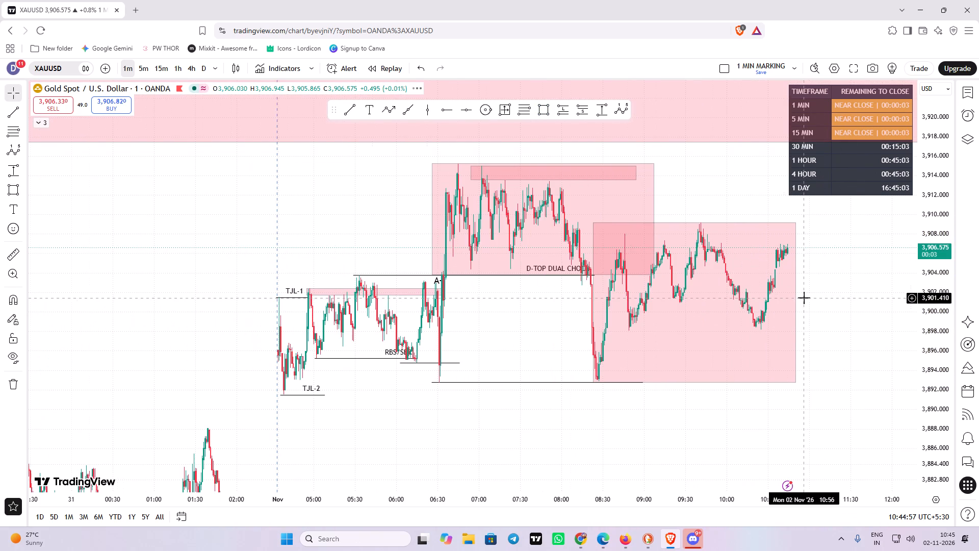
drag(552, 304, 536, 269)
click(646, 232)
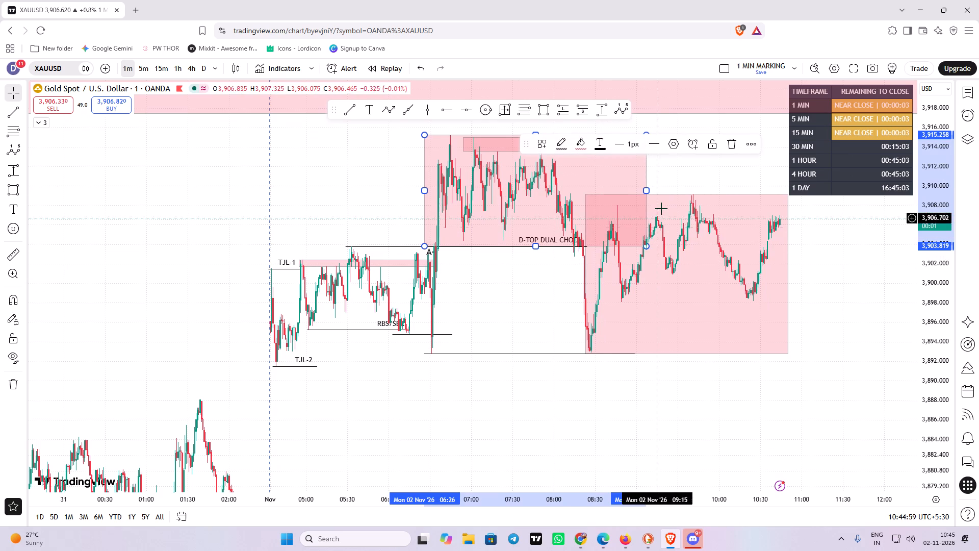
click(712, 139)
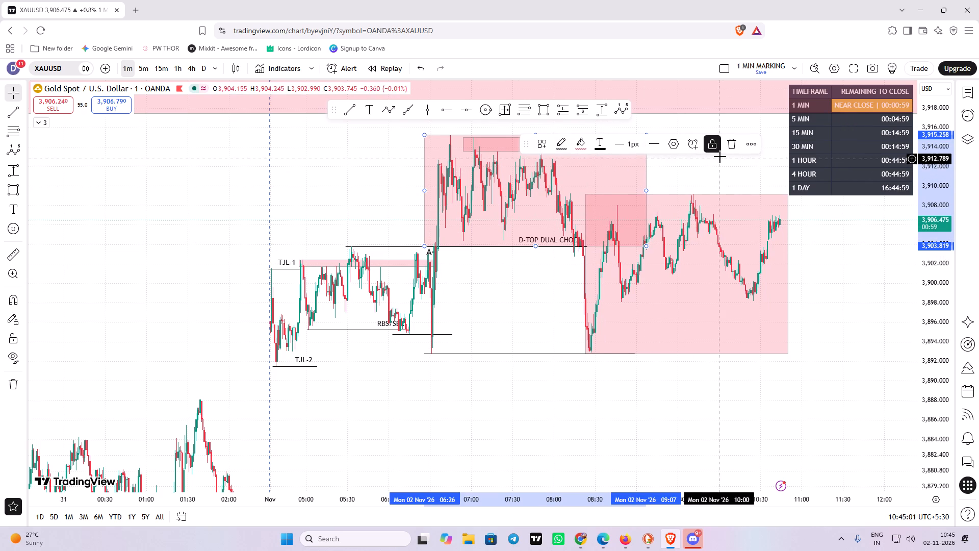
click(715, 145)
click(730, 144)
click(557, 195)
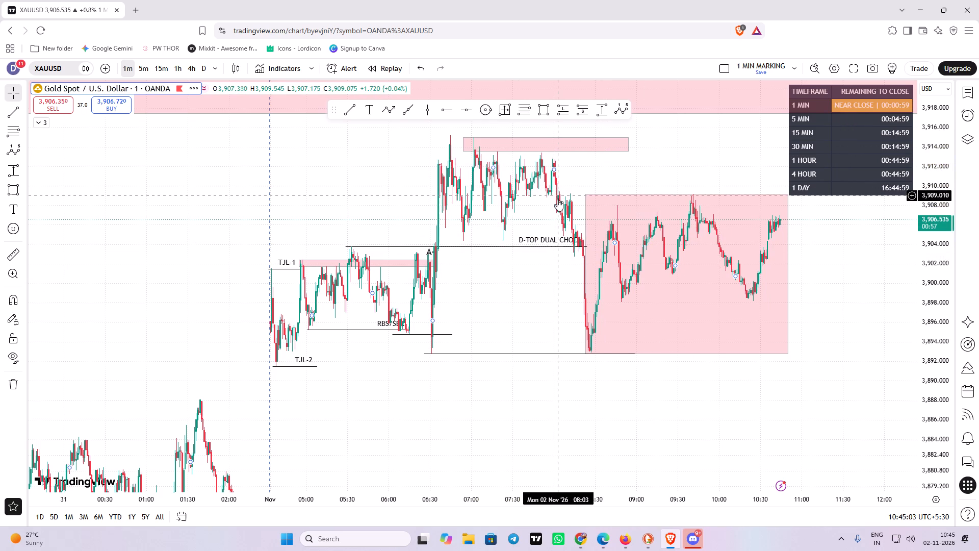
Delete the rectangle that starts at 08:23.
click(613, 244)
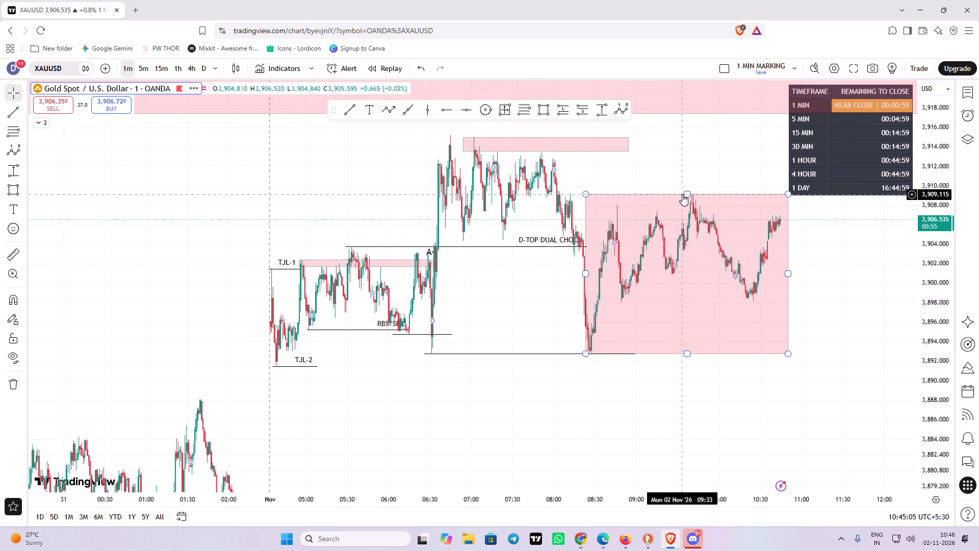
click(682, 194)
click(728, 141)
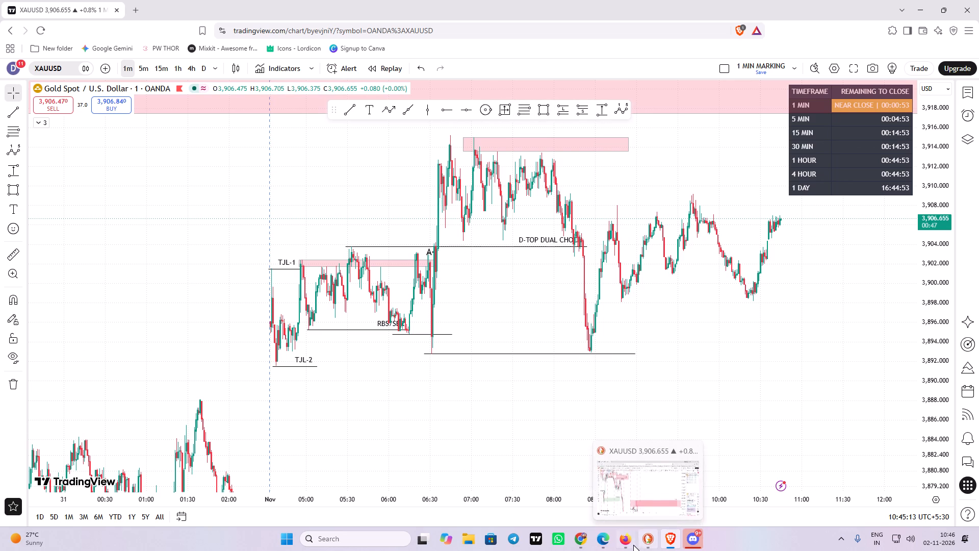
Switch to the DuckDuckGo XAUUSD chart, set it to the 1-minute timeframe and reset the chart view.
click(648, 537)
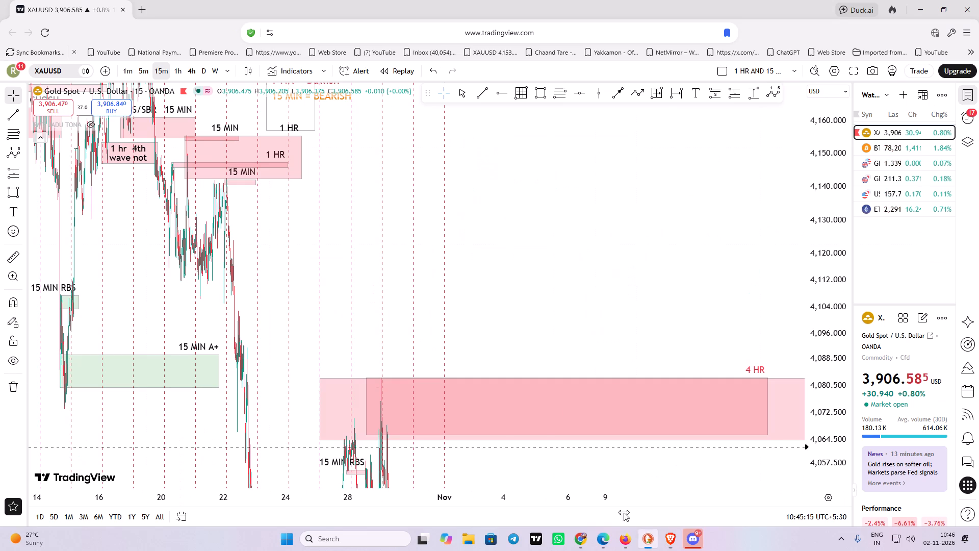
drag(481, 243, 569, 237)
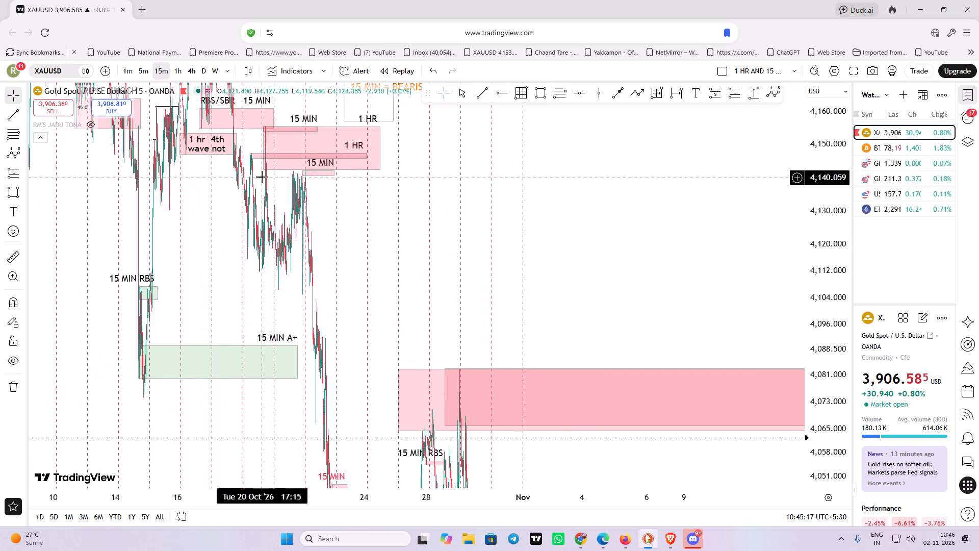
click(132, 70)
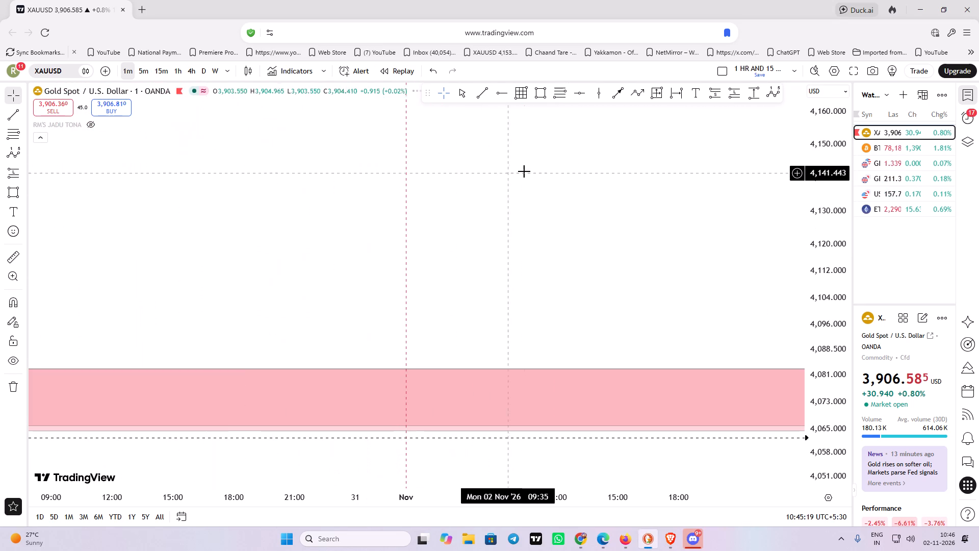
scroll(559, 169, down, 3)
right_click(517, 170)
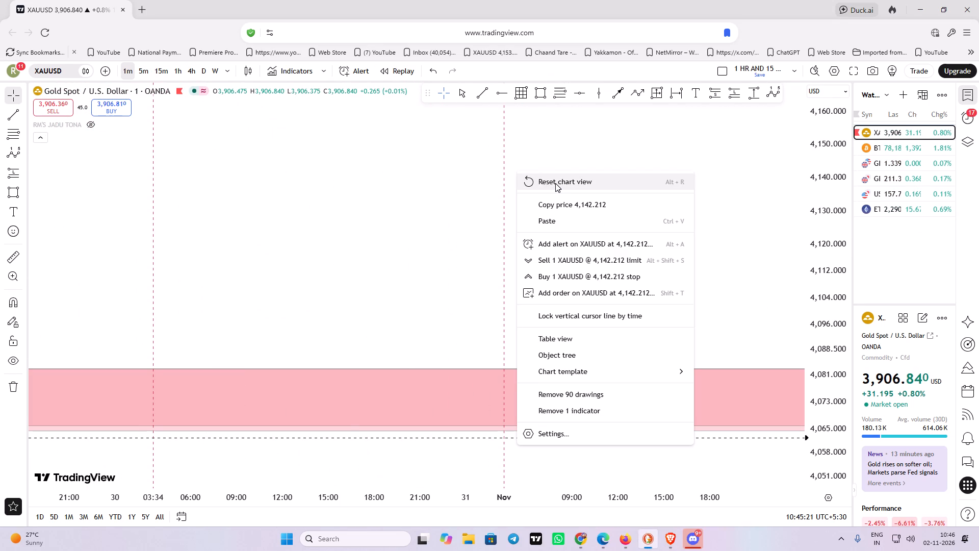
click(556, 183)
drag(636, 230, 620, 207)
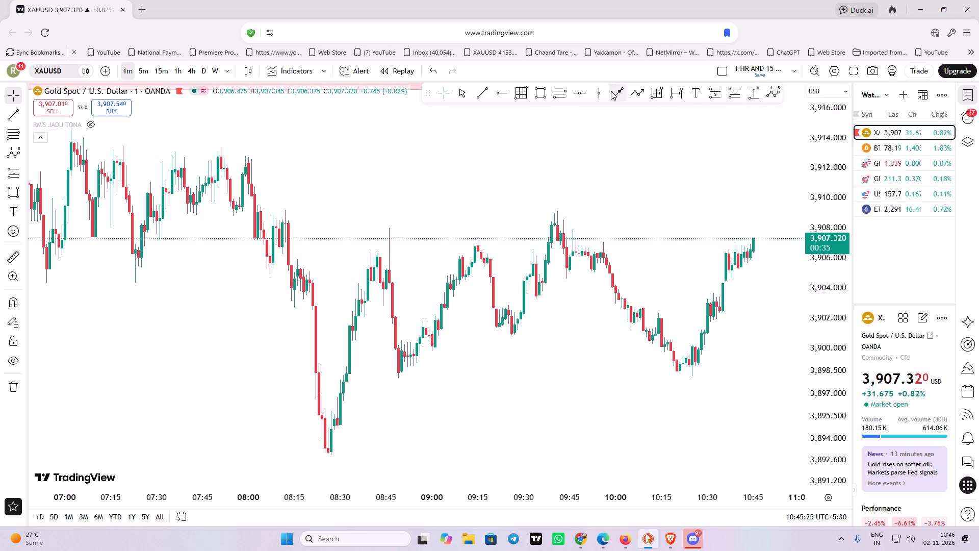
Draw a Fibonacci retracement from 08:20 at about 3,893.0 to 09:37 at about 3,908.0 on 2 November.
click(559, 86)
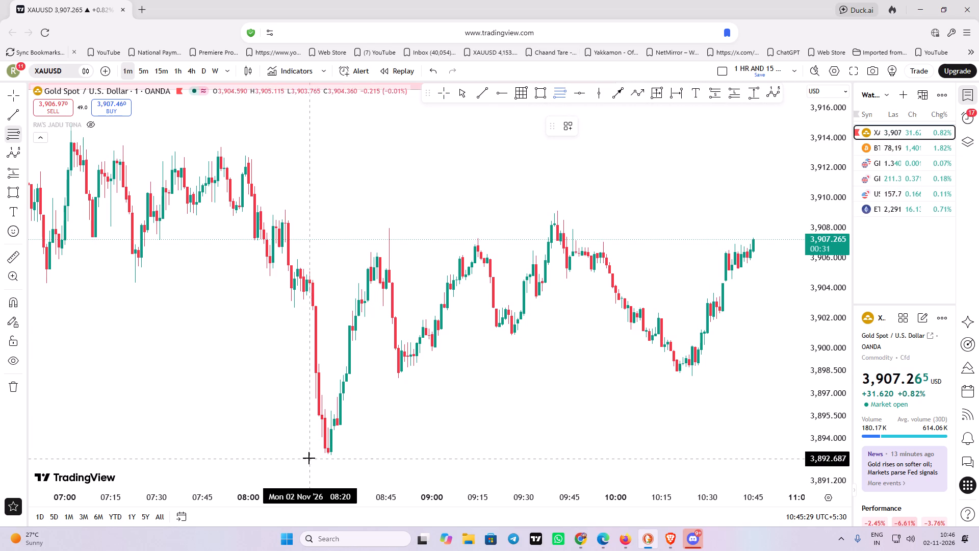
drag(310, 455, 541, 223)
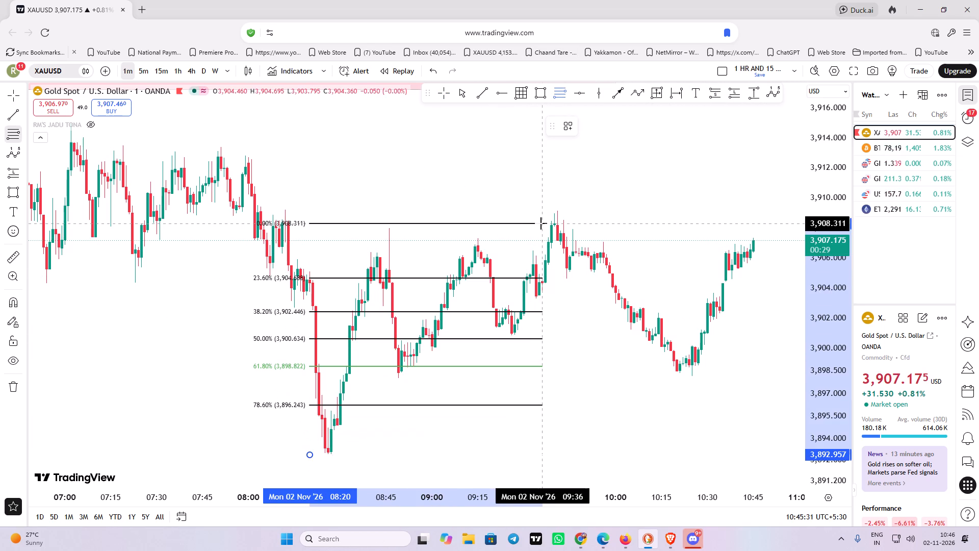
drag(541, 223, 546, 228)
click(546, 228)
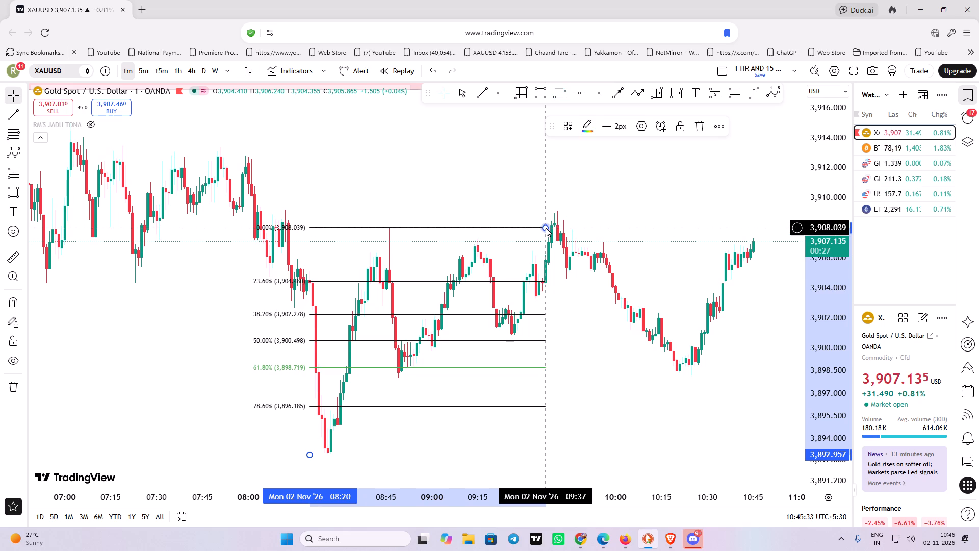
Extend the Fibonacci retracement's end point to 10:46 at about 3,908.0.
drag(639, 364, 558, 366)
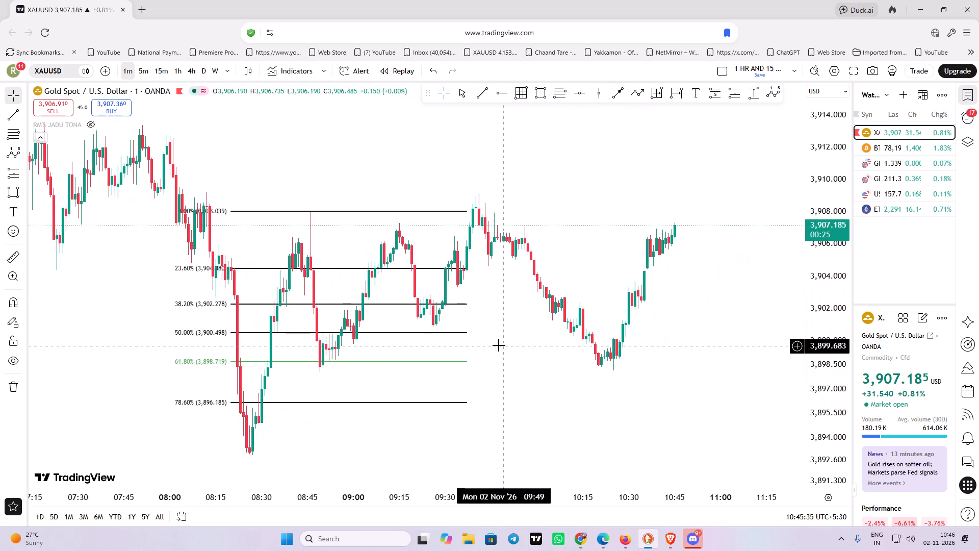
drag(467, 210, 548, 212)
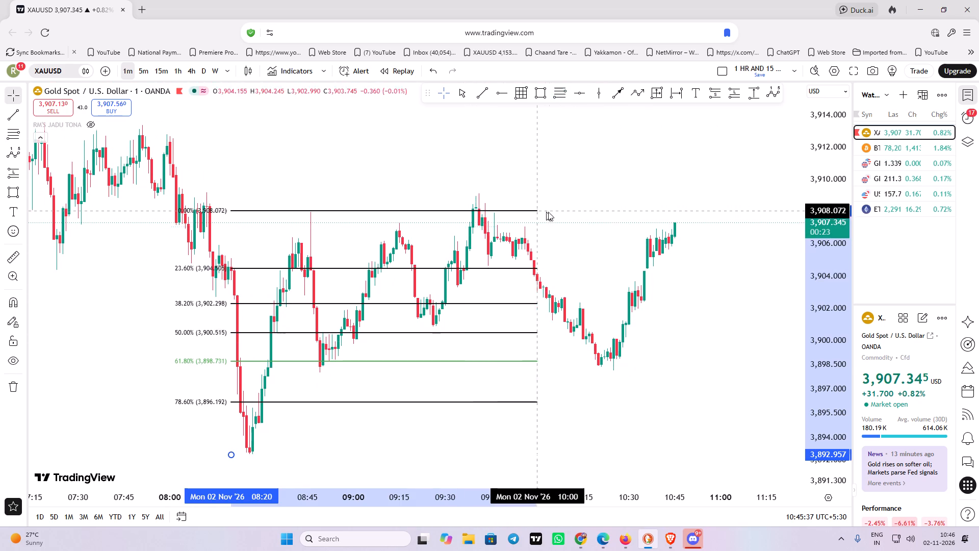
drag(548, 212, 671, 210)
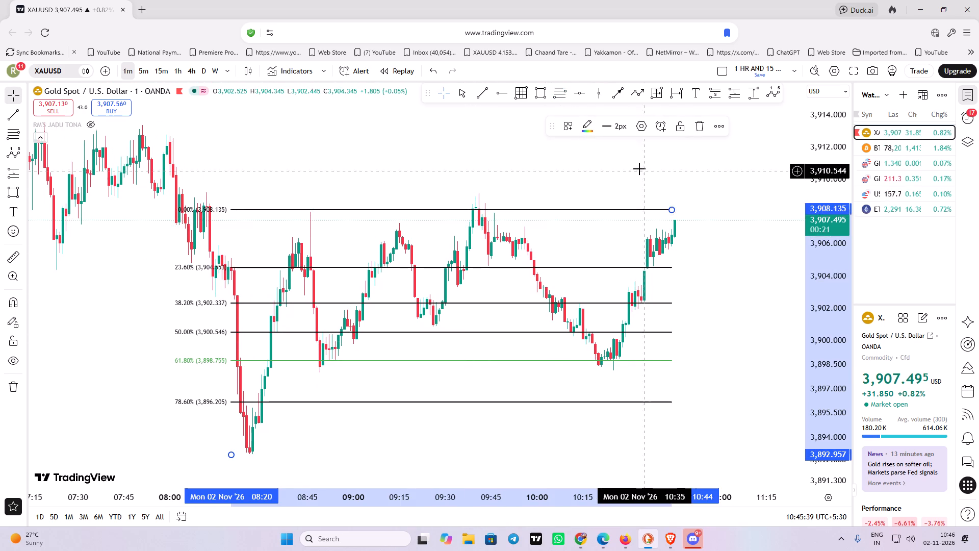
click(576, 164)
drag(674, 210, 677, 214)
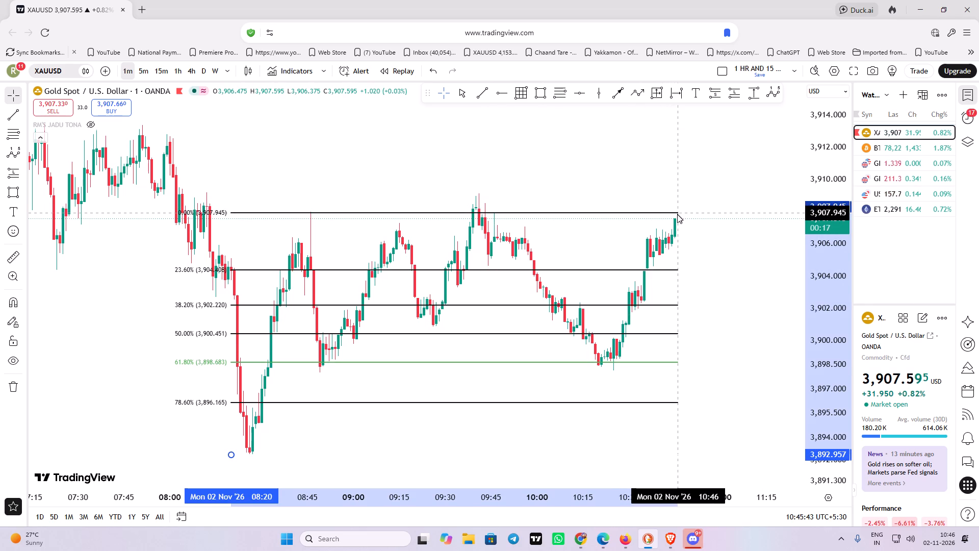
drag(677, 214, 679, 213)
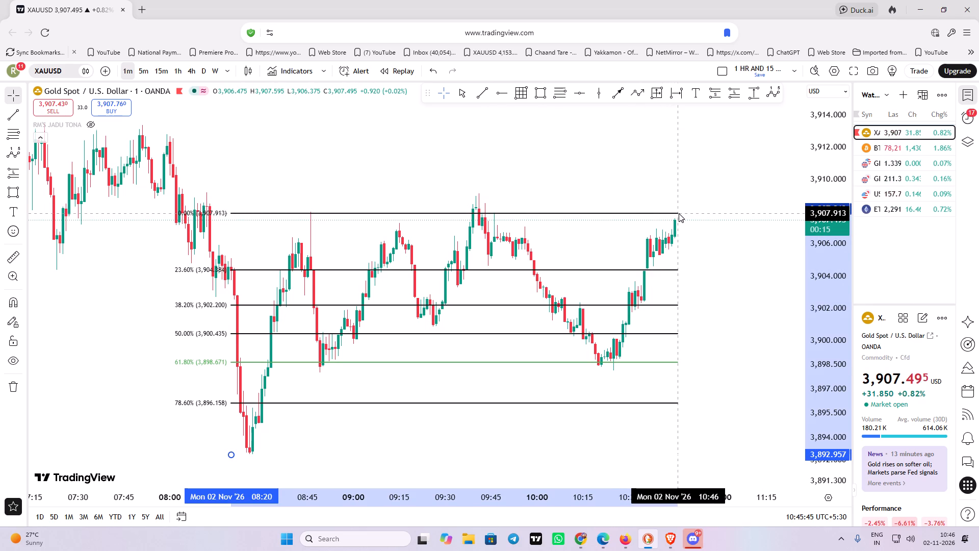
drag(679, 213, 679, 212)
click(580, 160)
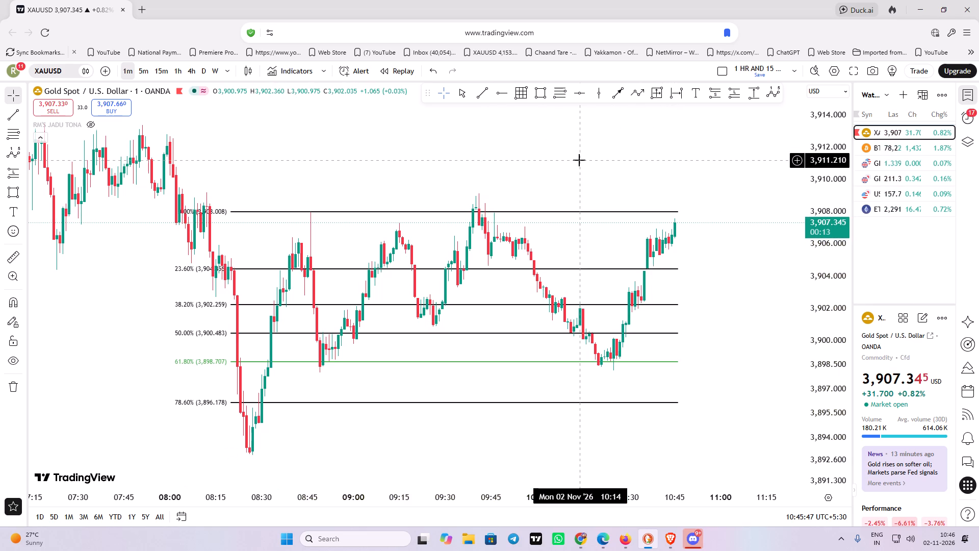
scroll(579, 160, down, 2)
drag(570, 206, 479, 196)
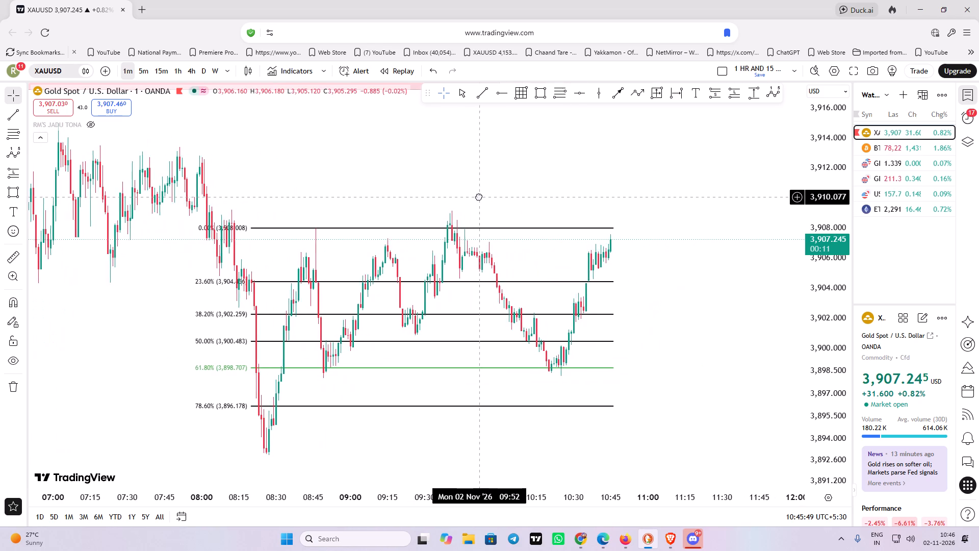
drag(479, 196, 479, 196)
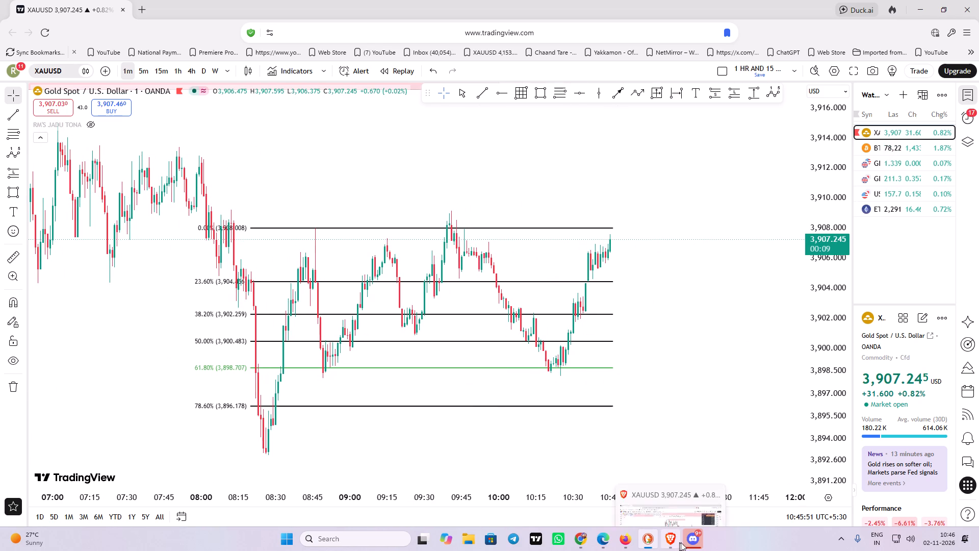
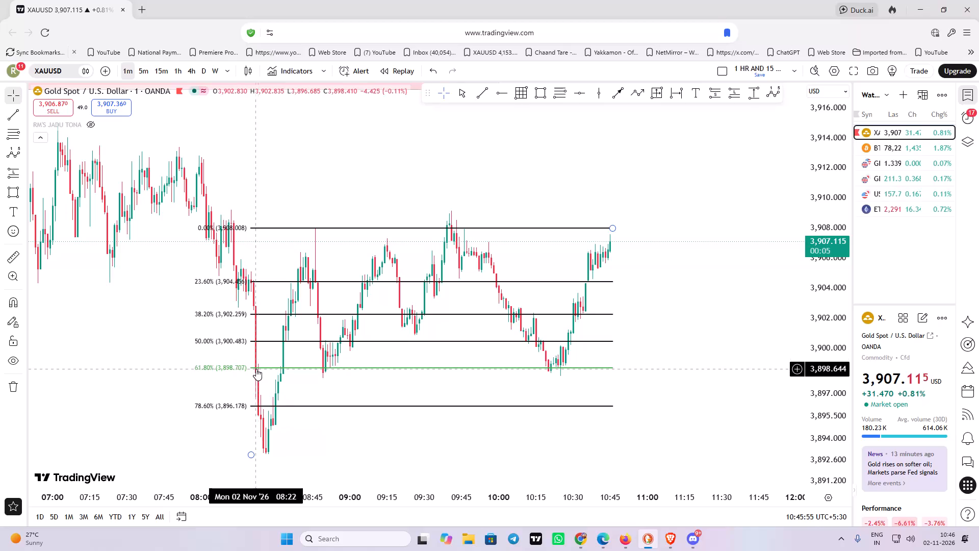
Examine how price reacts at the 61.80% level of the existing Fibonacci retracement on the one-minute gold chart.
click(256, 369)
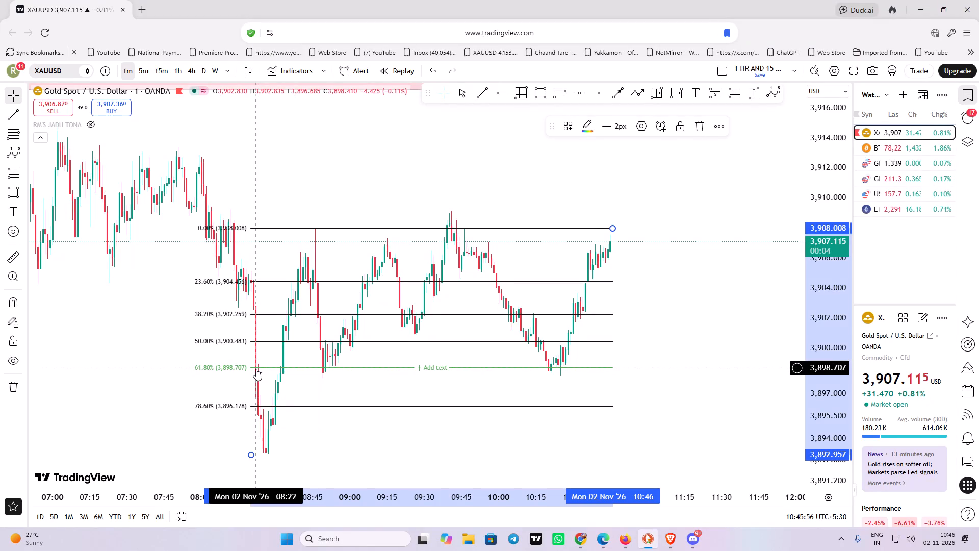
click(174, 362)
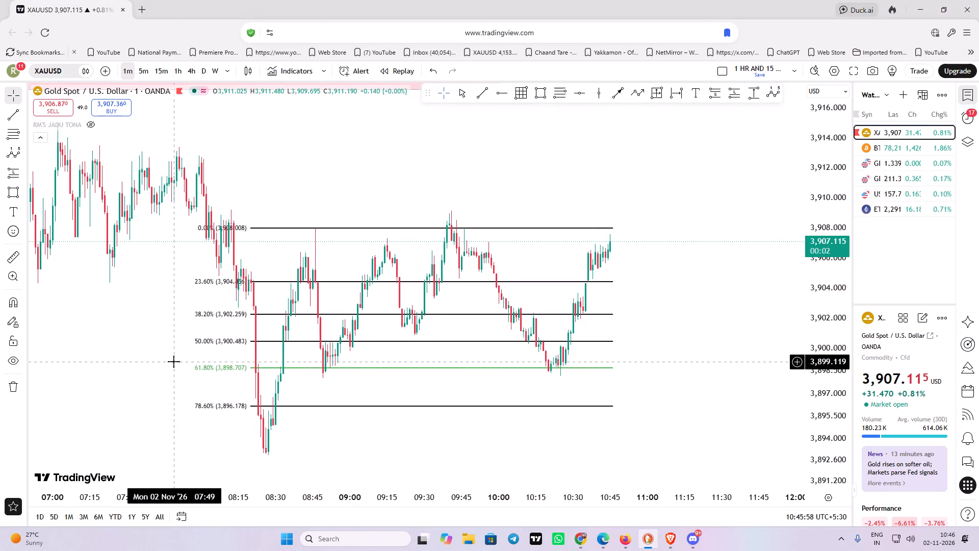
drag(741, 408, 747, 379)
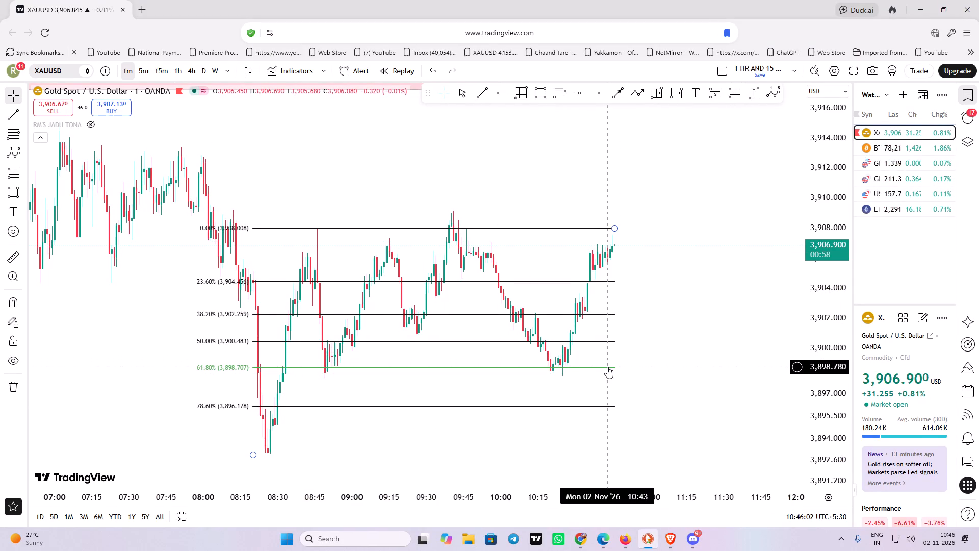
click(607, 367)
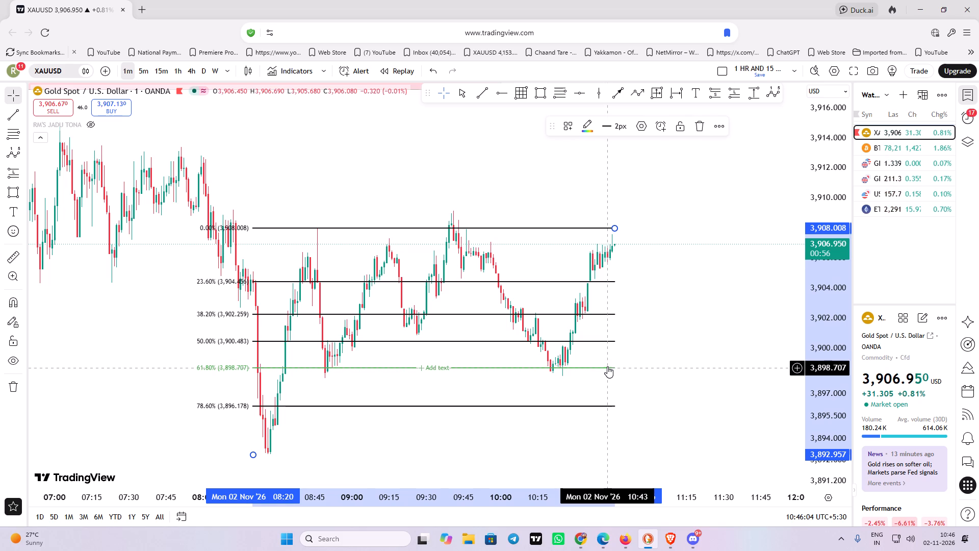
click(93, 380)
drag(111, 365, 124, 366)
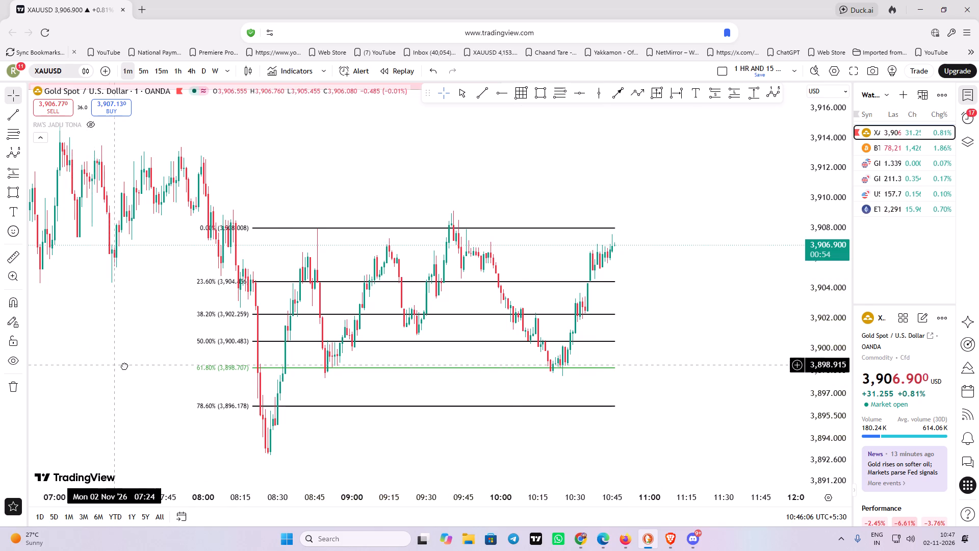
drag(124, 366, 182, 364)
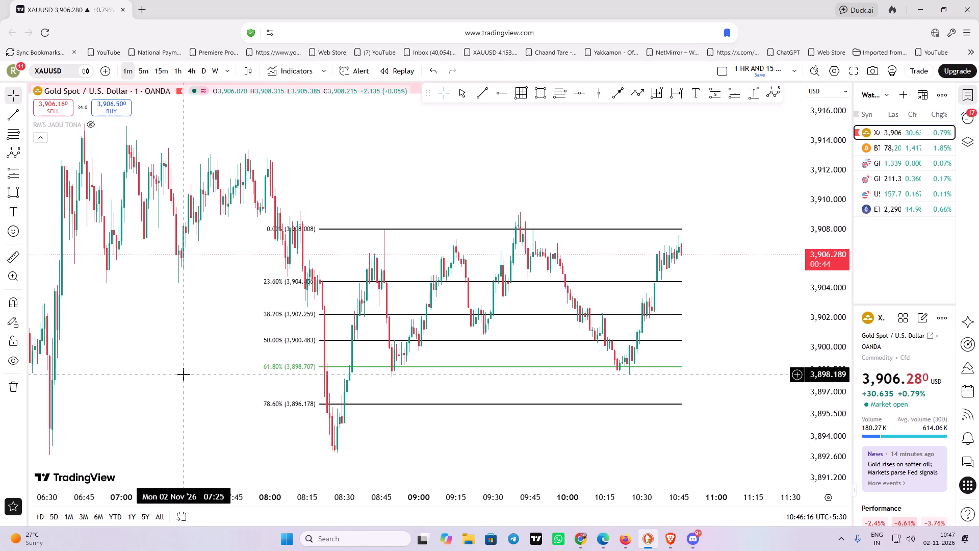
click(373, 366)
click(705, 306)
drag(726, 281, 590, 282)
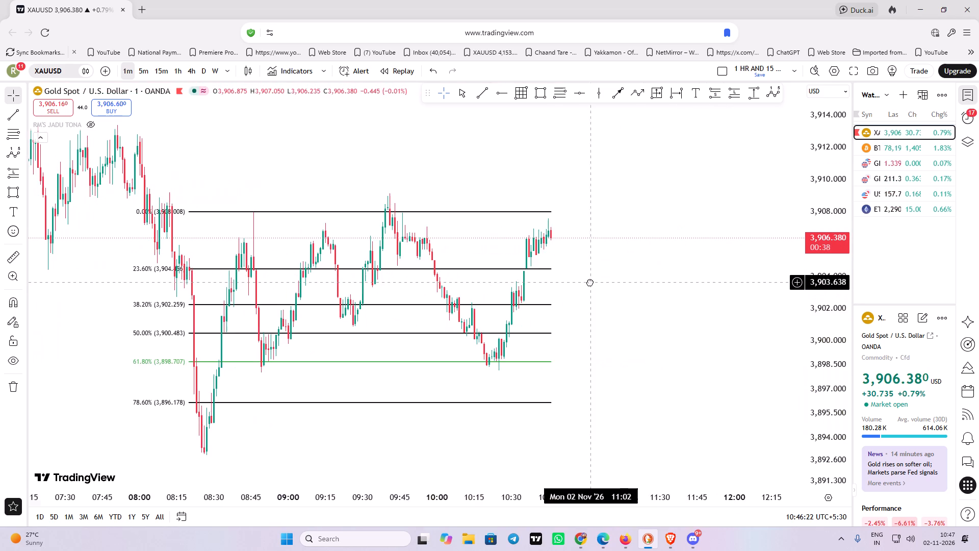
drag(590, 282, 587, 282)
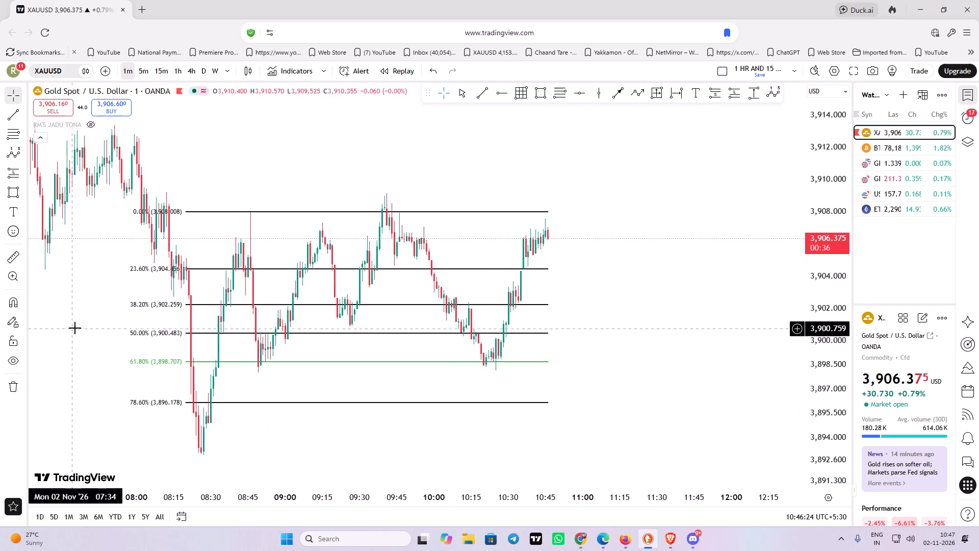
Review the 2 November price action before and within the existing Fibonacci retracement.
drag(83, 326, 506, 265)
drag(351, 299, 506, 265)
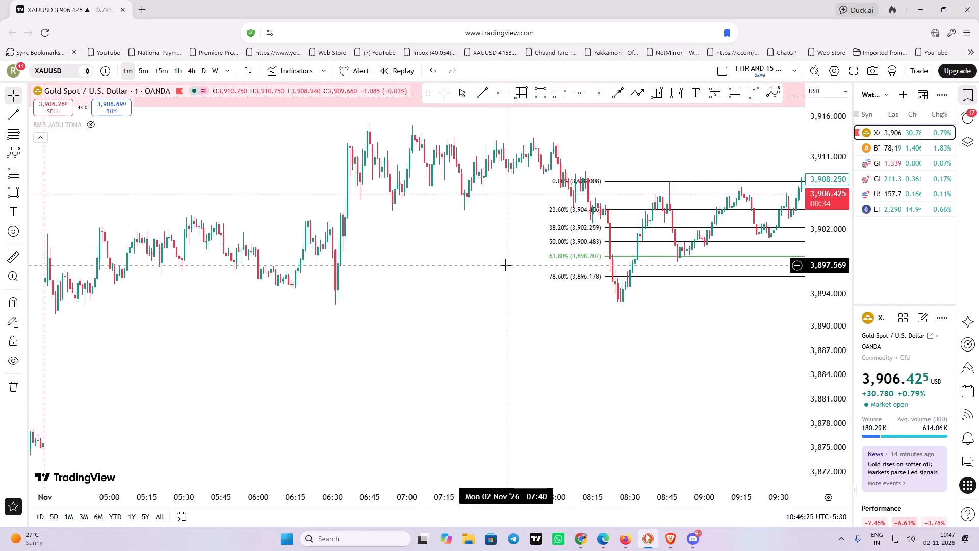
drag(506, 265, 188, 382)
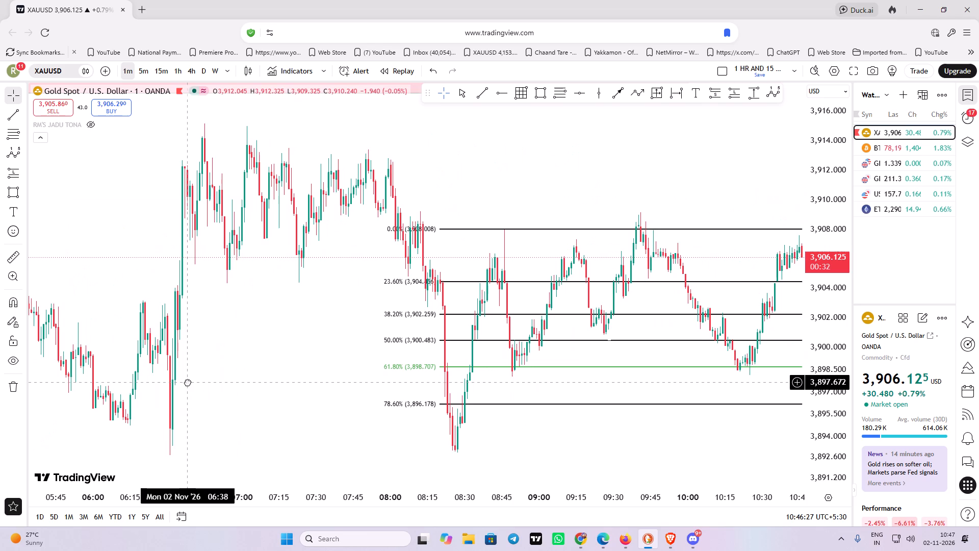
drag(188, 382, 186, 383)
drag(274, 276, 121, 289)
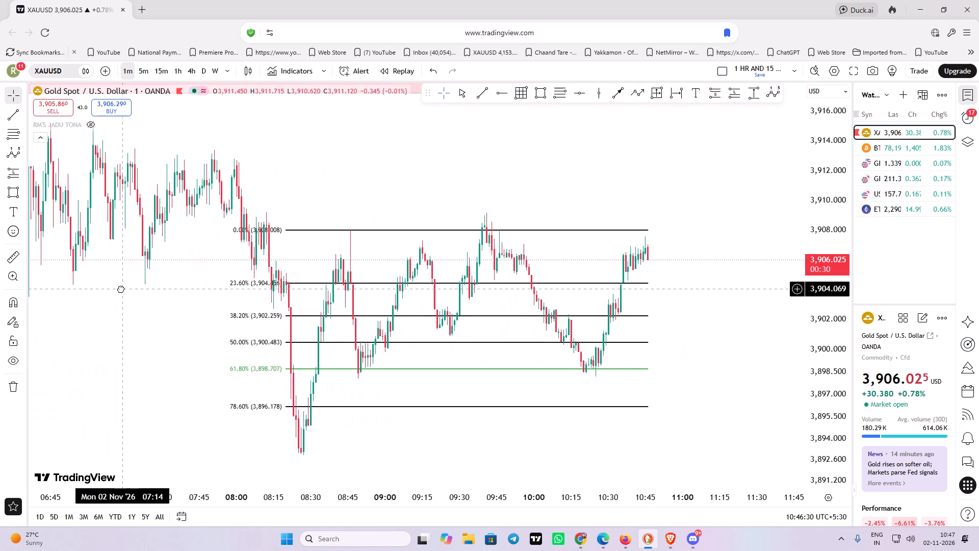
drag(121, 289, 106, 288)
drag(733, 364, 708, 366)
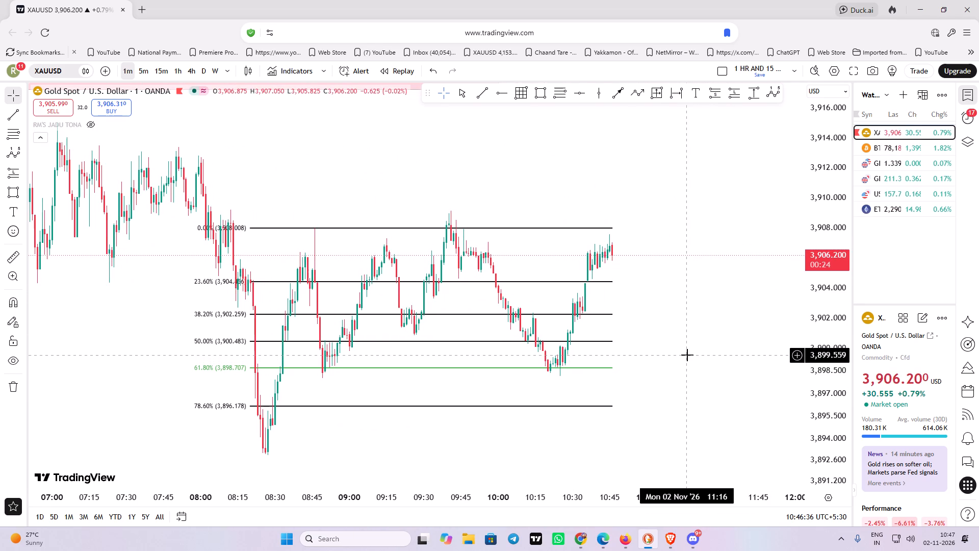
drag(690, 305, 668, 307)
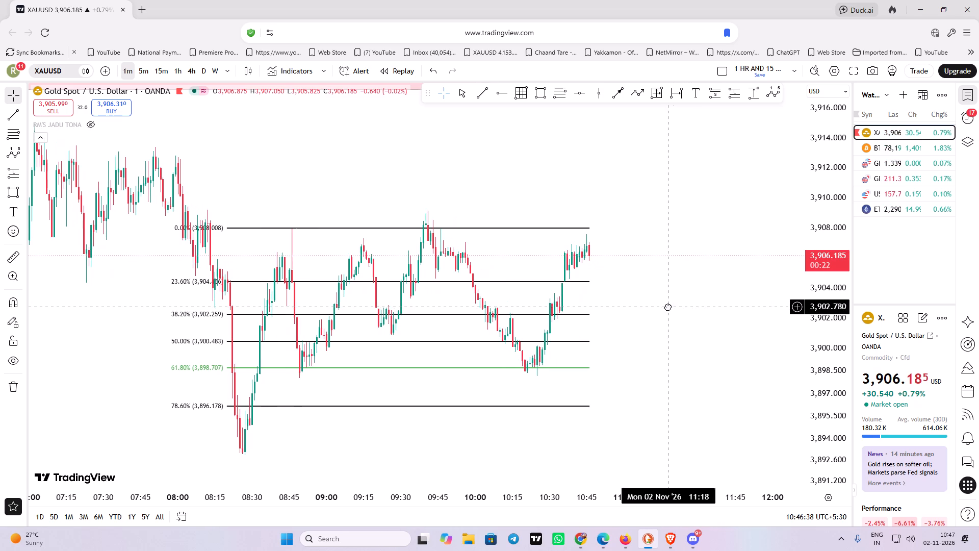
drag(668, 307, 713, 296)
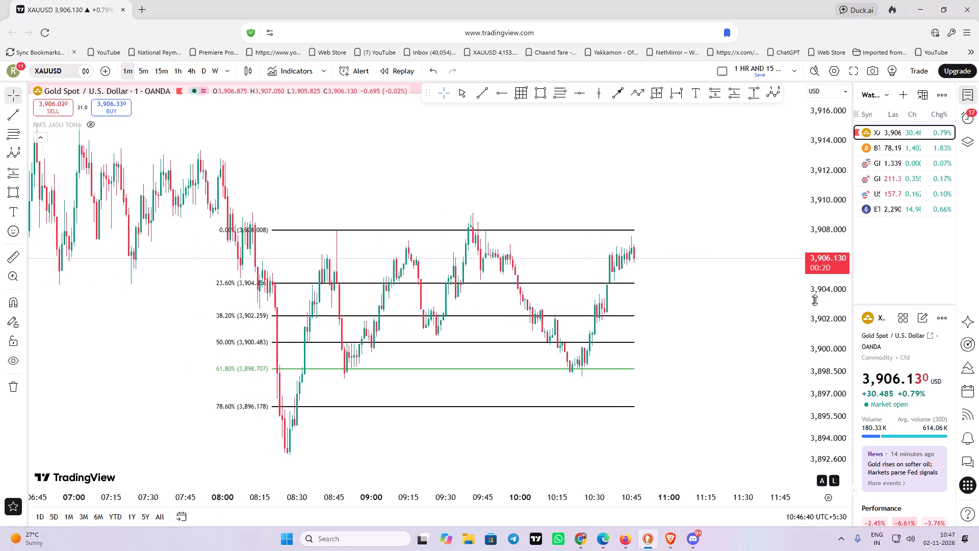
drag(827, 285, 837, 211)
scroll(609, 256, down, 3)
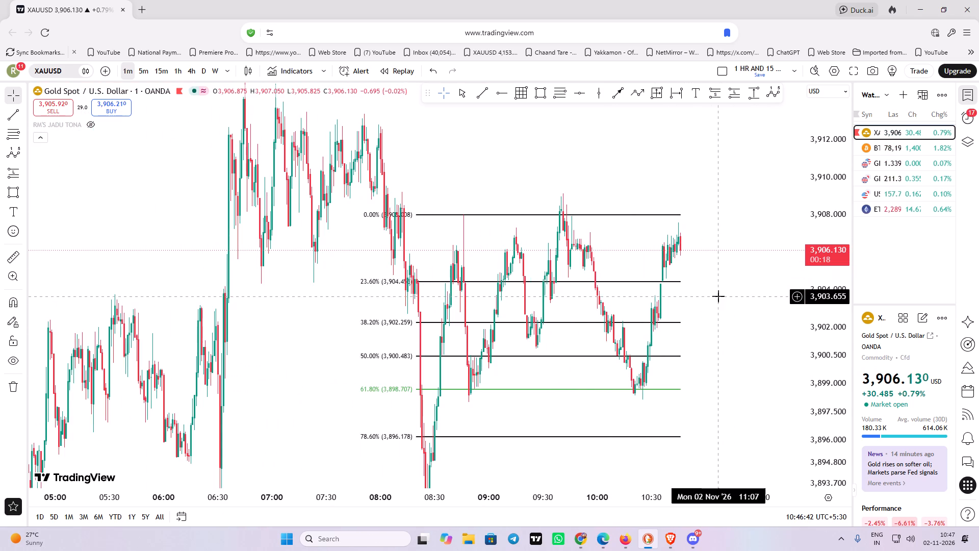
scroll(718, 296, up, 2)
drag(712, 339, 672, 288)
scroll(668, 287, up, 1)
drag(668, 287, 668, 288)
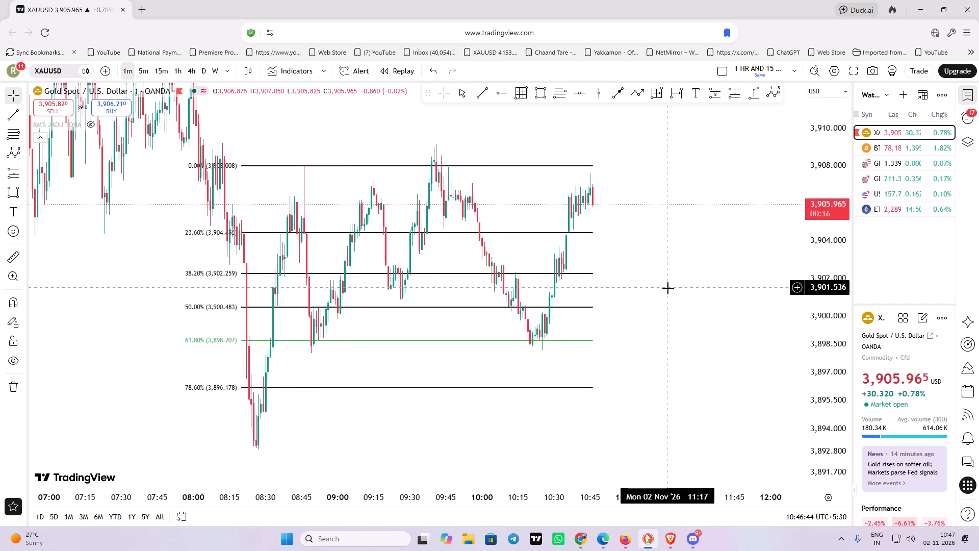
drag(668, 288, 687, 319)
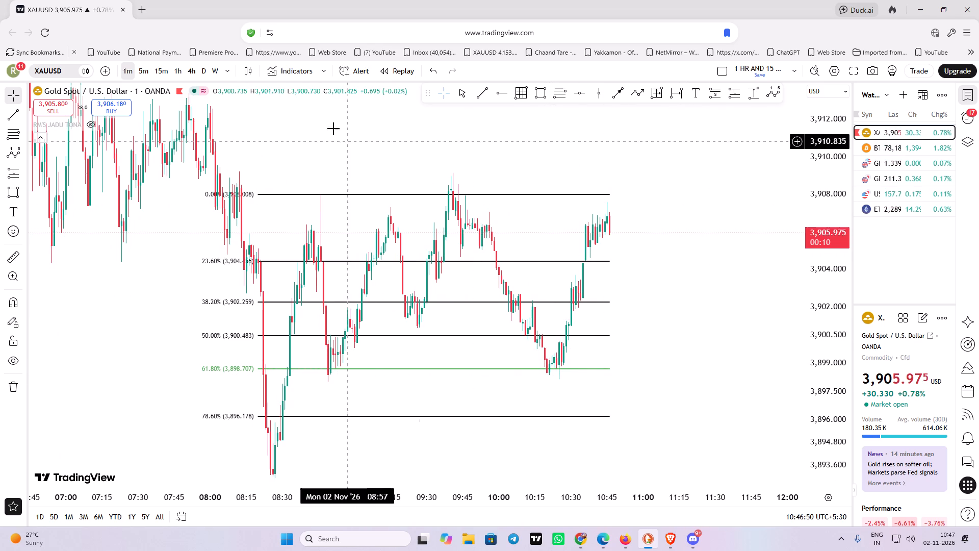
Draw a Fibonacci retracement over the early 2 November range, from the low at about 3,891.57 up to about 3,903.77.
drag(337, 153, 728, 156)
drag(382, 398, 388, 385)
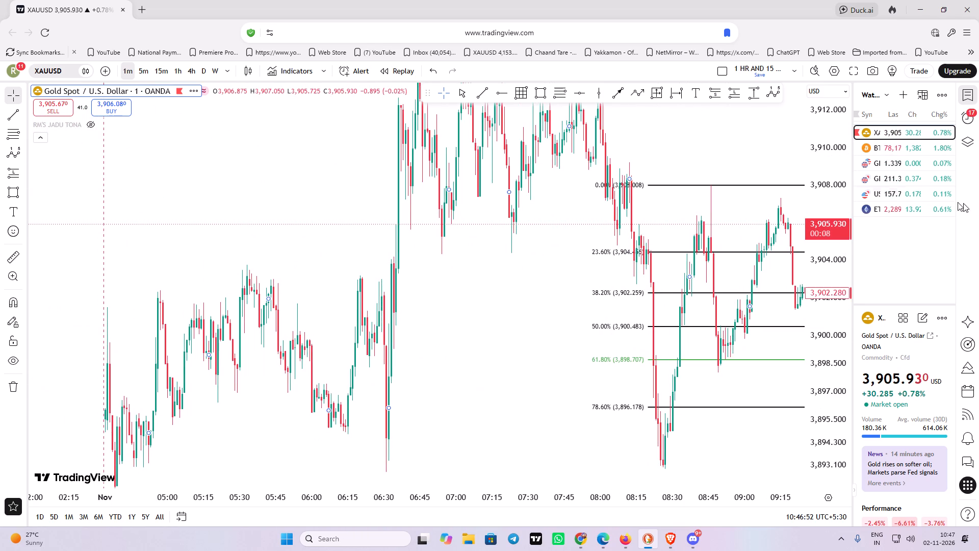
drag(818, 120, 793, 346)
scroll(261, 303, down, 3)
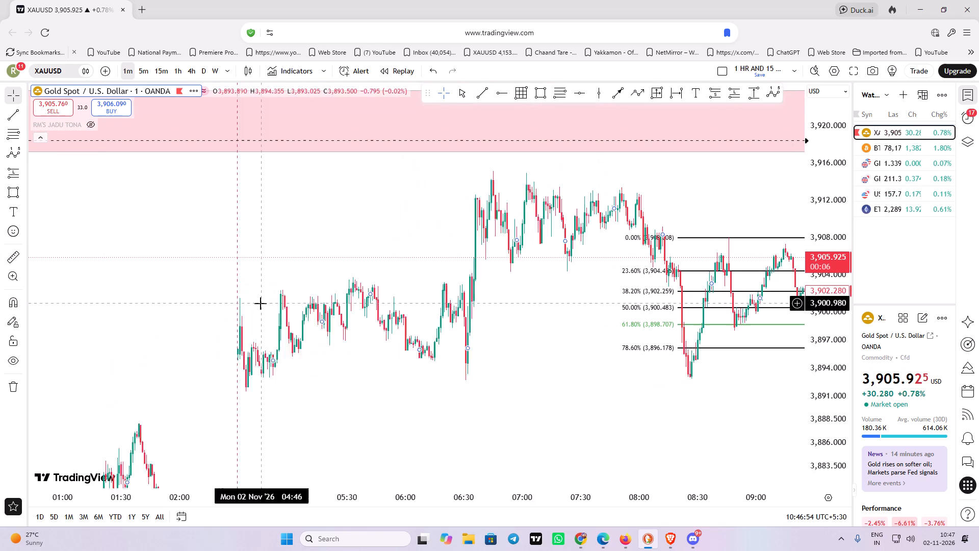
drag(563, 364, 594, 245)
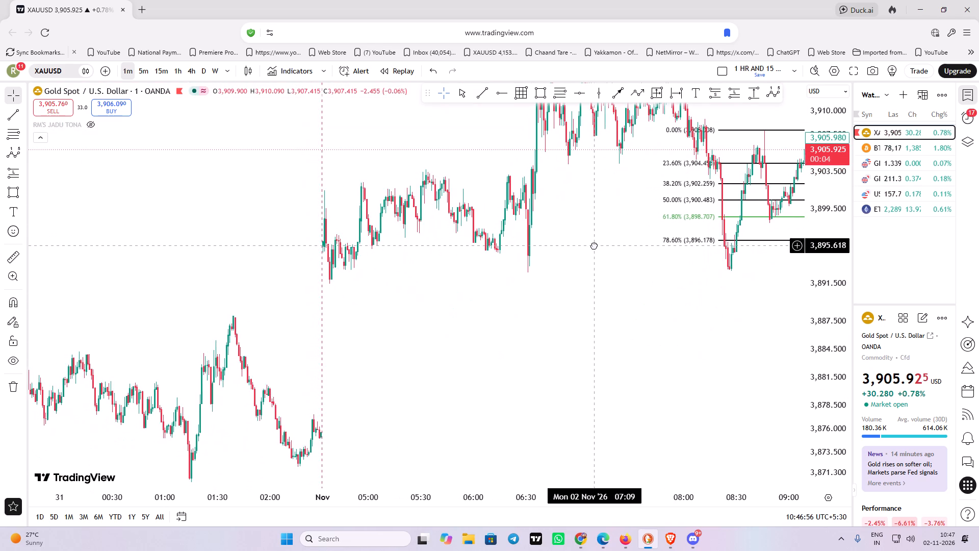
drag(594, 245, 415, 360)
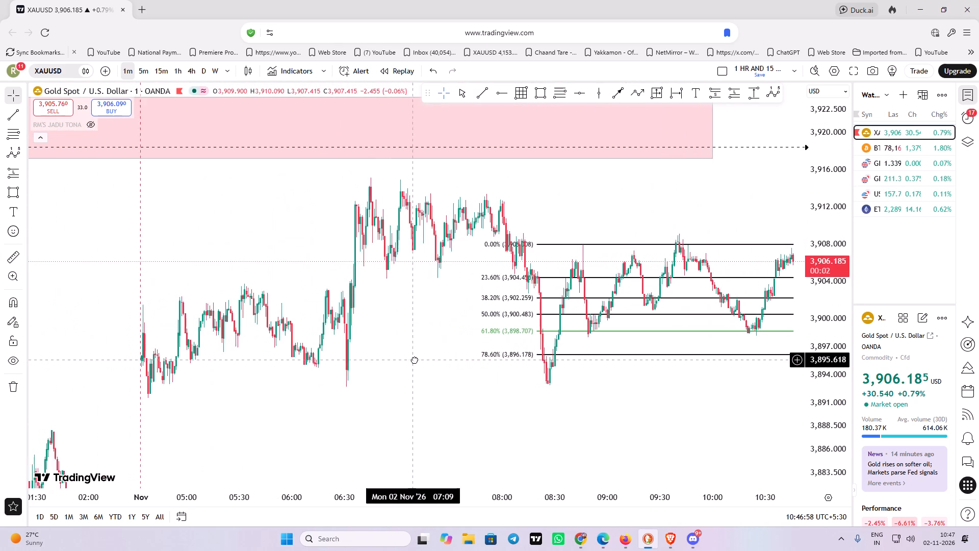
drag(415, 360, 536, 333)
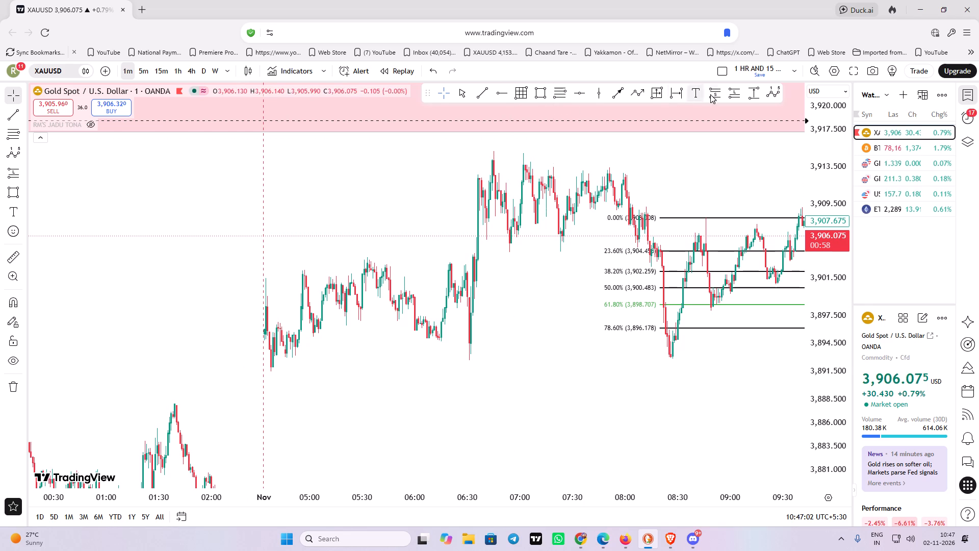
click(562, 95)
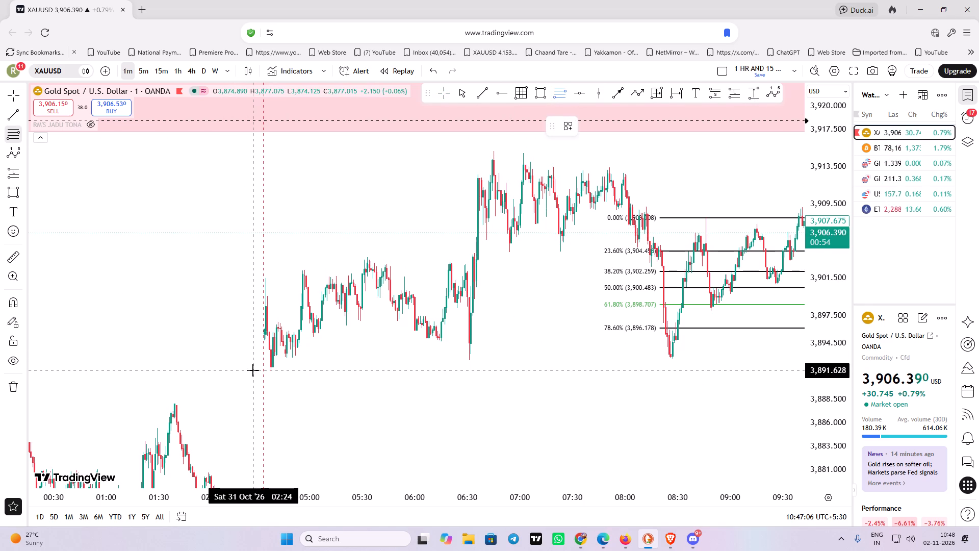
drag(253, 371, 500, 237)
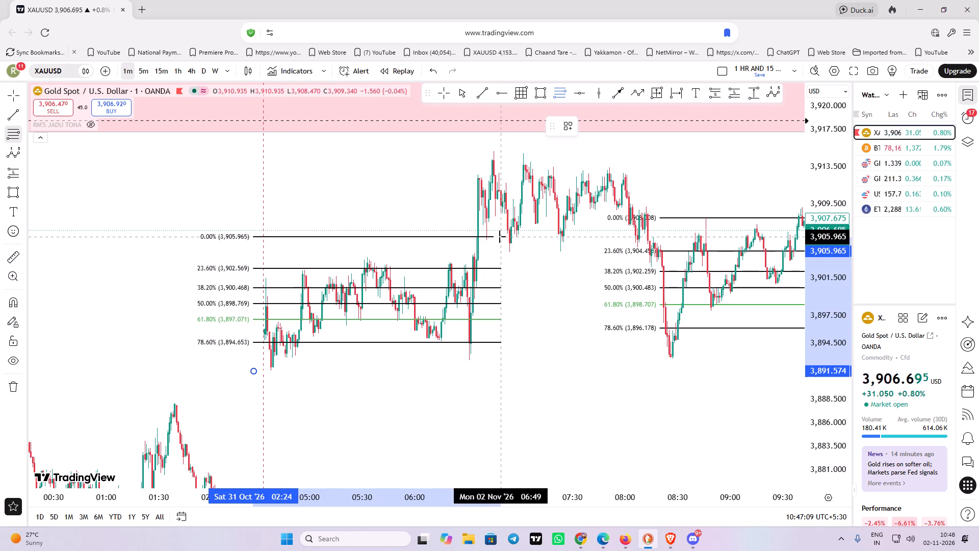
drag(500, 237, 498, 259)
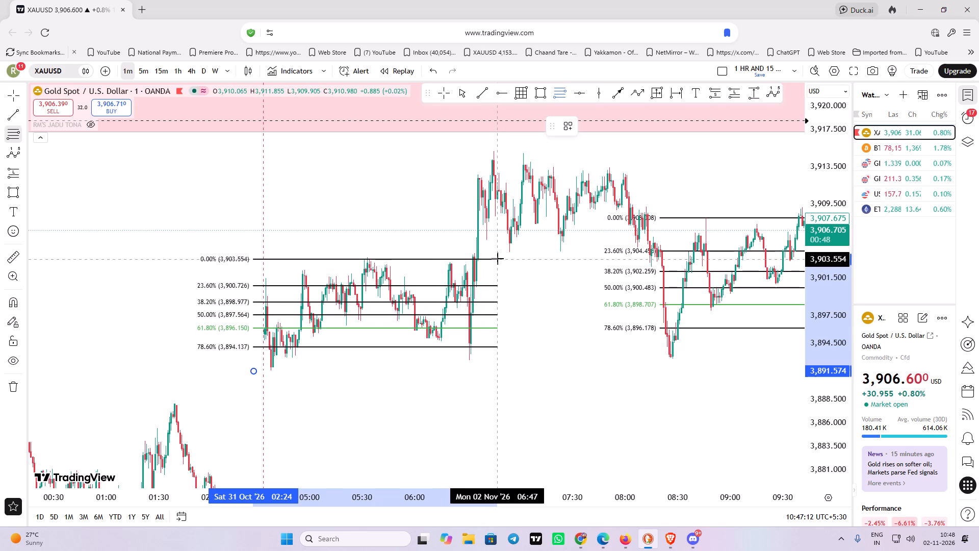
drag(498, 259, 500, 257)
click(500, 257)
click(522, 350)
Examine the earlier price swings before the 2 November open, back to the pink zone's origin on 30 October.
drag(517, 363, 516, 365)
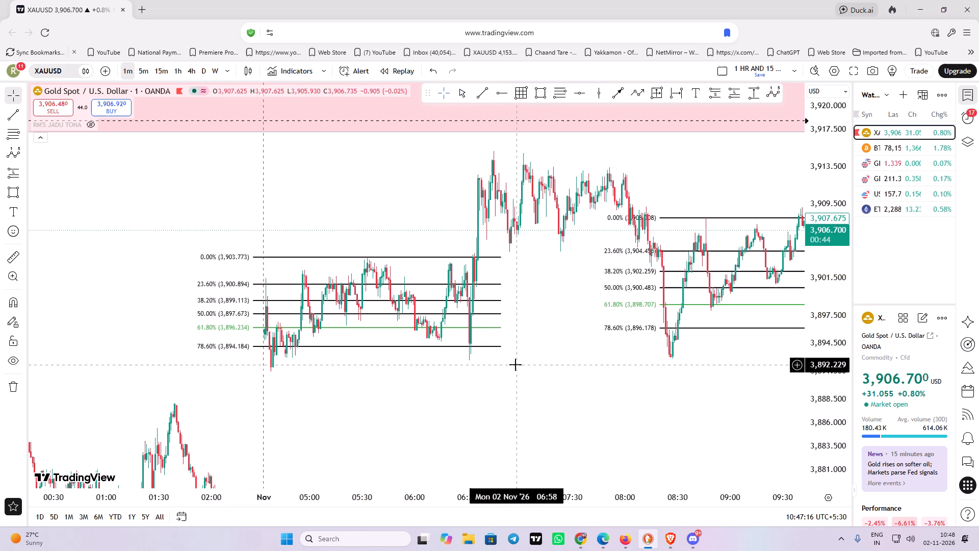
drag(516, 365, 514, 365)
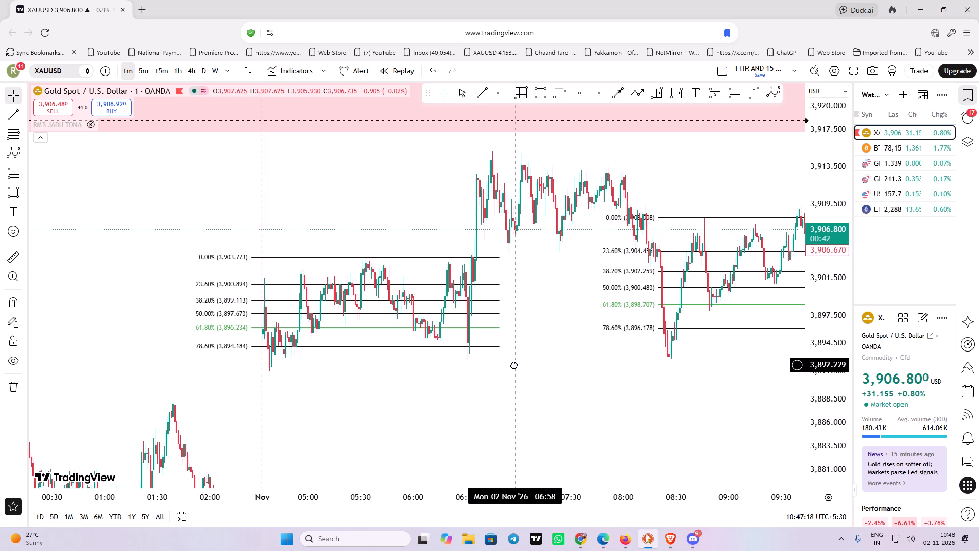
drag(514, 365, 511, 370)
drag(482, 385, 578, 128)
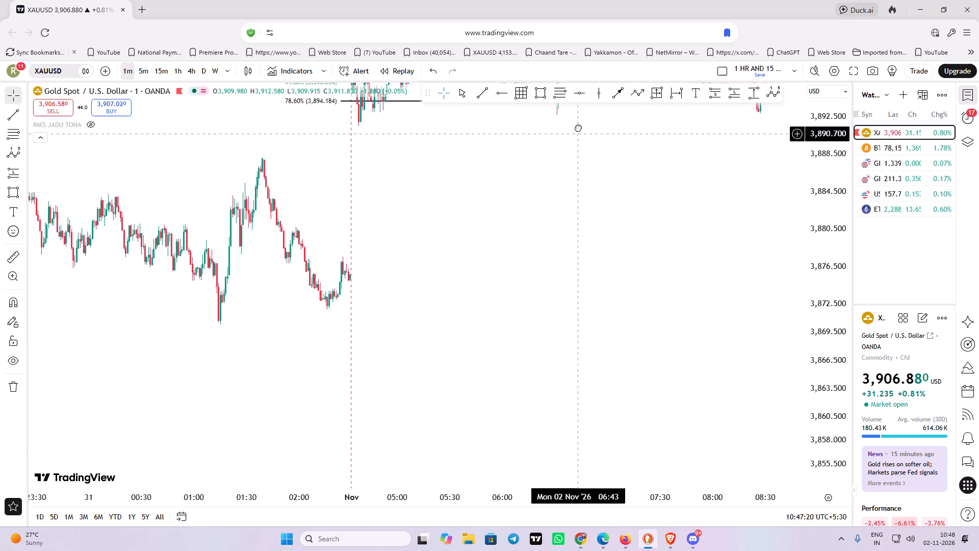
drag(578, 128, 578, 126)
drag(404, 352, 710, 448)
scroll(411, 356, down, 3)
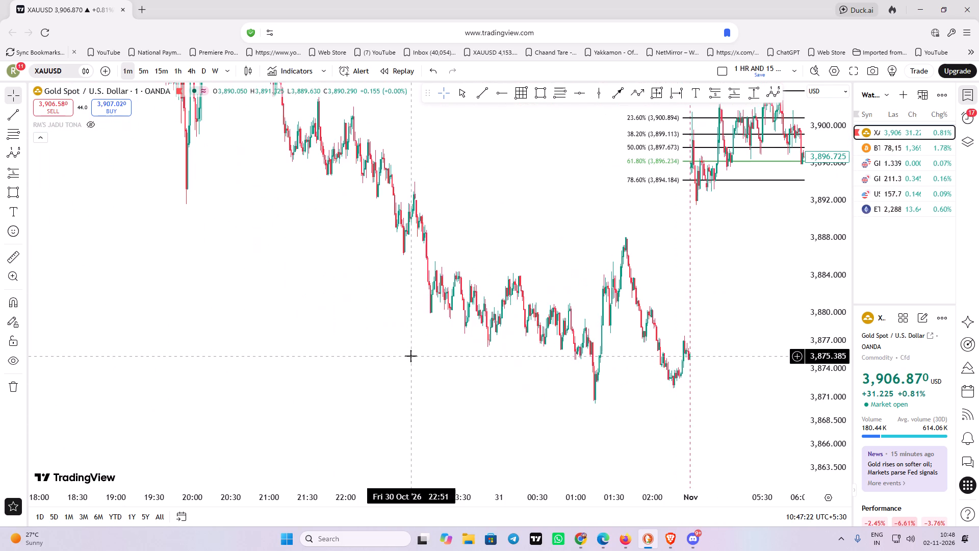
scroll(494, 349, up, 3)
drag(574, 271, 513, 268)
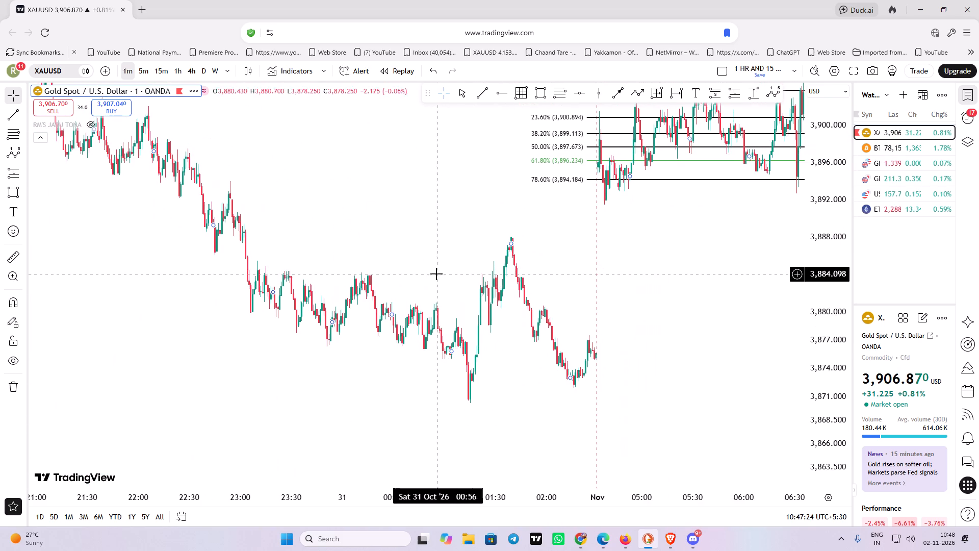
scroll(430, 274, up, 3)
drag(495, 318, 547, 321)
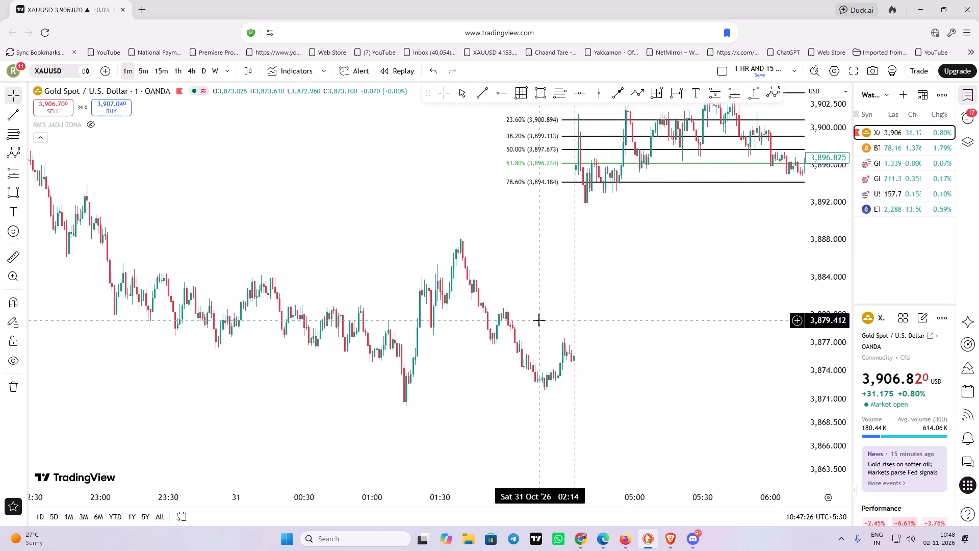
drag(623, 291, 763, 285)
scroll(516, 301, down, 4)
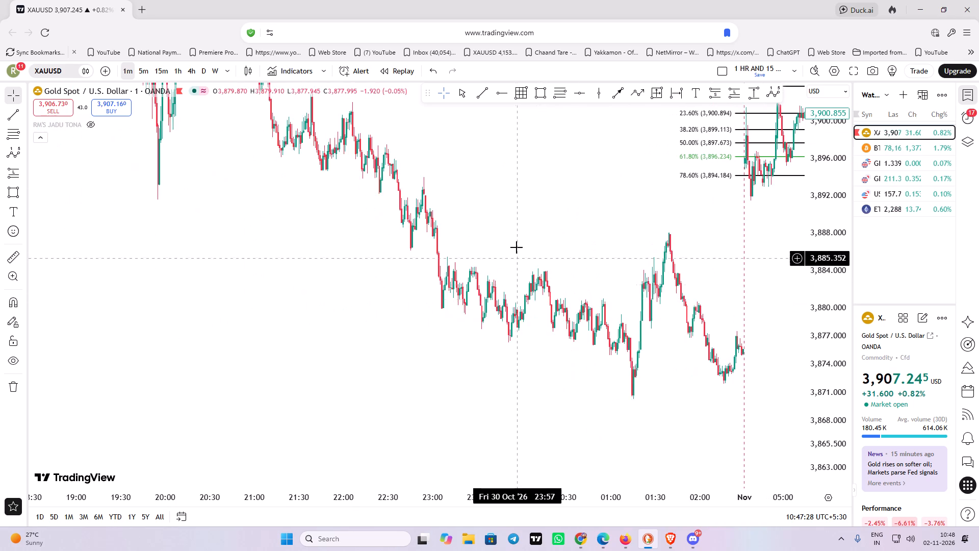
drag(516, 223, 659, 434)
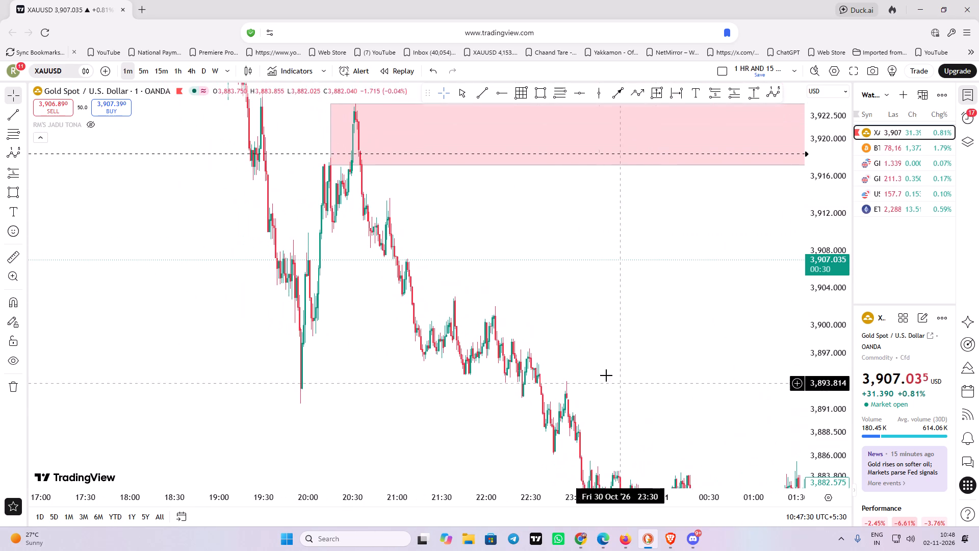
drag(537, 339, 605, 362)
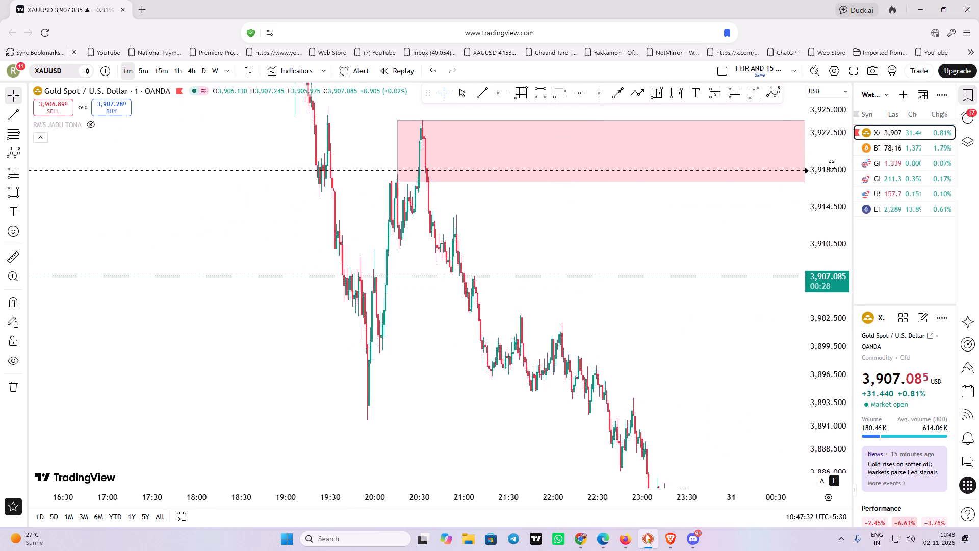
drag(832, 162, 835, 286)
scroll(575, 315, up, 4)
drag(408, 366, 626, 420)
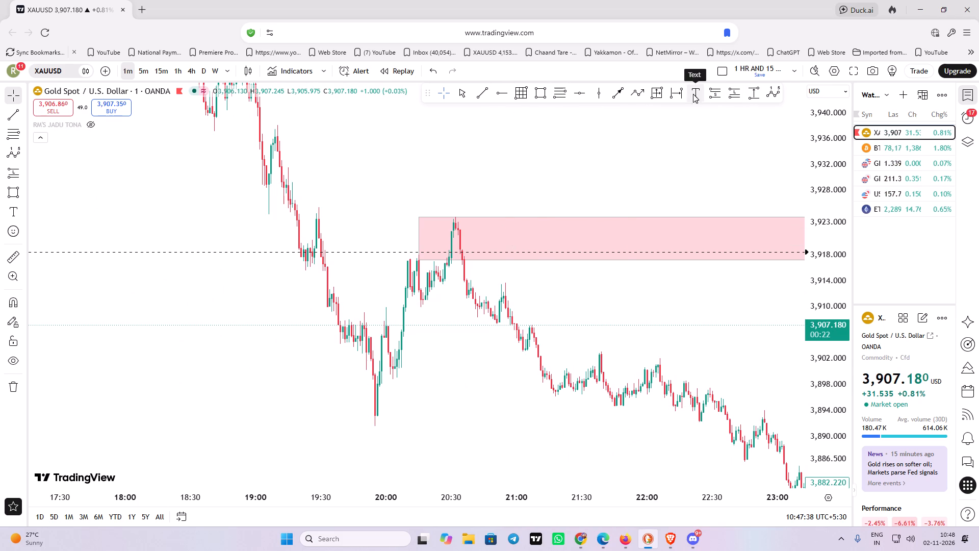
Draw a Fibonacci retracement over the 30 October decline, from the 19:07 high at about 3,938.24 down to about 3,891.63.
click(560, 95)
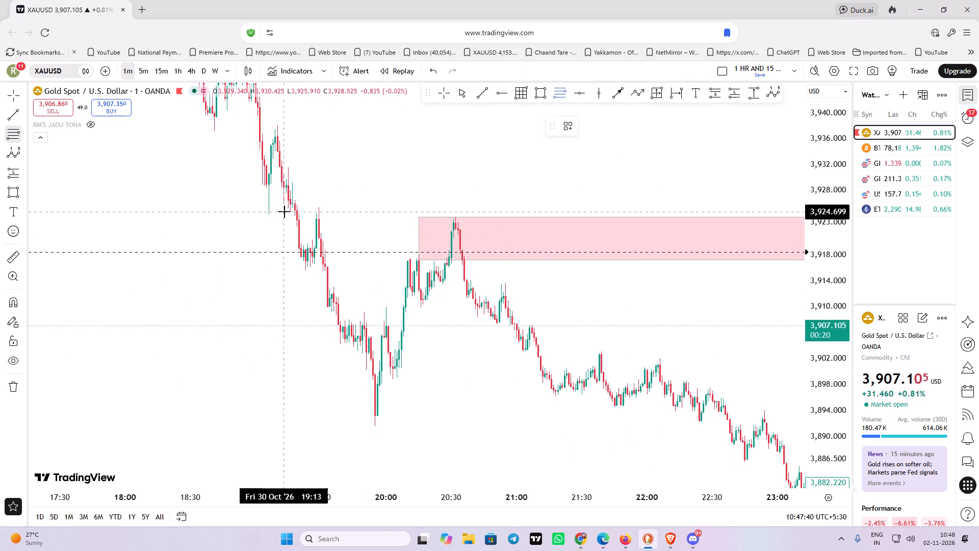
click(270, 124)
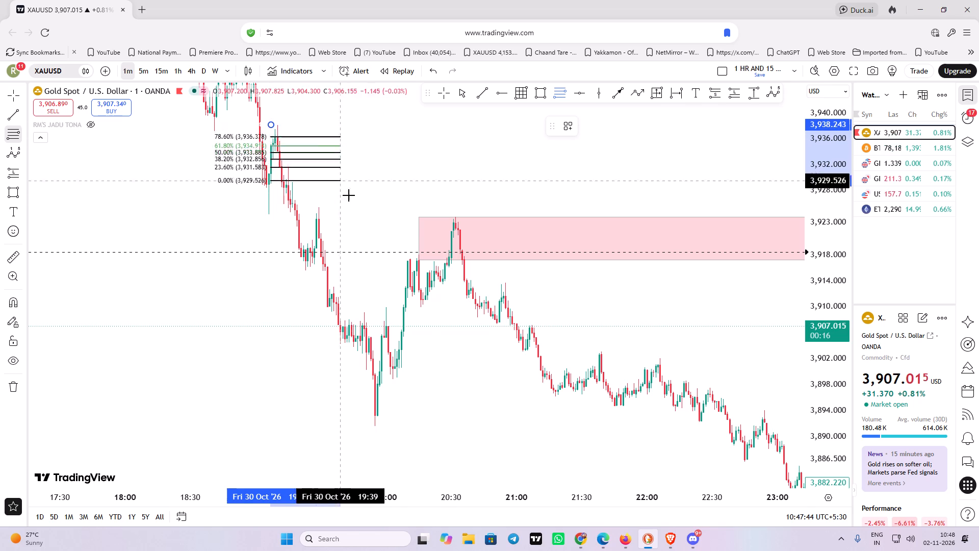
click(500, 426)
click(618, 314)
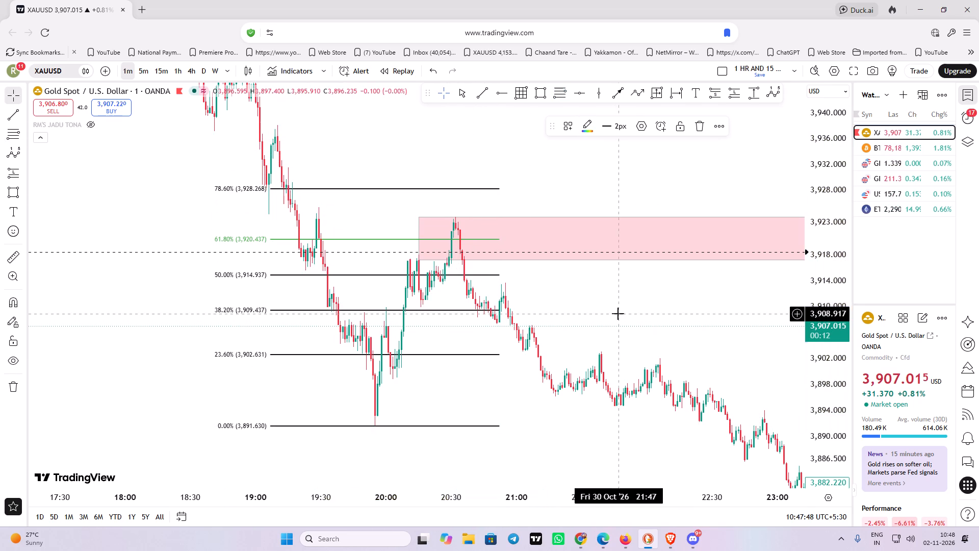
Examine the price action following the pink zone, from the evening of 30 October into 31 October.
drag(694, 299, 663, 308)
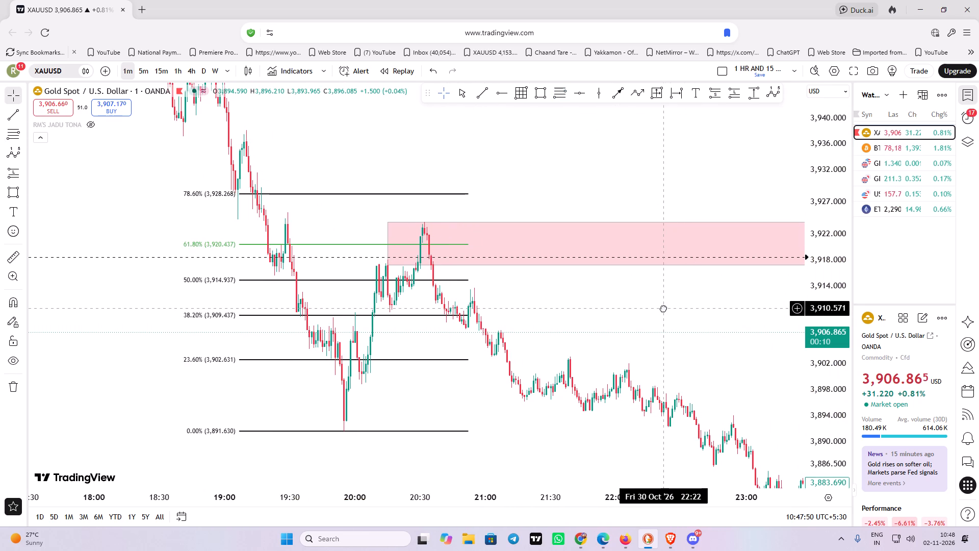
drag(663, 308, 614, 299)
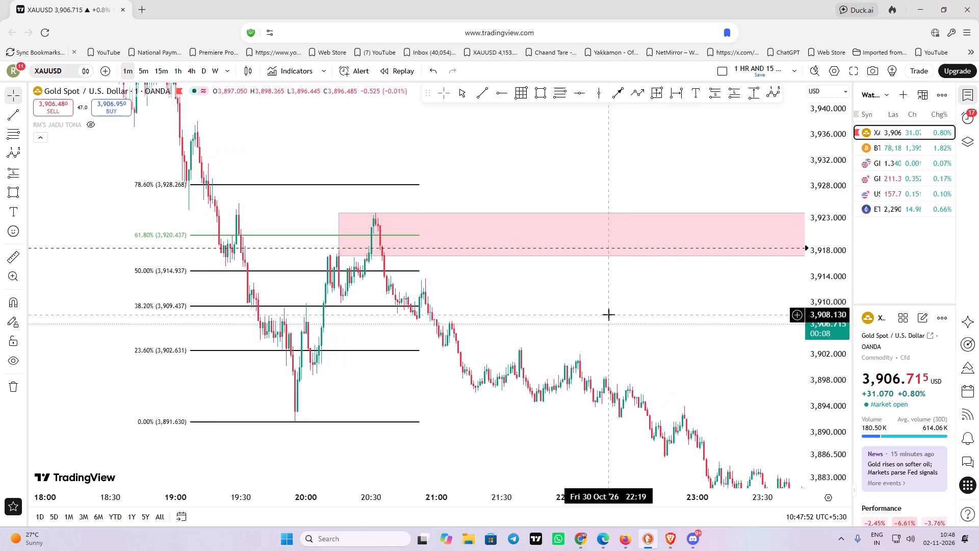
scroll(629, 327, down, 2)
drag(662, 321, 415, 283)
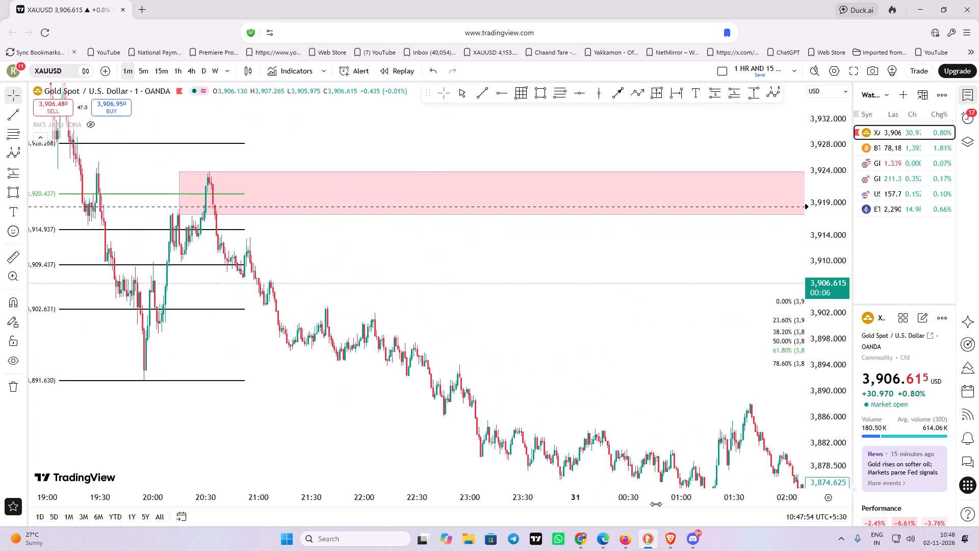
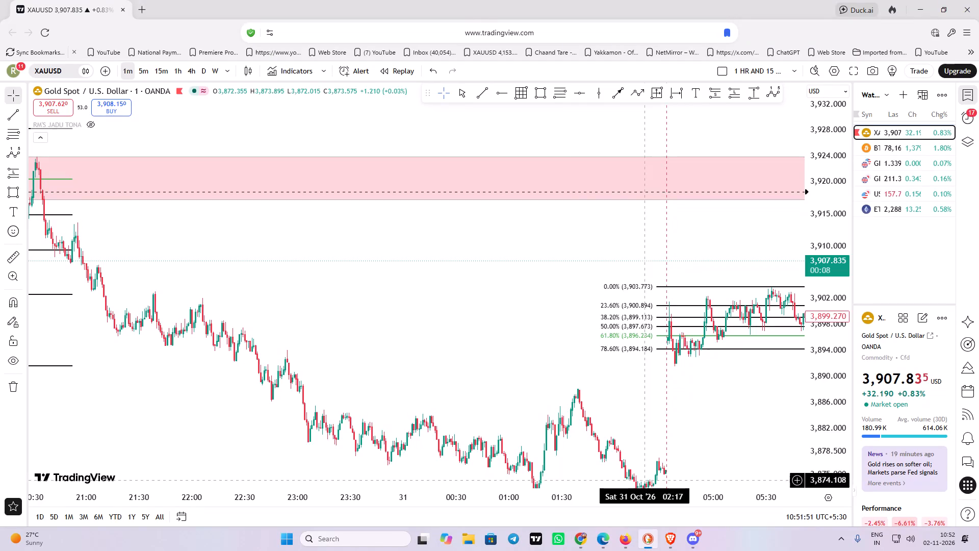
Delete the 2 November Fibonacci retracement that starts at the 08:20 low near 3,892.96 and ends at 3,908.01.
drag(552, 307, 533, 307)
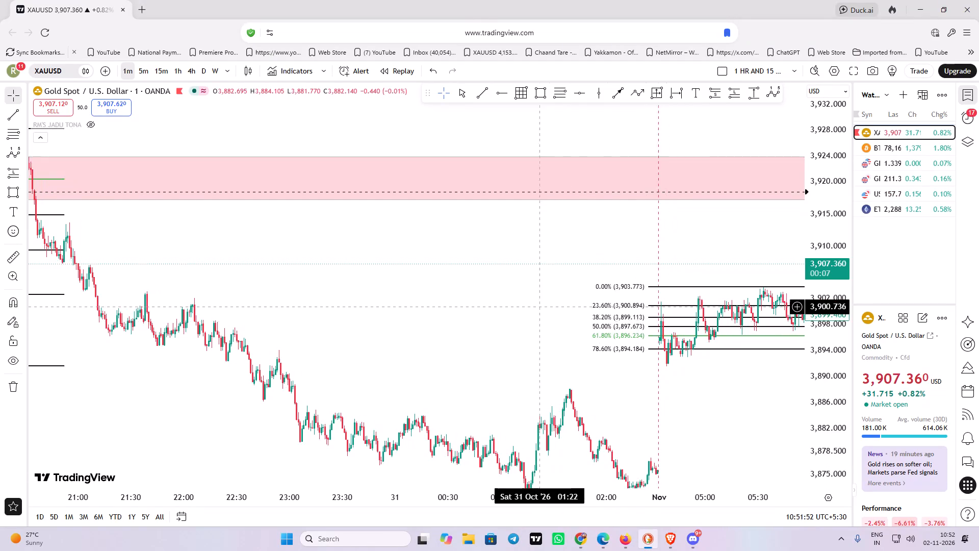
drag(533, 307, 238, 239)
drag(573, 384, 151, 373)
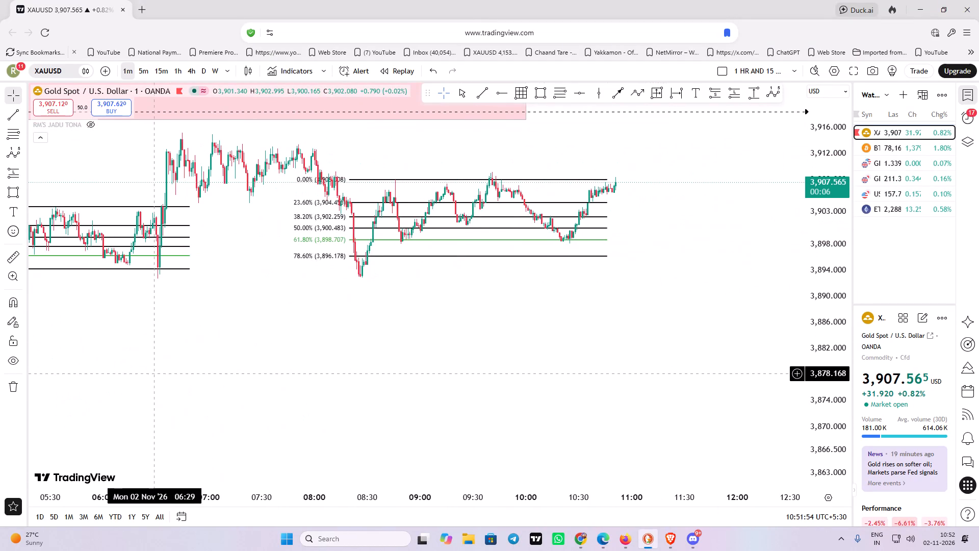
drag(535, 340, 391, 419)
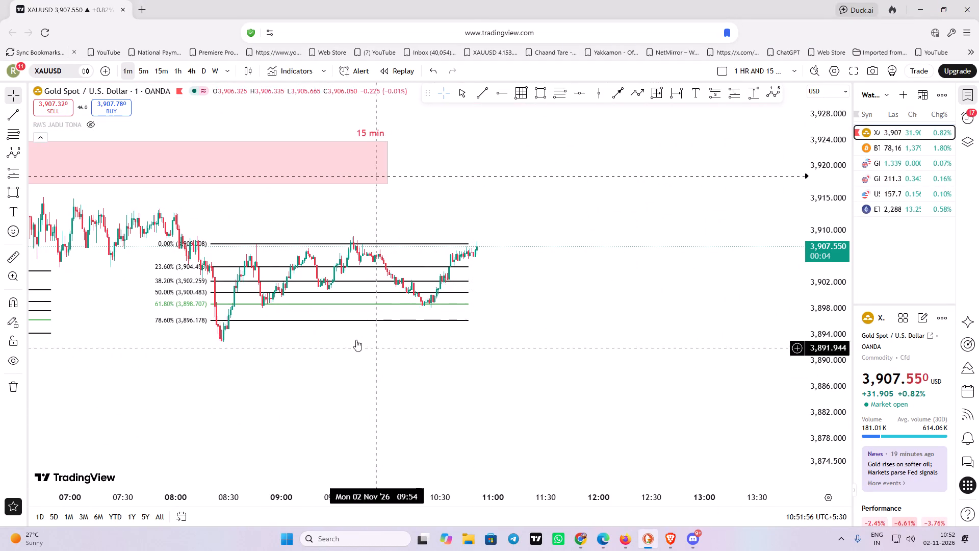
click(239, 321)
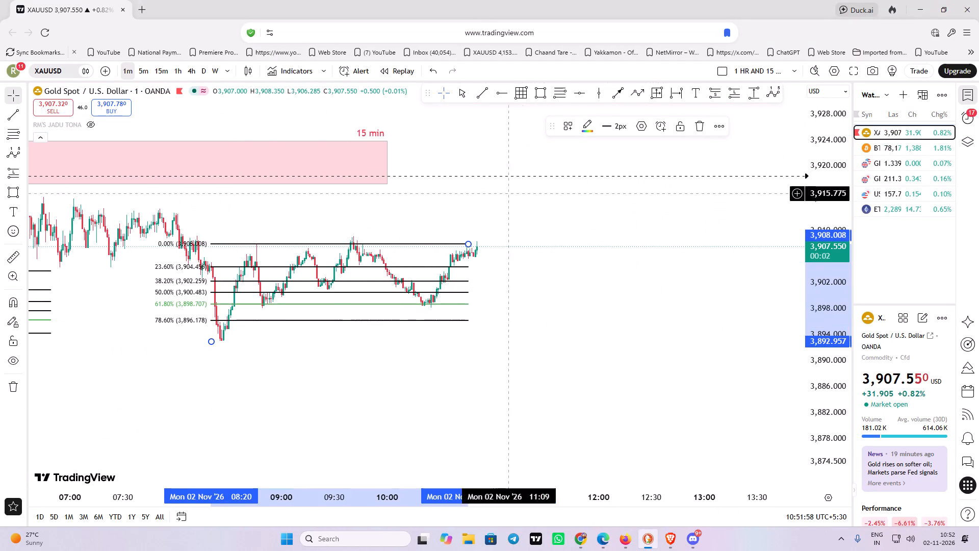
click(702, 129)
Examine the most recent 2 November price action below the pink 15 min zone at different price scales.
drag(619, 265, 622, 320)
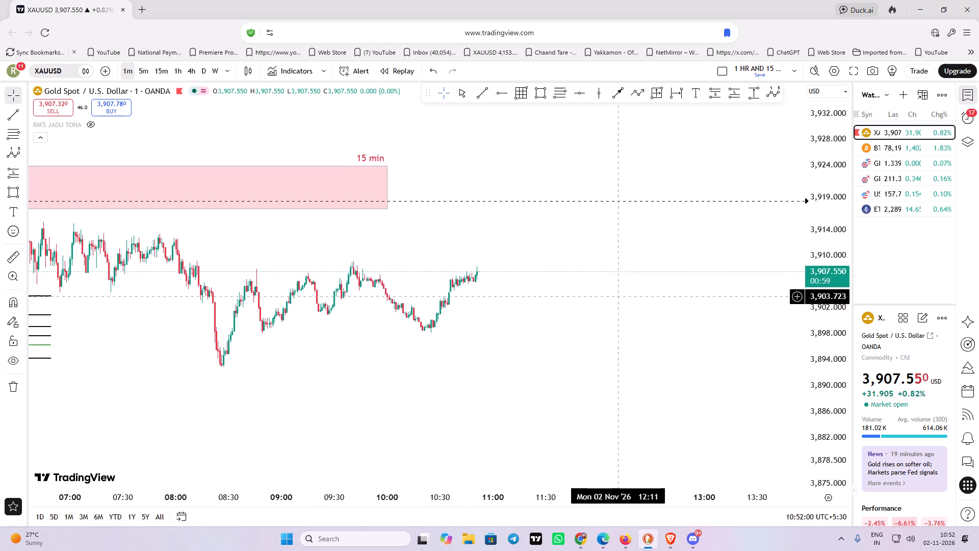
drag(622, 320, 652, 346)
drag(831, 383, 852, 91)
drag(675, 332, 678, 330)
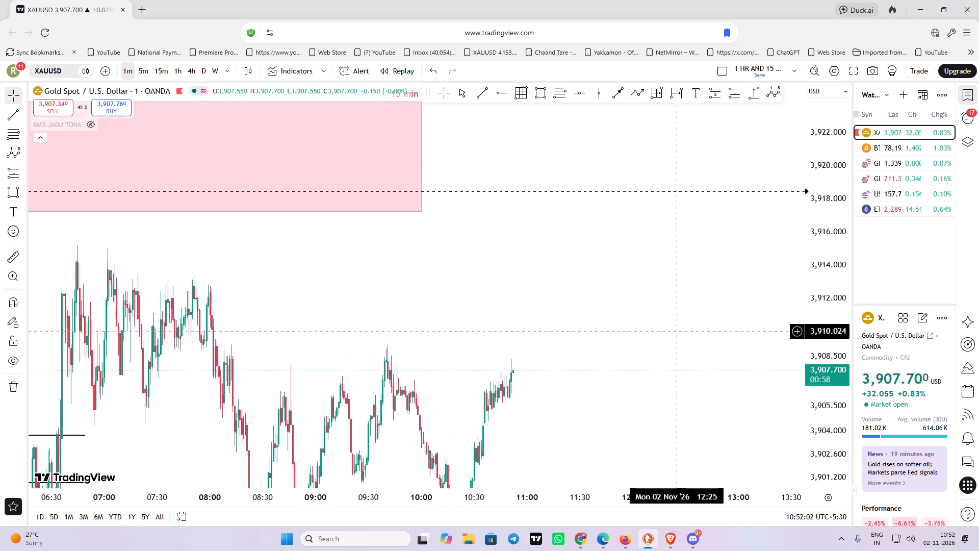
drag(678, 330, 766, 113)
scroll(582, 264, up, 2)
drag(831, 142, 803, 255)
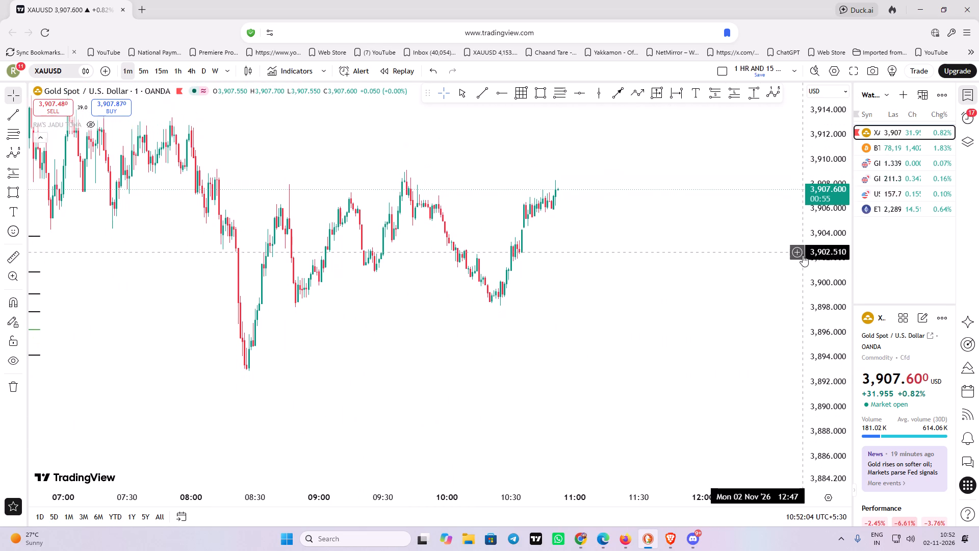
drag(803, 255, 803, 267)
scroll(555, 291, up, 1)
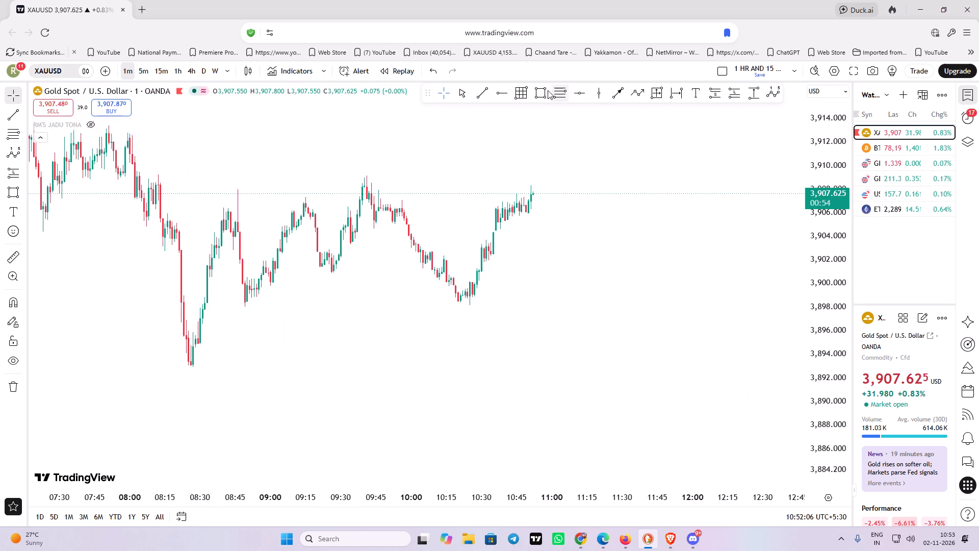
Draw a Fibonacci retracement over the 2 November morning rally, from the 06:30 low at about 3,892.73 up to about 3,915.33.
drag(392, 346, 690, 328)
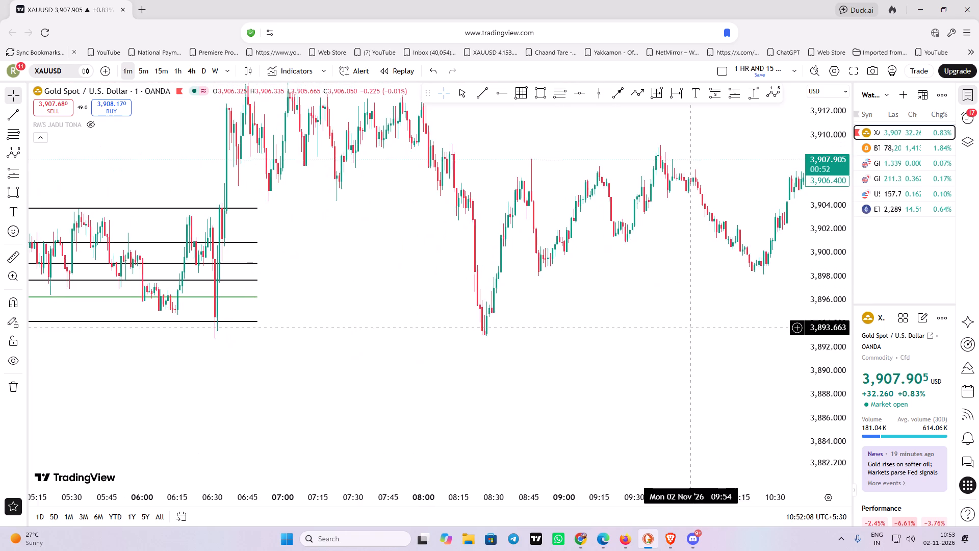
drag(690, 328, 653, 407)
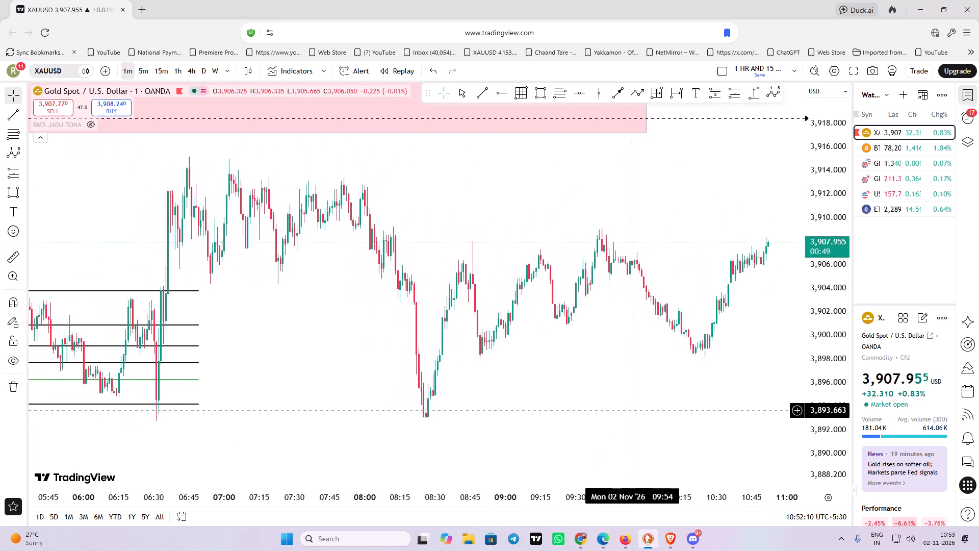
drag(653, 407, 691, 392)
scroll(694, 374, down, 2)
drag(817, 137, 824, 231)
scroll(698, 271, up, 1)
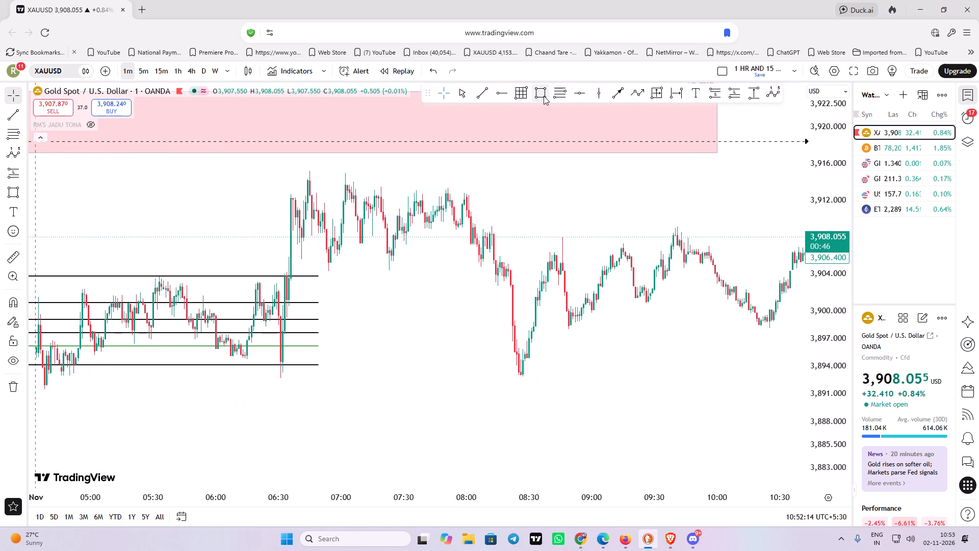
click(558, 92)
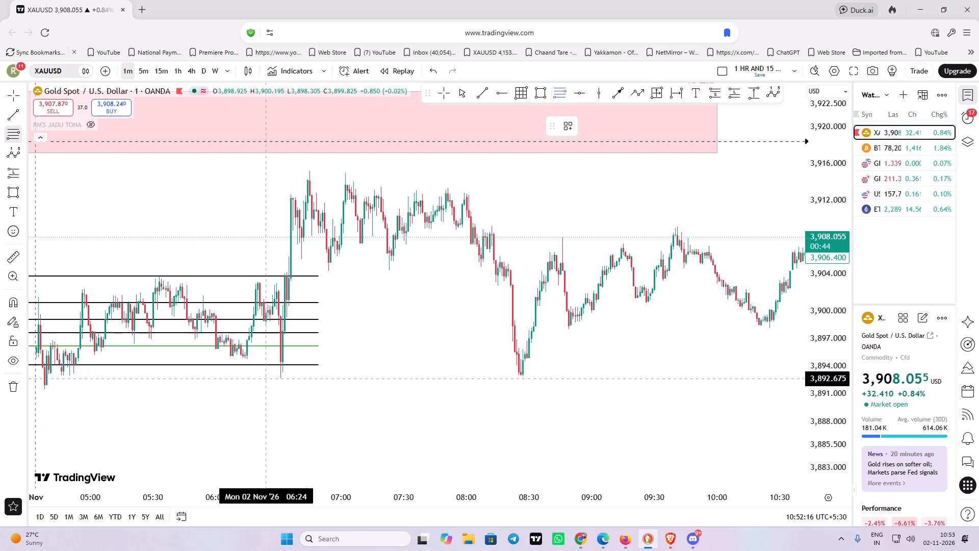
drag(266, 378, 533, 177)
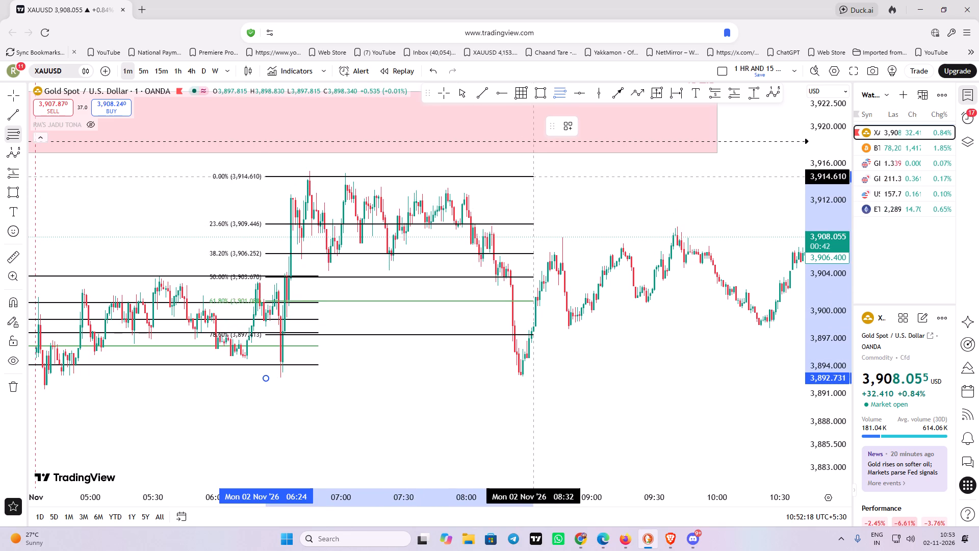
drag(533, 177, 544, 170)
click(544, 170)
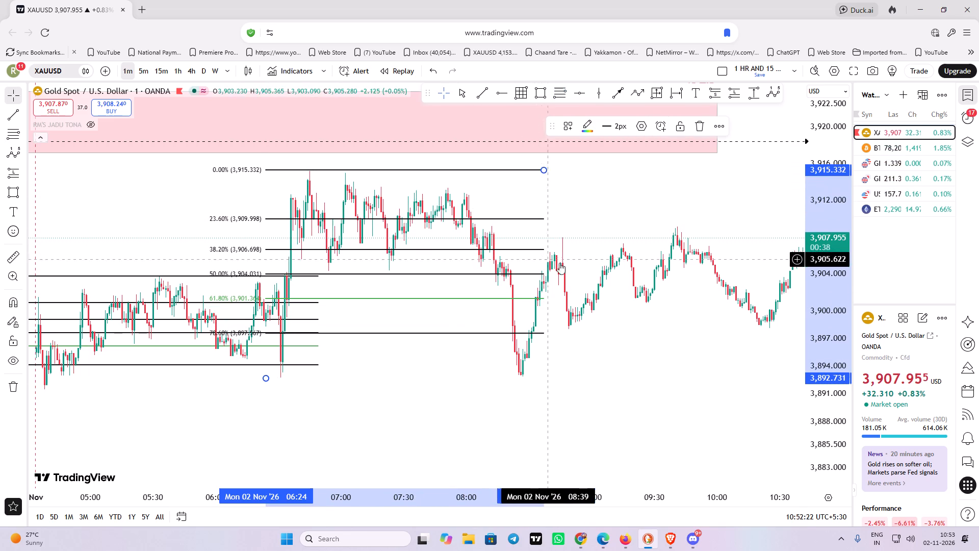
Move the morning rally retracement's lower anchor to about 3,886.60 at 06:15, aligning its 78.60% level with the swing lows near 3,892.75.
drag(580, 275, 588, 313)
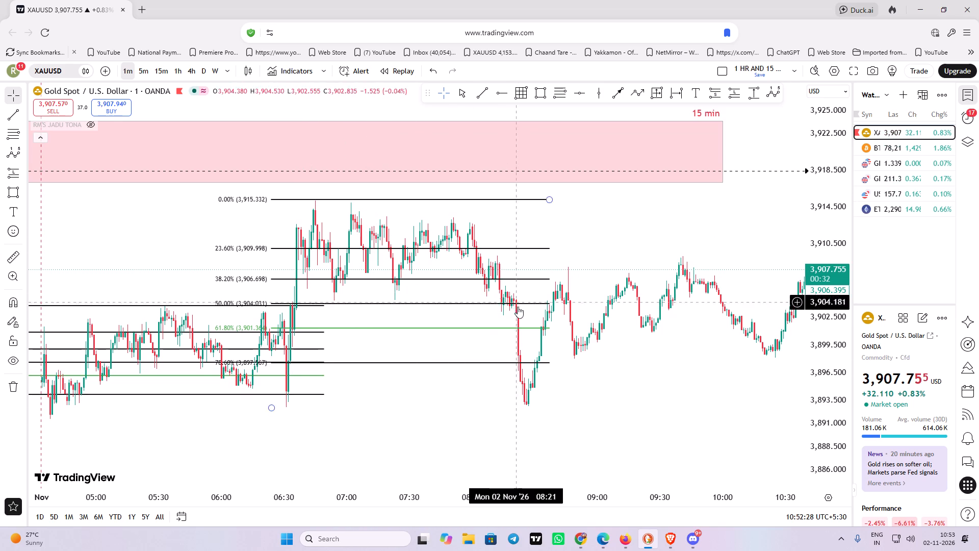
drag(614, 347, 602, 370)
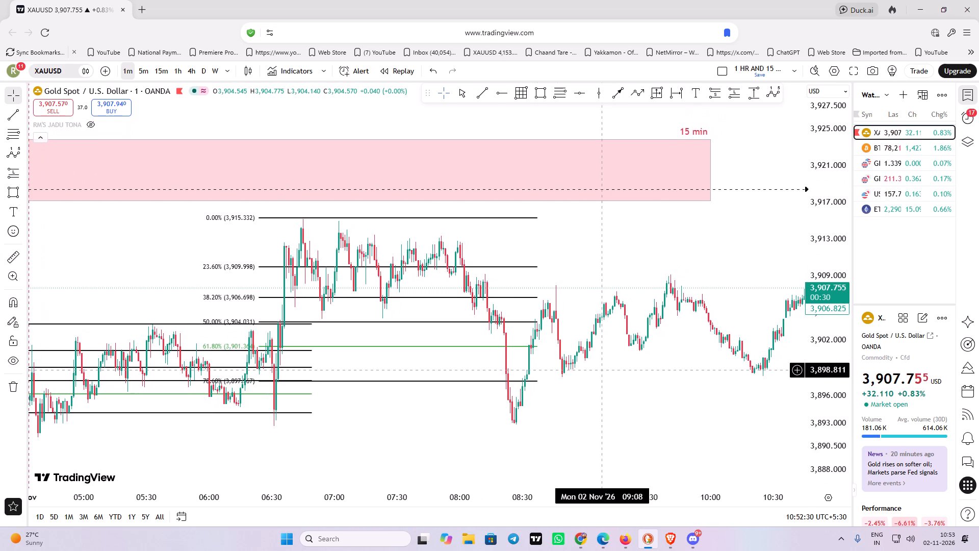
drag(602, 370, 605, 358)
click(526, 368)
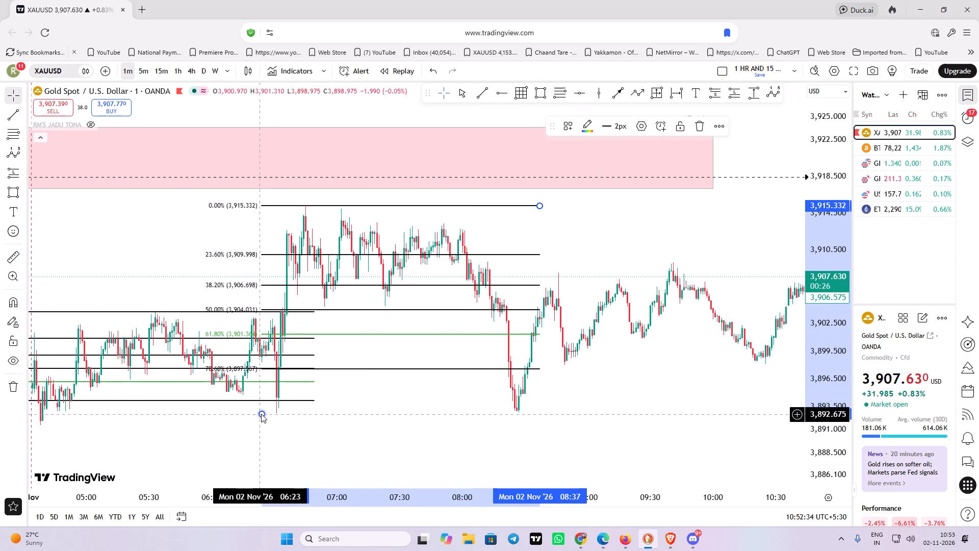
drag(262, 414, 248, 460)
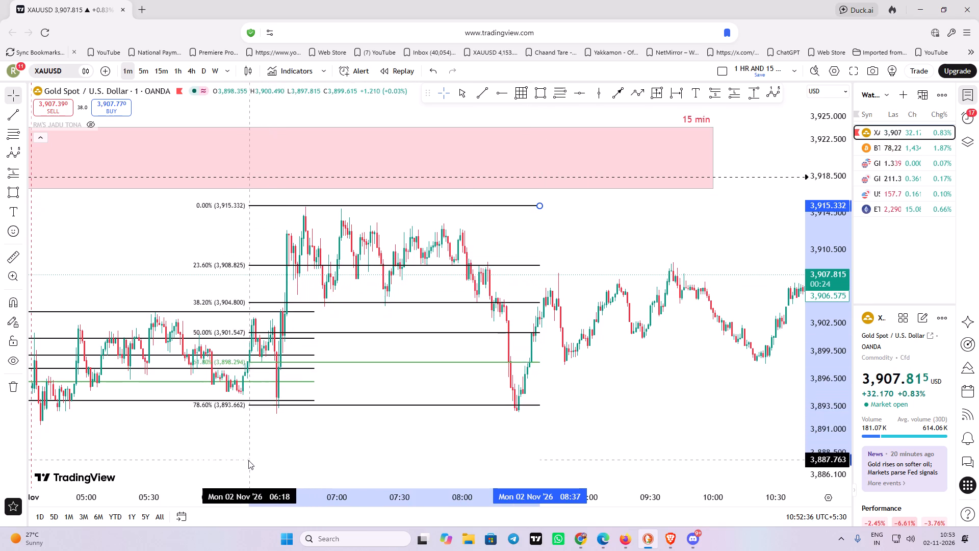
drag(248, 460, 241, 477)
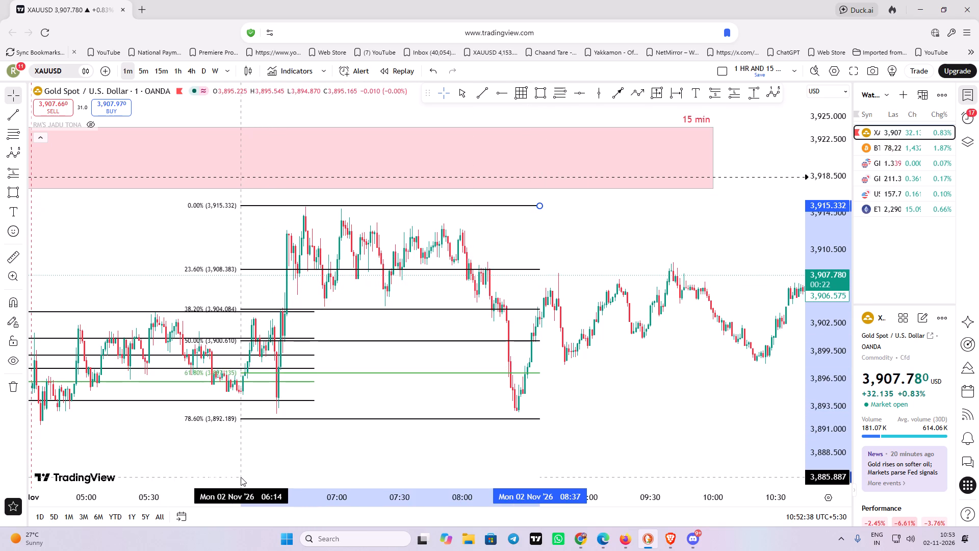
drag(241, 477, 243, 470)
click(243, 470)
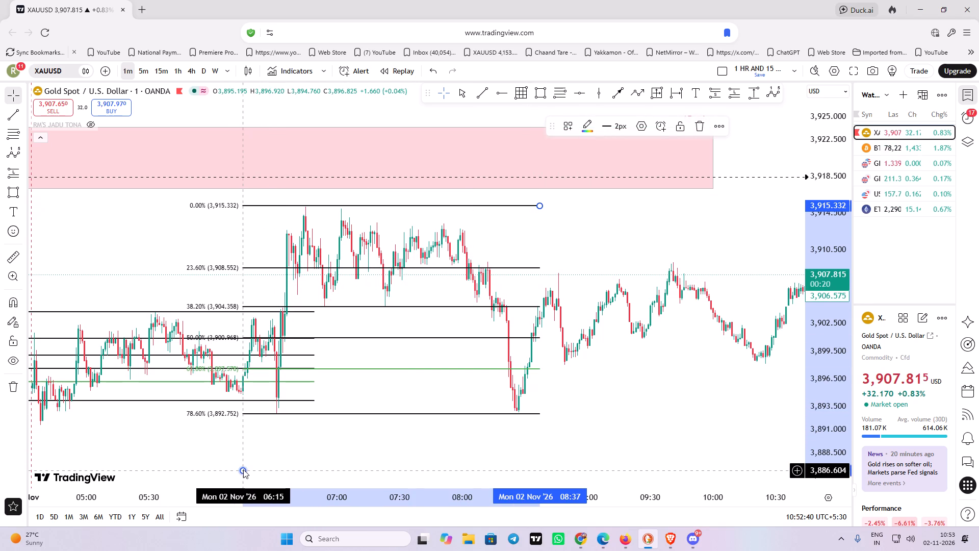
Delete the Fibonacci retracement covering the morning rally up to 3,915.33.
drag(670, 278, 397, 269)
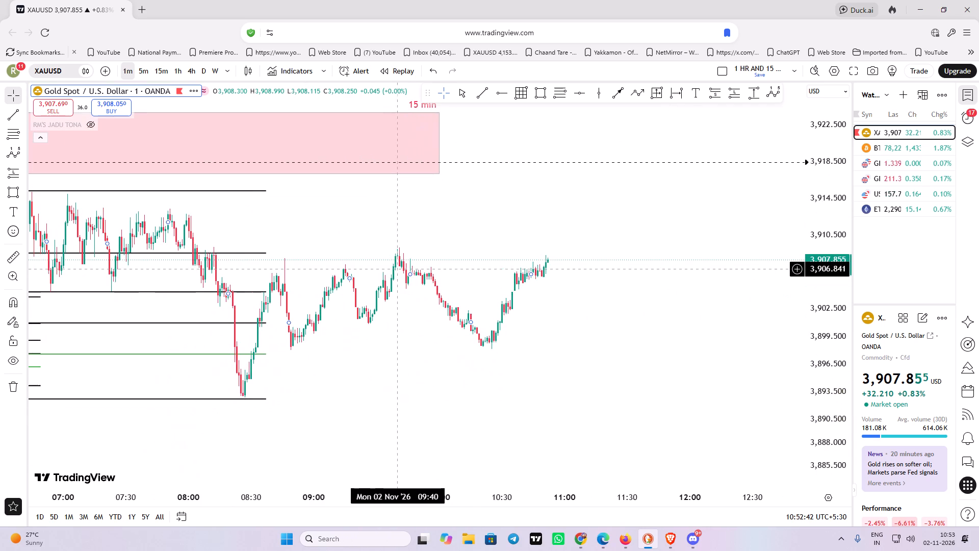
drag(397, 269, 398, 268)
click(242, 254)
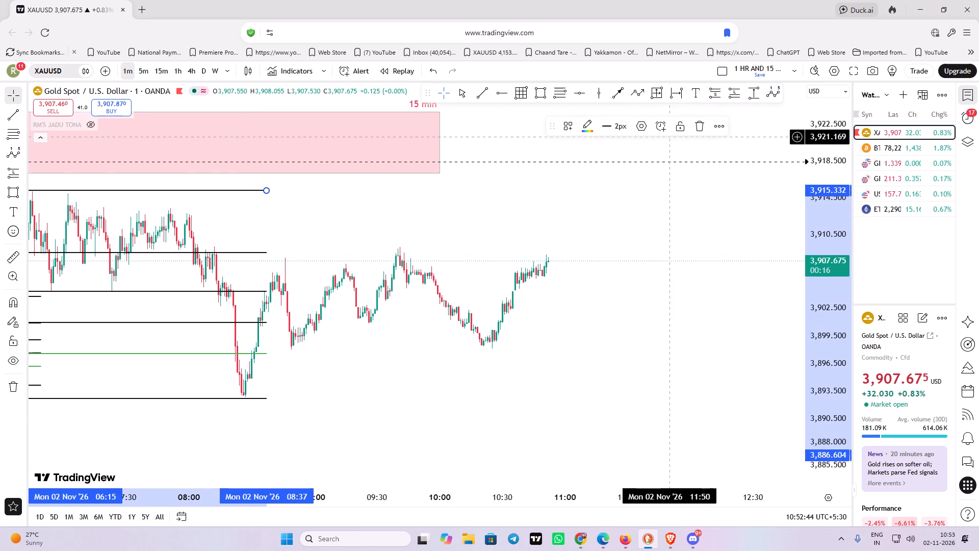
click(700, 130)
Draw a Fibonacci retracement from the low after 08:10 at about 3,892.95 up to the high at about 3,909.23.
drag(483, 291, 571, 263)
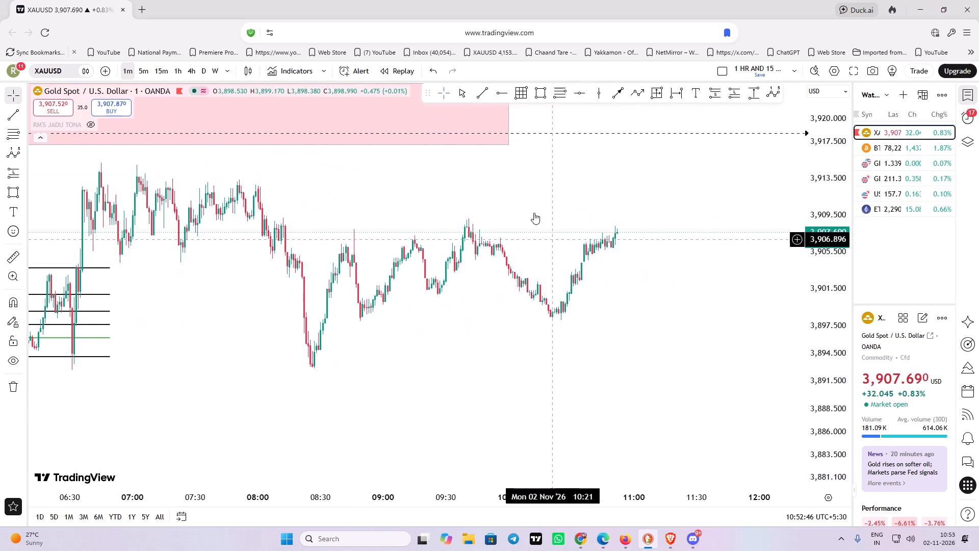
click(554, 89)
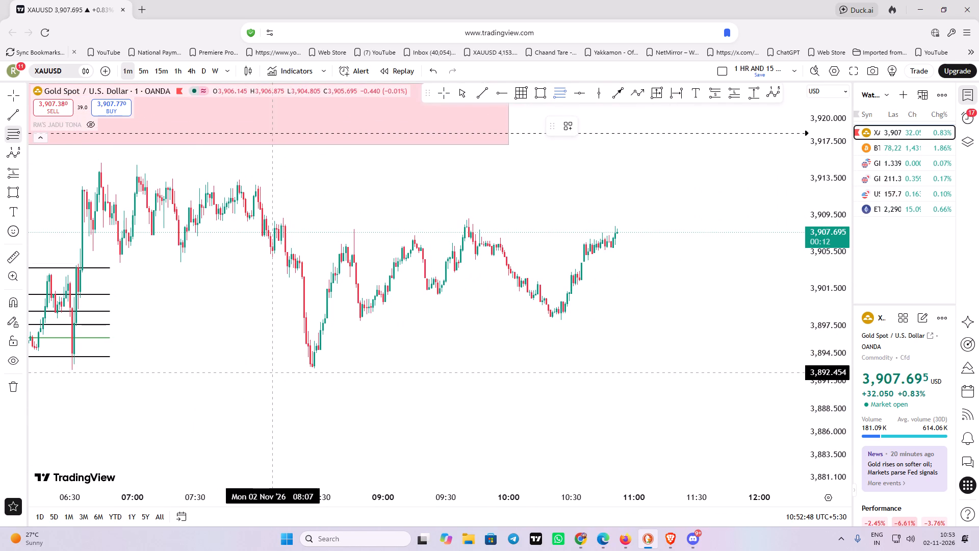
drag(279, 368, 673, 229)
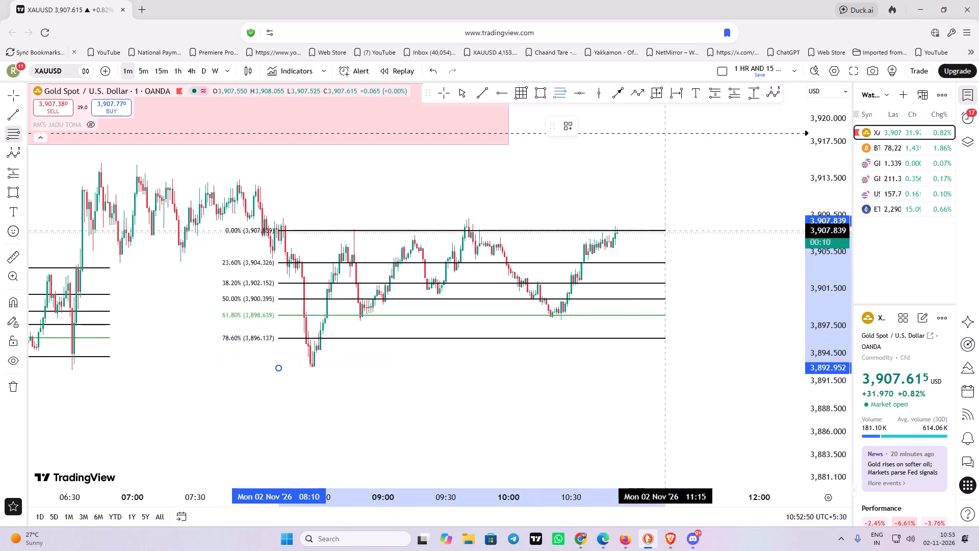
drag(673, 229, 571, 212)
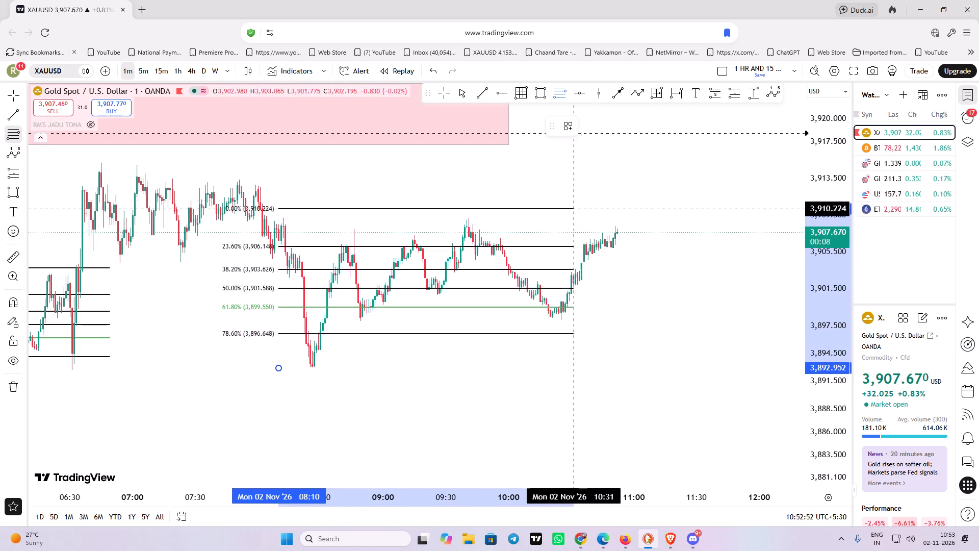
drag(571, 212, 566, 218)
click(566, 218)
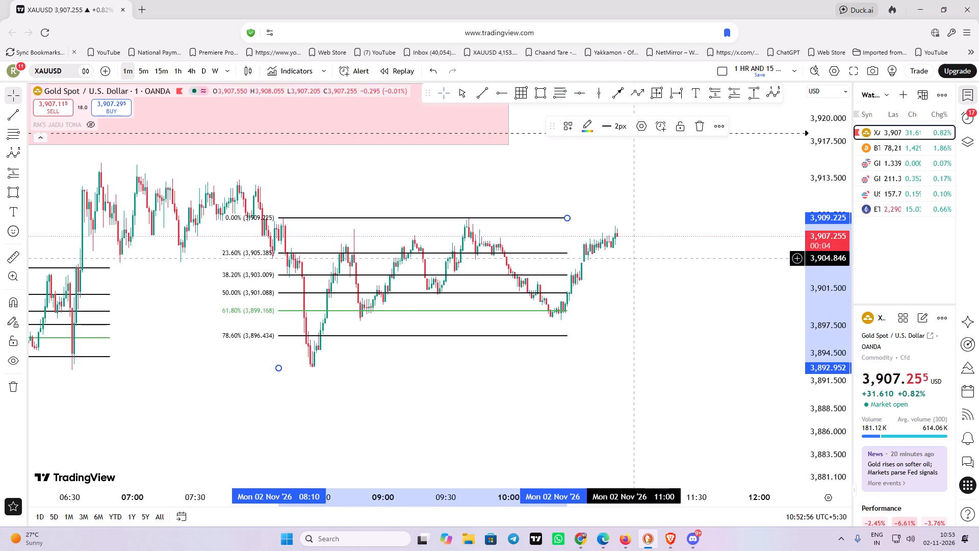
scroll(633, 258, down, 1)
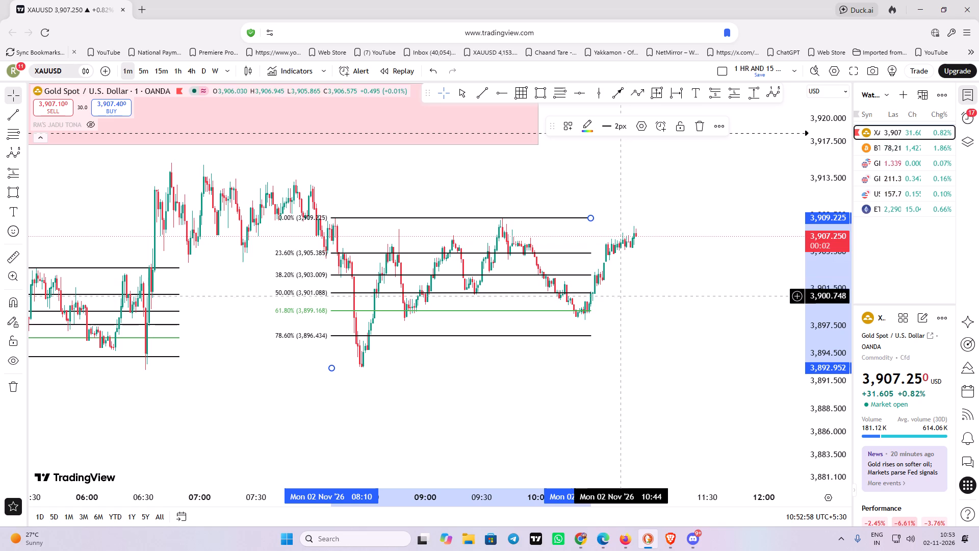
drag(671, 218, 616, 271)
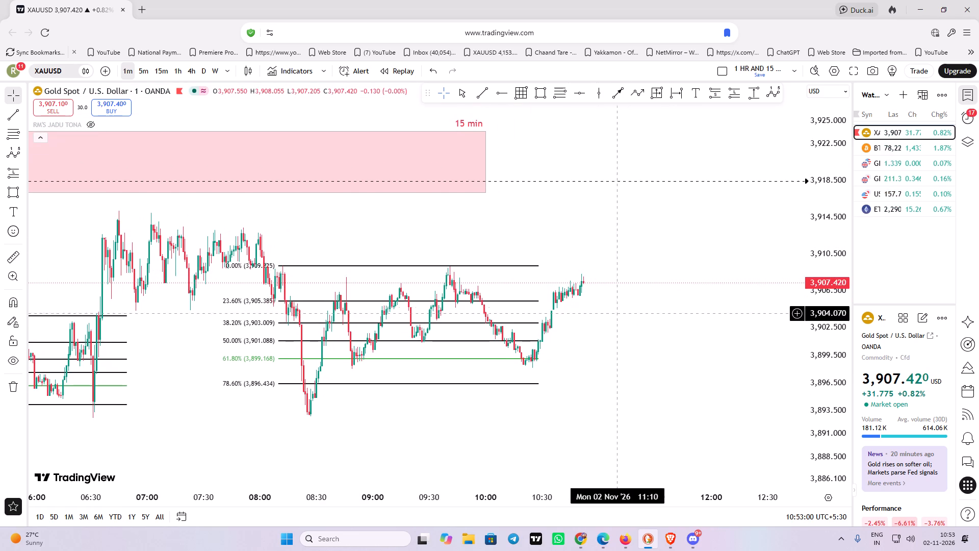
drag(621, 316, 581, 332)
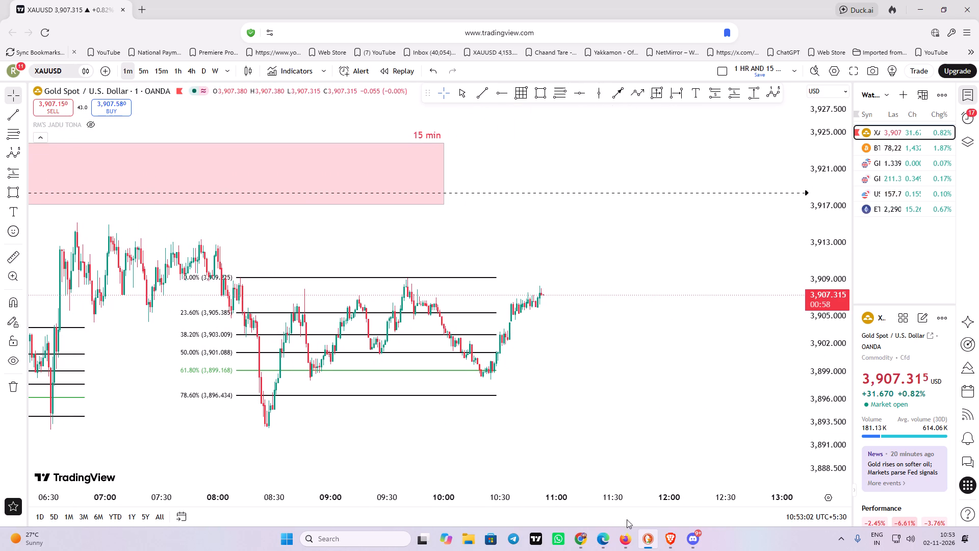
Switch to Chrome and check the progress of the active Greenstone Quarry positions on the Bull Gems mining page.
click(582, 538)
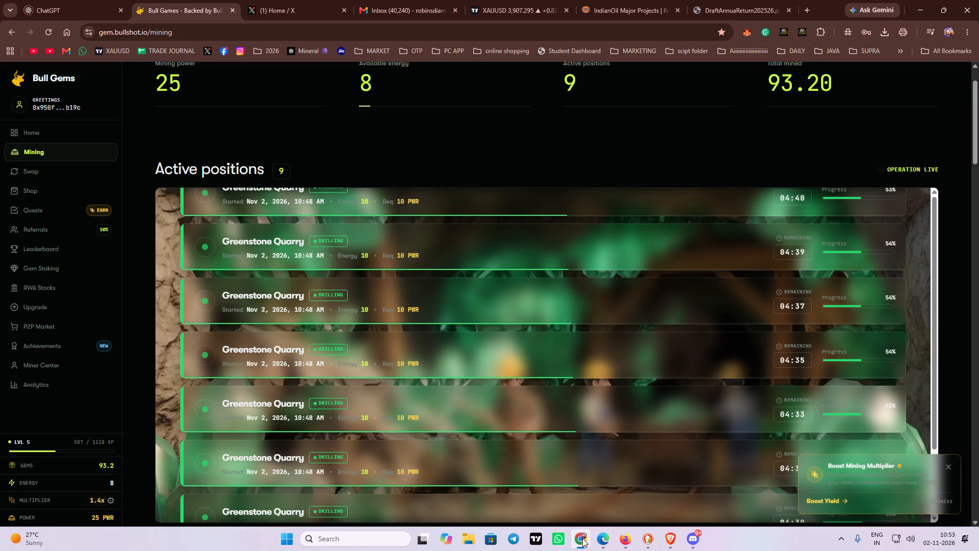
scroll(530, 444, down, 2)
scroll(530, 444, up, 4)
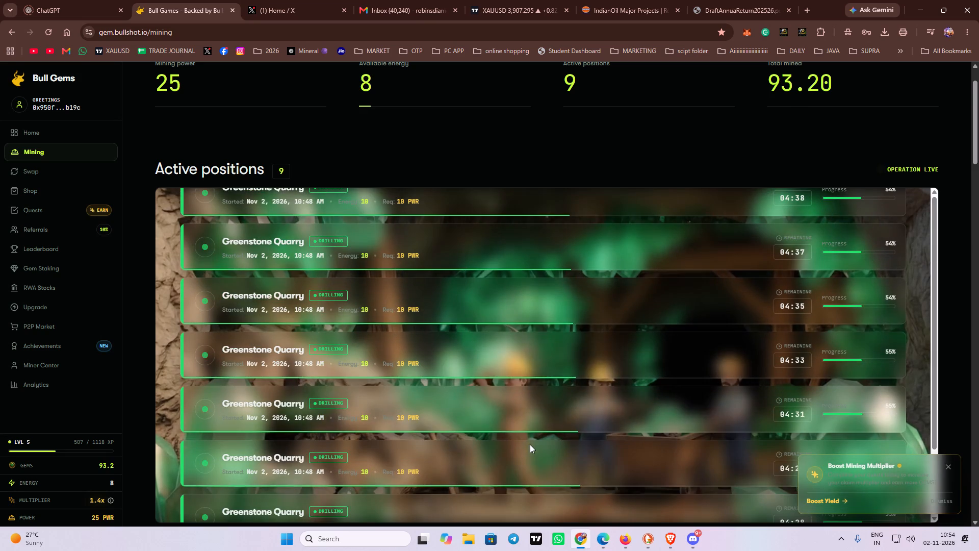
scroll(524, 418, up, 8)
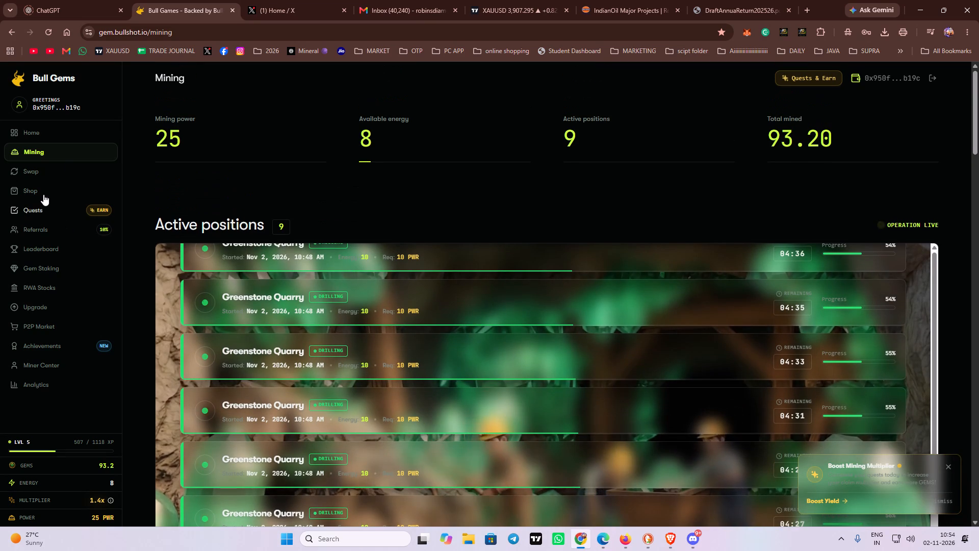
click(58, 147)
click(52, 140)
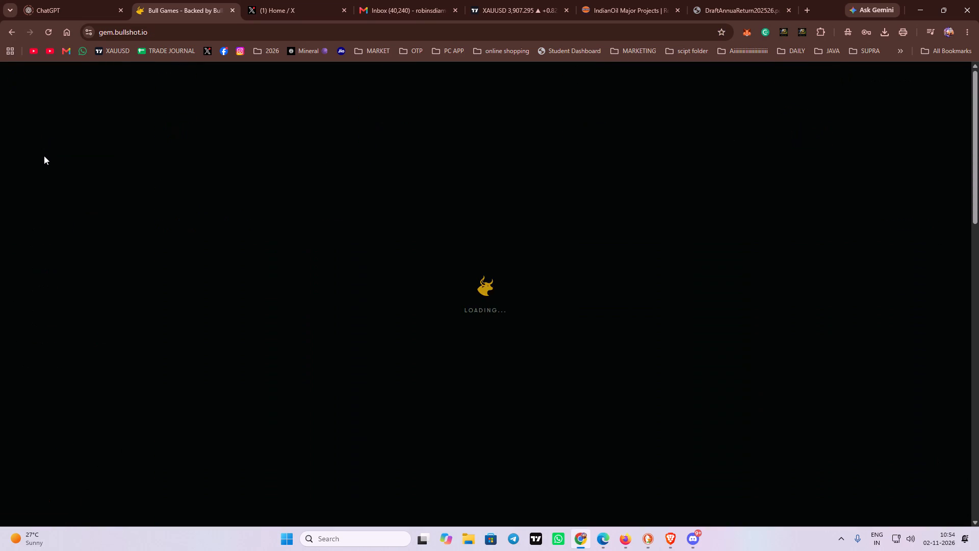
click(479, 425)
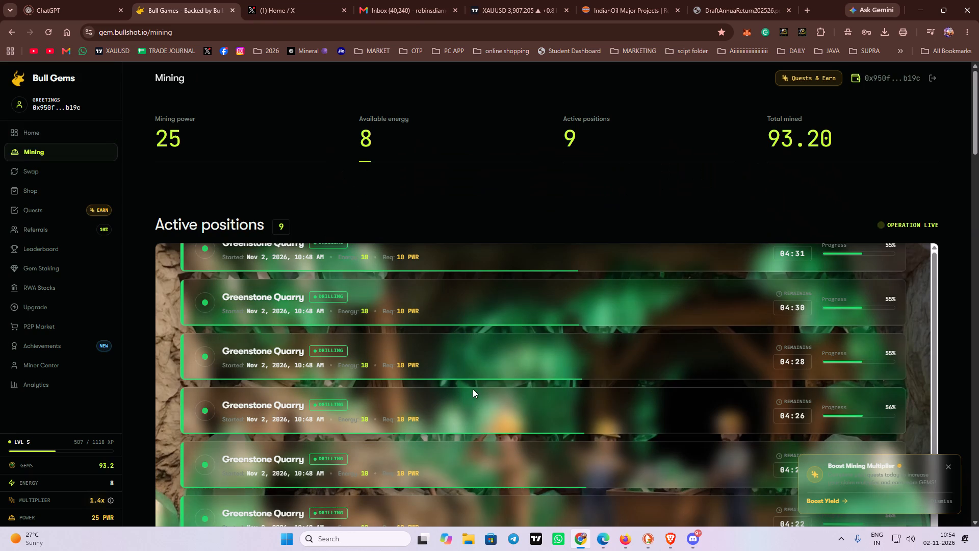
scroll(471, 368, down, 7)
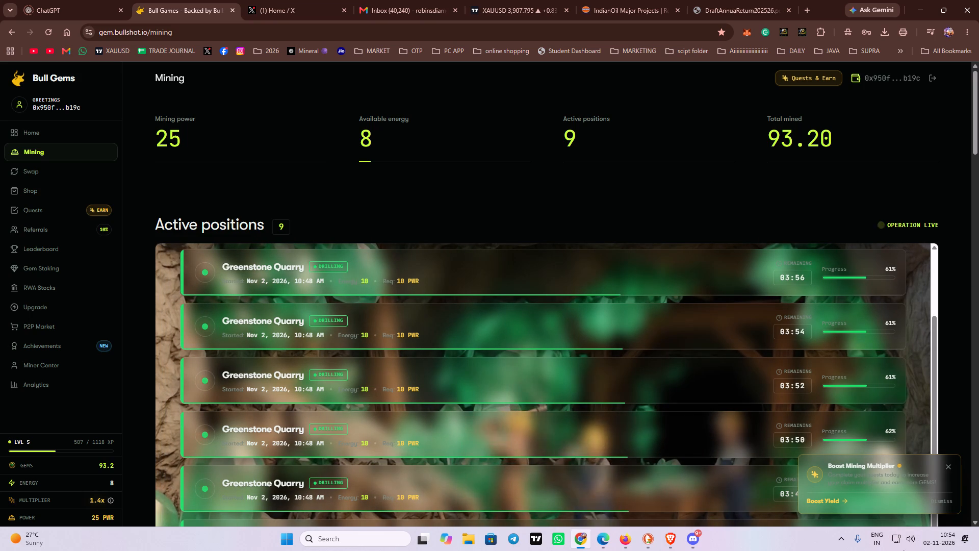
Show the hidden system tray icons.
click(844, 539)
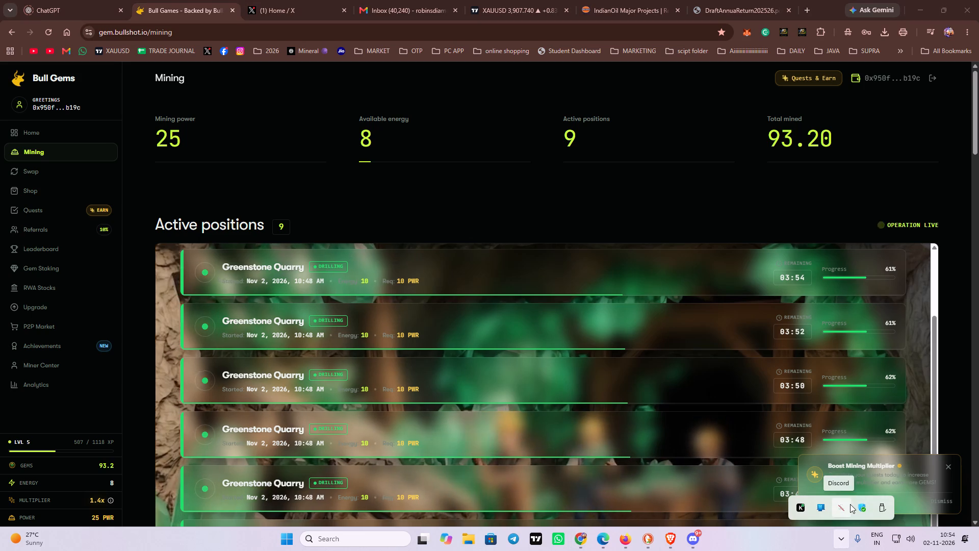
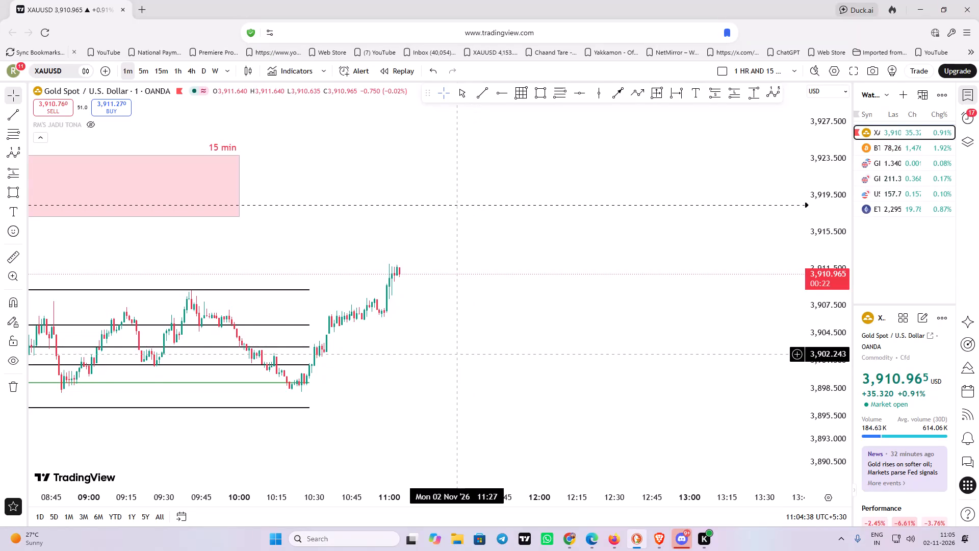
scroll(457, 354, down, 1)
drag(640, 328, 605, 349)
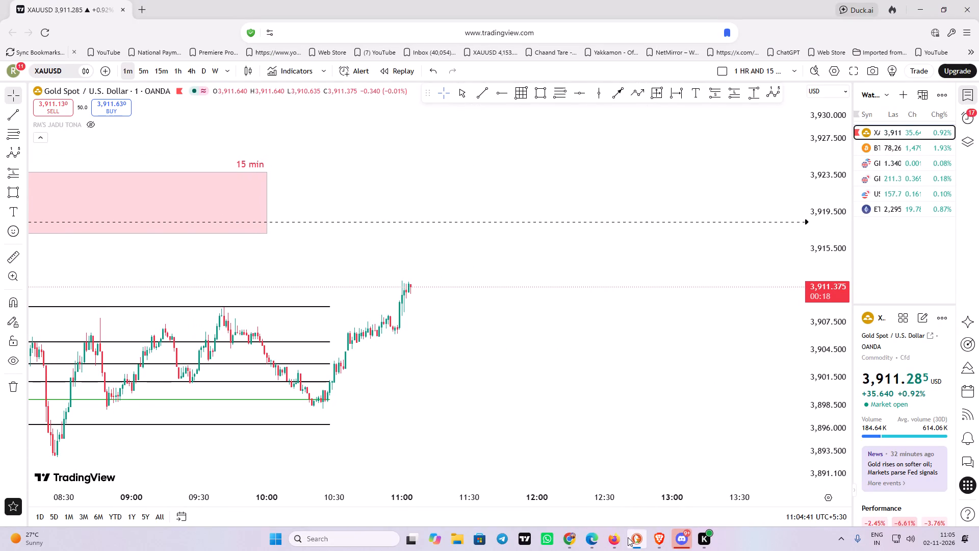
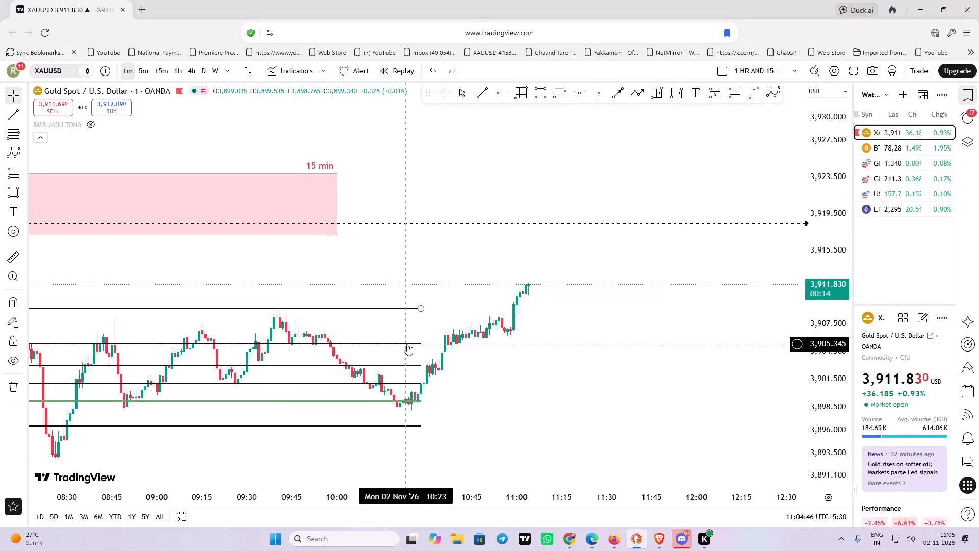
Delete the Fibonacci retracement drawn over the earlier price swings.
click(407, 344)
click(696, 128)
Draw a near-horizontal trend line at about 3,908.3 along the swing high before the latest rally, from about 10:46 to 11:01.
drag(611, 326, 613, 343)
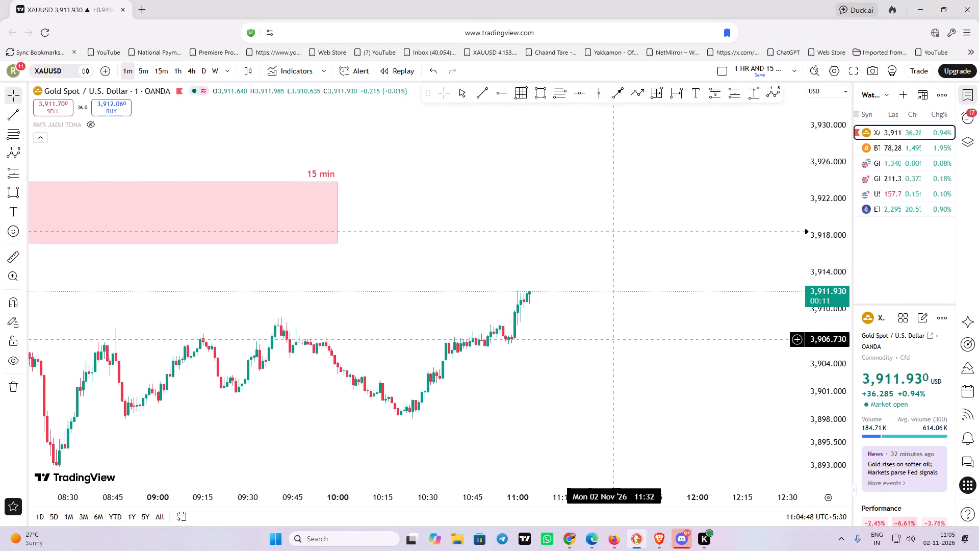
drag(613, 343, 683, 333)
drag(822, 373, 857, 94)
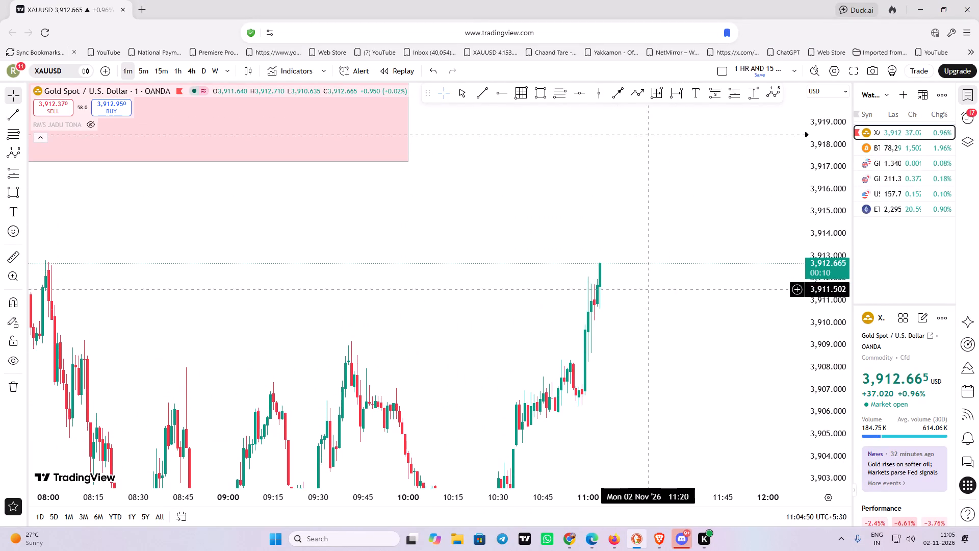
scroll(642, 269, up, 3)
drag(553, 385, 657, 197)
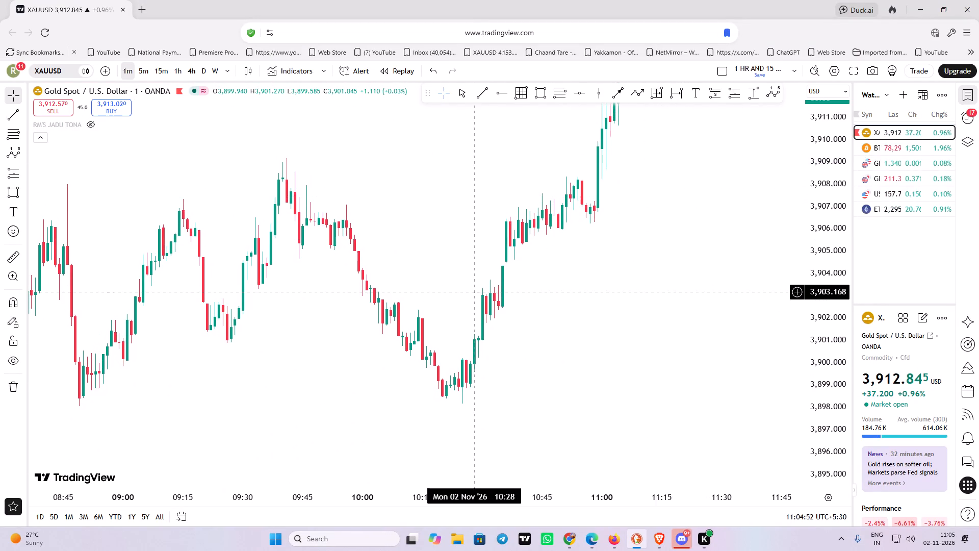
scroll(472, 293, up, 1)
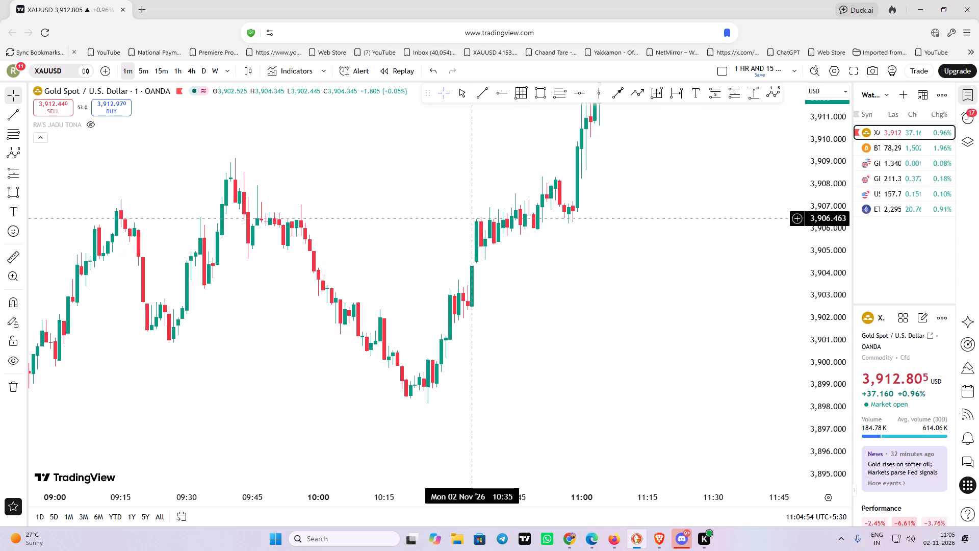
drag(525, 265, 518, 306)
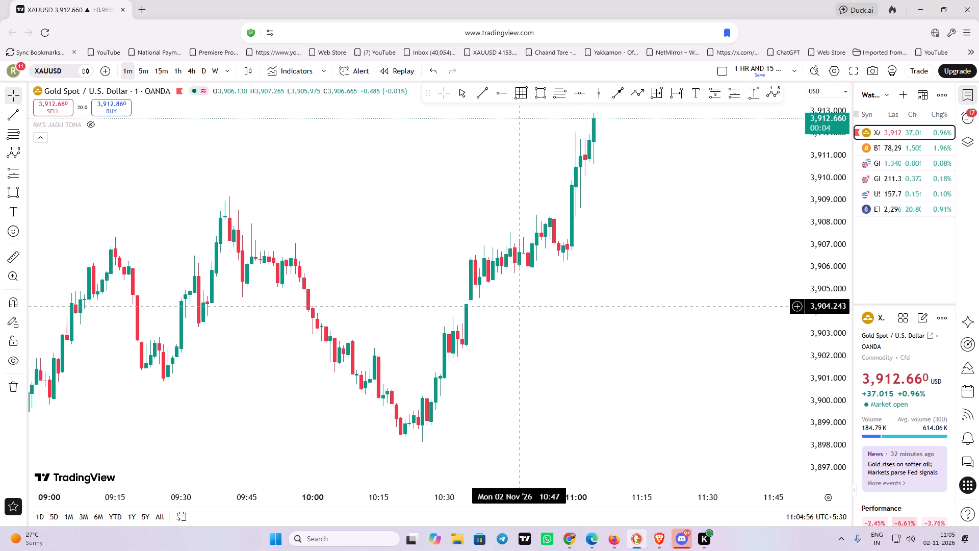
drag(486, 308, 486, 315)
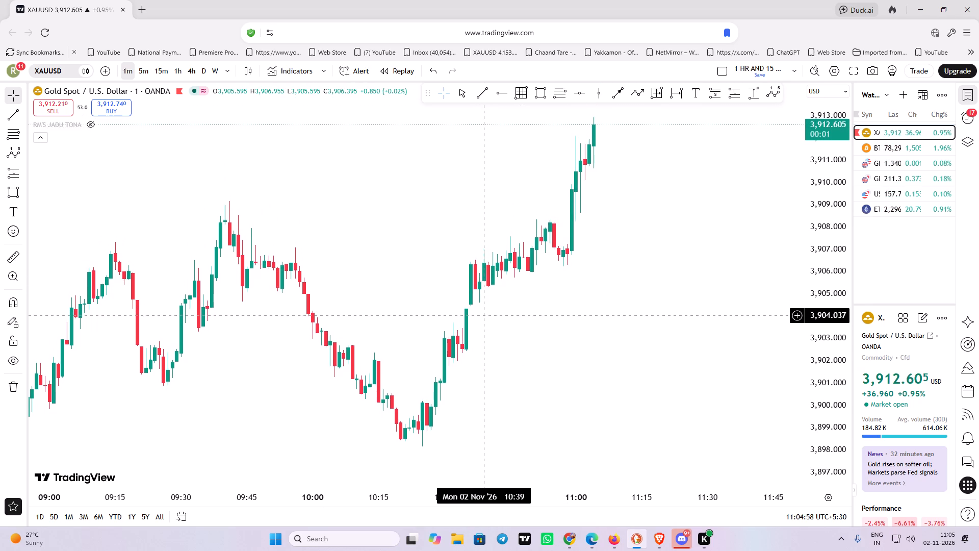
drag(486, 315, 485, 319)
drag(584, 211, 582, 241)
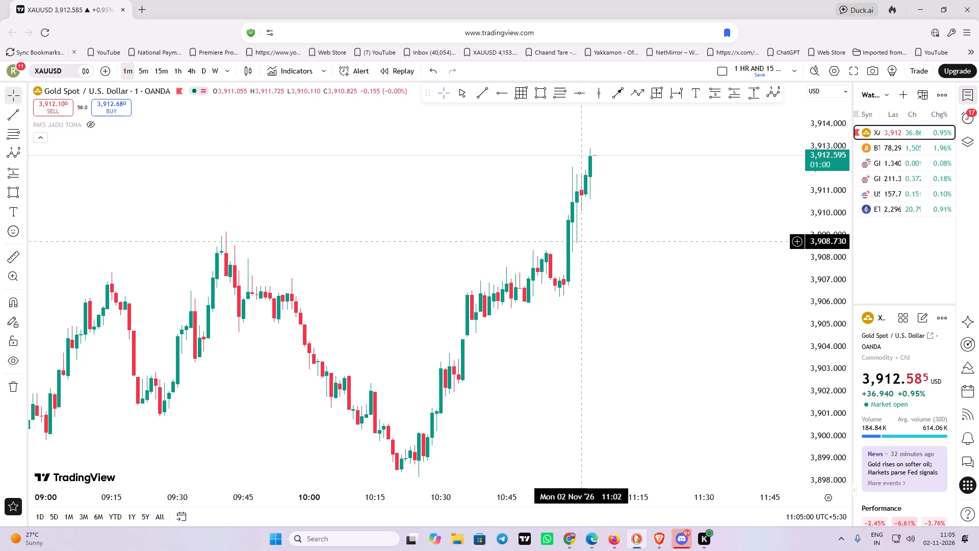
click(481, 95)
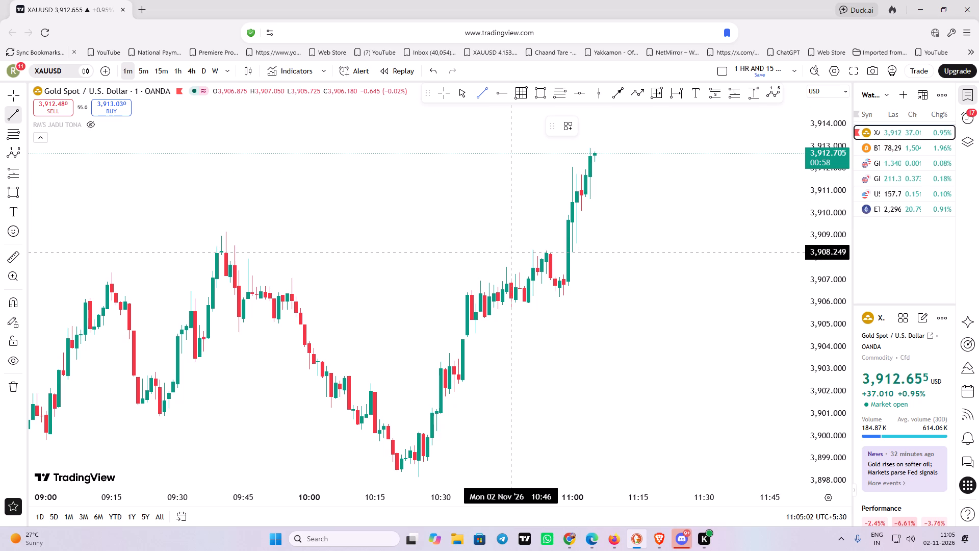
click(510, 249)
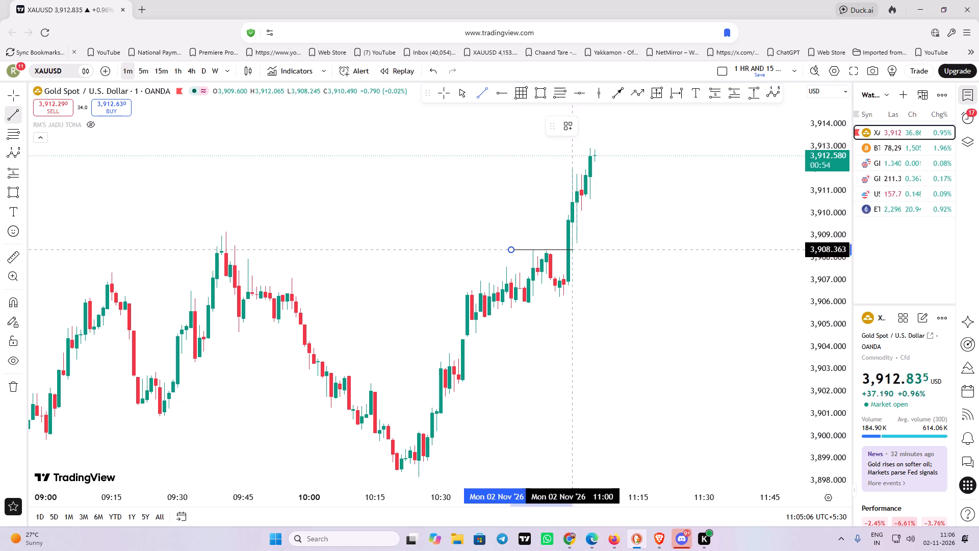
click(575, 251)
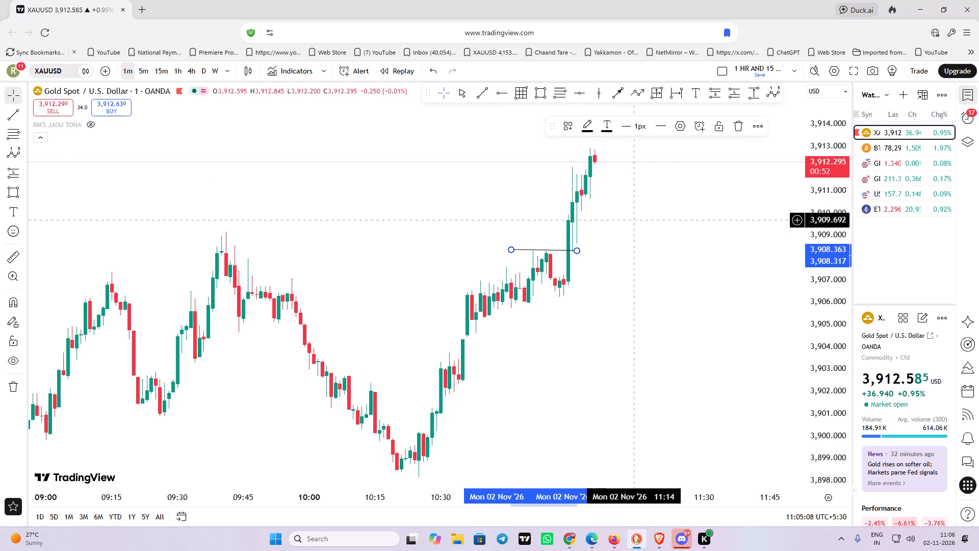
Draw a second near-horizontal trend line at about 3,906.25 along the pullback low before the rally, from about 10:52 to 11:12.
drag(634, 219, 591, 219)
click(479, 99)
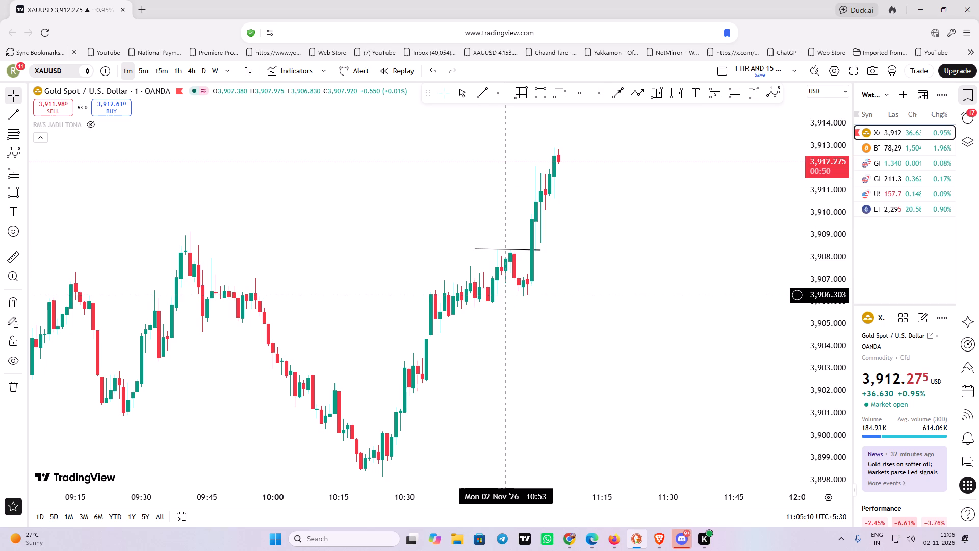
click(509, 295)
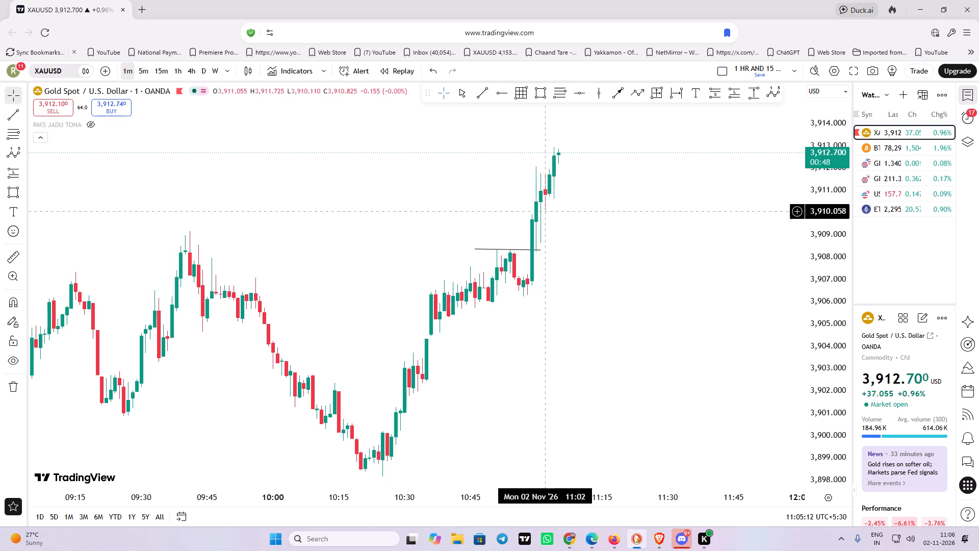
click(487, 102)
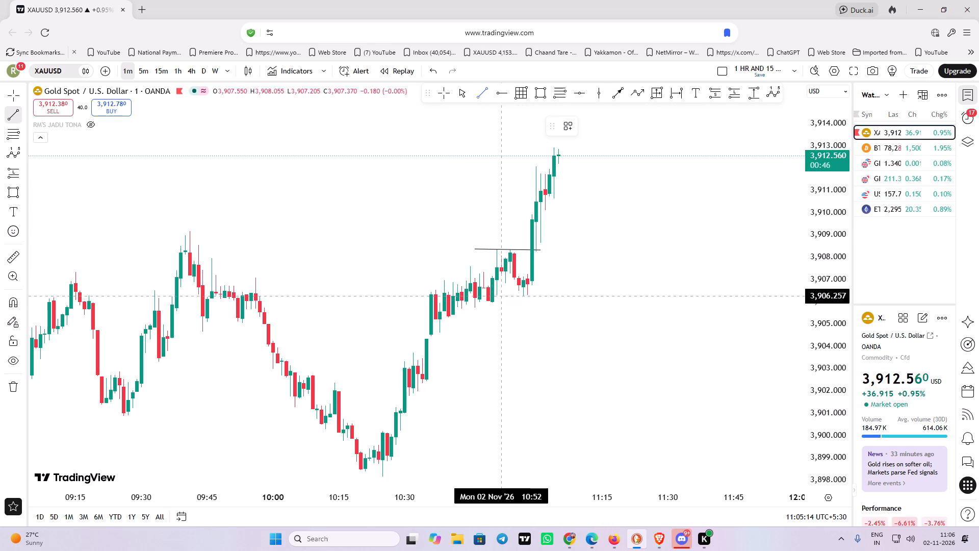
click(503, 296)
click(589, 296)
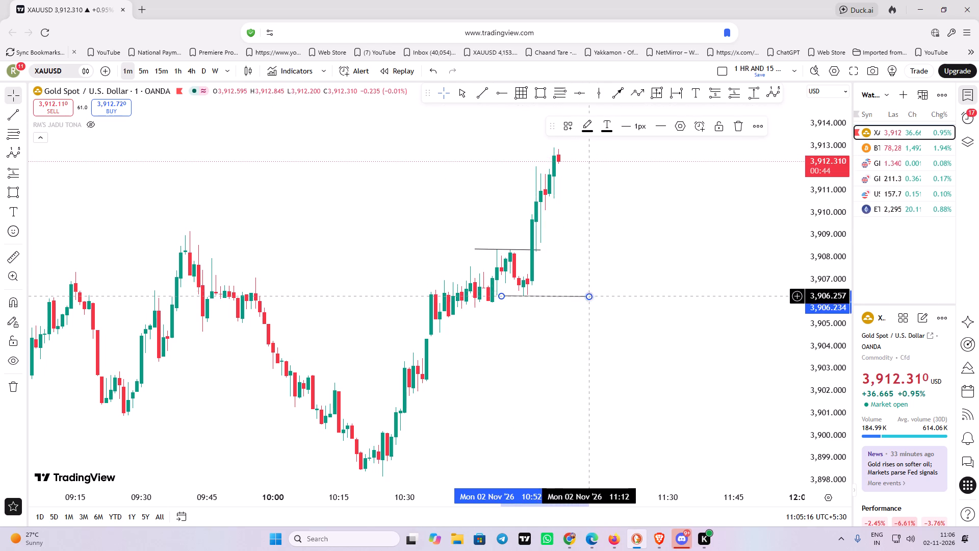
drag(632, 243, 557, 323)
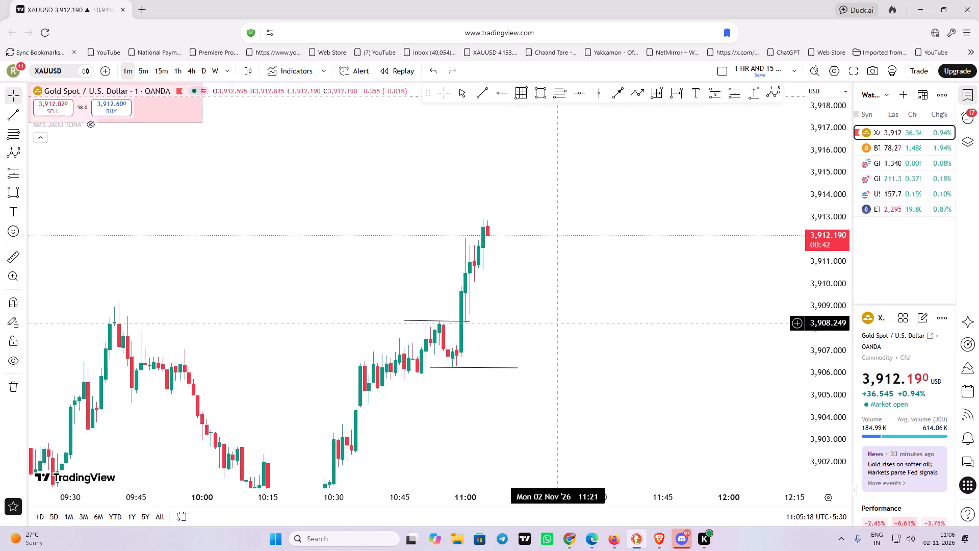
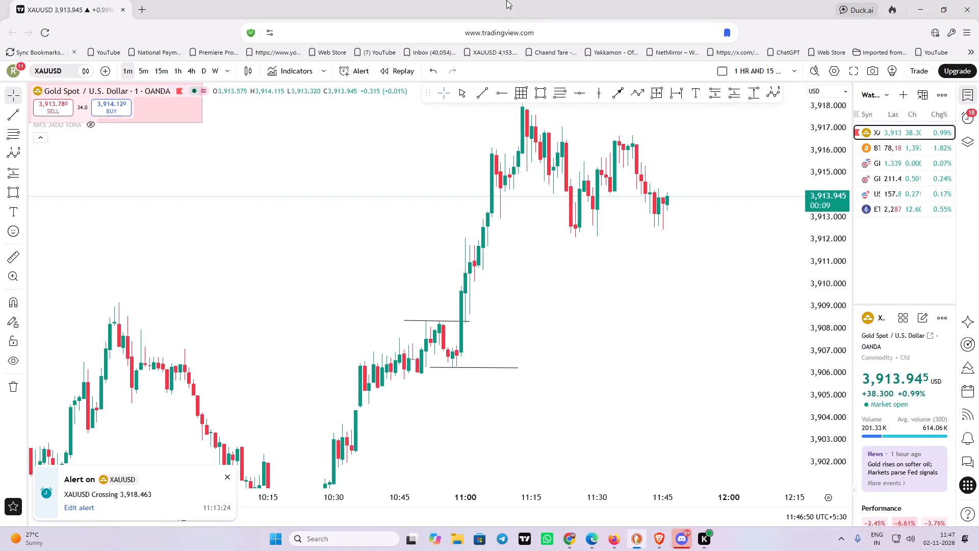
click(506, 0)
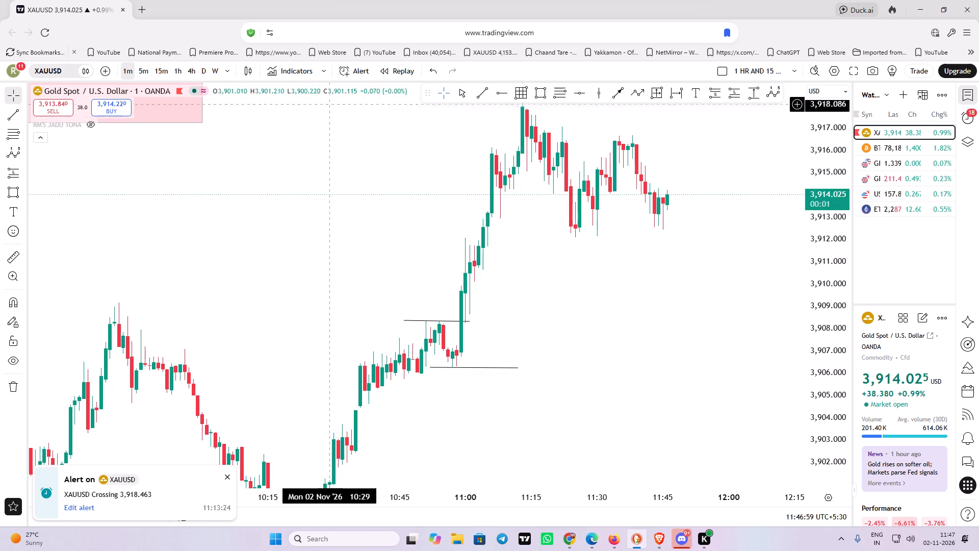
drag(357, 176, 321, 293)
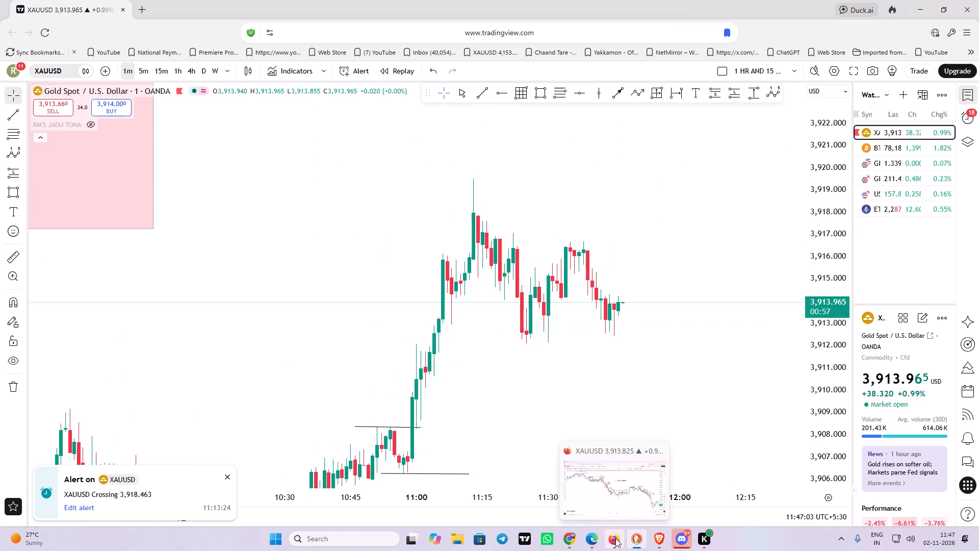
Switch to the Firefox window and examine the one-hour XAUUSD chart around the latest drop and the 15 MIN zone.
click(616, 538)
drag(595, 370, 303, 390)
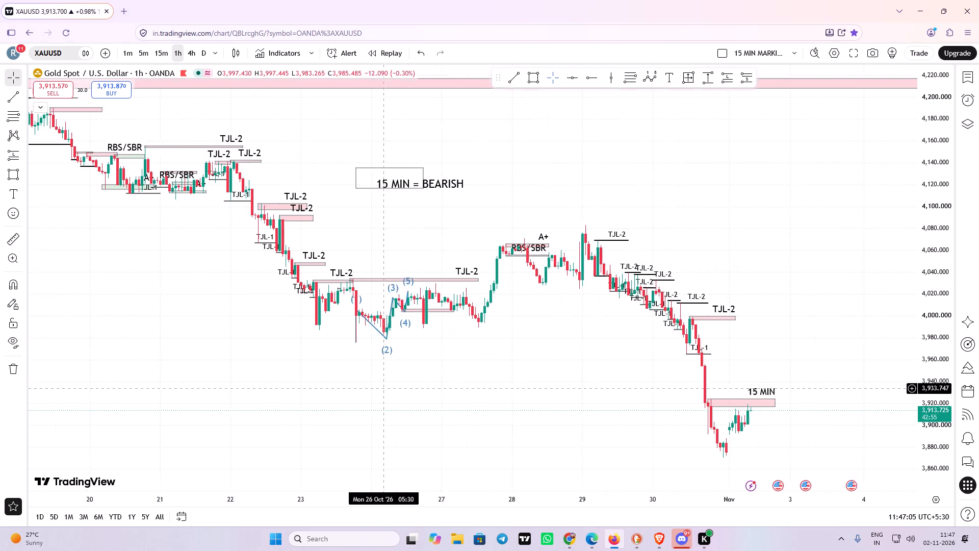
drag(303, 390, 197, 398)
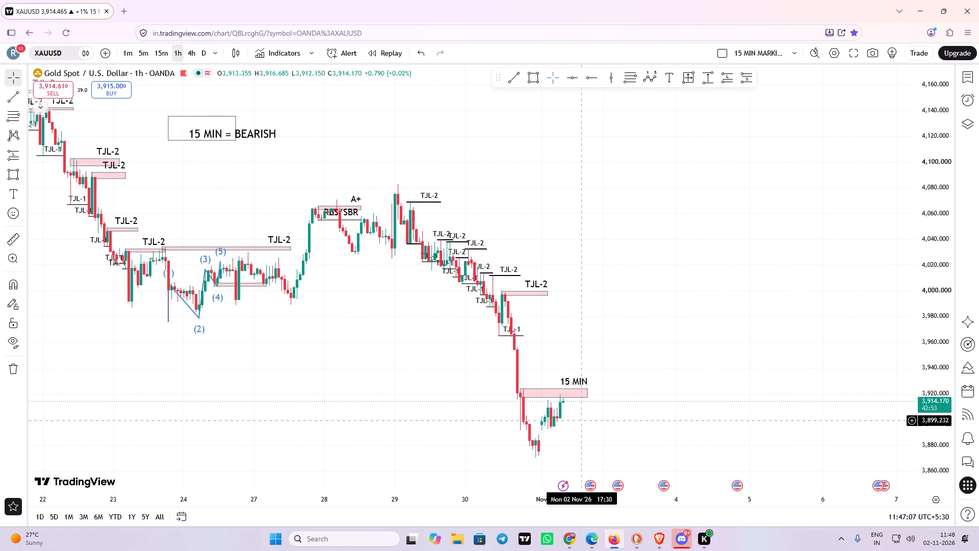
Switch to the Brave window and examine the latest one-minute XAUUSD candles around the large pink supply zone.
click(658, 535)
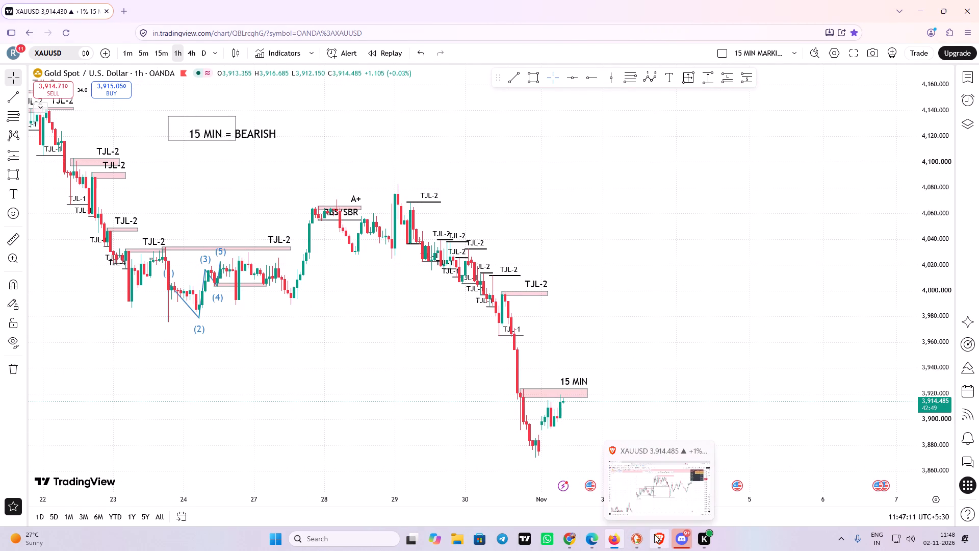
click(654, 534)
drag(739, 382, 536, 434)
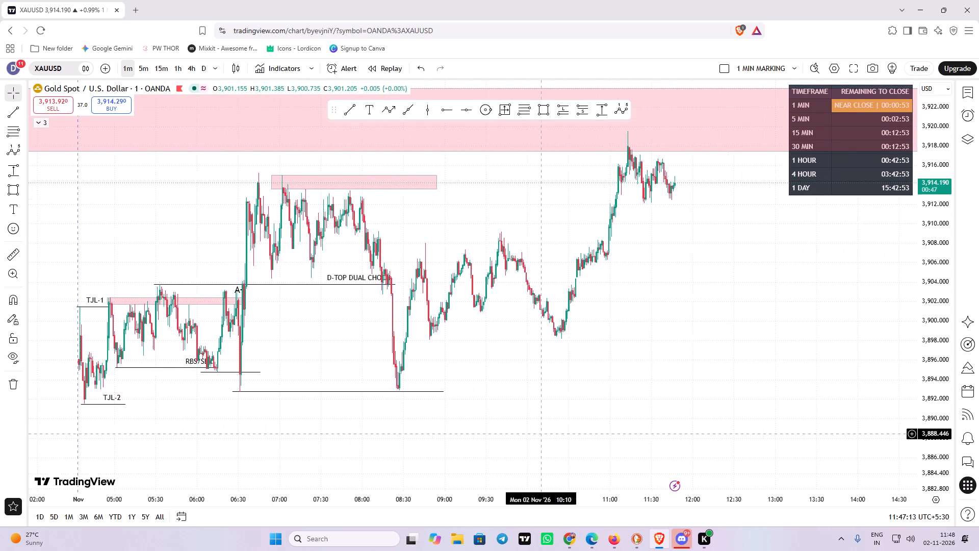
drag(536, 434, 533, 434)
scroll(603, 274, up, 3)
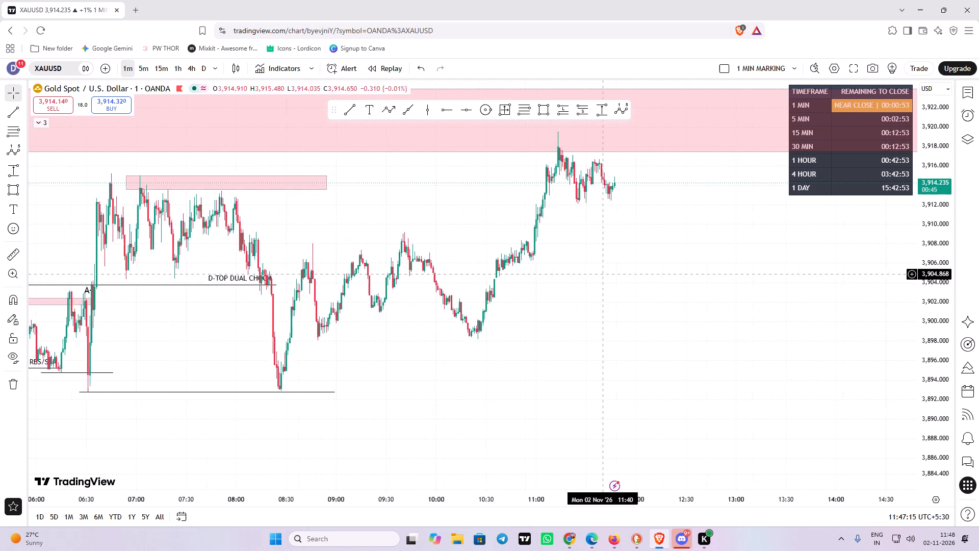
scroll(603, 278, up, 3)
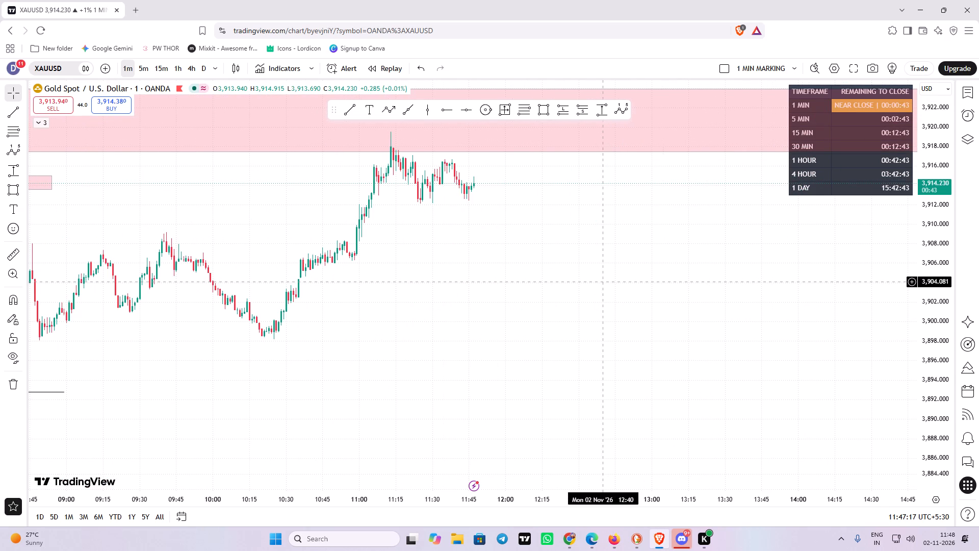
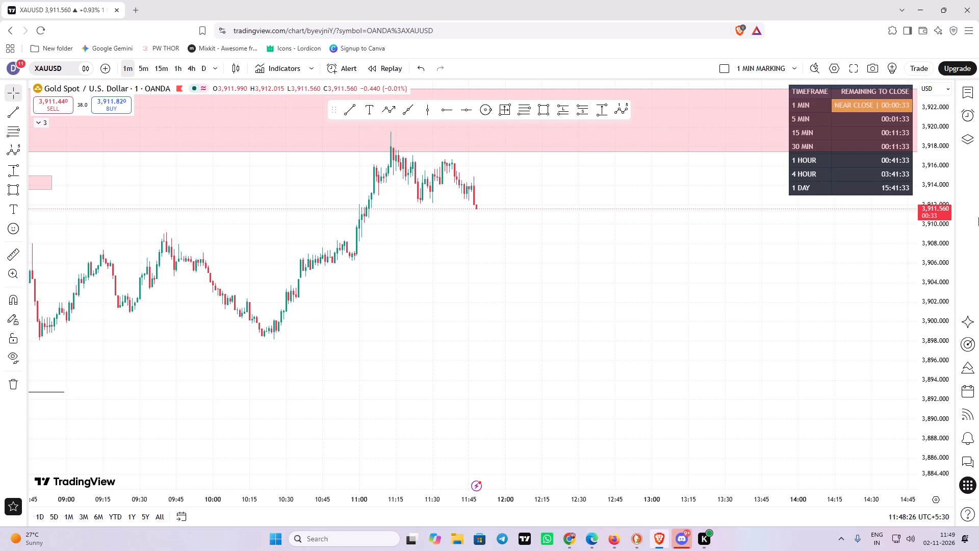
Draw a thin rectangle from 11:04 to 12:13 between about 3,915.75 and 3,916.13 and apply the A+ template to it.
scroll(510, 258, up, 5)
drag(428, 265, 761, 332)
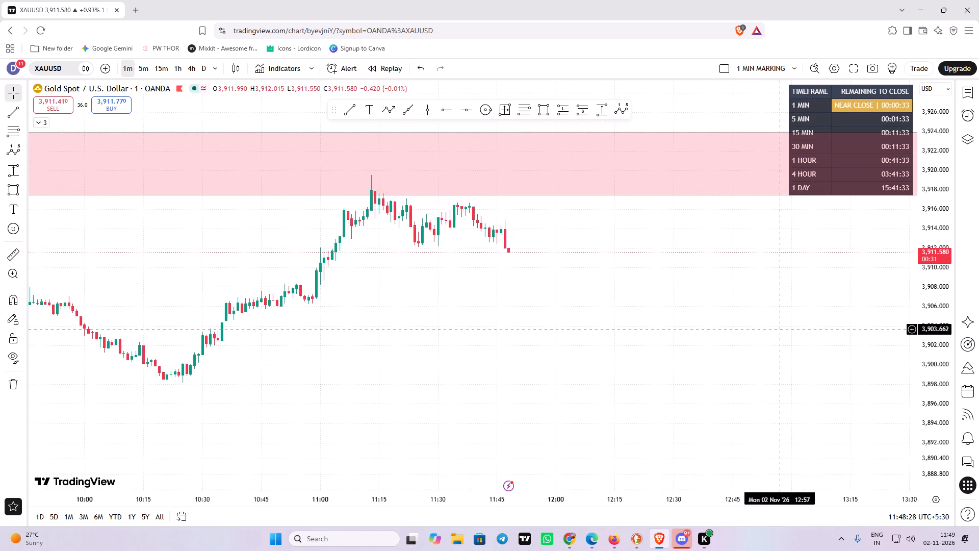
drag(932, 300, 946, 80)
scroll(649, 203, up, 2)
drag(480, 314, 613, 371)
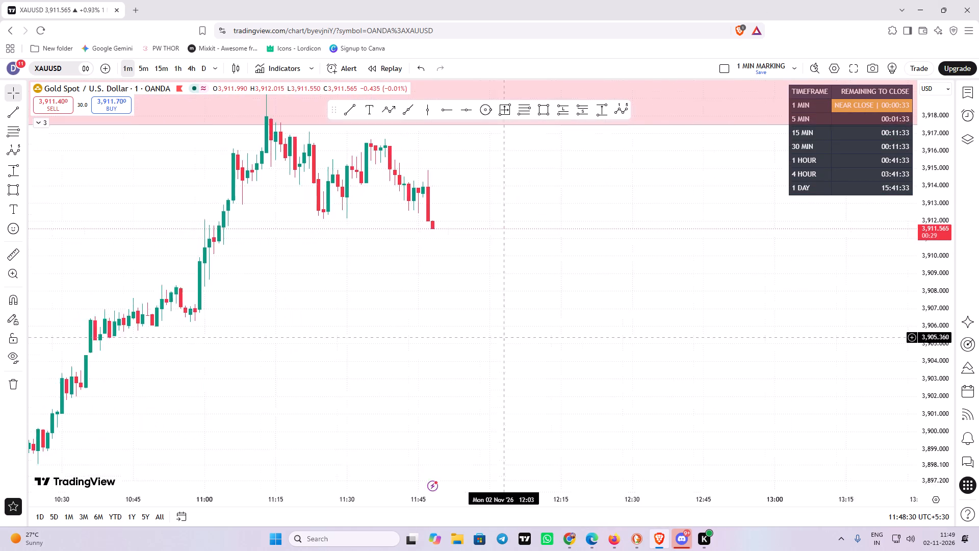
drag(613, 371, 695, 380)
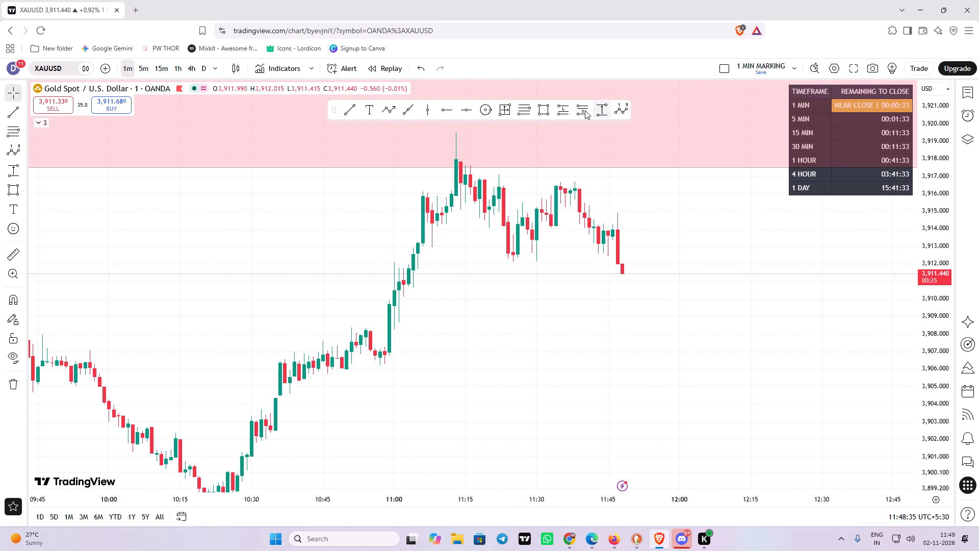
click(551, 110)
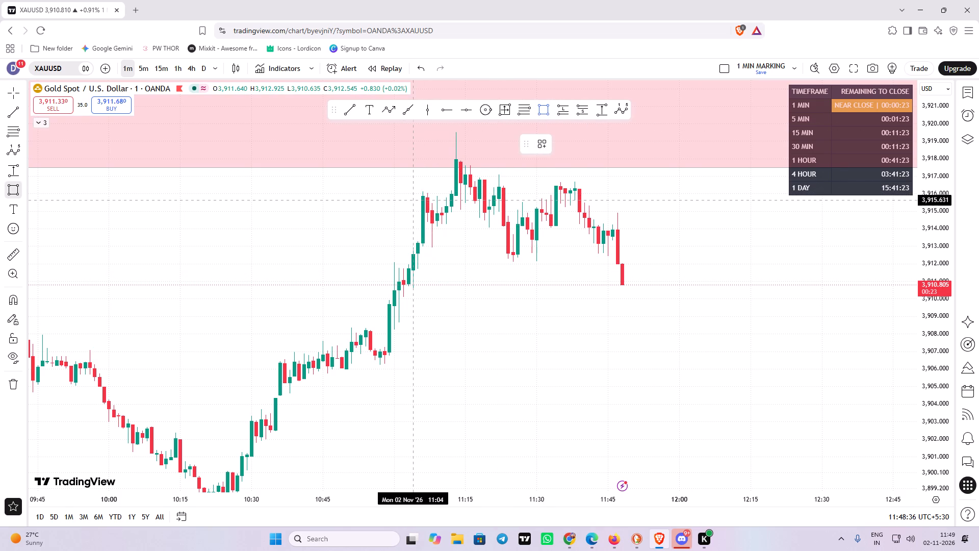
drag(413, 198, 714, 198)
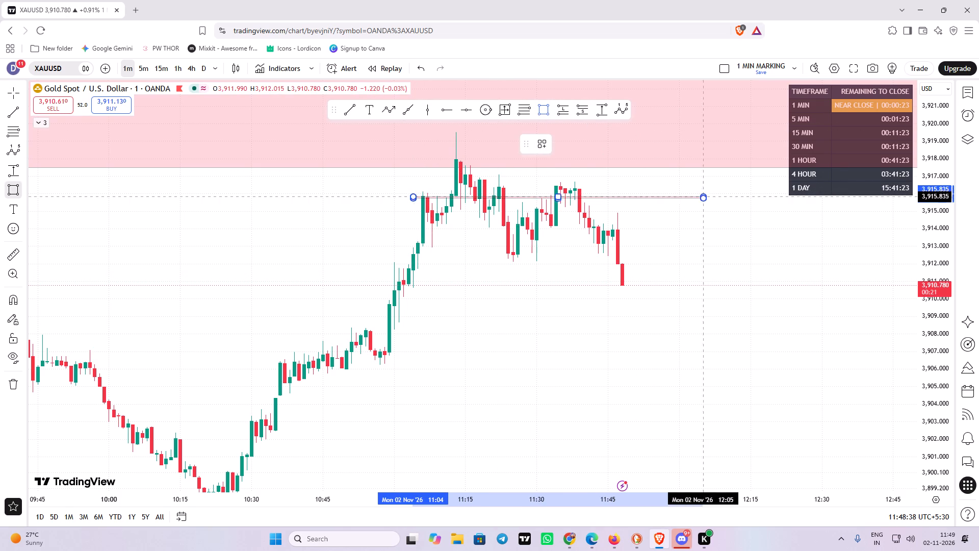
drag(714, 198, 742, 191)
click(742, 191)
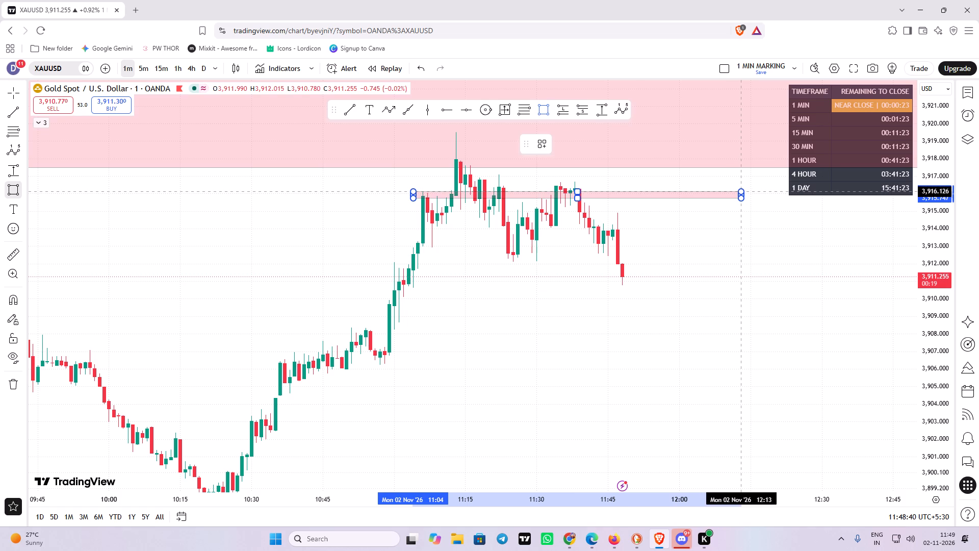
click(546, 139)
click(548, 202)
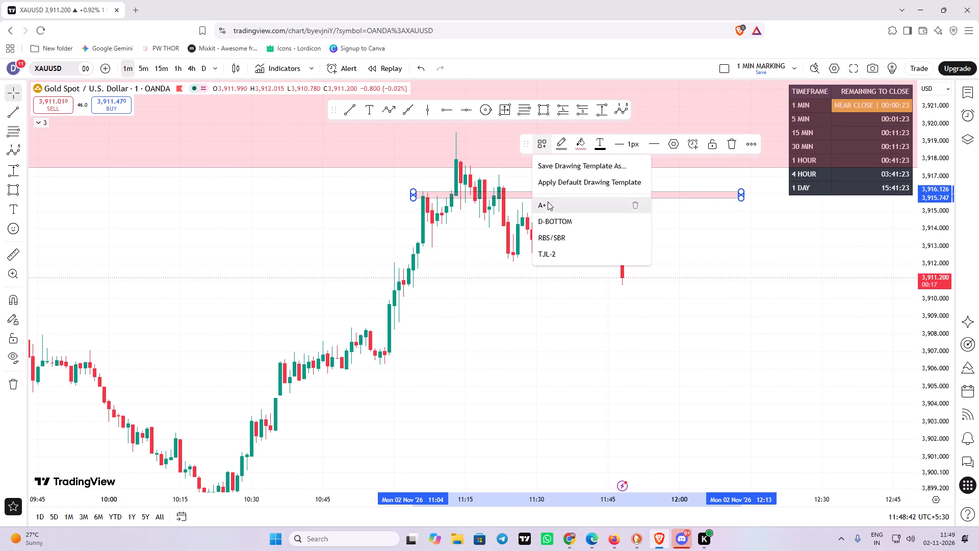
Change the fill colour of the A+ zone to red.
drag(673, 236, 643, 243)
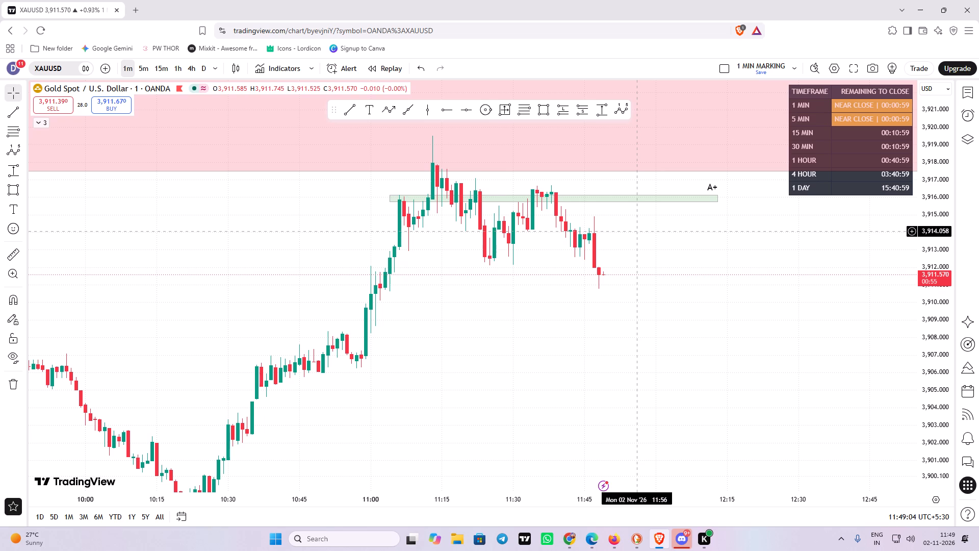
drag(736, 300, 725, 319)
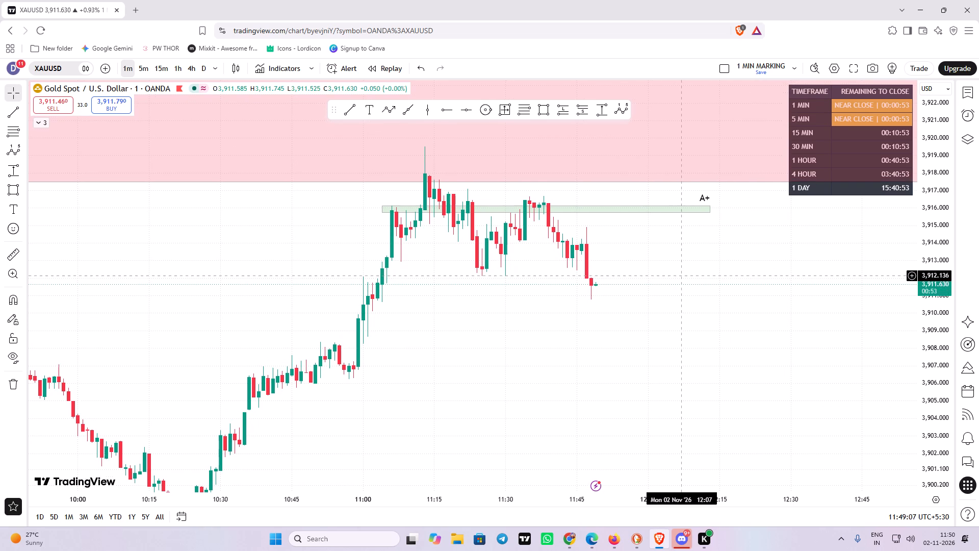
drag(683, 275, 667, 306)
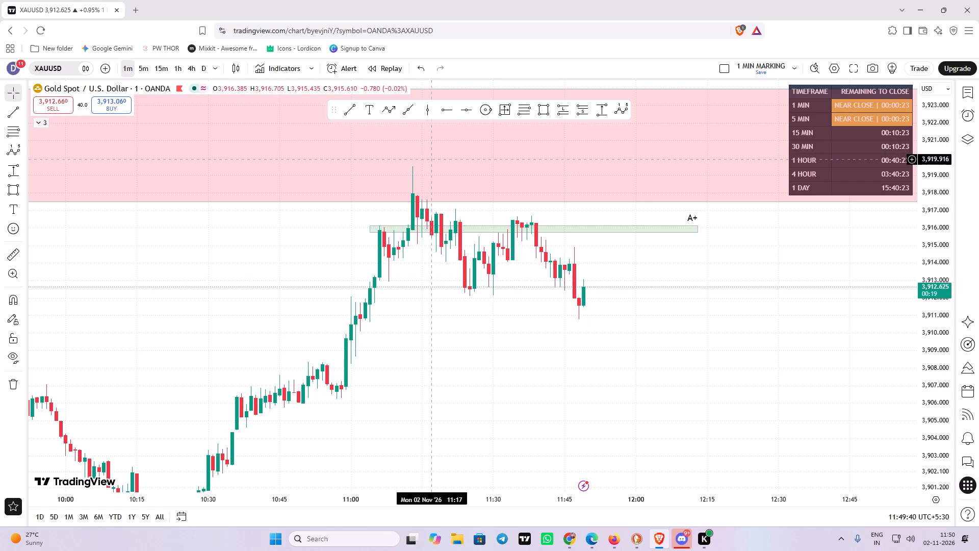
drag(514, 336, 479, 344)
scroll(469, 320, up, 2)
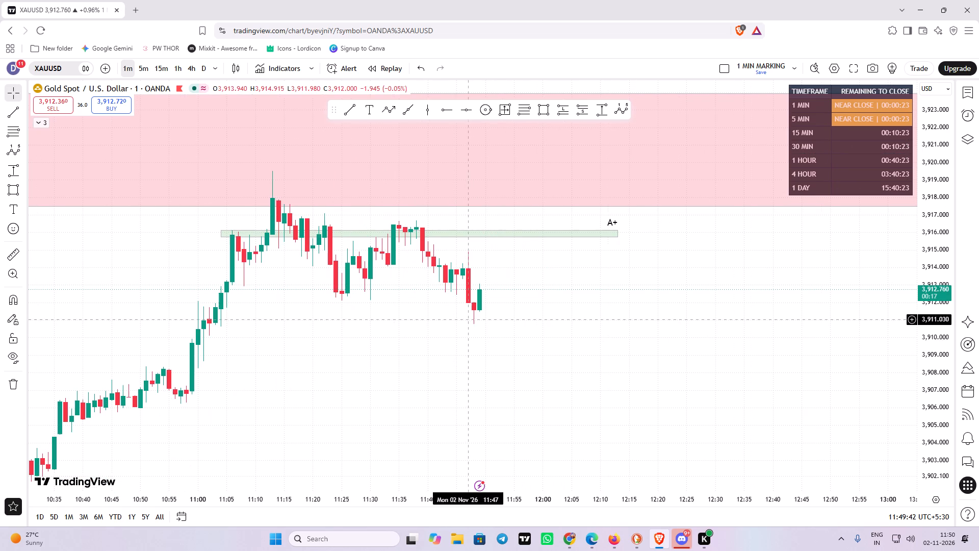
drag(384, 344, 405, 344)
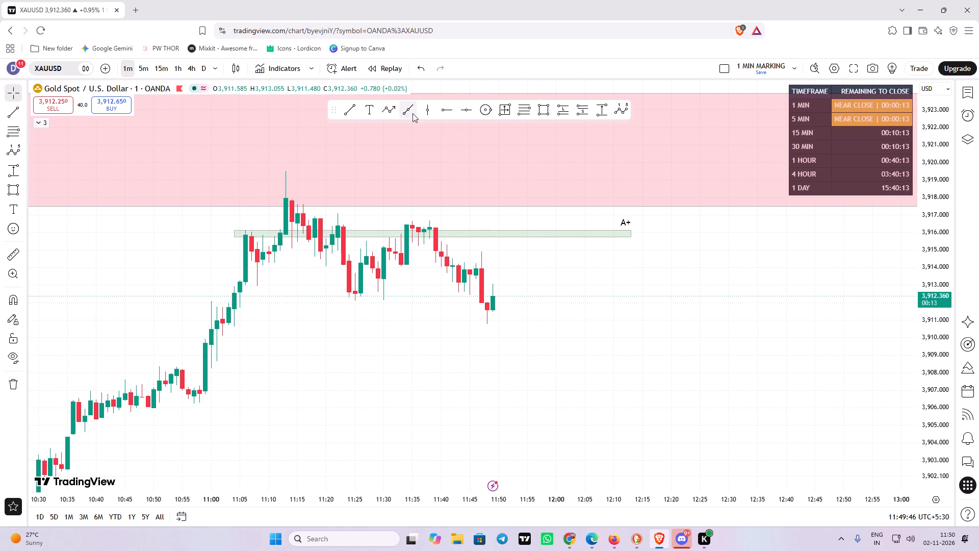
click(463, 230)
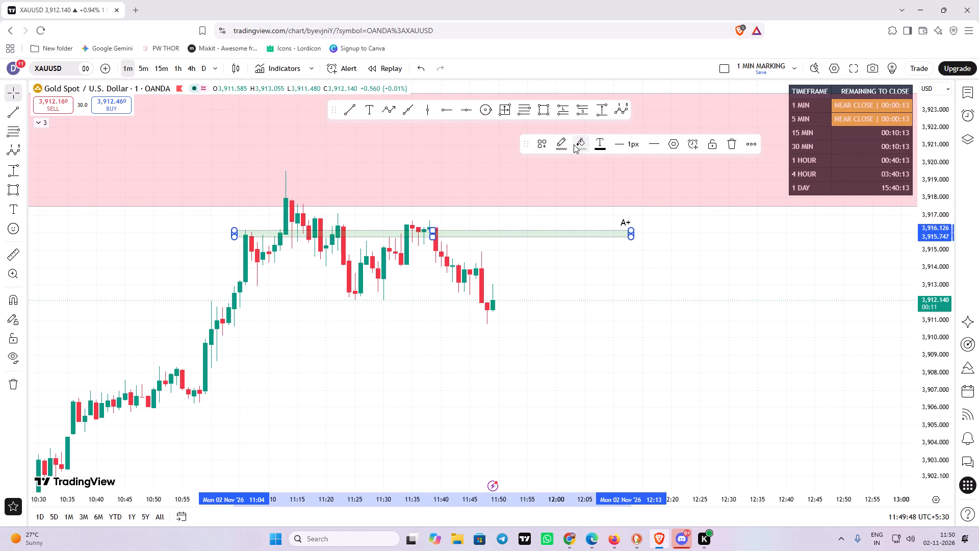
click(574, 144)
click(584, 178)
click(491, 184)
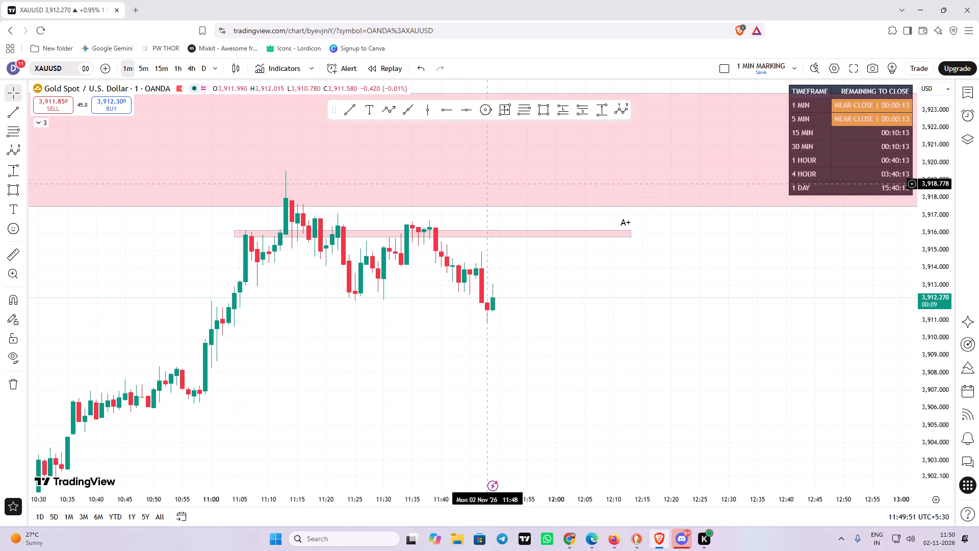
Draw a rectangle from 11:21 to 11:56 between about 3,916.32 and 3,917.07 and apply the TJL-2 template to it.
scroll(468, 305, down, 2)
drag(511, 313, 495, 344)
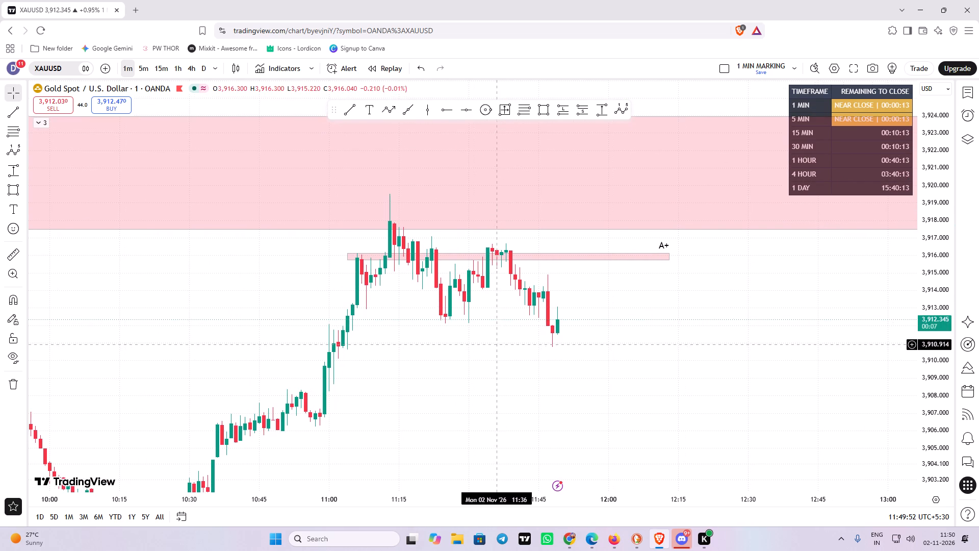
drag(948, 343, 937, 133)
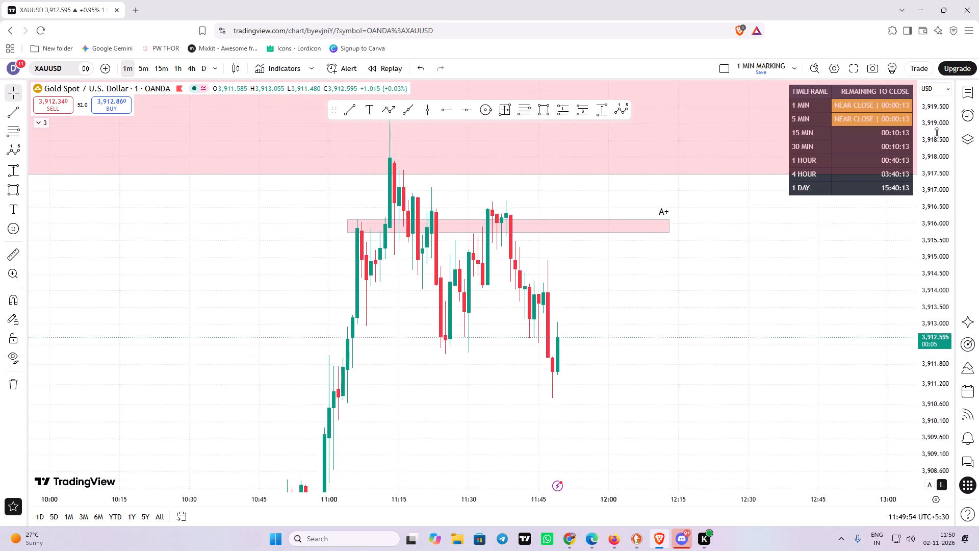
drag(937, 133, 923, 252)
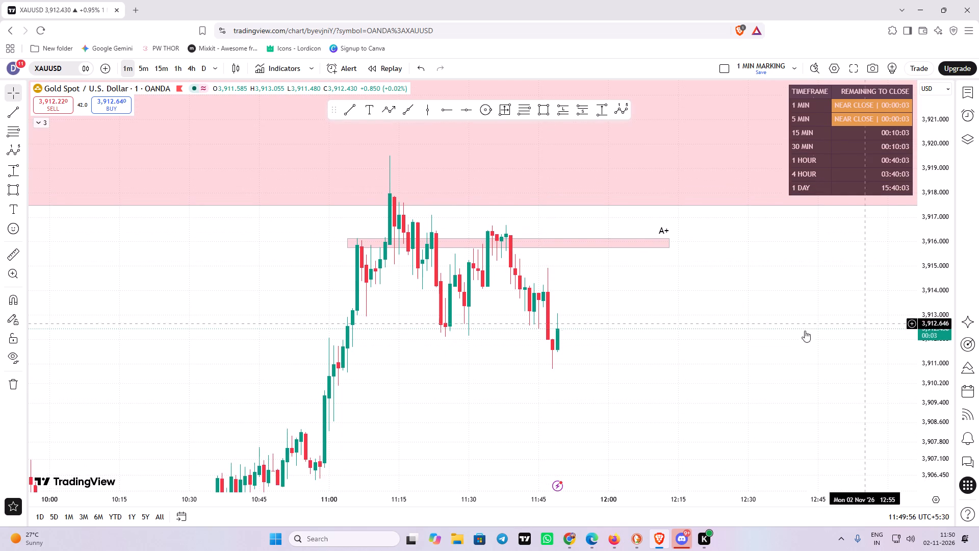
scroll(791, 331, up, 3)
drag(641, 330, 694, 338)
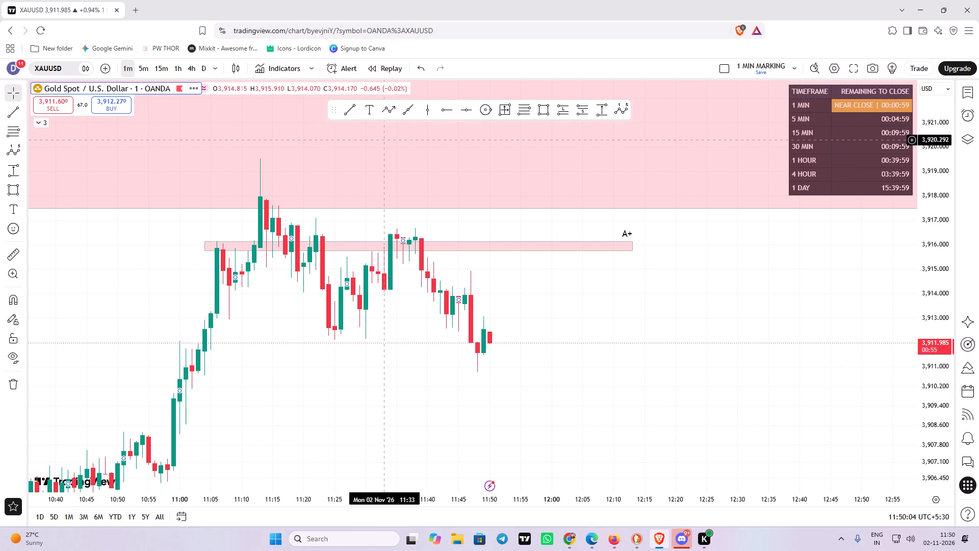
click(548, 110)
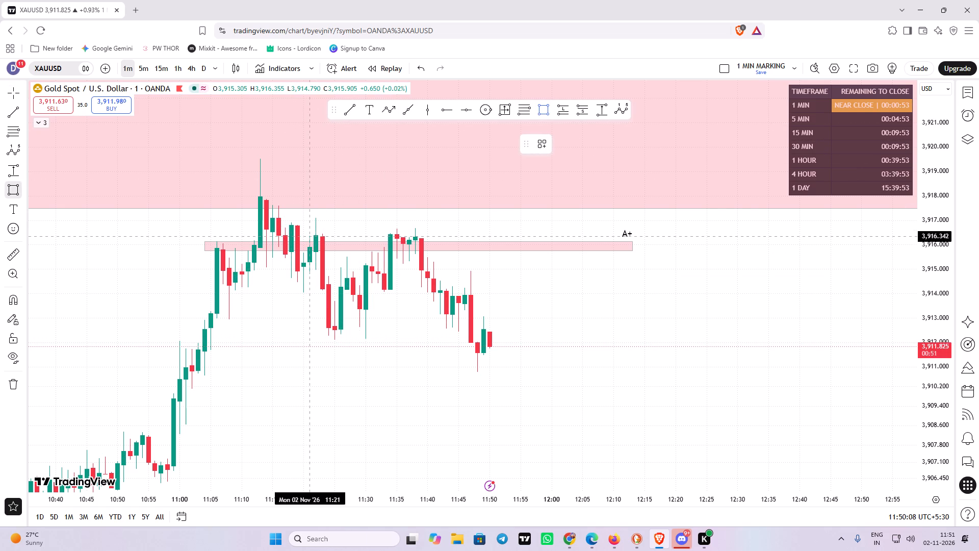
drag(307, 237, 638, 197)
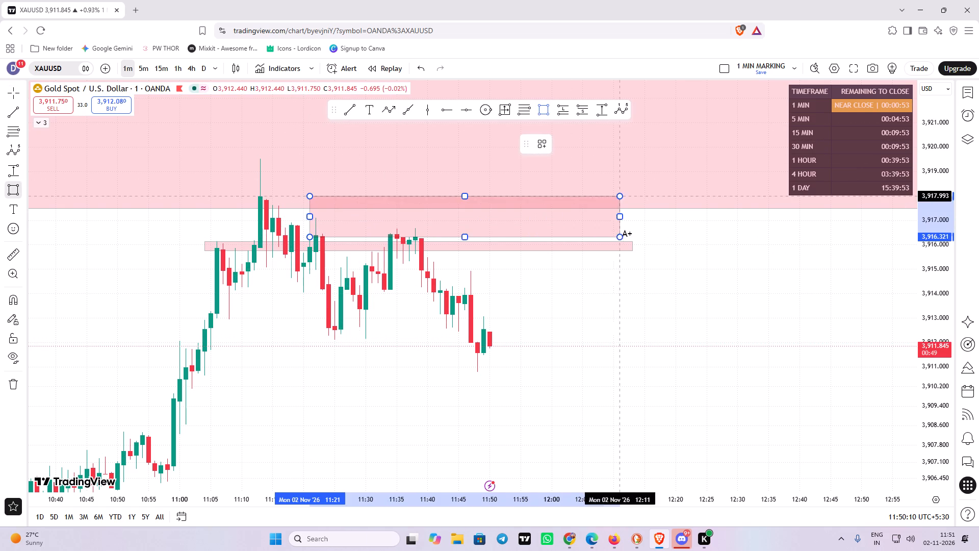
drag(638, 197, 717, 219)
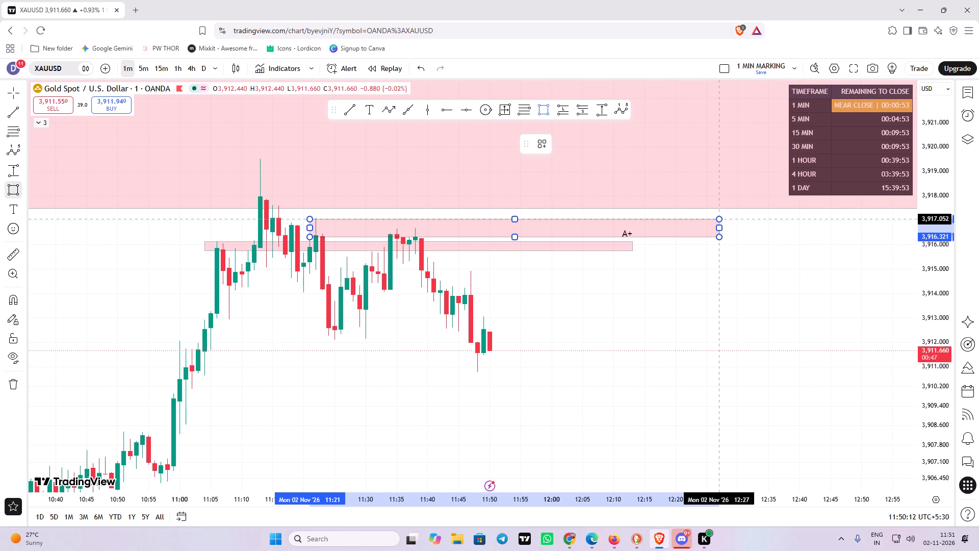
drag(717, 219, 720, 218)
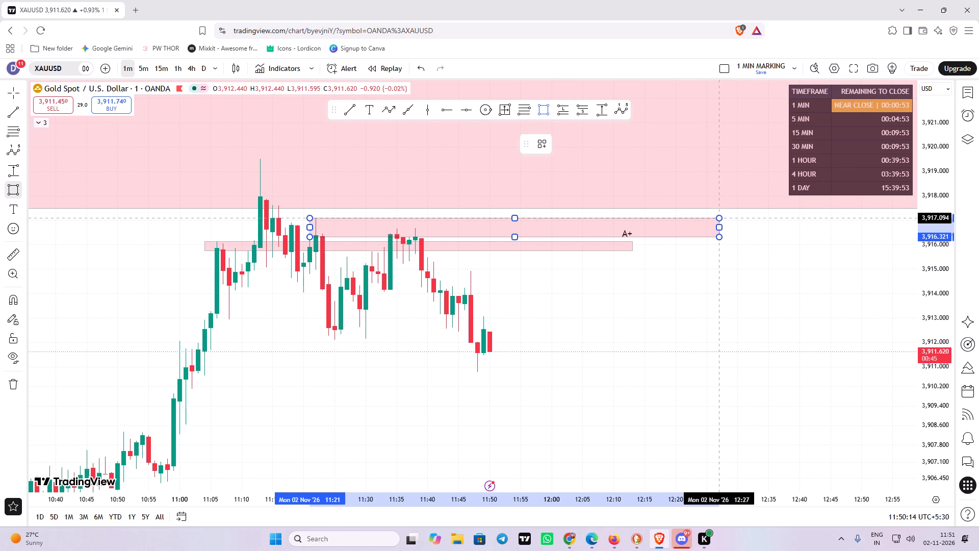
drag(720, 218, 719, 216)
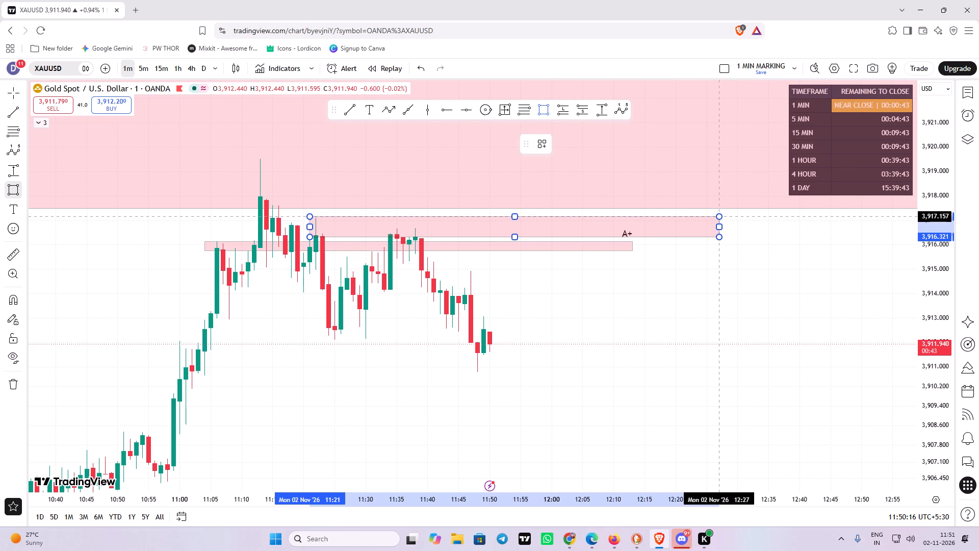
drag(719, 216, 719, 218)
click(720, 218)
drag(718, 228, 682, 230)
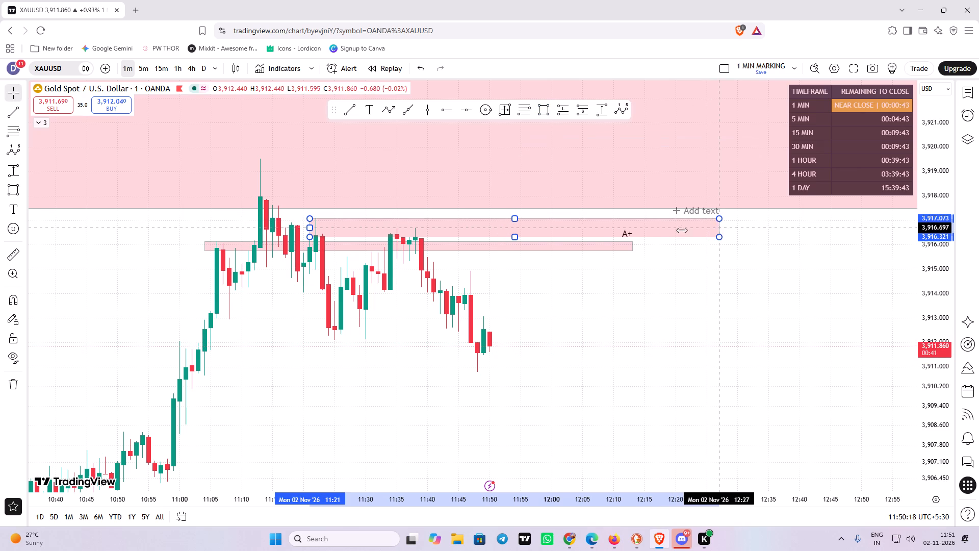
drag(682, 230, 525, 223)
click(539, 148)
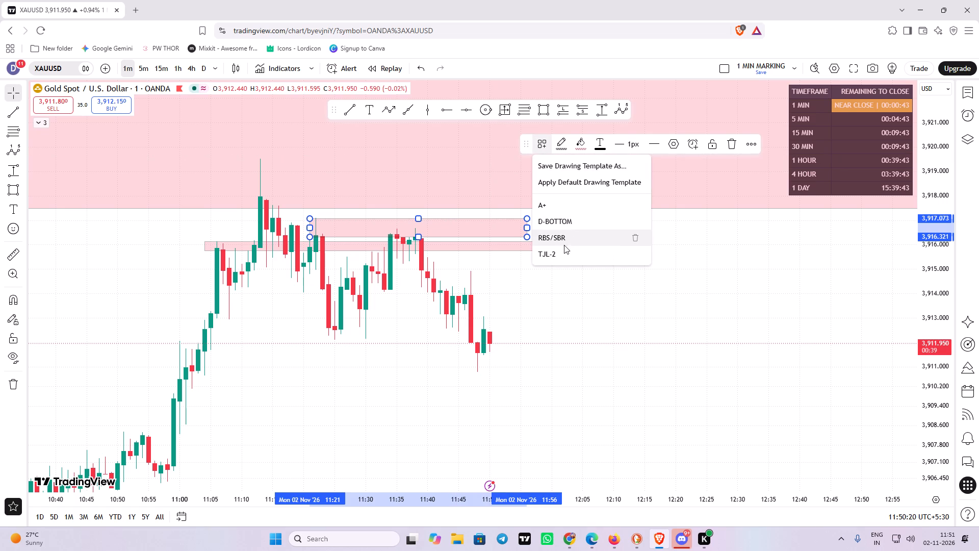
click(558, 256)
Change the fill colour of the TJL-2 zone to red.
drag(552, 300, 617, 266)
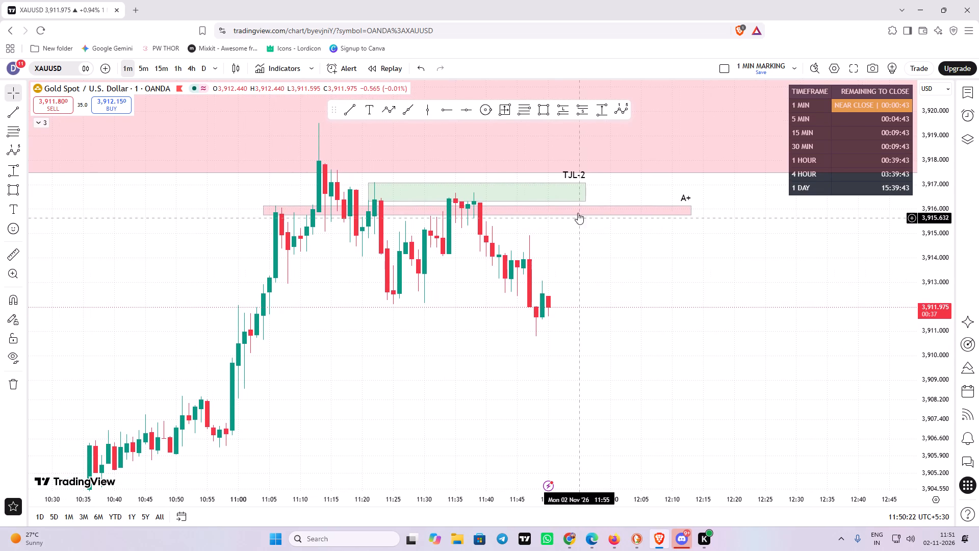
click(585, 190)
click(578, 140)
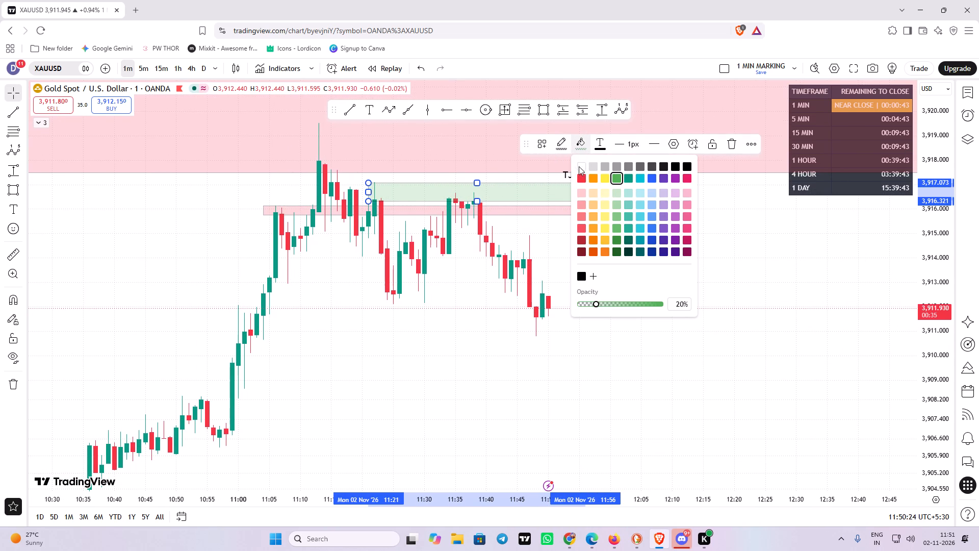
click(582, 175)
drag(575, 279, 600, 271)
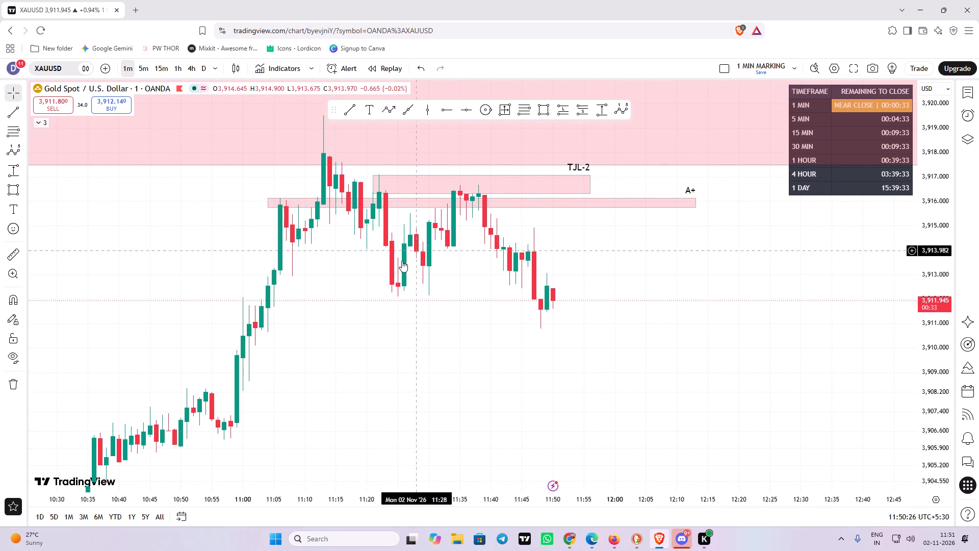
Draw a horizontal trend line at about 3,912.1 under the swing lows, from 11:23 to the breakdown candle at about 11:47.
drag(391, 306, 380, 307)
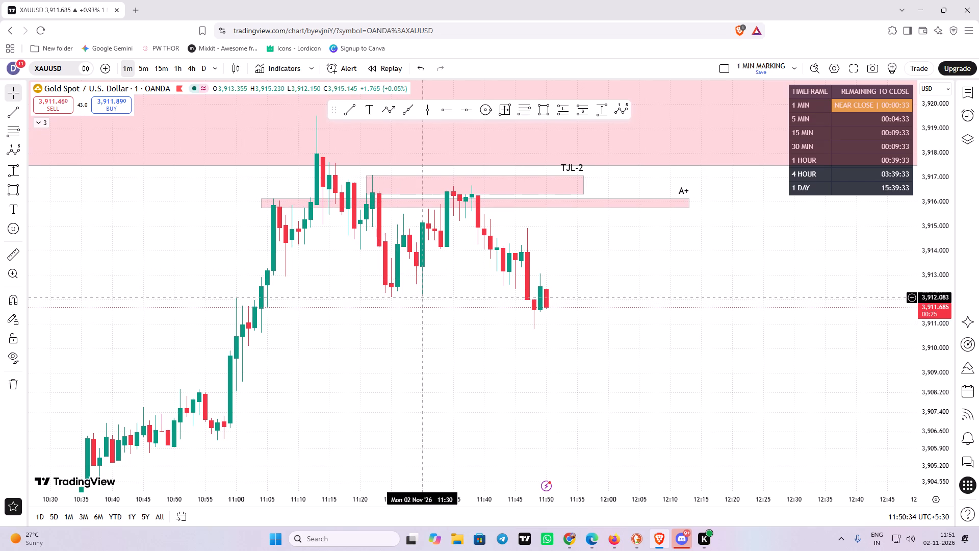
drag(465, 278, 419, 282)
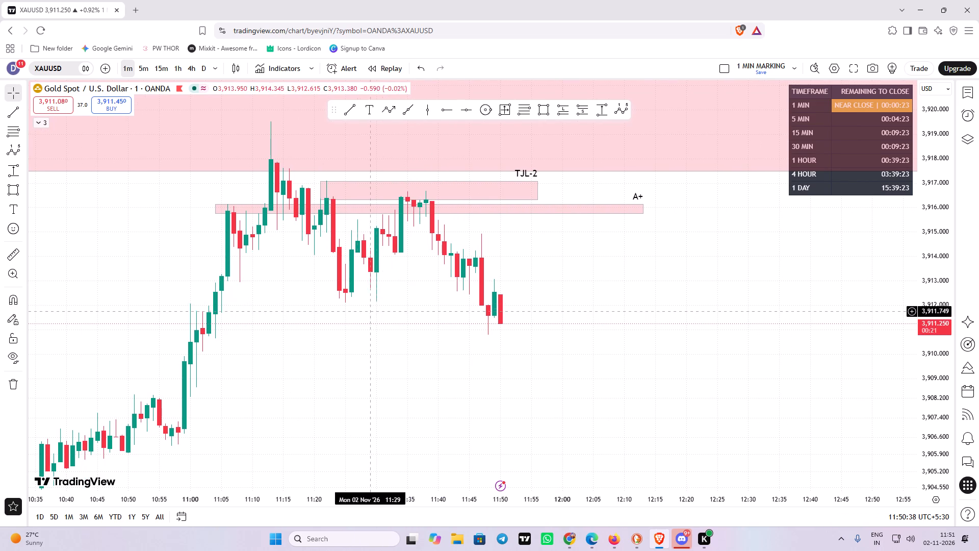
click(348, 113)
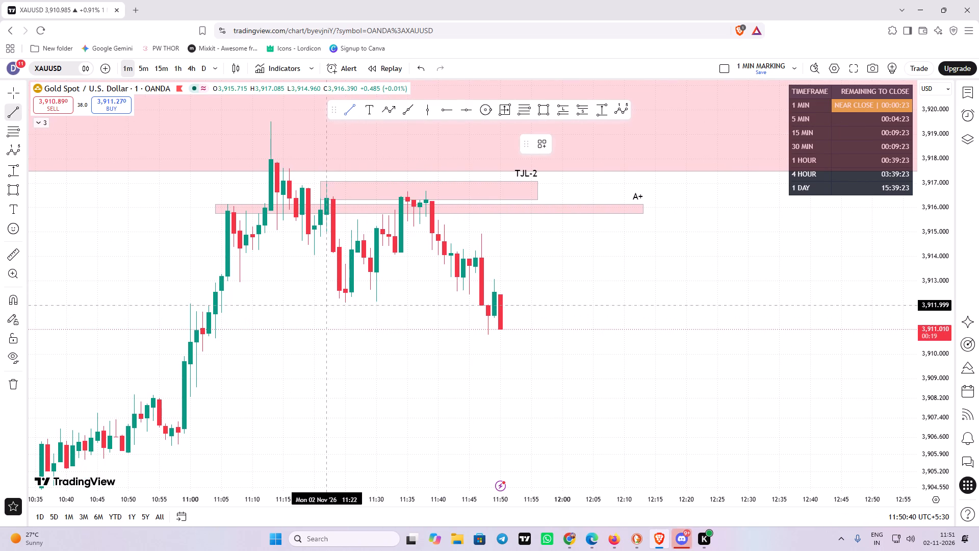
click(331, 302)
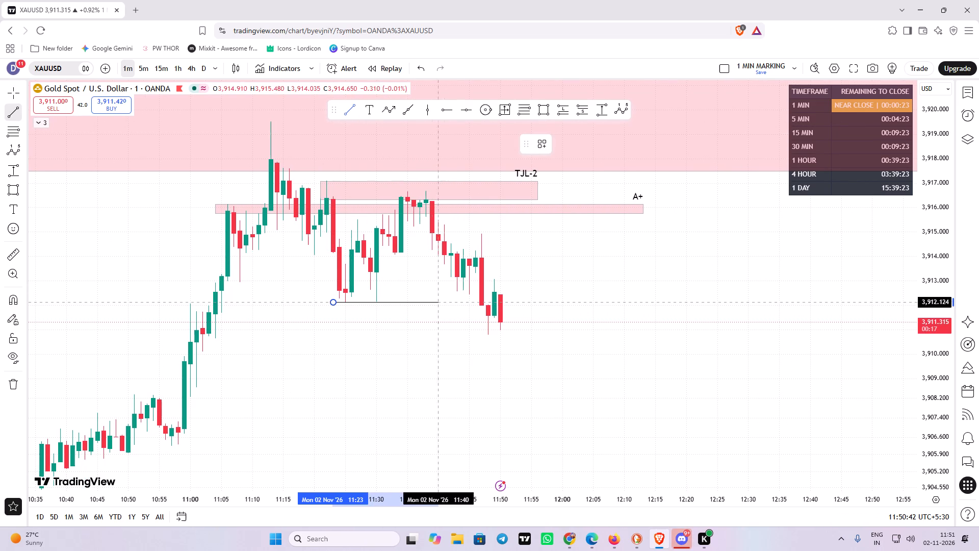
shift+click(481, 310)
Draw a rectangle over the second swing high from 11:33 to 12:27, between about 3,916.30 and 3,916.64, and apply the TJL-2 template.
drag(527, 250, 505, 255)
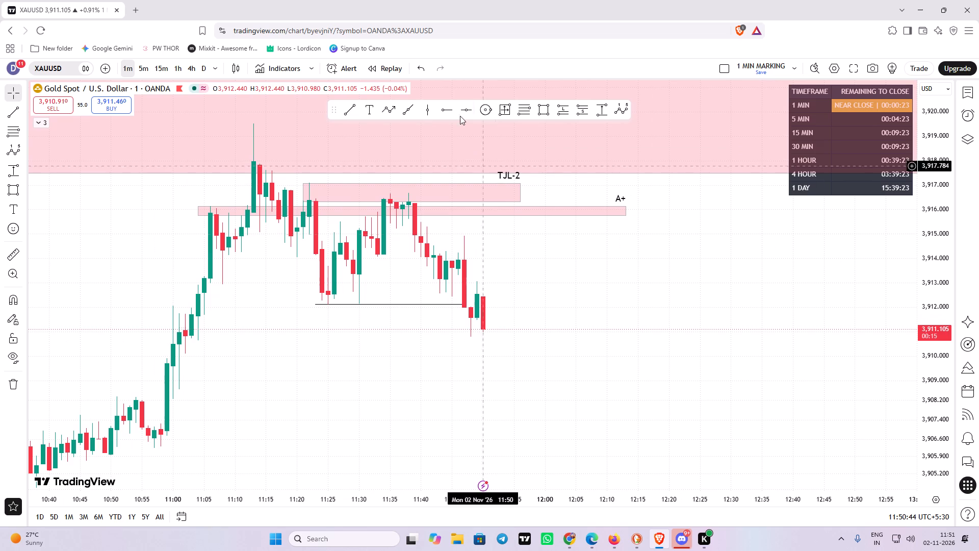
click(546, 108)
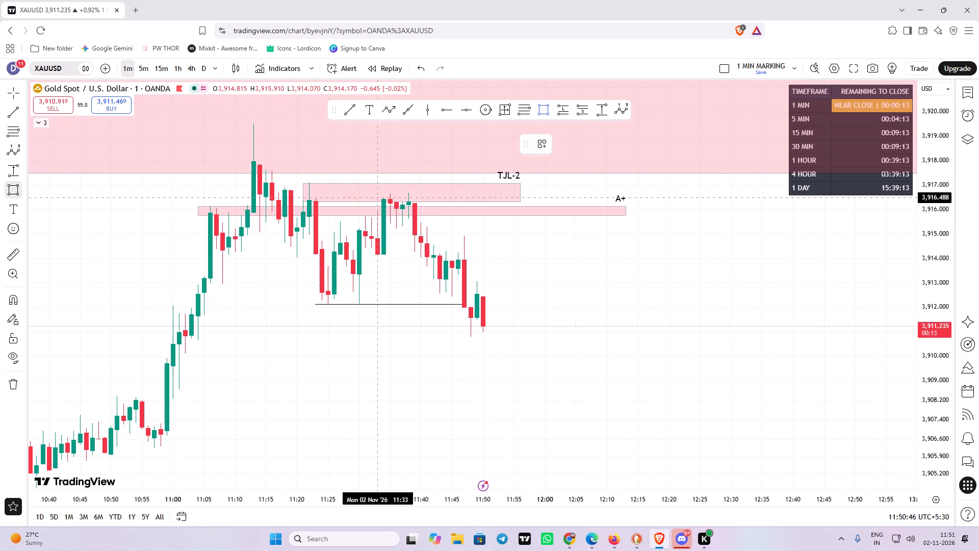
drag(379, 202, 613, 195)
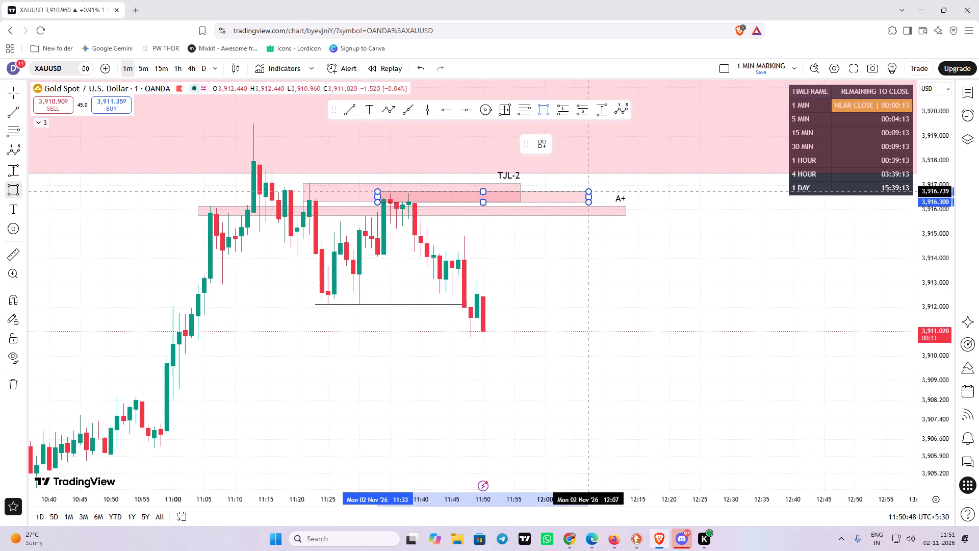
drag(613, 195, 711, 194)
click(711, 194)
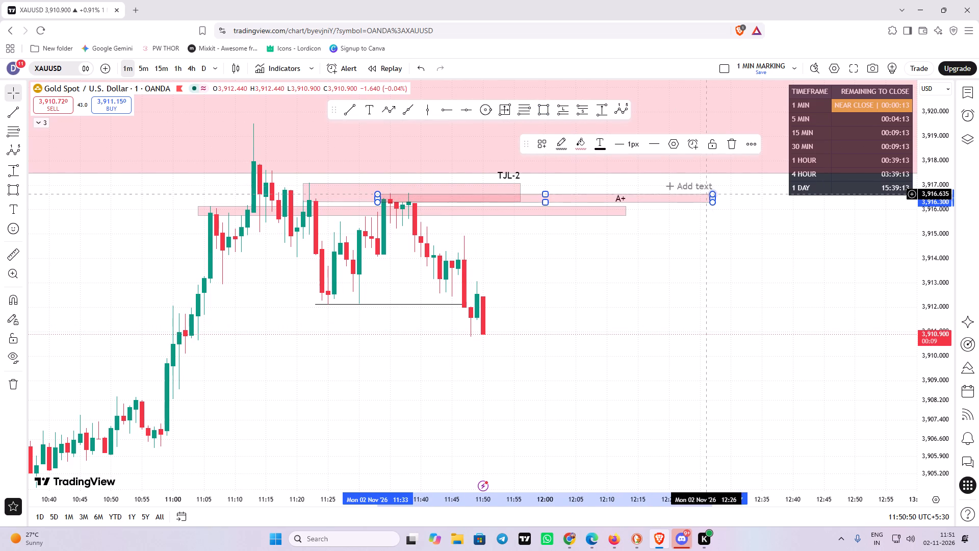
click(534, 138)
click(551, 251)
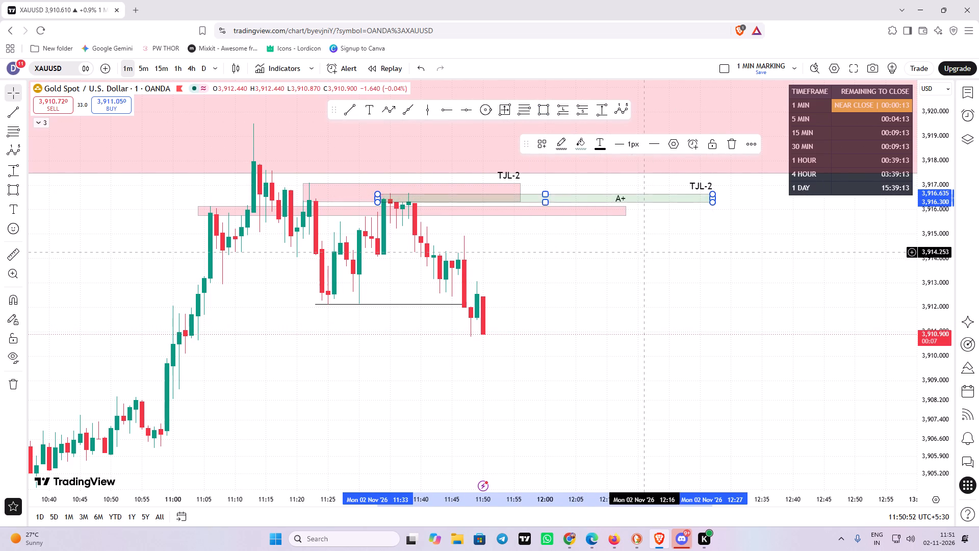
Change the fill colour of the new, narrower TJL-2 zone starting at 11:33 to red.
click(647, 252)
click(671, 202)
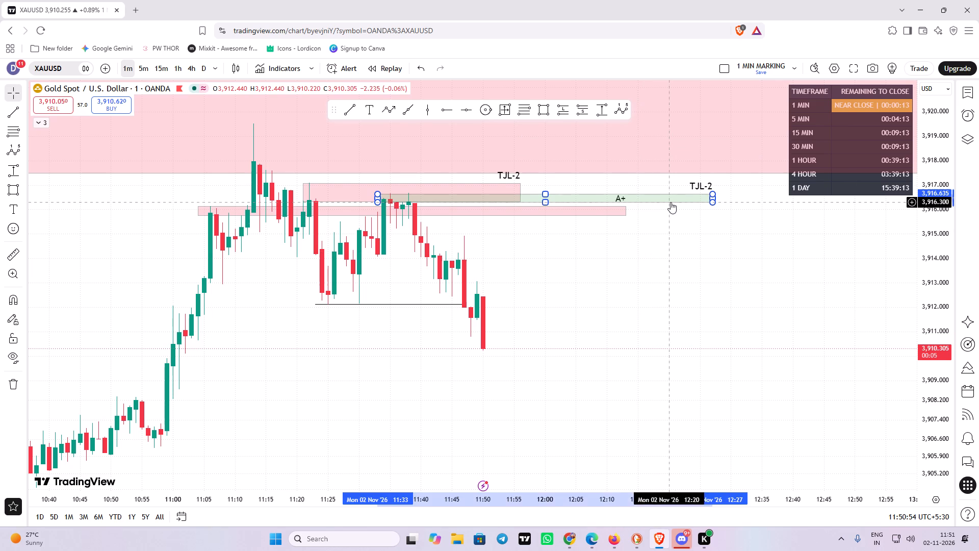
click(544, 146)
click(556, 252)
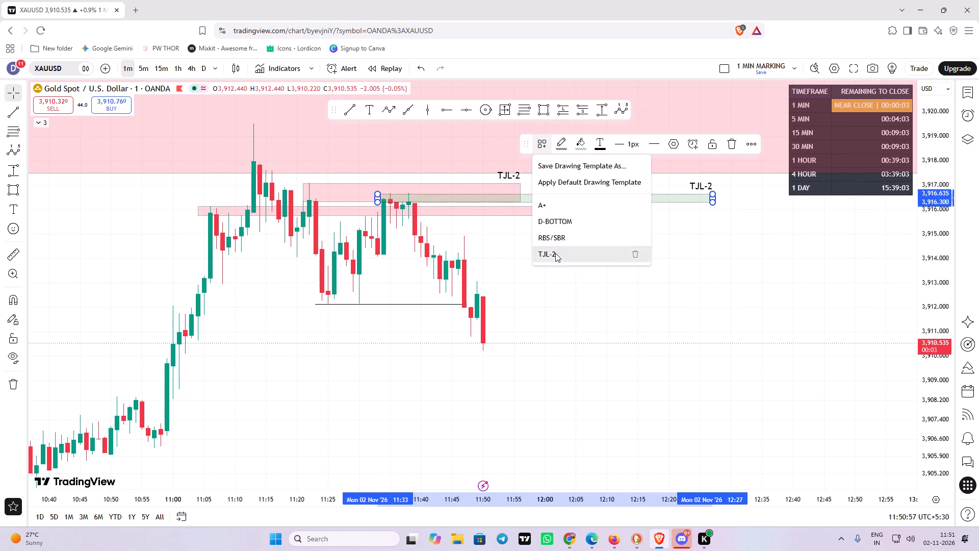
click(586, 143)
click(581, 180)
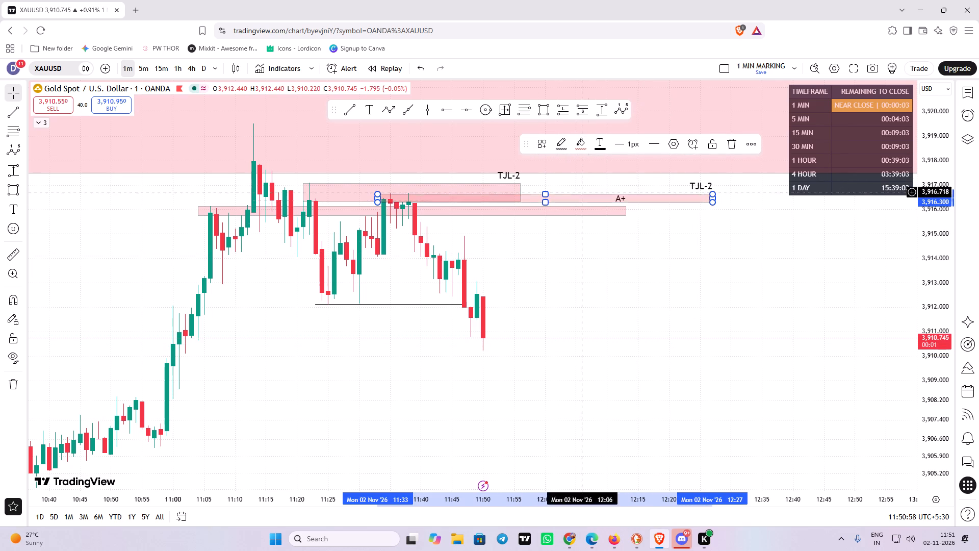
click(717, 240)
drag(718, 240, 687, 243)
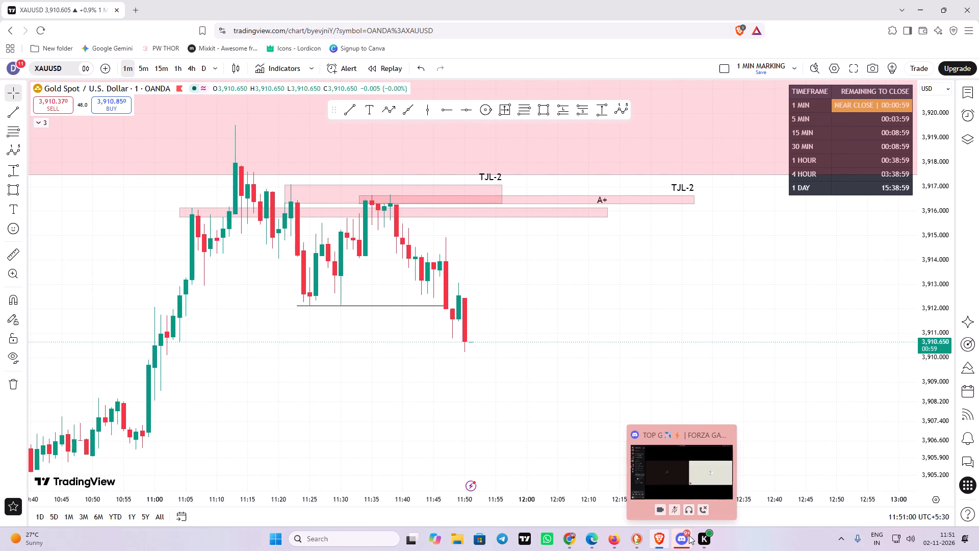
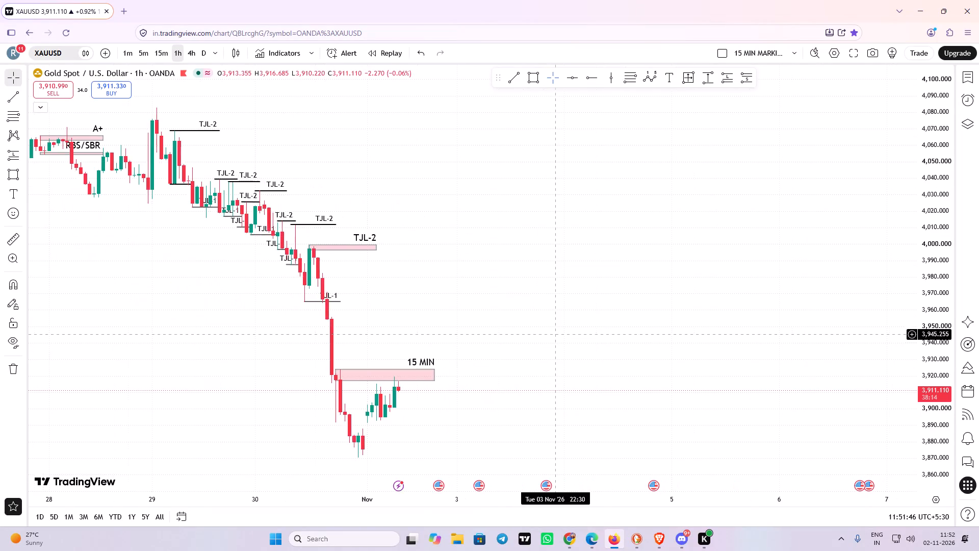
Examine the one-hour XAUUSD chart around the 15 MIN supply zone and the most recent candles beneath it.
scroll(557, 334, up, 4)
drag(539, 413, 778, 408)
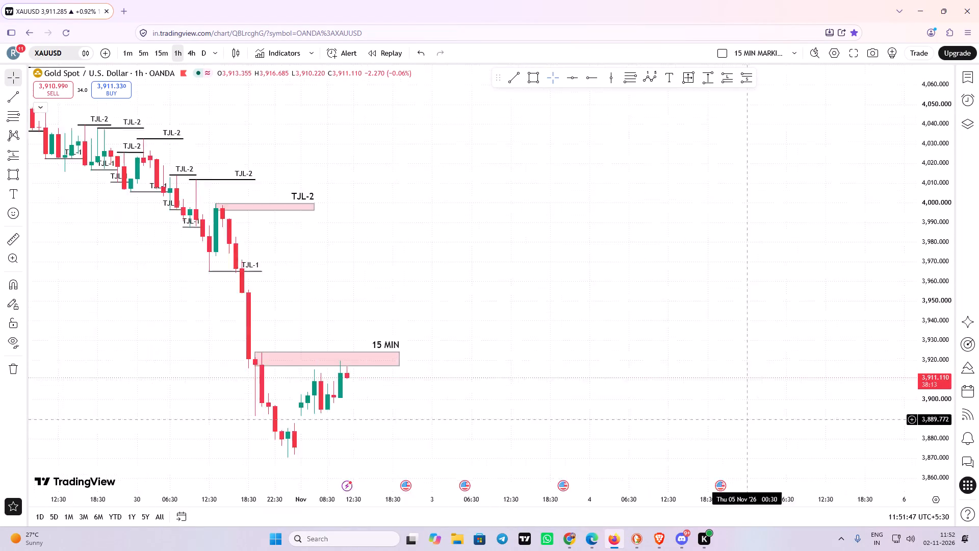
drag(778, 408, 782, 407)
scroll(694, 392, up, 2)
drag(941, 342, 938, 223)
drag(758, 353, 834, 193)
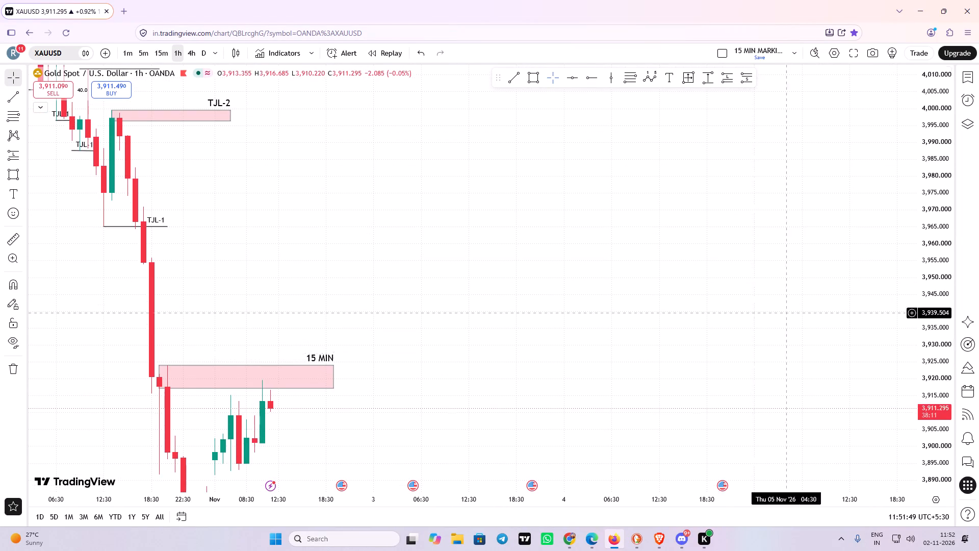
drag(834, 193, 838, 184)
scroll(596, 261, up, 3)
drag(484, 235, 675, 224)
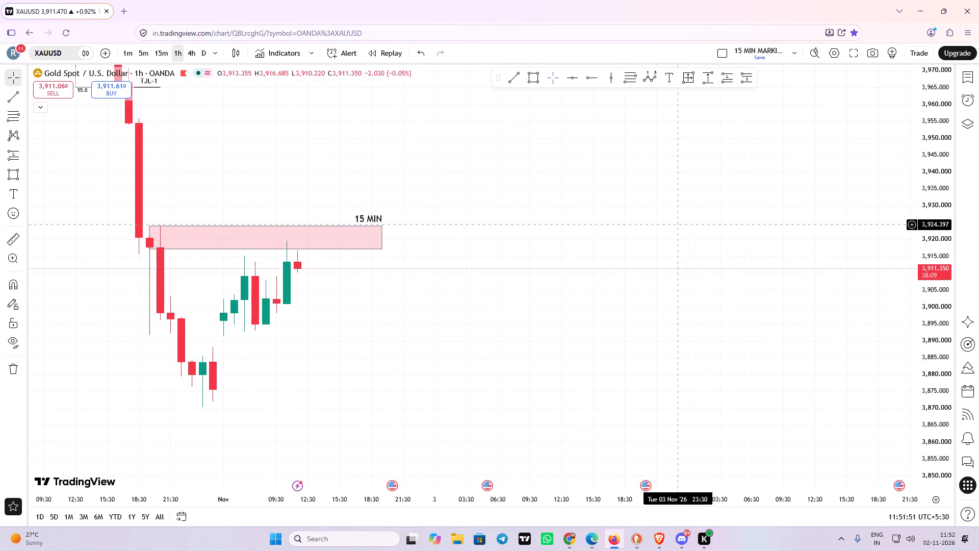
scroll(676, 224, down, 1)
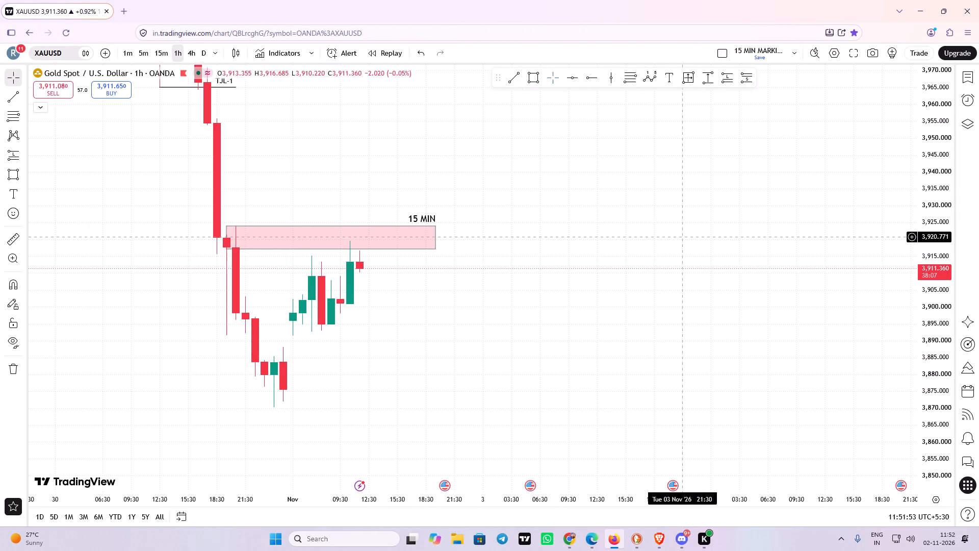
drag(677, 379, 736, 383)
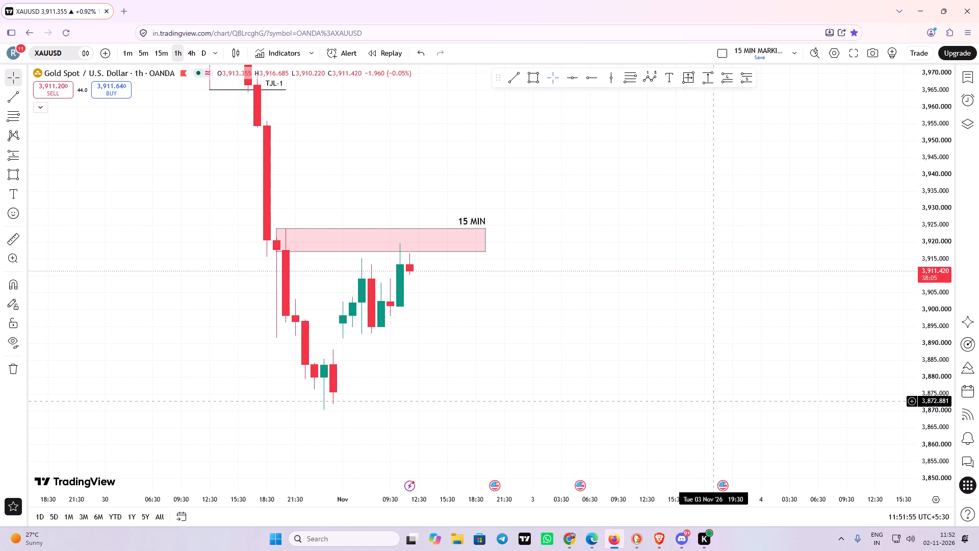
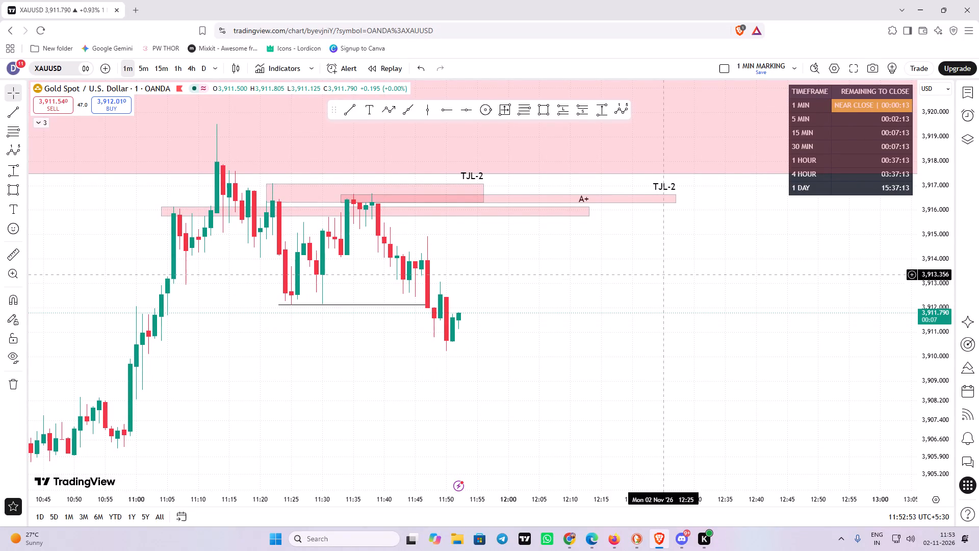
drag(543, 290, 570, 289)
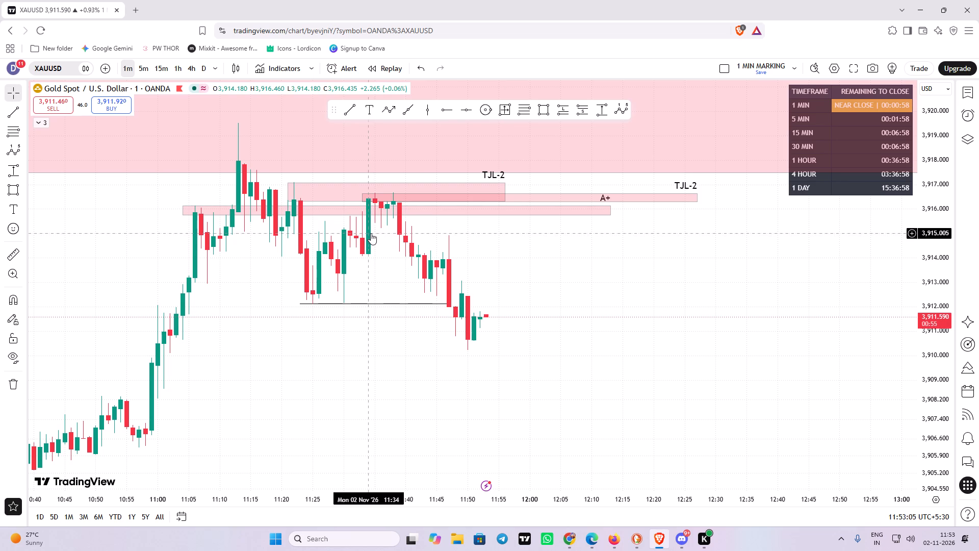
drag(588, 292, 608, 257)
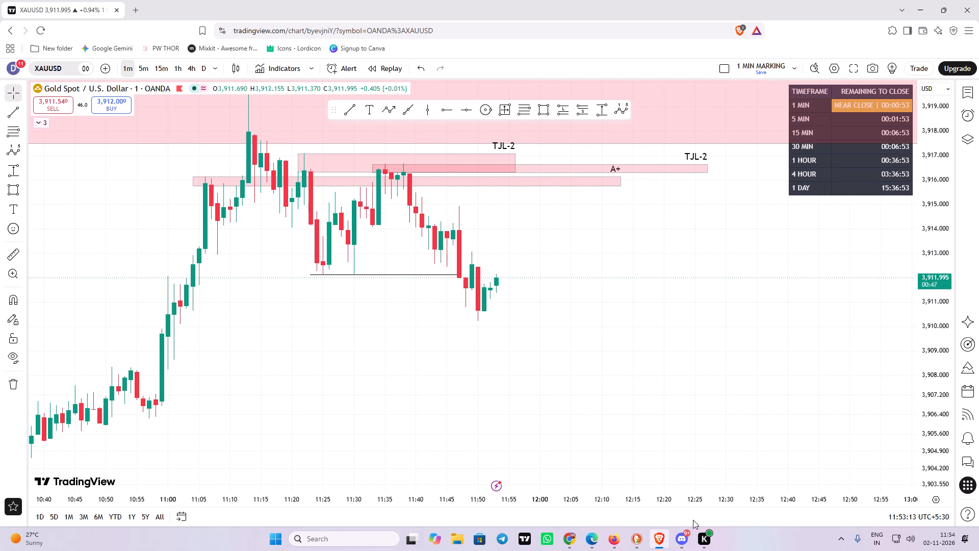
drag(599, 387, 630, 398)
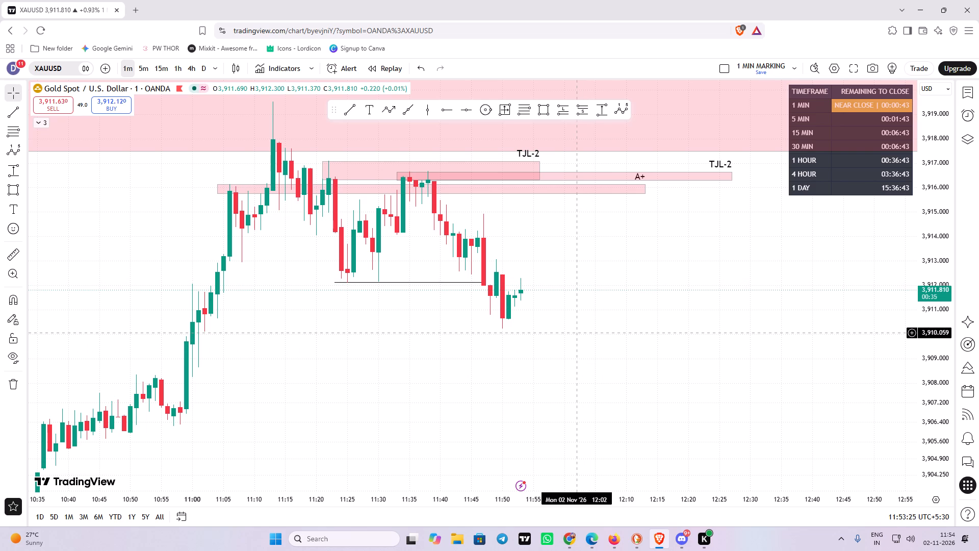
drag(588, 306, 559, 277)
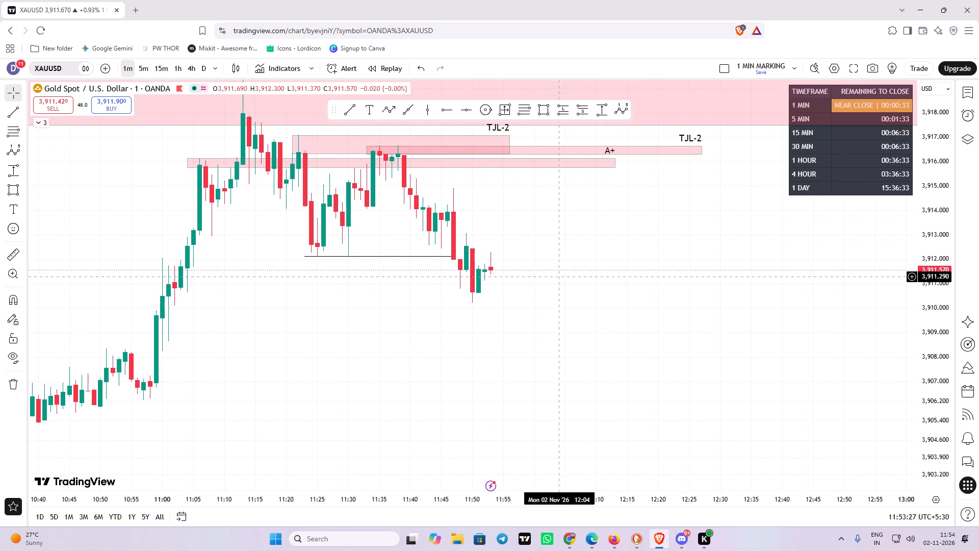
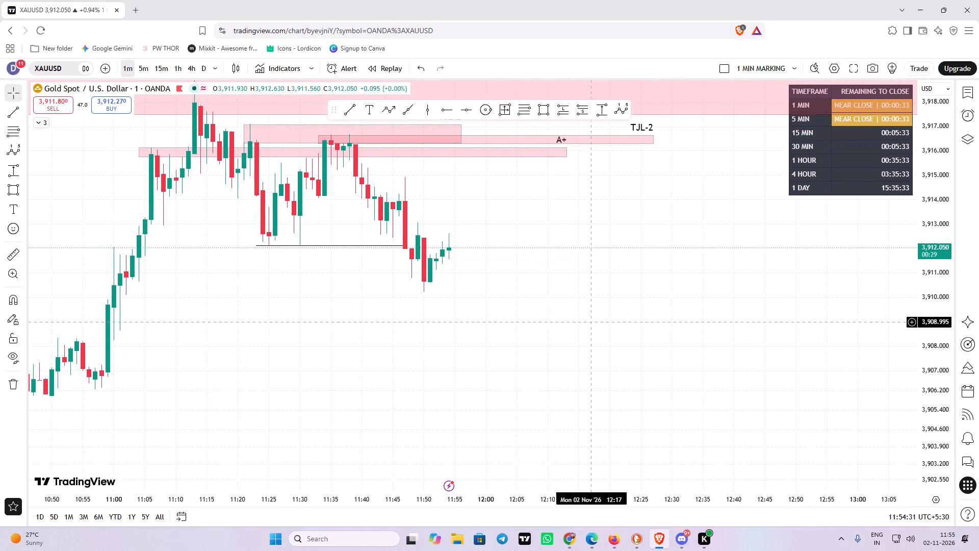
Examine the live one-minute candles around the latest swing low beneath the A+ and TJL-2 supply zones.
click(518, 311)
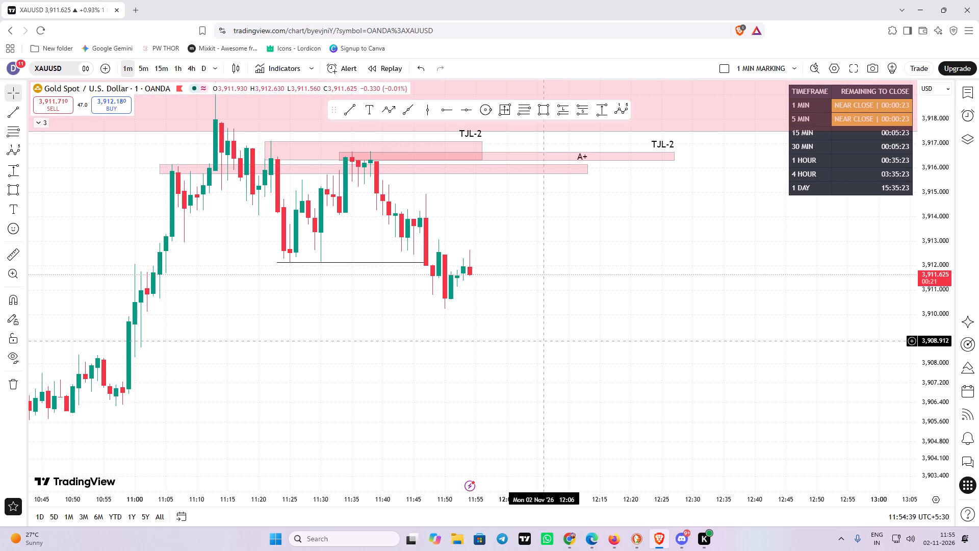
drag(456, 228, 460, 241)
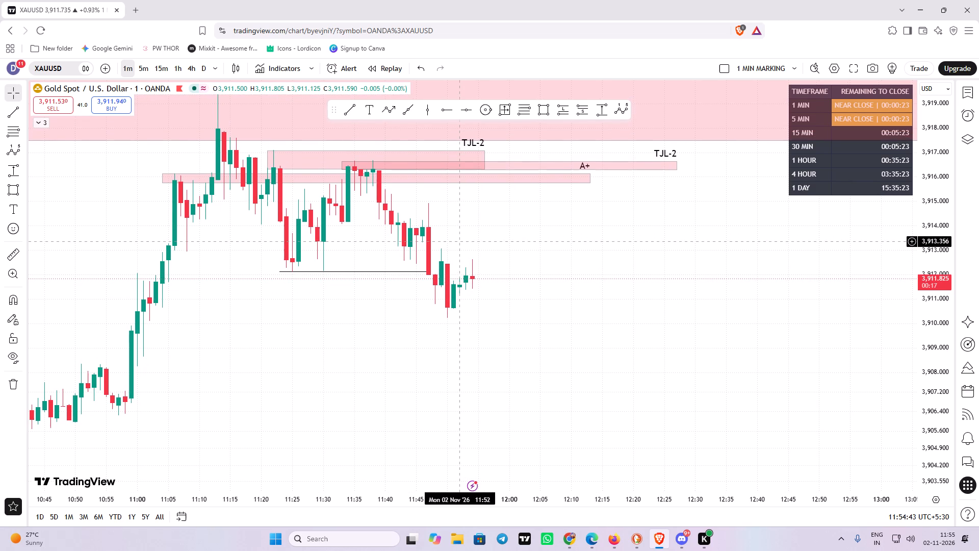
drag(460, 239, 465, 268)
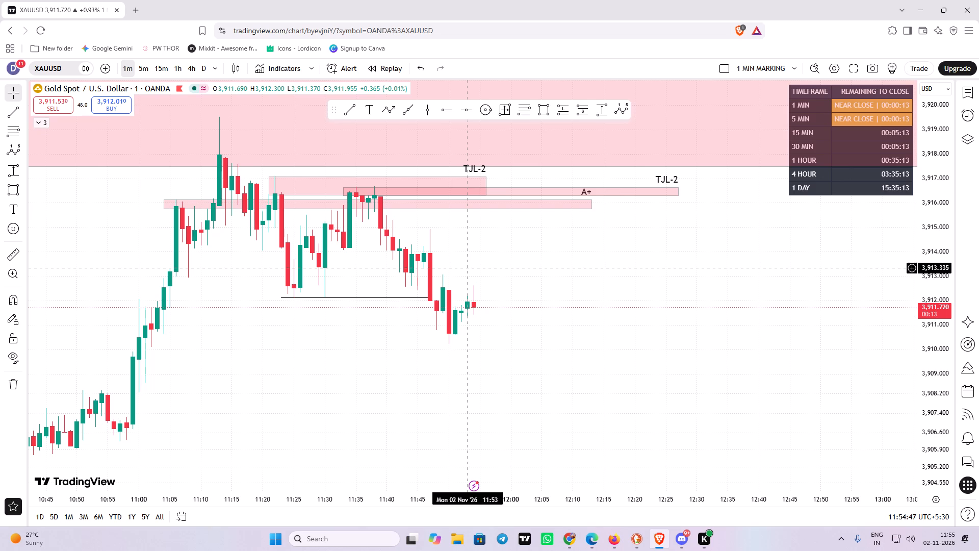
drag(465, 268, 465, 263)
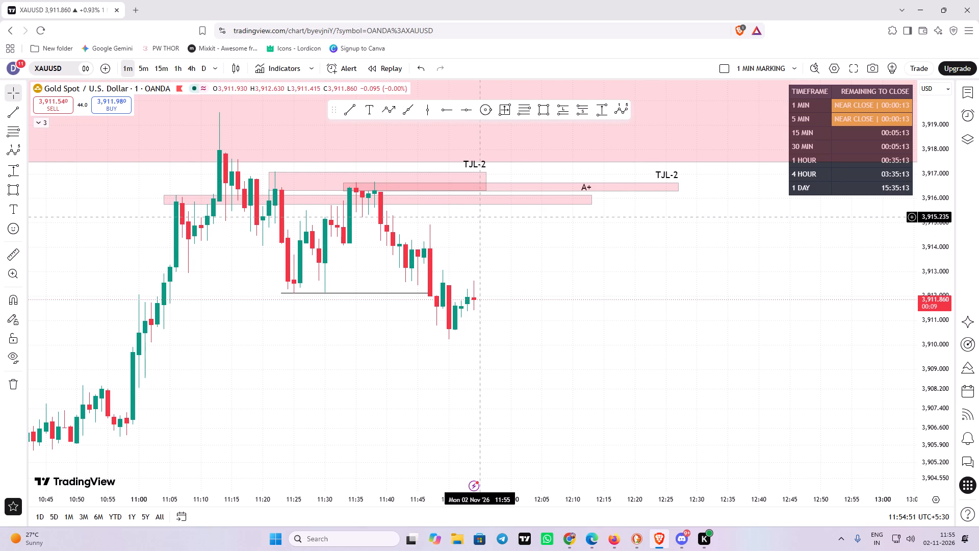
click(509, 281)
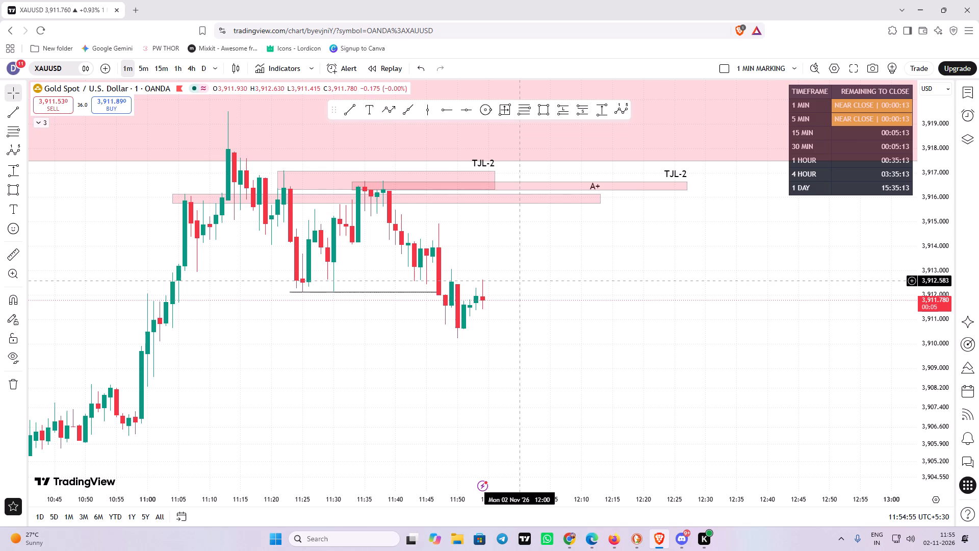
scroll(519, 287, down, 1)
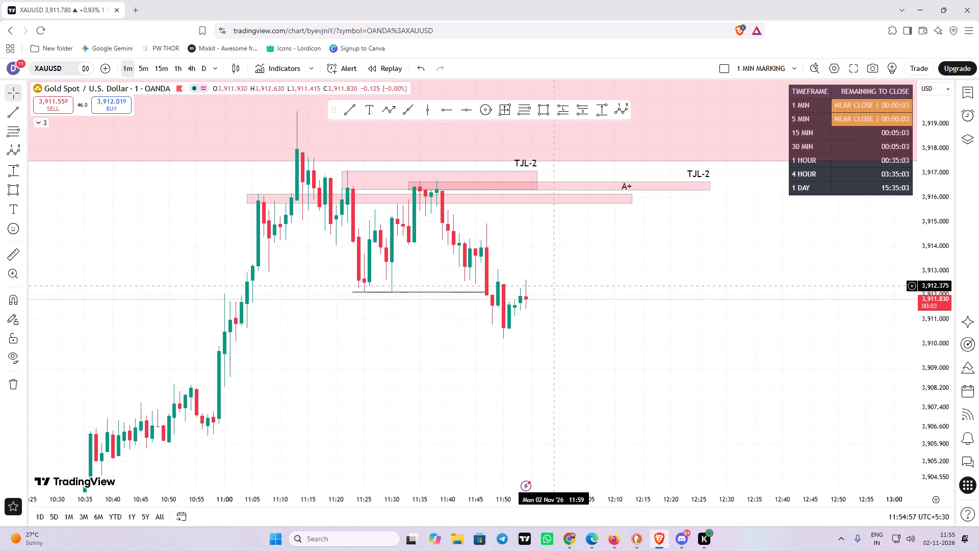
drag(583, 284, 586, 284)
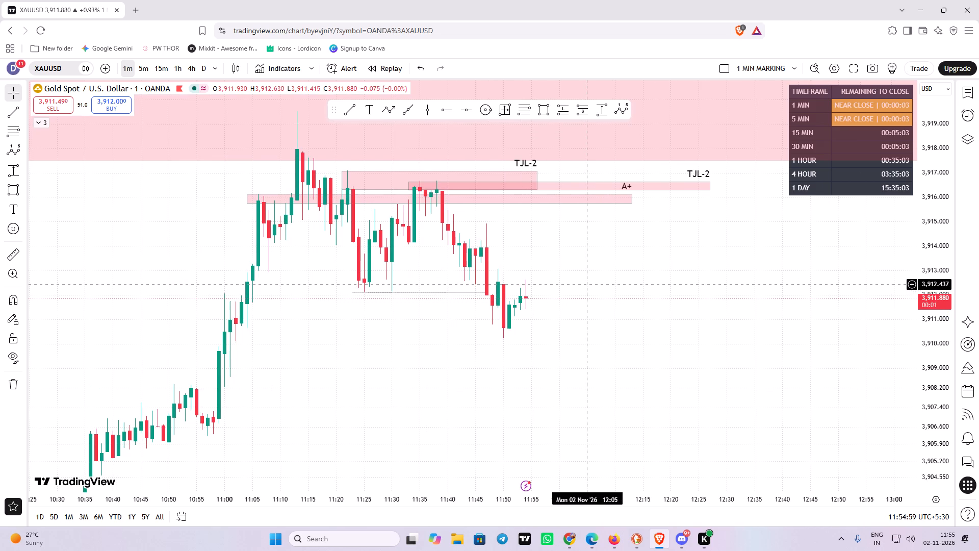
drag(586, 284, 570, 287)
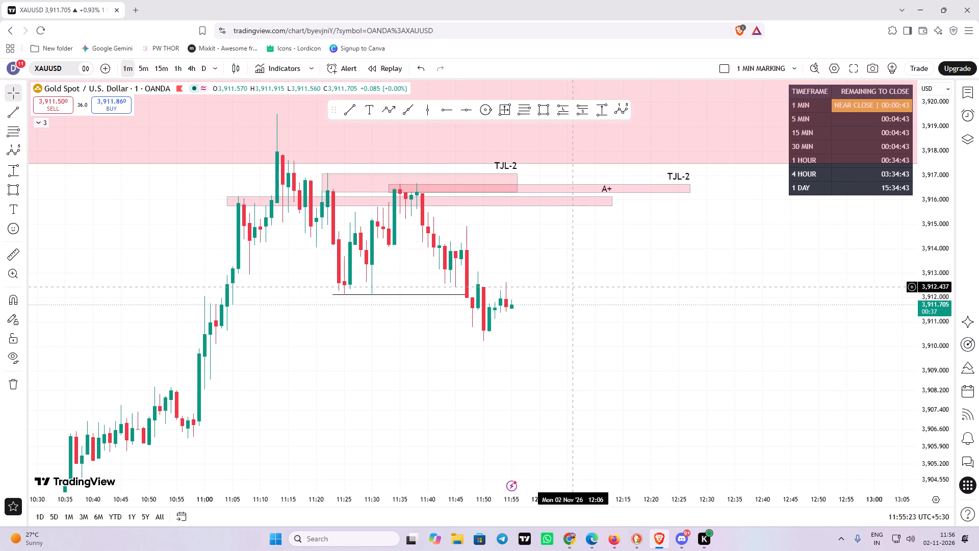
click(570, 287)
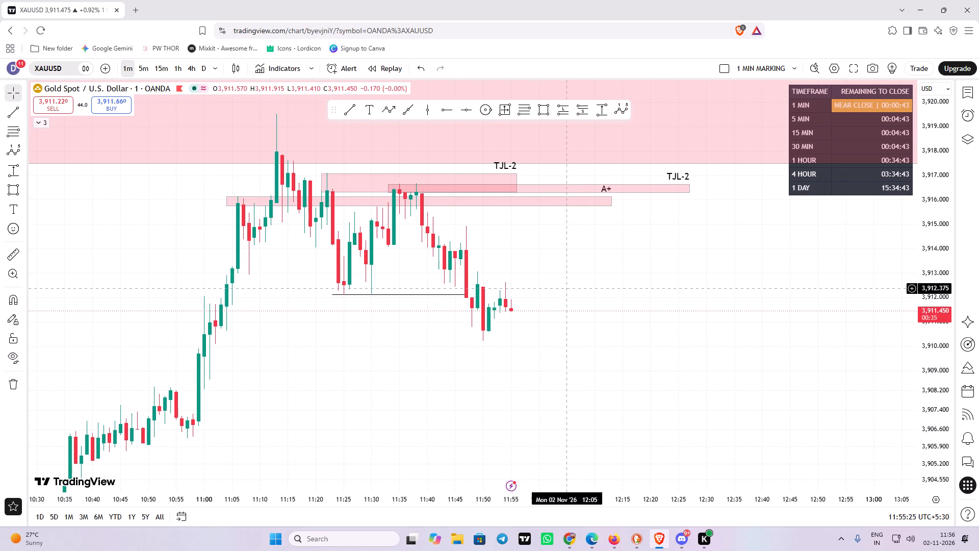
drag(567, 288, 555, 279)
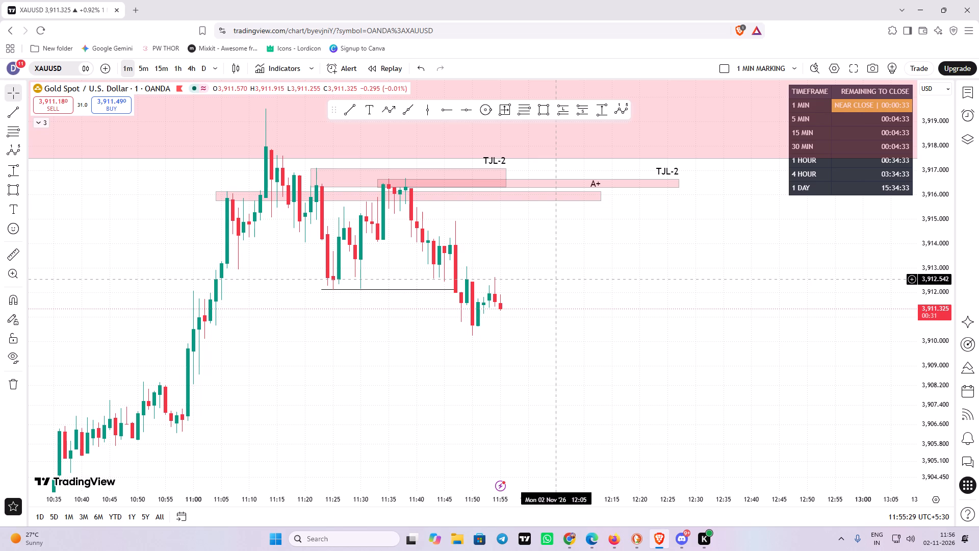
drag(555, 279, 562, 278)
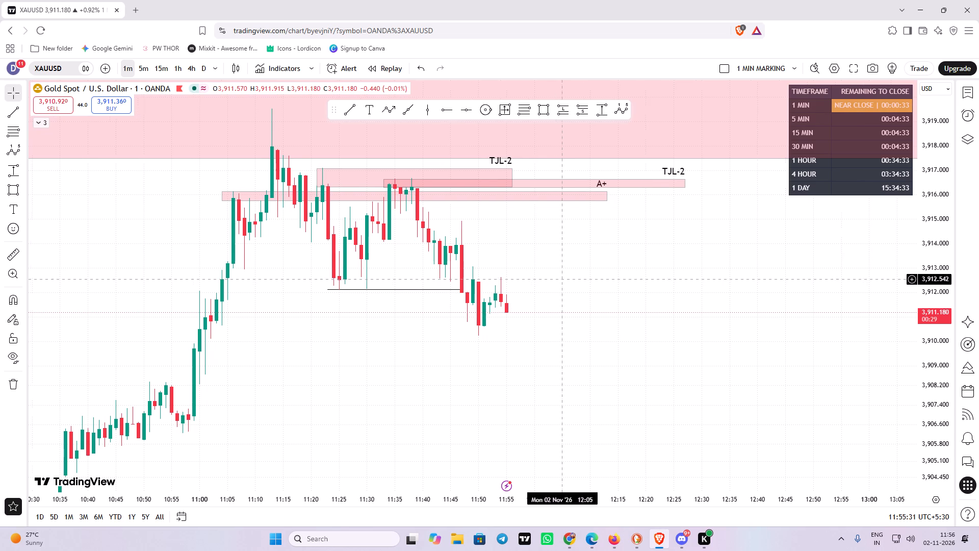
drag(562, 278, 566, 265)
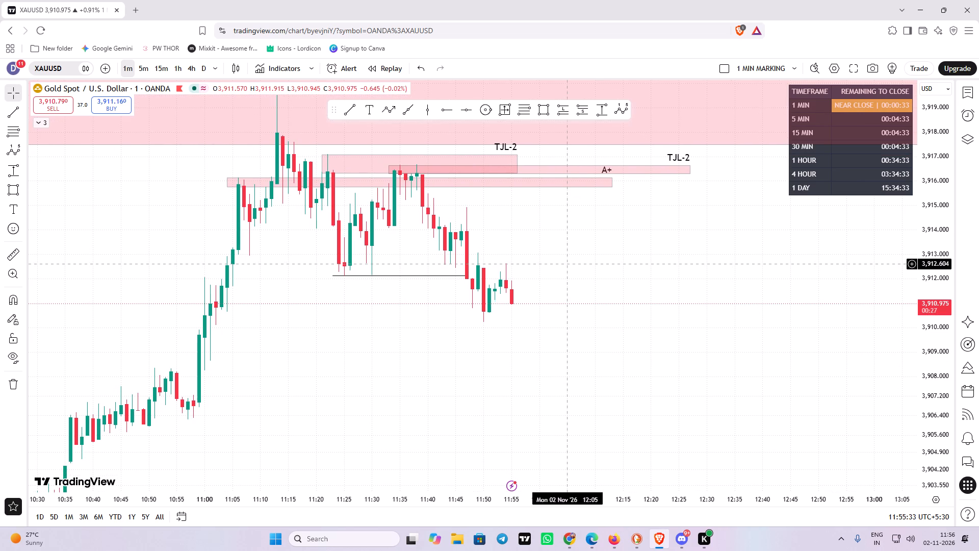
scroll(566, 264, down, 1)
drag(598, 292, 561, 273)
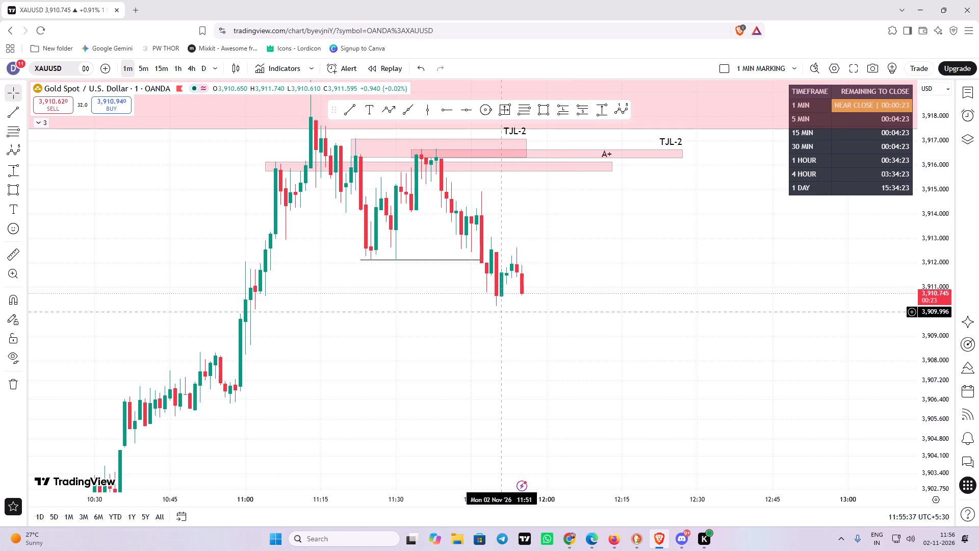
Draw a horizontal trend line along the latest swing low at about 3,910.2, from 11:49 to 12:05.
scroll(535, 304, up, 3)
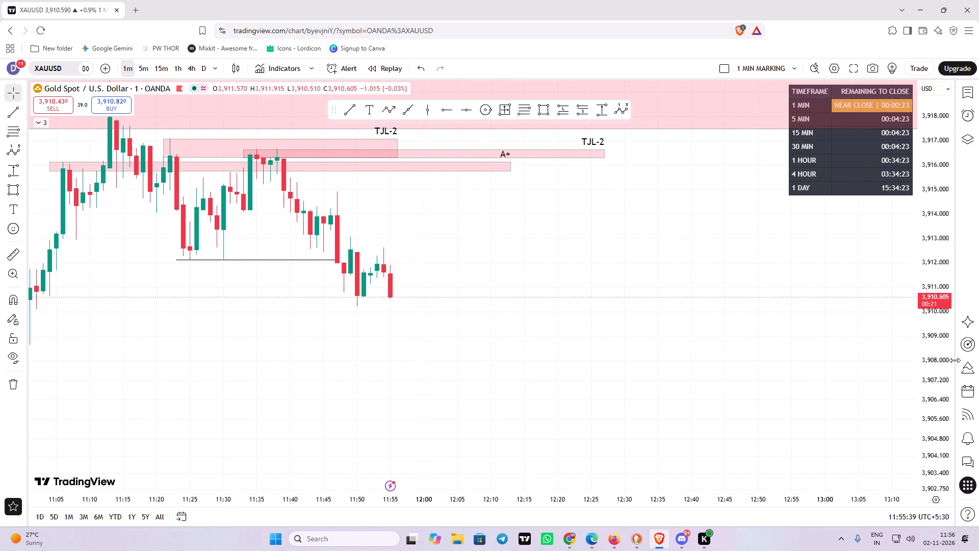
drag(955, 358, 948, 271)
drag(940, 325, 946, 213)
scroll(708, 354, up, 2)
drag(585, 366, 617, 372)
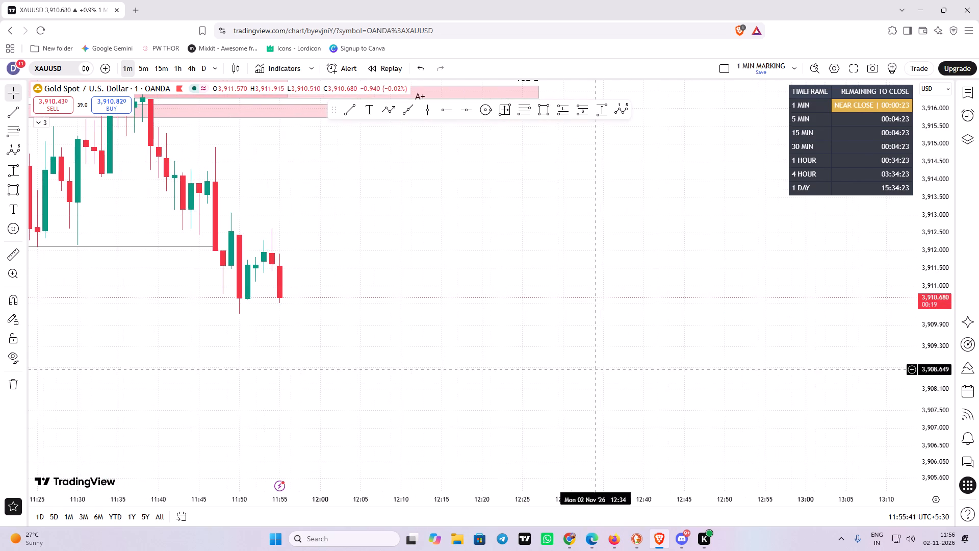
drag(617, 372, 707, 346)
click(347, 110)
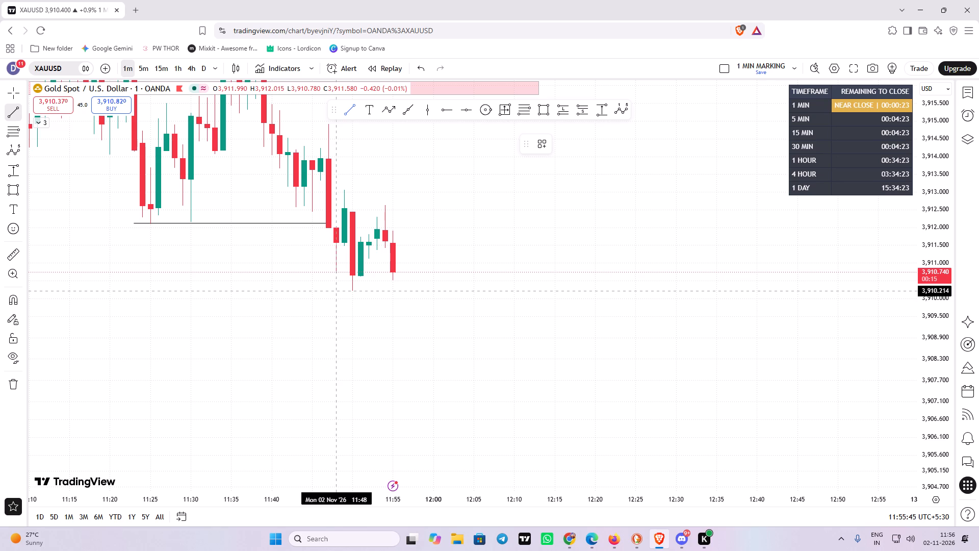
click(341, 290)
shift+click(478, 297)
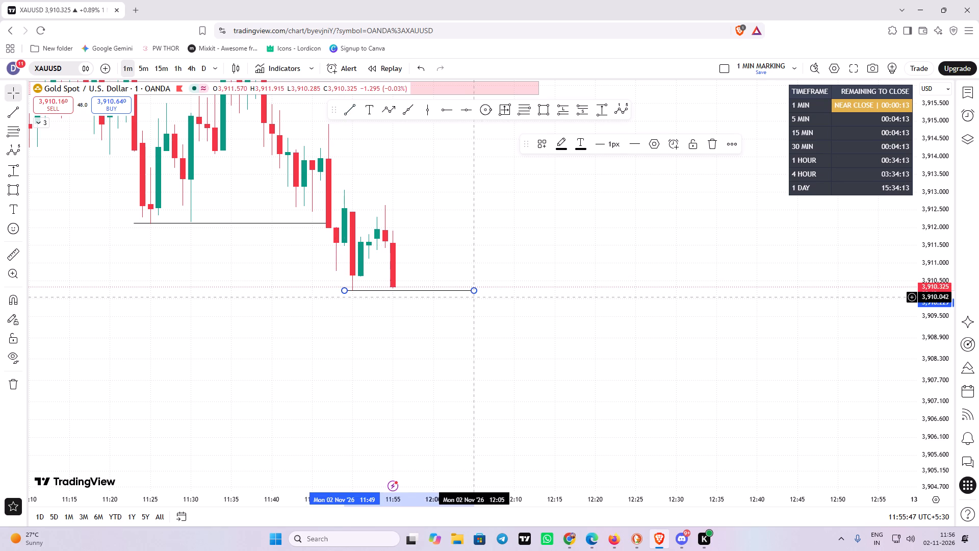
click(507, 269)
Draw a supply zone rectangle over the latest swing high, from 11:52 to 12:33, between about 3,911.88 and 3,912.64.
scroll(508, 267, down, 1)
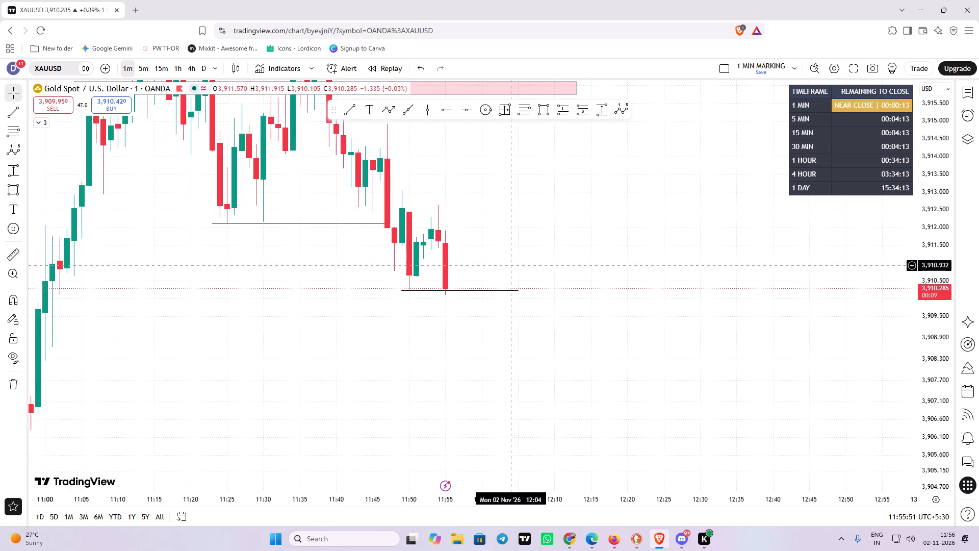
click(510, 265)
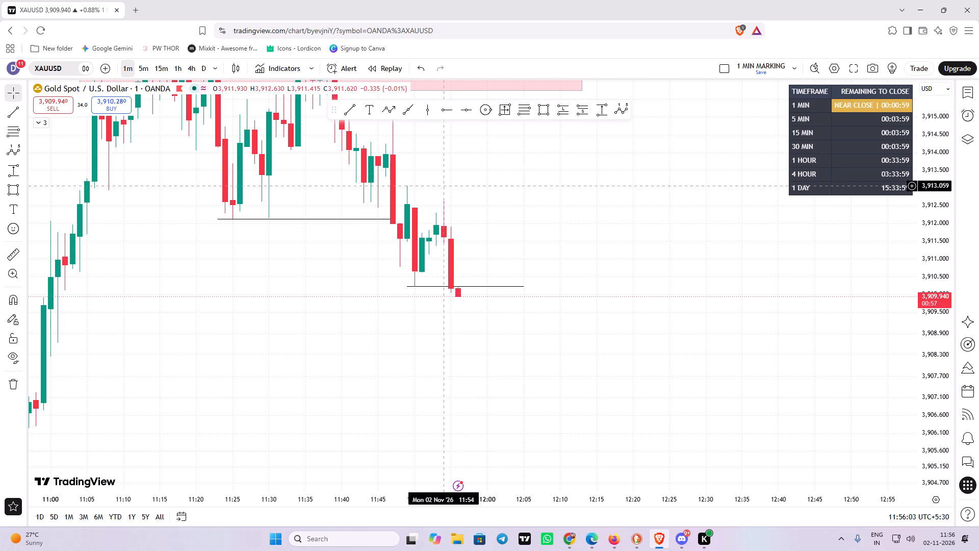
click(546, 106)
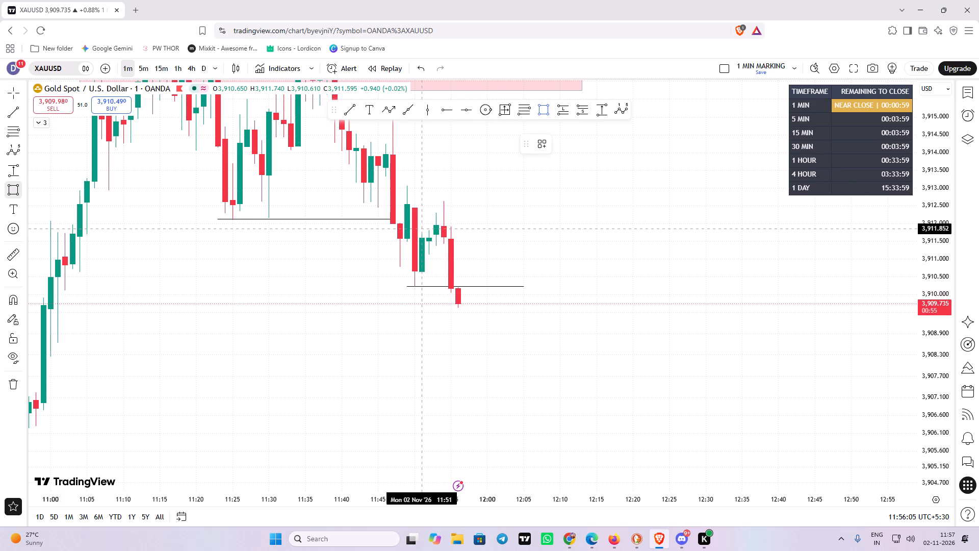
drag(432, 228, 736, 205)
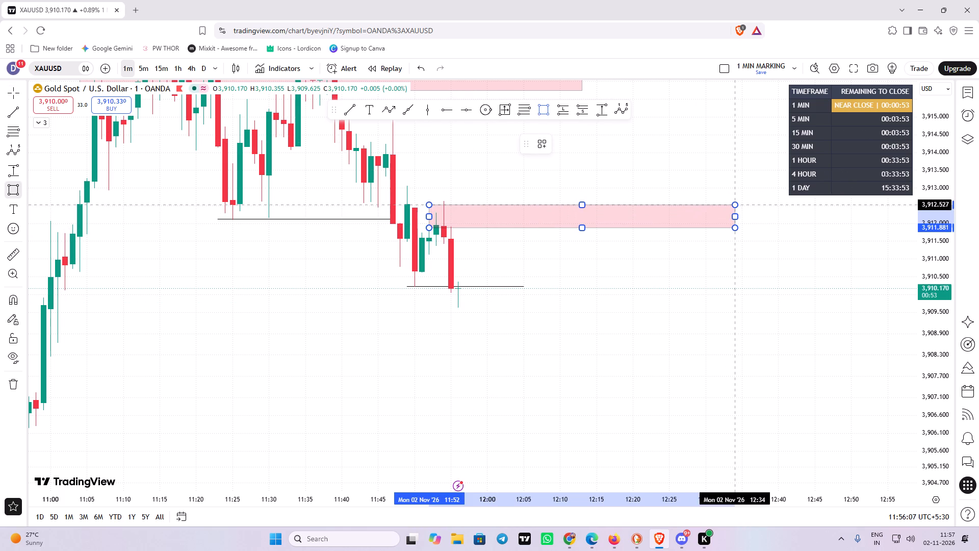
drag(736, 205, 738, 201)
click(738, 201)
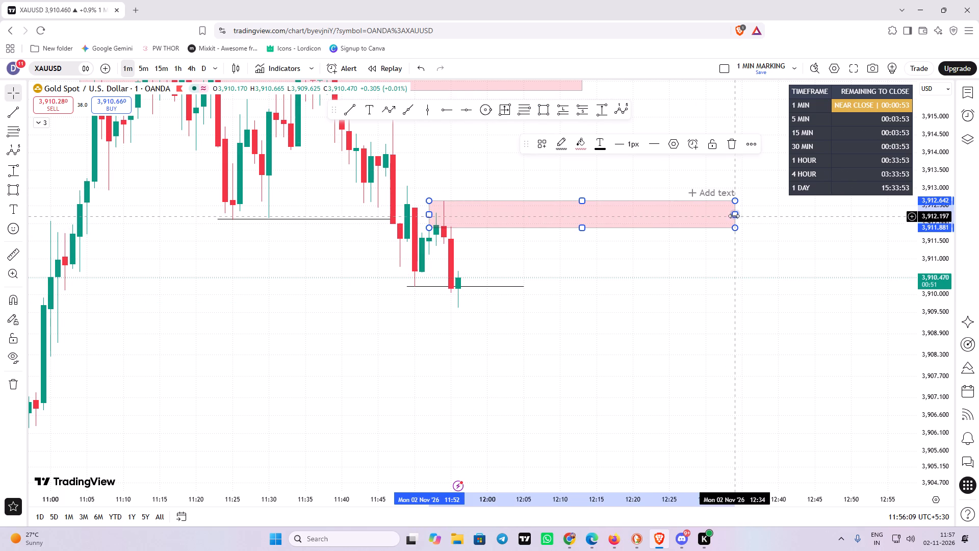
click(731, 214)
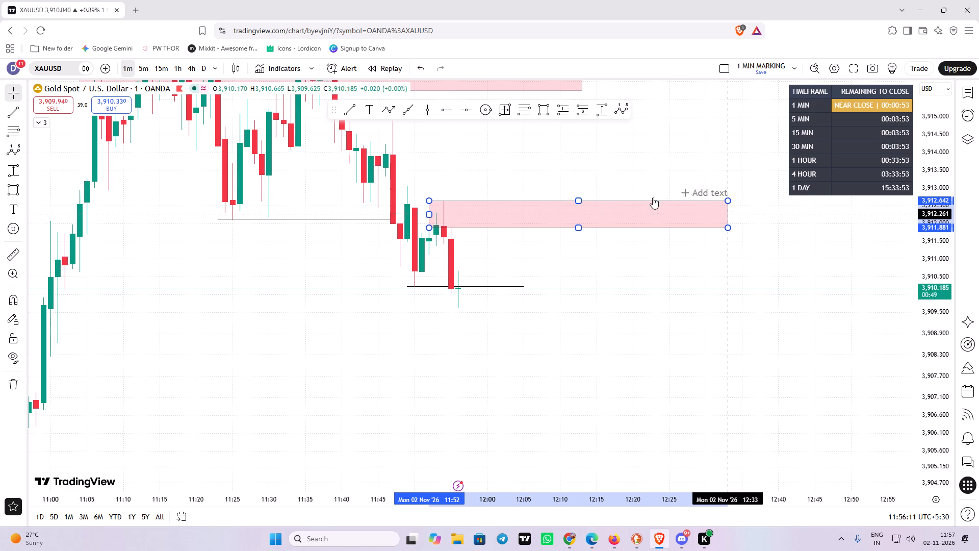
Apply the TJL-2 drawing template to the new supply rectangle and change its fill to red.
click(546, 140)
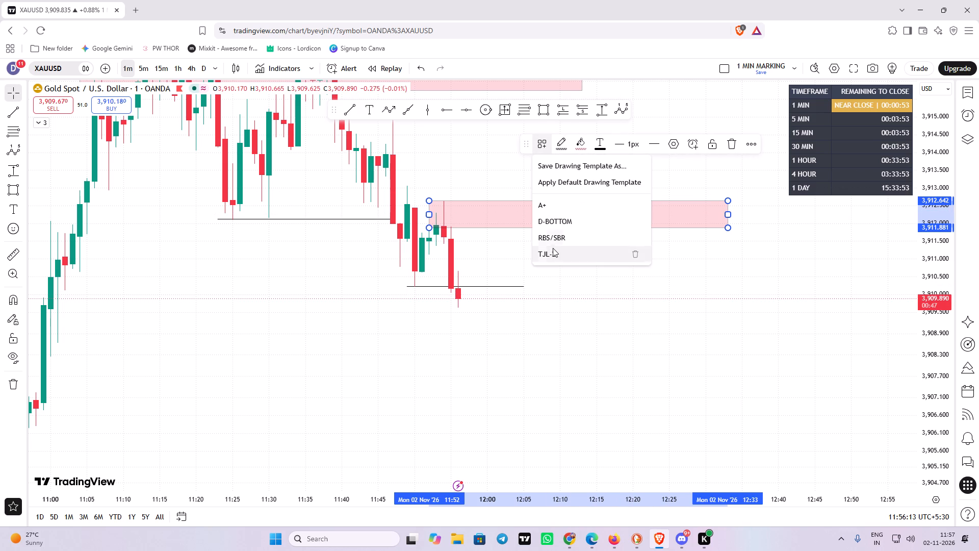
click(553, 249)
drag(619, 247, 627, 247)
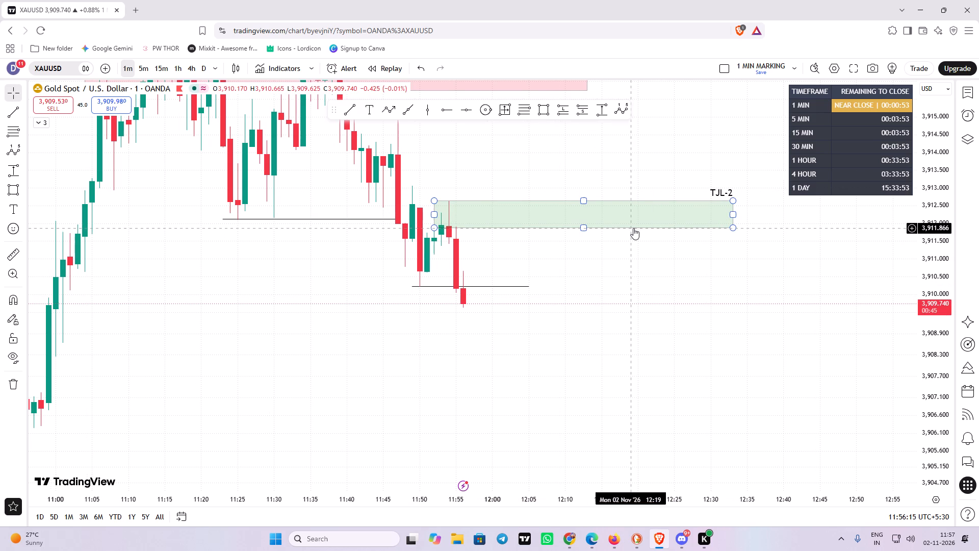
click(633, 228)
click(573, 142)
click(585, 178)
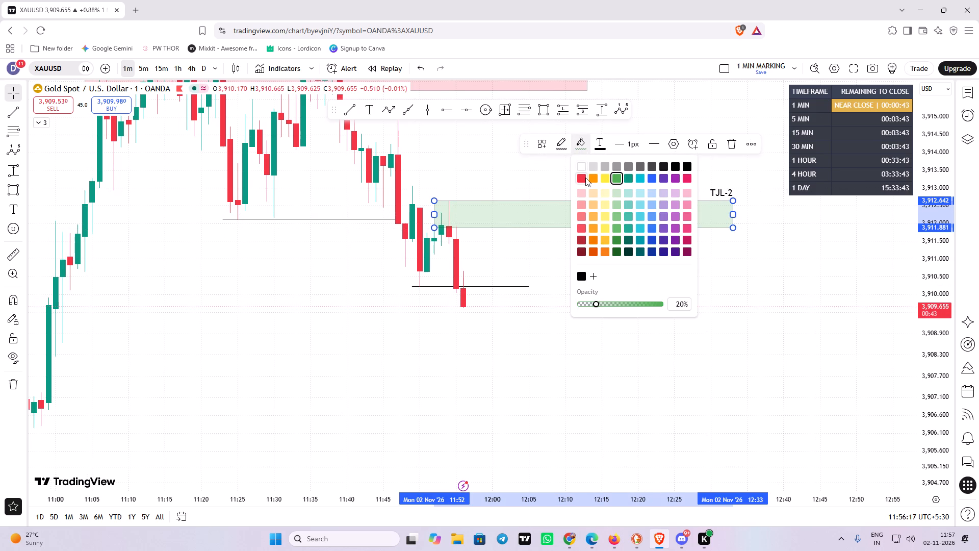
click(557, 176)
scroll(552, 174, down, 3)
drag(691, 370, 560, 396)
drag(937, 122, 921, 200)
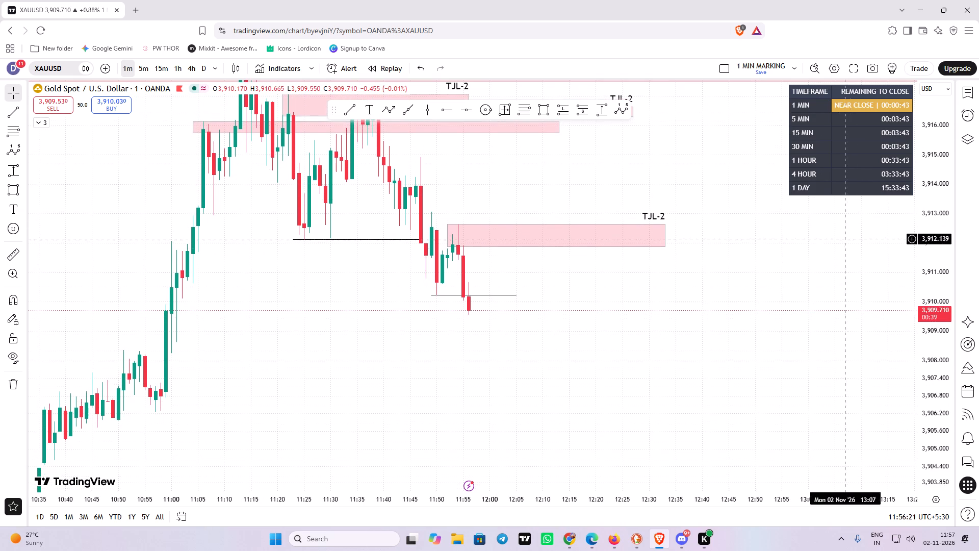
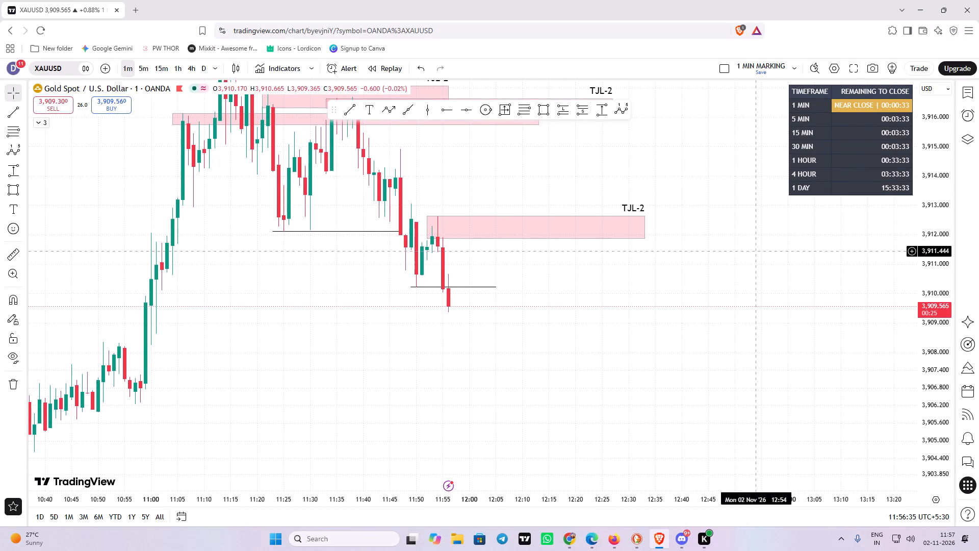
Examine the live one-minute candles breaking beneath the latest swing-low line and the newest TJL-2 supply zone.
drag(702, 274, 704, 219)
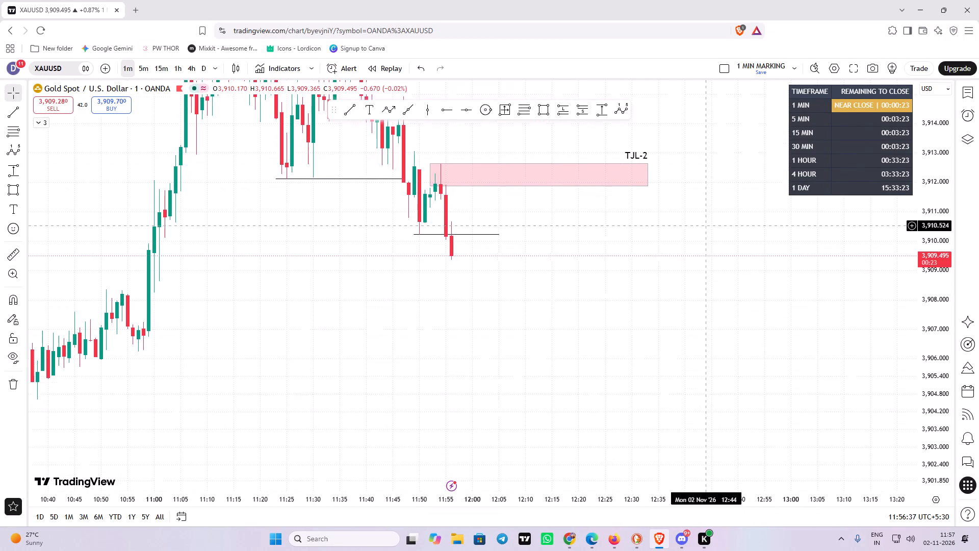
drag(704, 219, 705, 214)
scroll(586, 278, down, 1)
drag(928, 120, 932, 249)
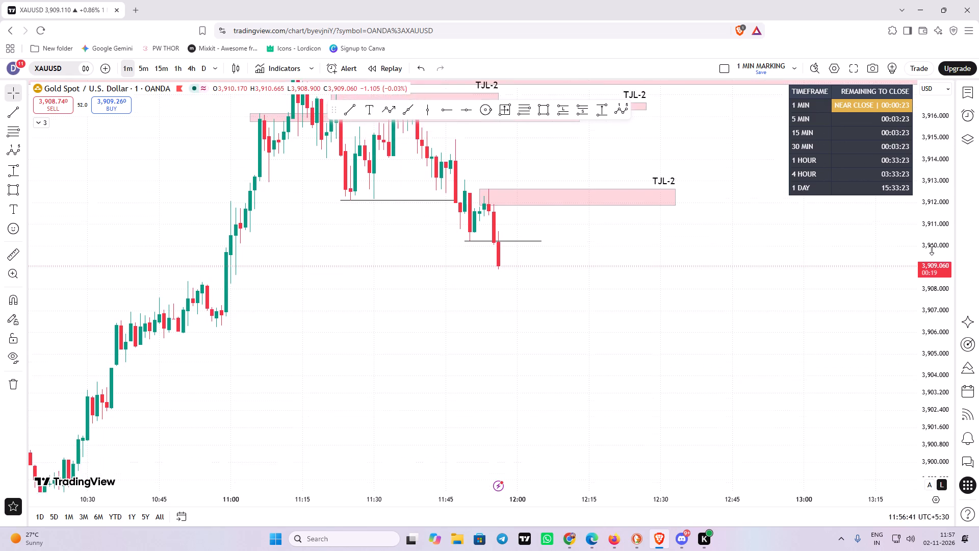
drag(932, 249, 927, 264)
scroll(736, 361, down, 1)
drag(719, 370, 705, 374)
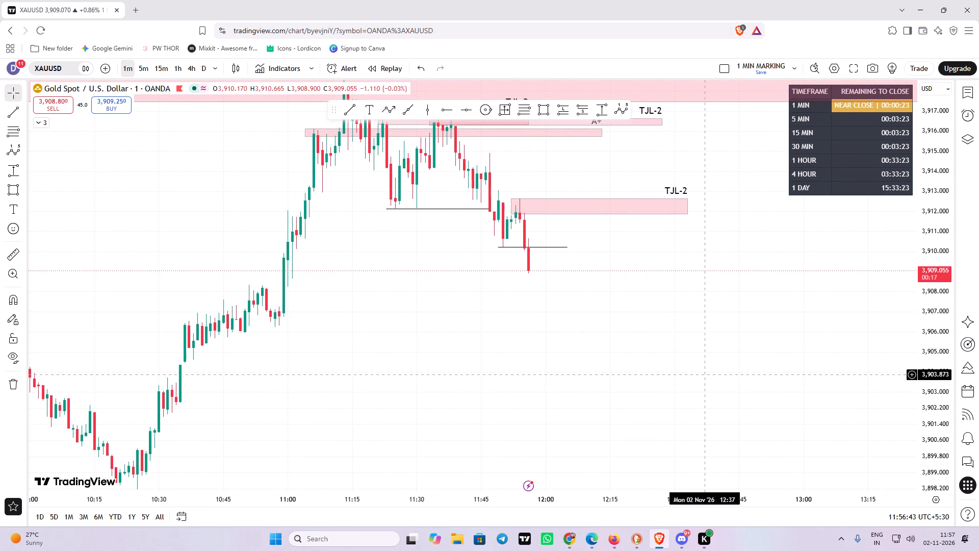
drag(705, 374, 686, 367)
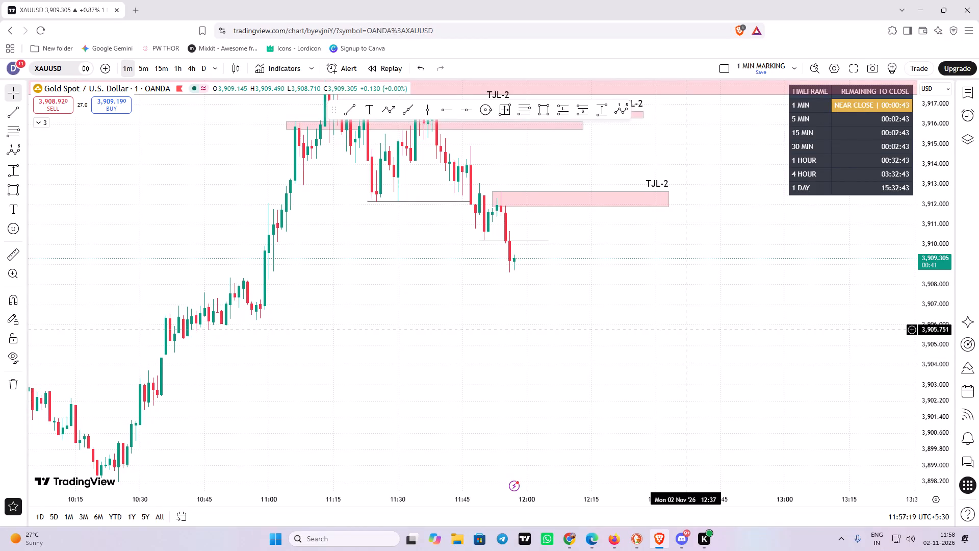
Switch to the Firefox gold chart, set it to the 15-minute timeframe and examine price around the 15 MIN supply zone.
click(629, 540)
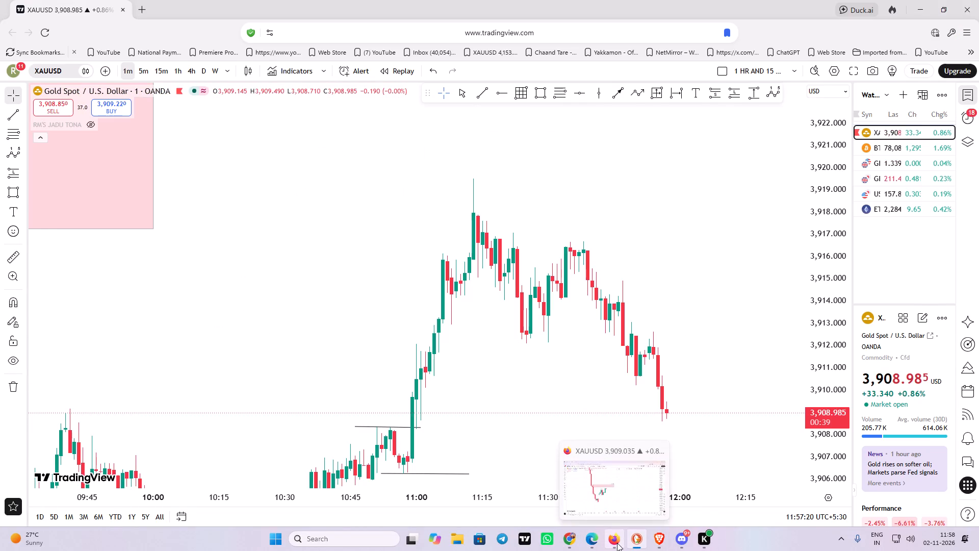
click(617, 543)
drag(587, 370, 640, 320)
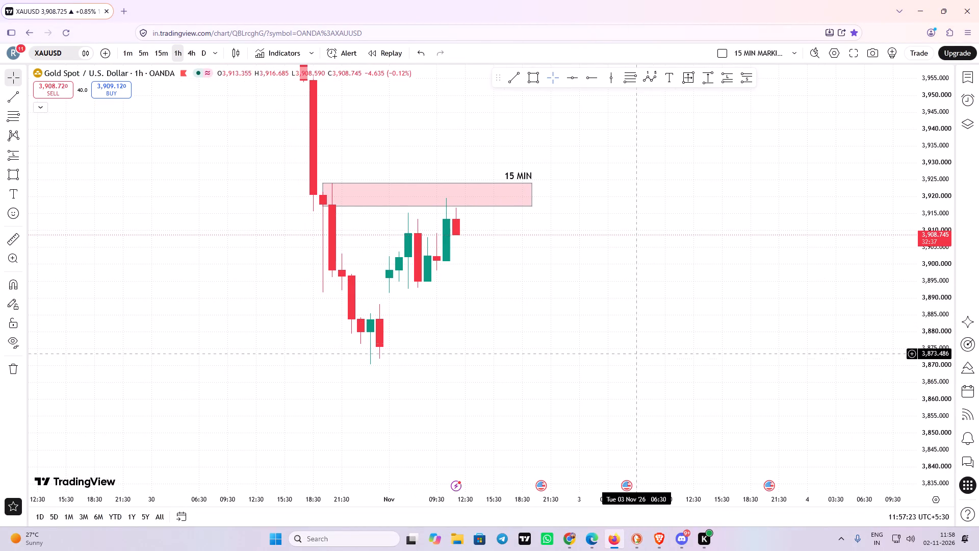
click(162, 55)
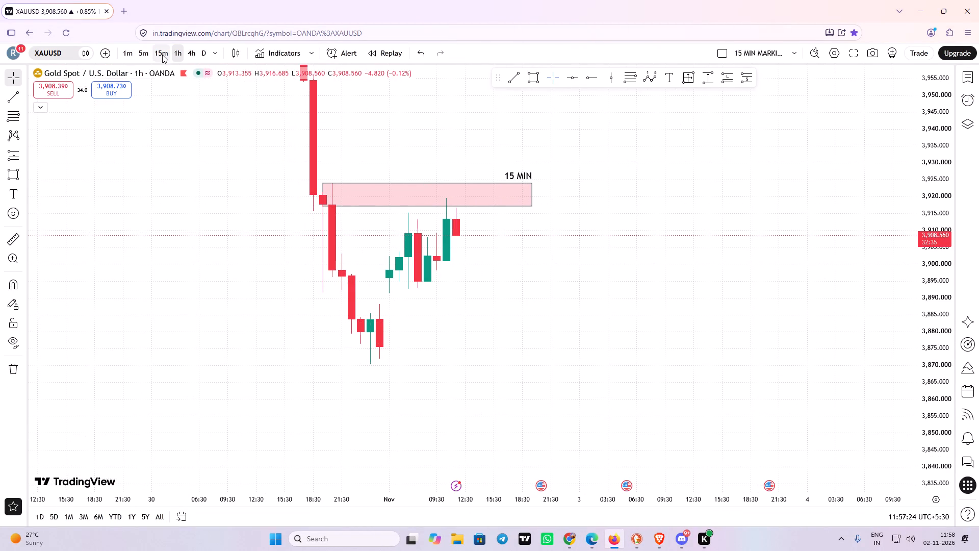
right_click(411, 112)
click(453, 128)
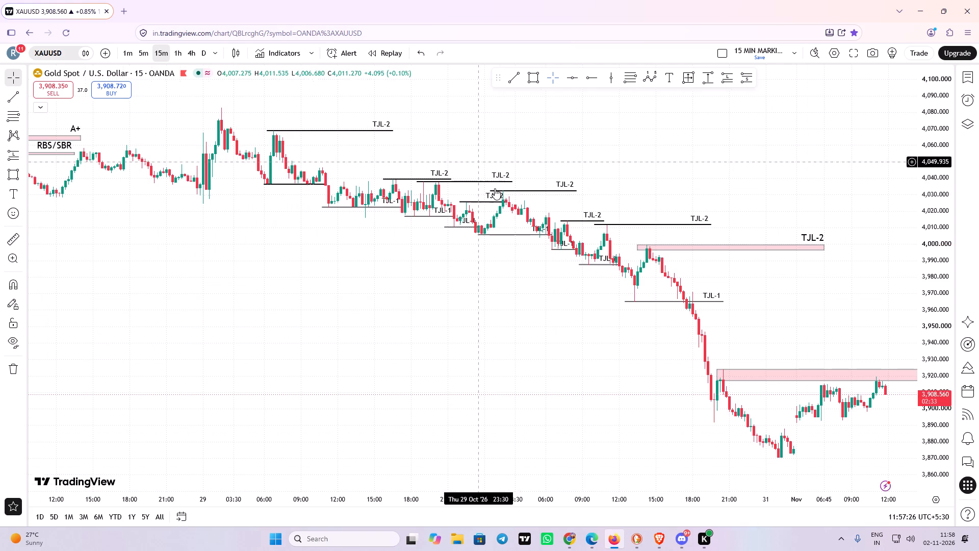
drag(581, 393, 287, 338)
scroll(491, 384, up, 2)
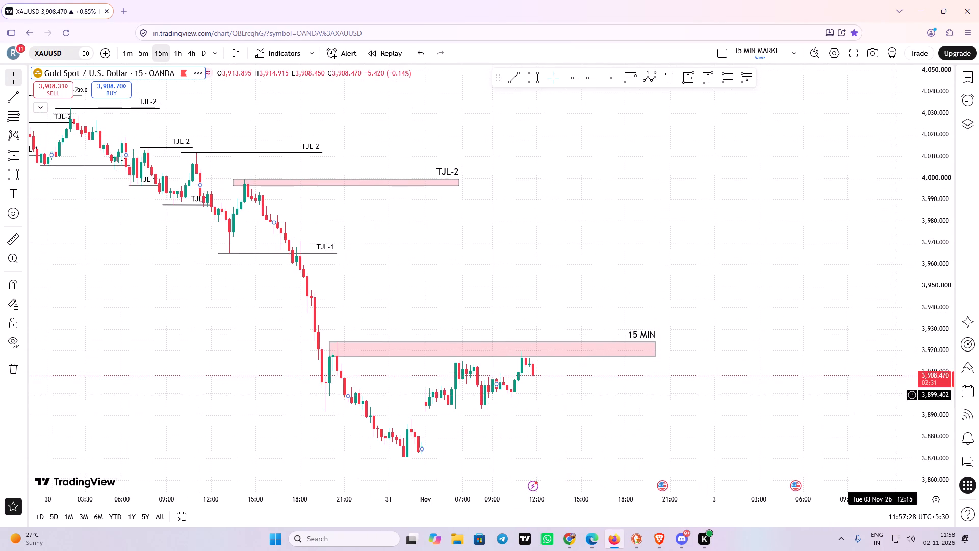
drag(922, 400, 902, 239)
drag(836, 310, 794, 119)
scroll(656, 260, up, 5)
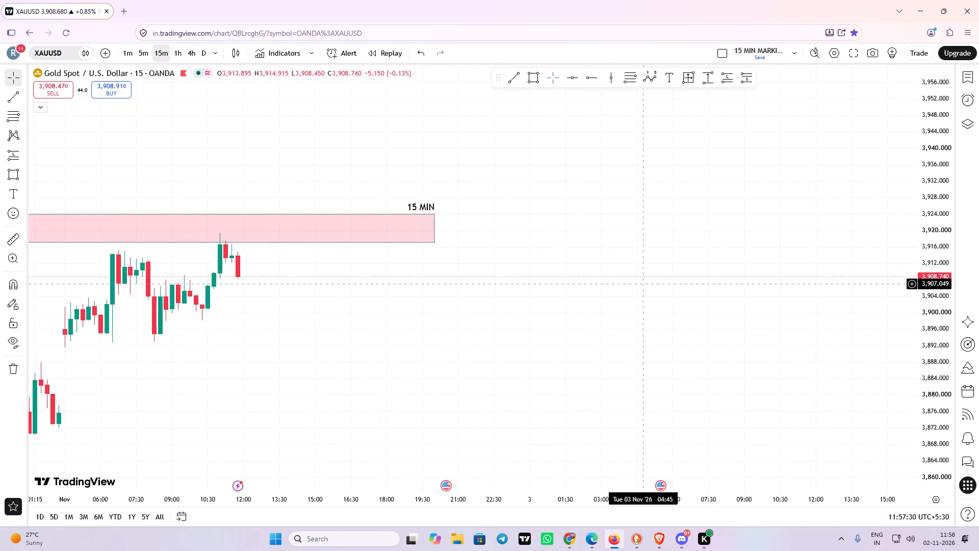
drag(469, 329, 697, 327)
scroll(689, 332, down, 1)
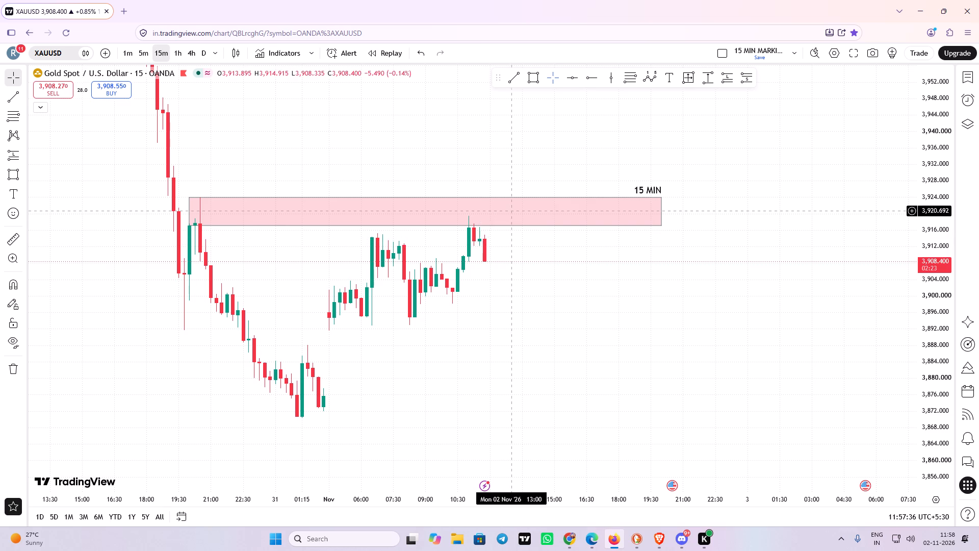
drag(517, 252, 544, 245)
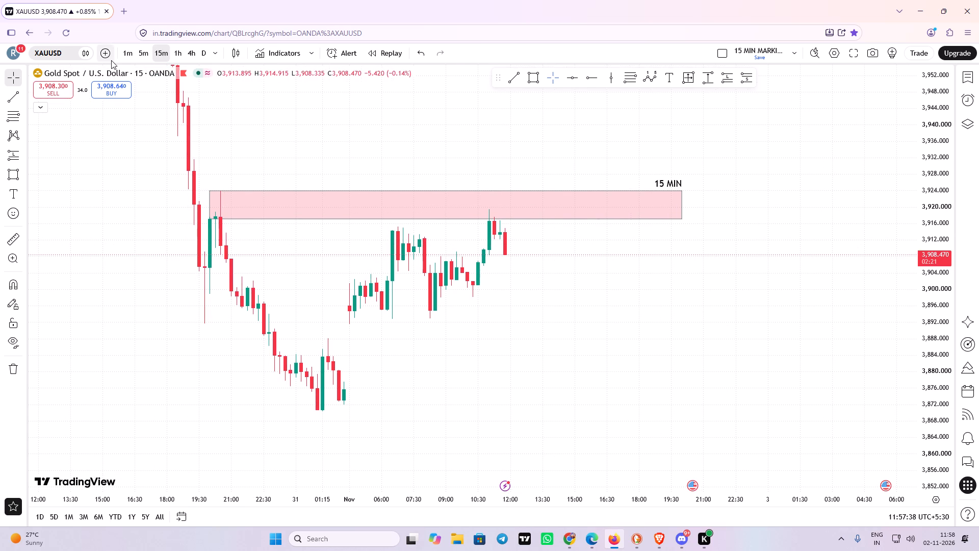
Change the chart to the one-minute timeframe and examine the swings reacting from the 15 MIN supply zone.
click(127, 58)
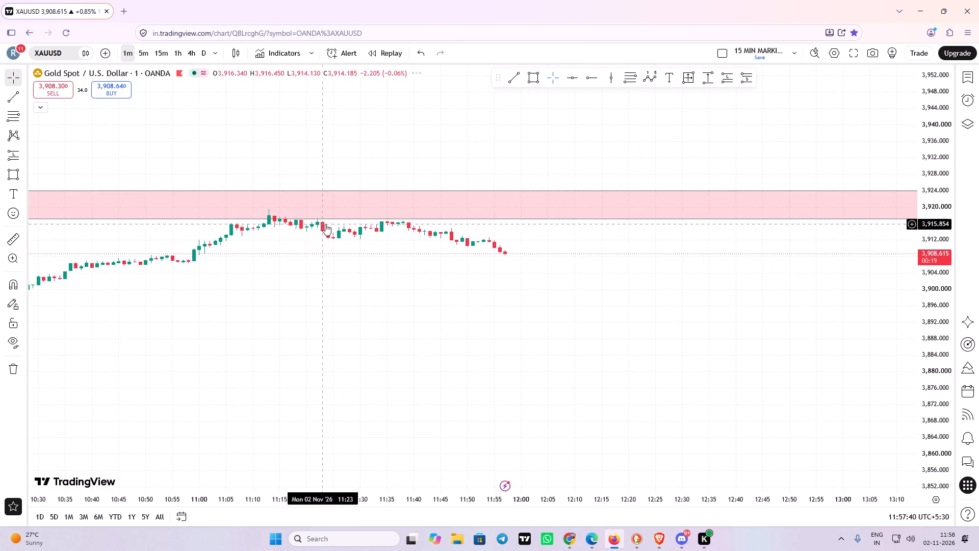
scroll(331, 237, down, 4)
drag(934, 332, 919, 146)
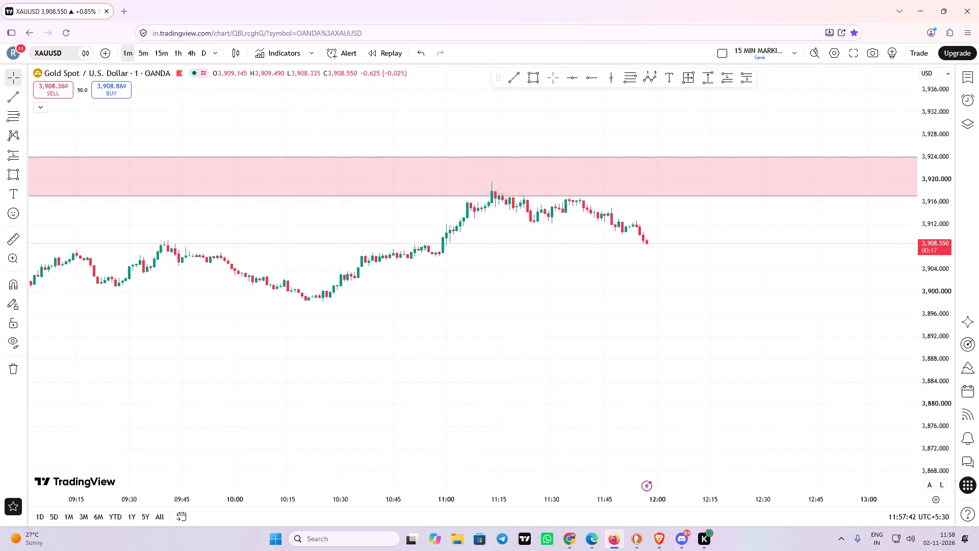
drag(919, 146, 904, 0)
scroll(520, 253, up, 4)
drag(437, 265, 602, 357)
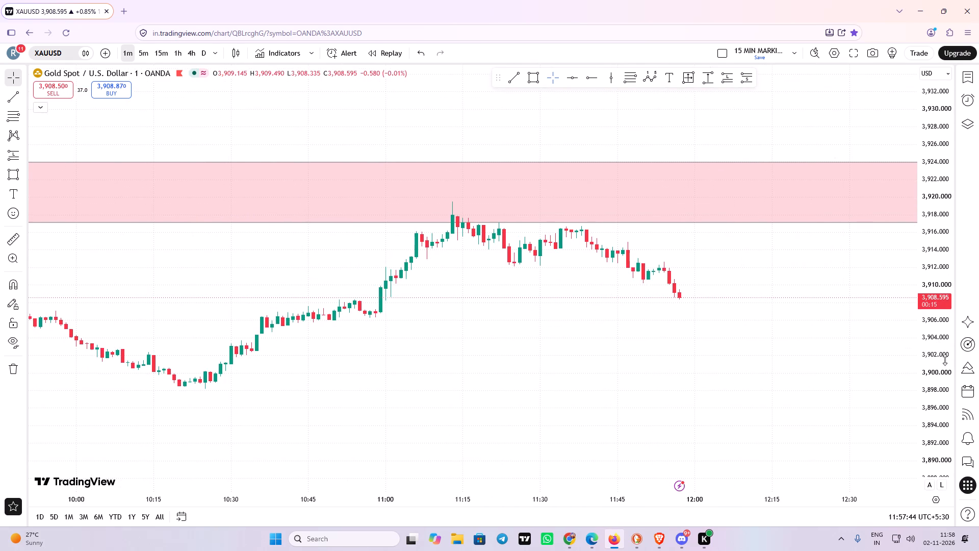
drag(946, 365, 908, 0)
scroll(447, 199, up, 3)
drag(318, 268, 331, 290)
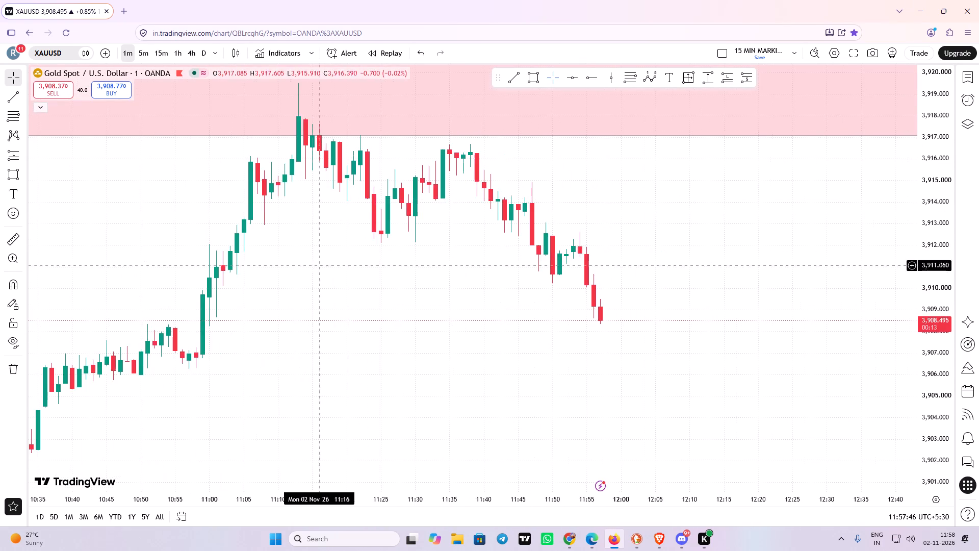
drag(331, 290, 395, 329)
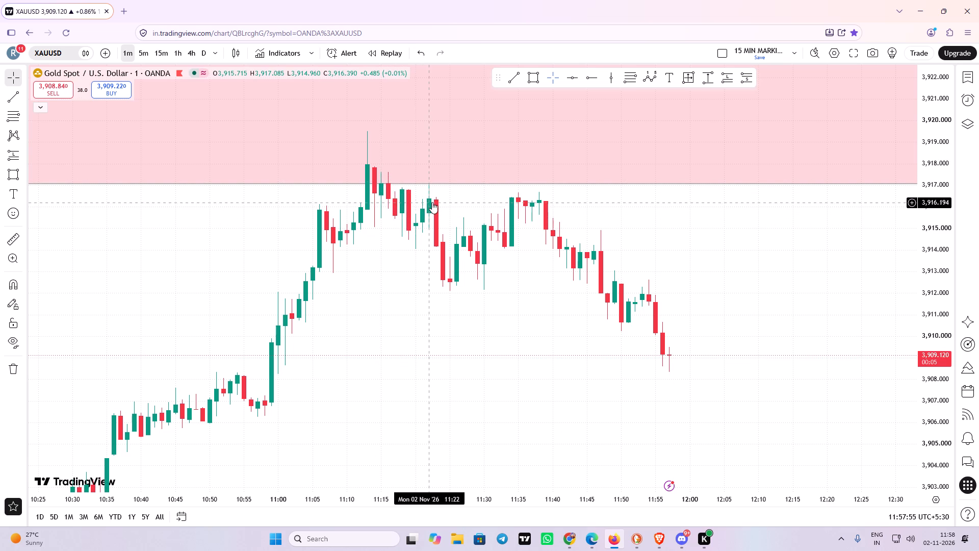
drag(446, 227, 429, 224)
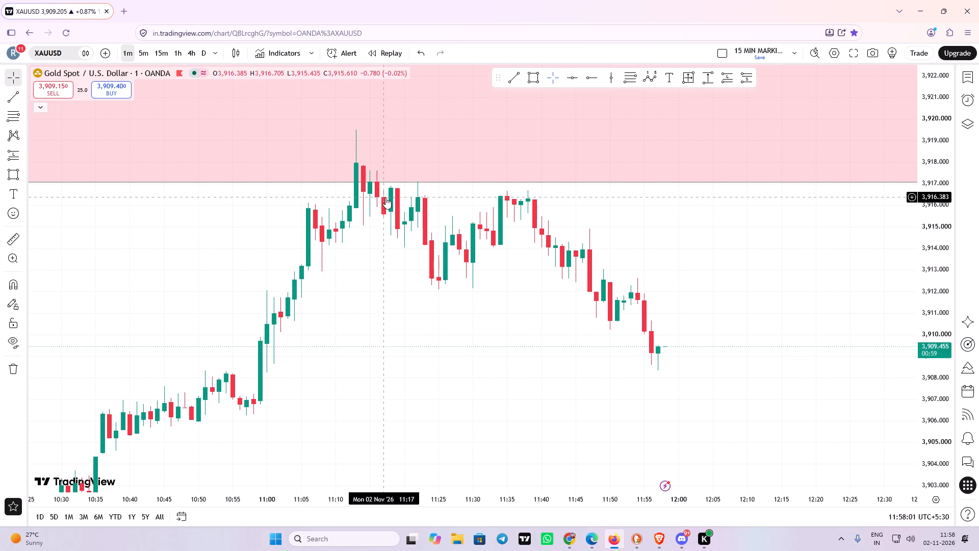
drag(432, 246, 409, 243)
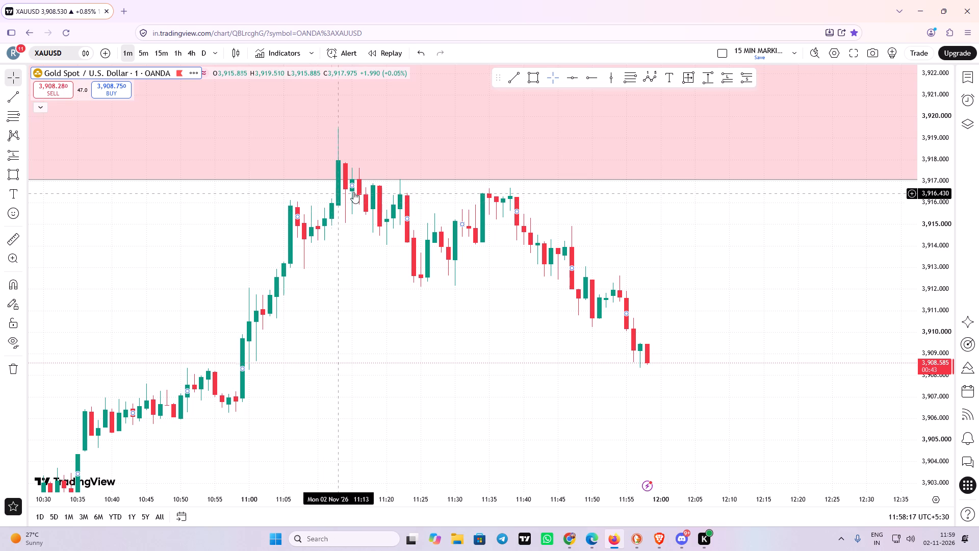
Draw a rectangle from 11:05 to 12:03 between about 3,915.79 and 3,916.12, and apply the A+ drawing template to it.
click(528, 81)
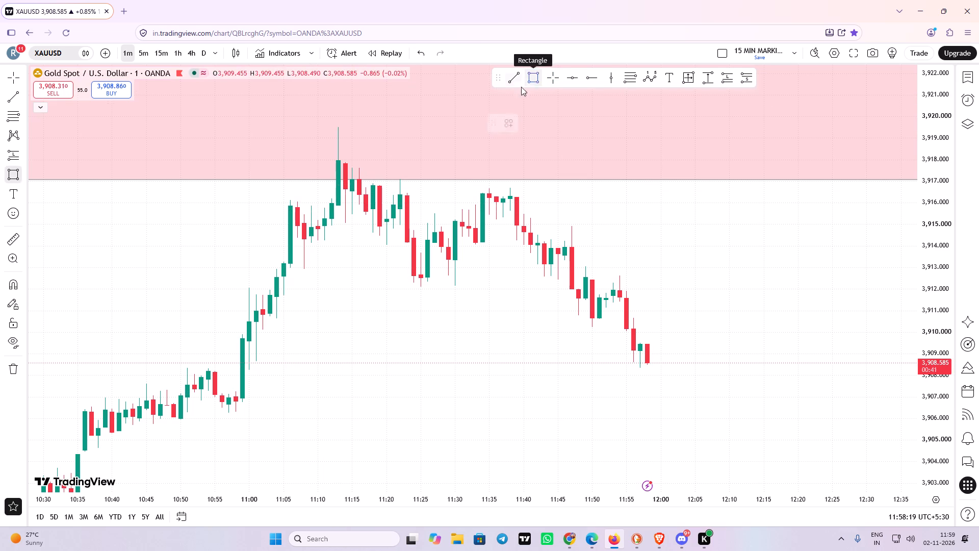
drag(281, 207, 420, 192)
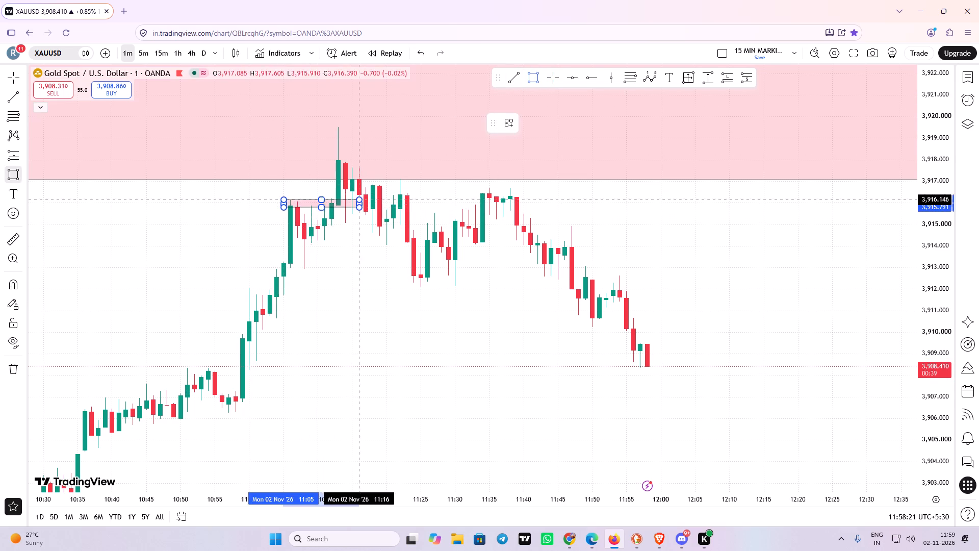
drag(420, 192, 683, 200)
click(683, 200)
click(502, 120)
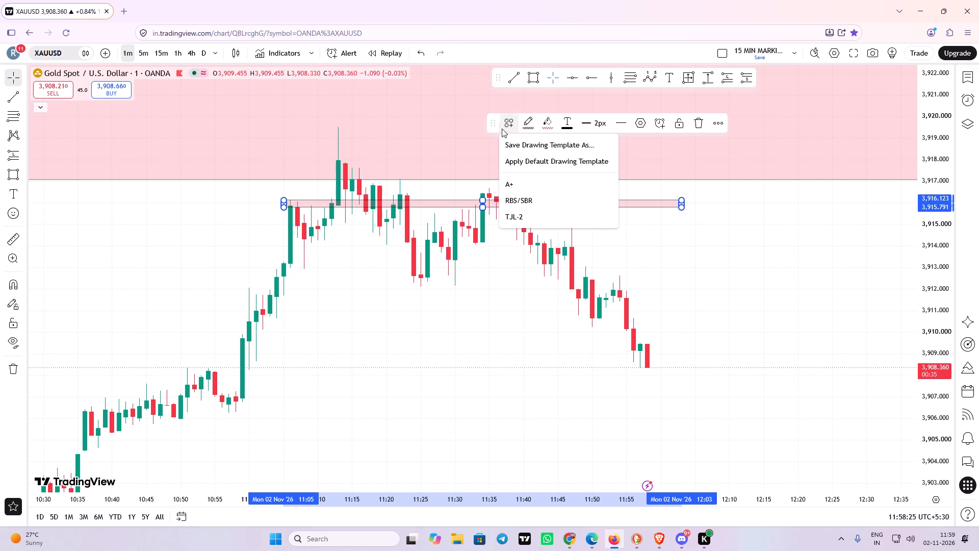
click(505, 182)
click(712, 275)
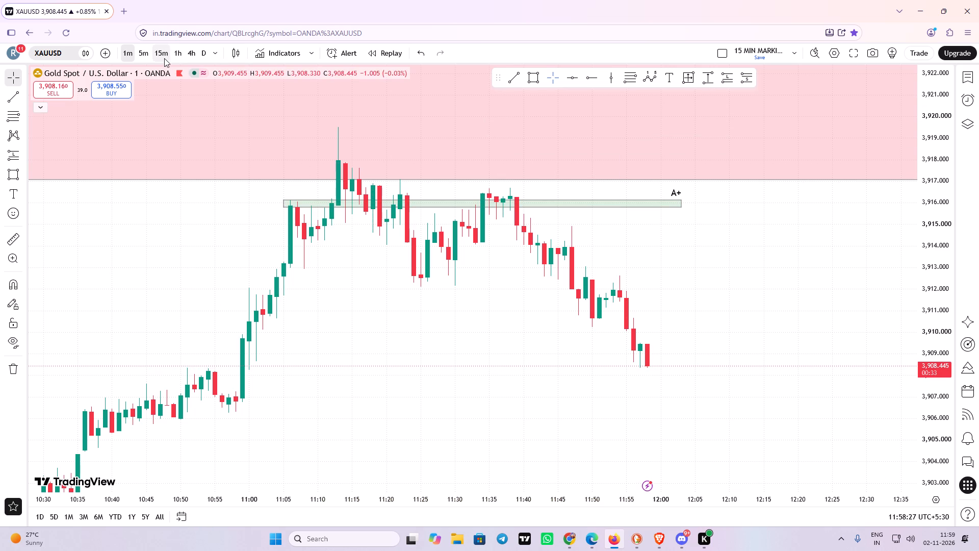
Return to the 15-minute timeframe and change the A+ rectangle's fill to red.
click(164, 58)
click(647, 206)
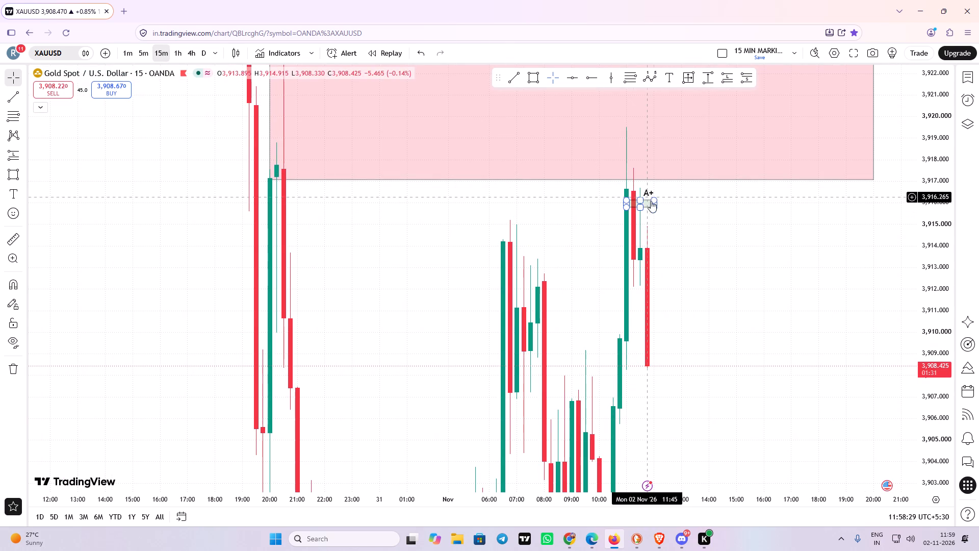
click(651, 202)
click(545, 126)
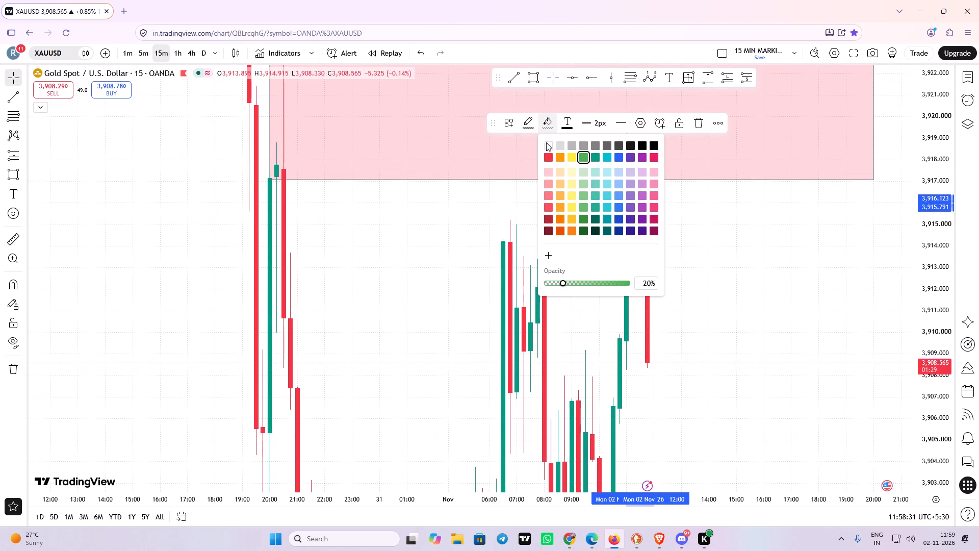
click(551, 162)
click(754, 235)
Shorten the 15 MIN supply zone rectangle so that it ends at about 13:15 on 2 November.
drag(757, 235, 393, 191)
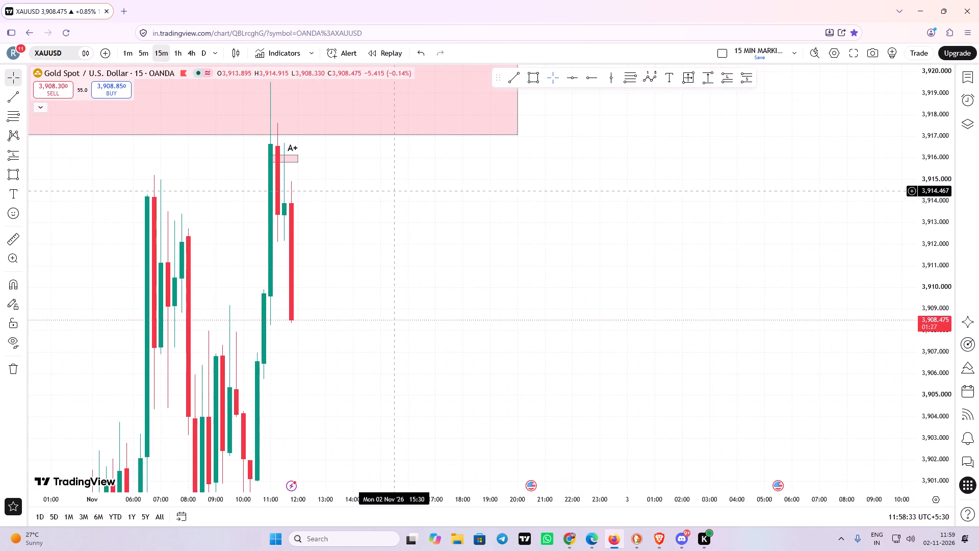
right_click(392, 178)
click(459, 184)
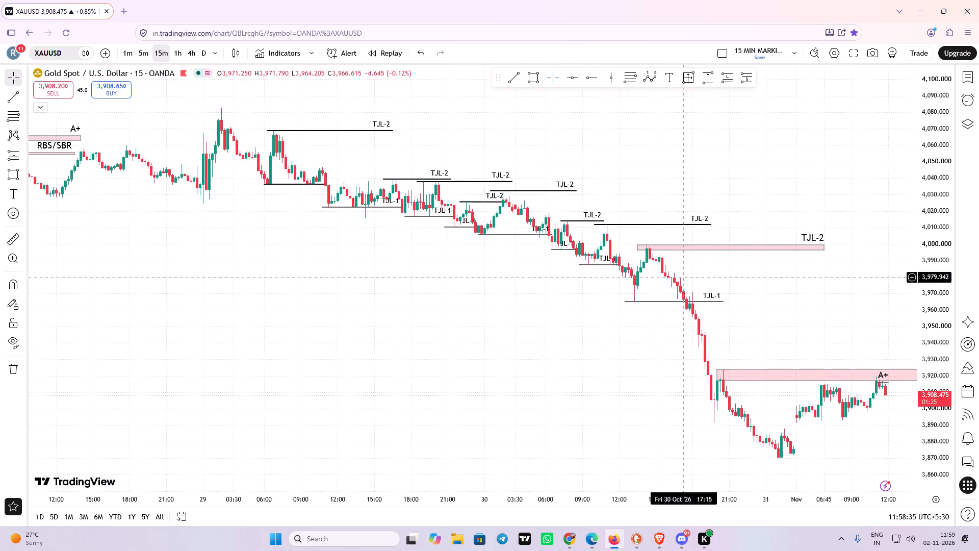
drag(792, 293, 402, 185)
scroll(449, 231, up, 4)
drag(583, 291, 701, 279)
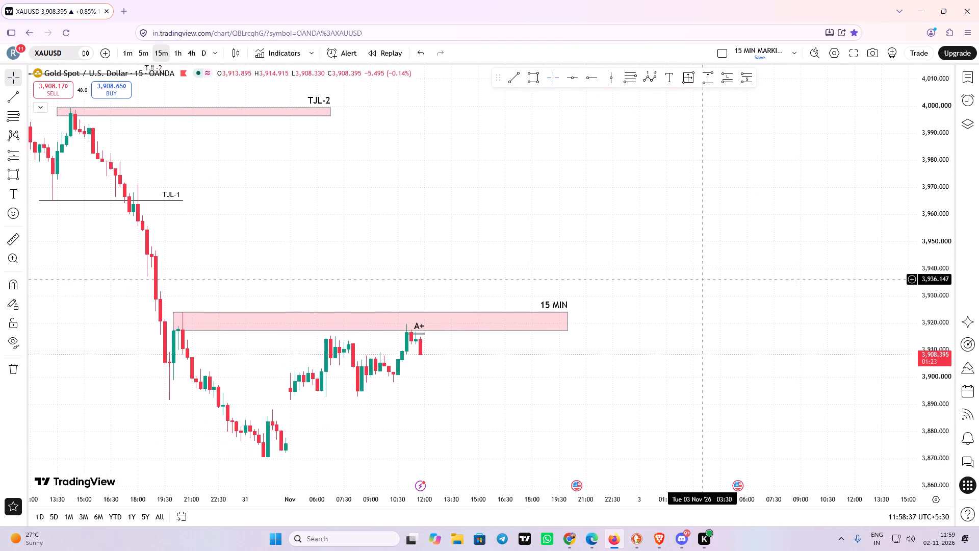
drag(701, 279, 702, 279)
drag(569, 322, 460, 318)
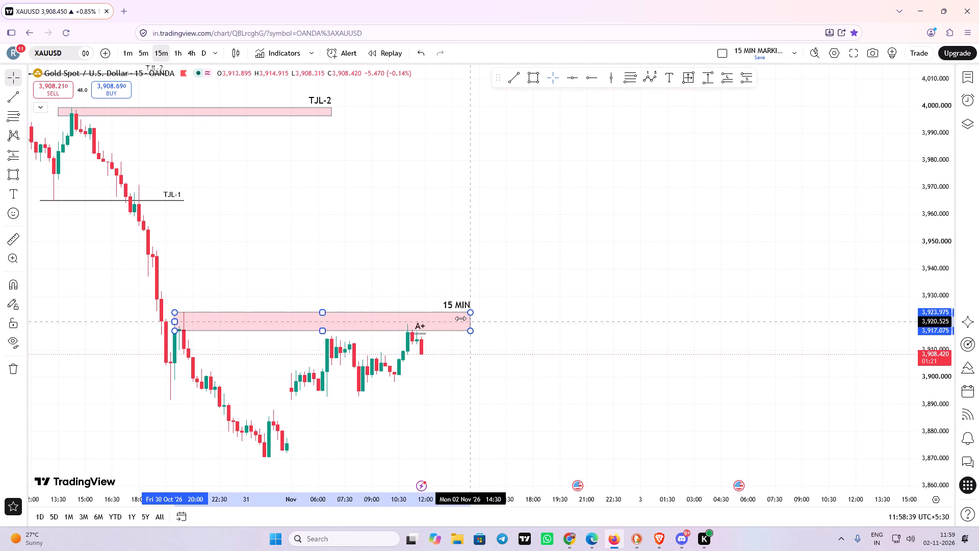
drag(460, 318, 446, 318)
Examine the 15-minute candles around the shortened 15 MIN supply zone and the A+ zone beneath it.
drag(569, 321, 664, 280)
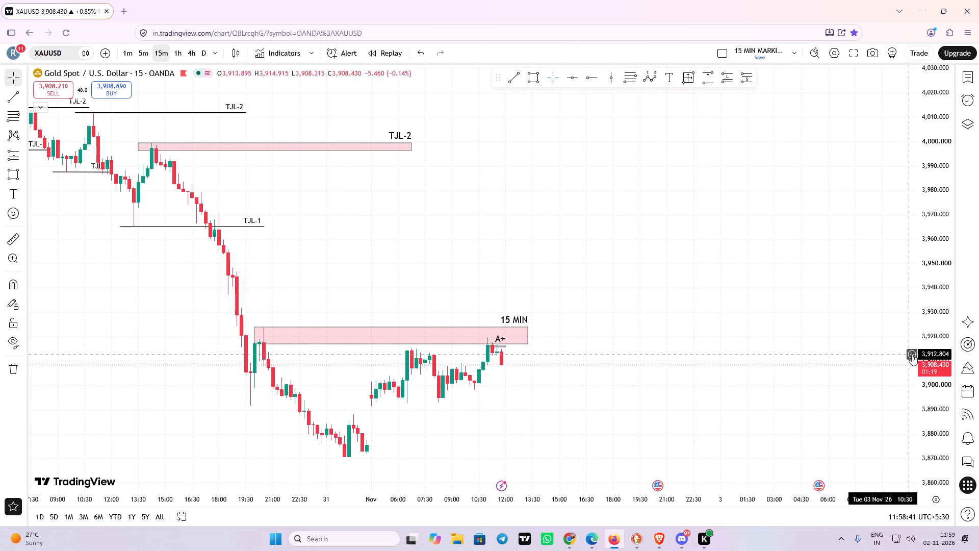
drag(917, 349, 908, 215)
drag(946, 361, 923, 192)
drag(786, 322, 767, 170)
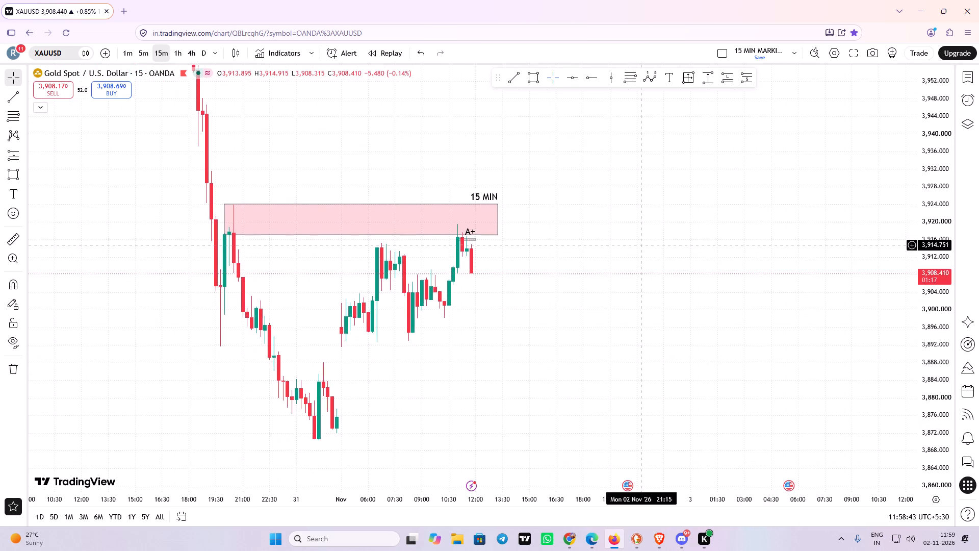
scroll(640, 245, up, 4)
drag(469, 272, 723, 279)
drag(600, 308, 622, 314)
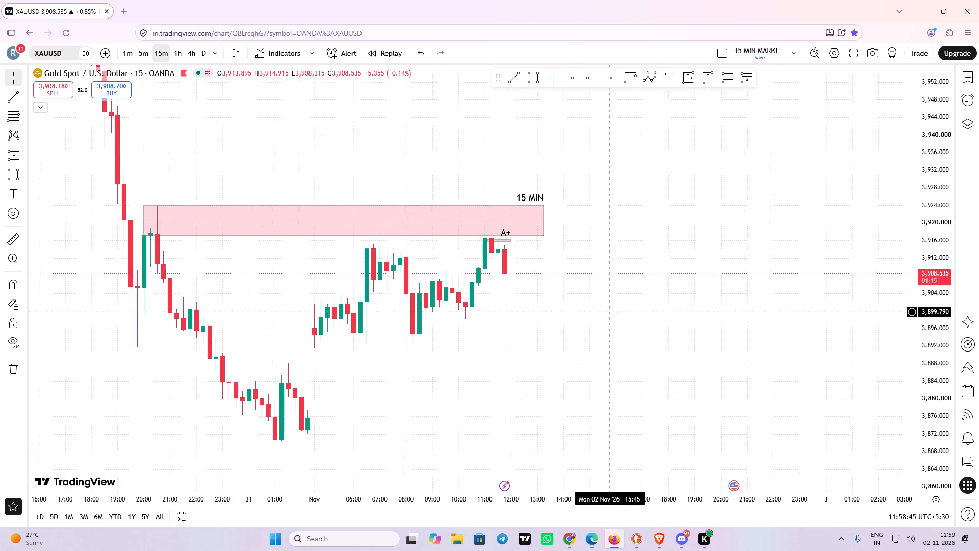
drag(622, 314, 641, 309)
scroll(613, 304, up, 2)
drag(552, 312, 558, 313)
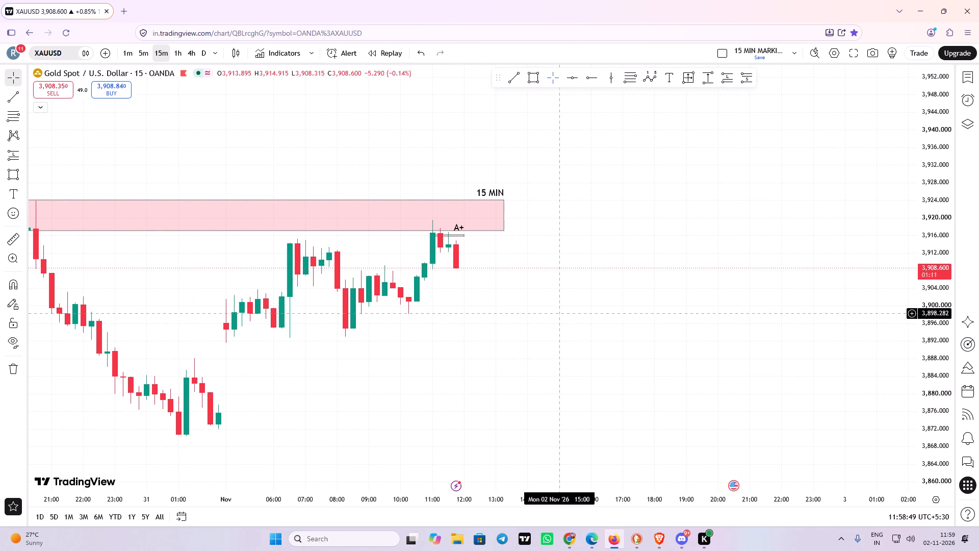
scroll(558, 313, down, 1)
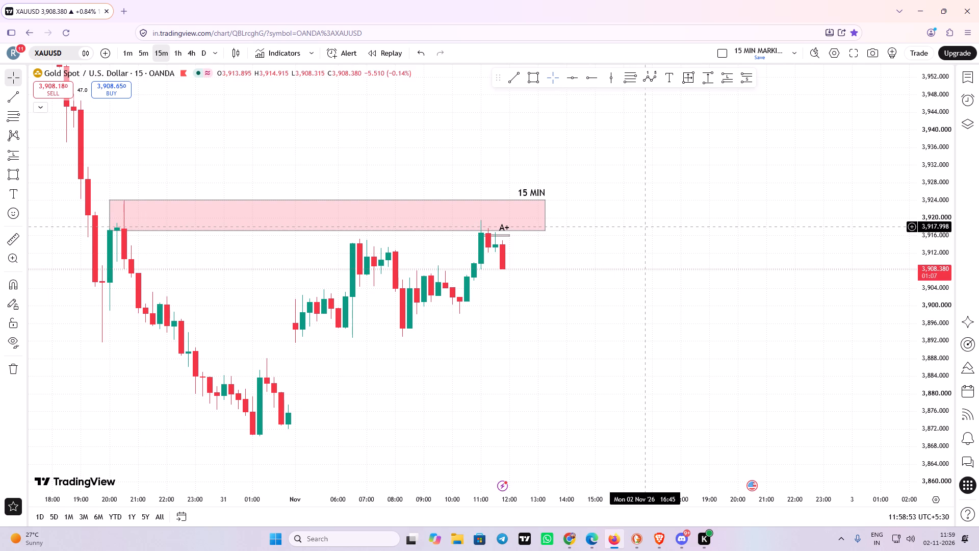
drag(651, 224, 610, 228)
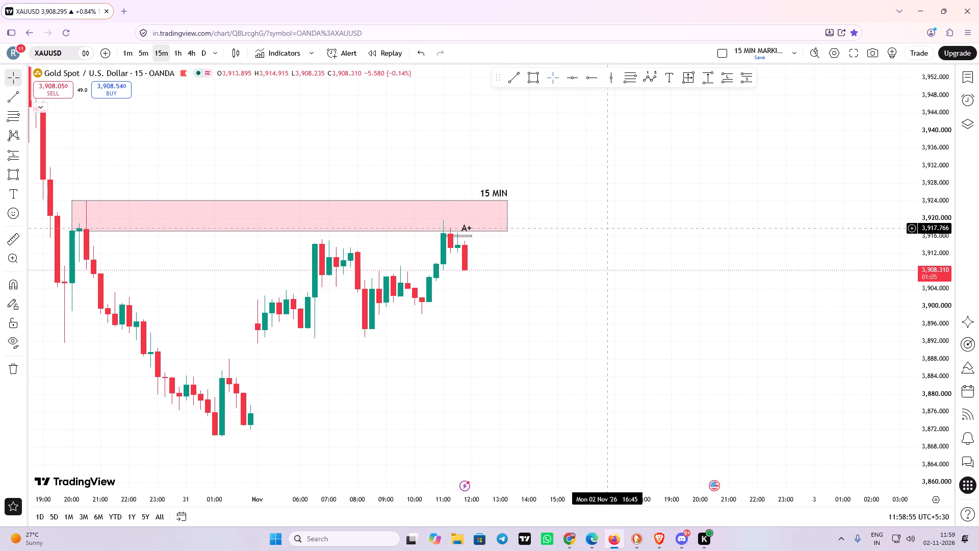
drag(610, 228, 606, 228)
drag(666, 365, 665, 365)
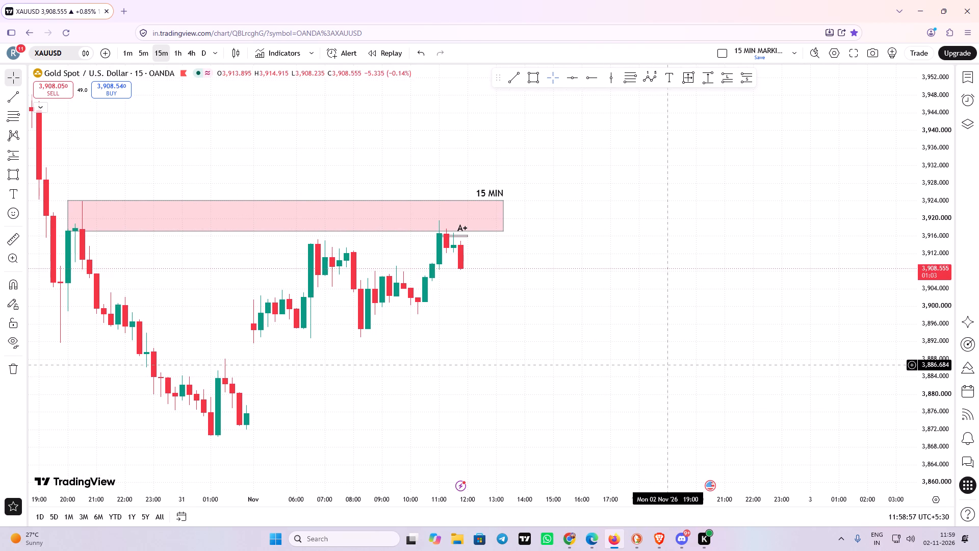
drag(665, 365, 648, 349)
Switch to the DuckDuckGo browser and delete the two short lines around 11:00 at about 3,906.23 and 3,908.3 on the one-minute chart.
click(642, 550)
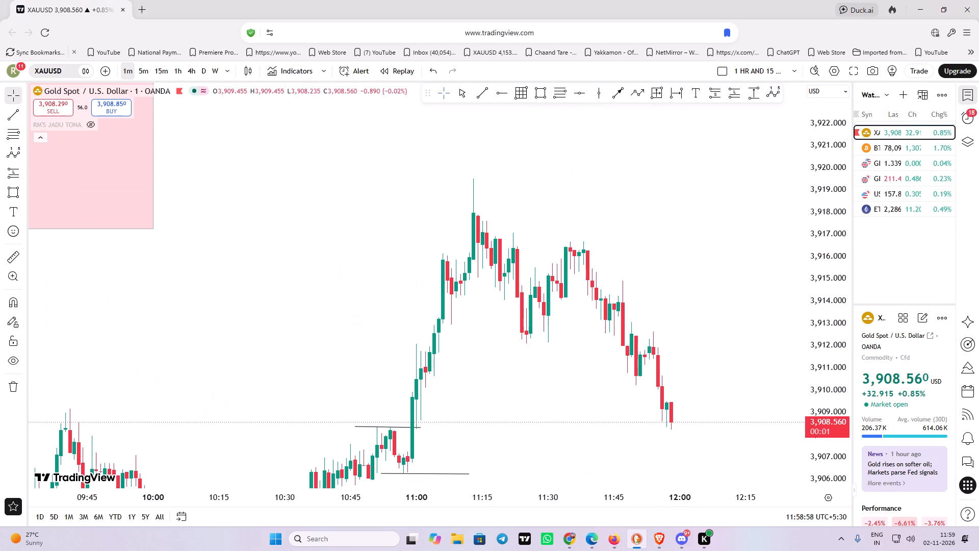
drag(646, 323, 533, 195)
scroll(570, 293, down, 2)
right_click(326, 172)
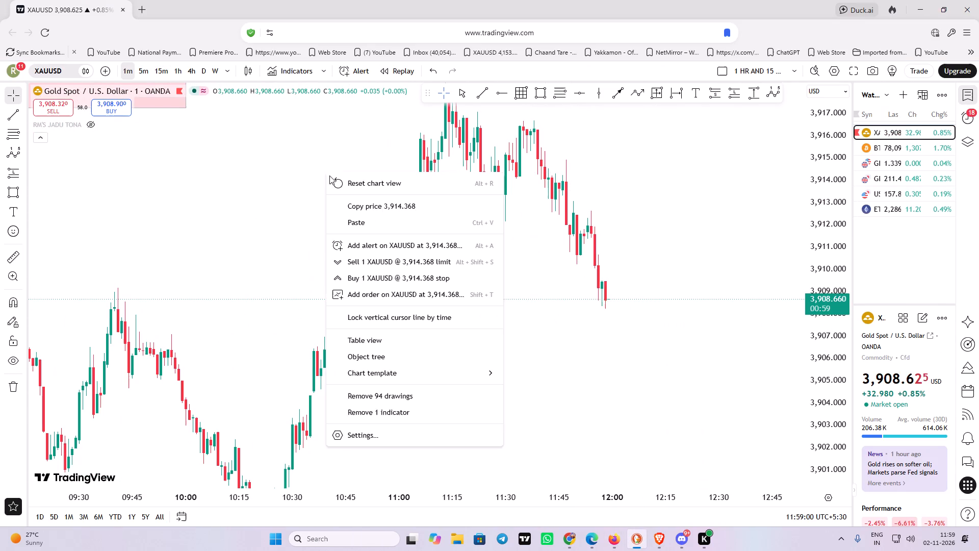
click(340, 184)
drag(639, 323, 606, 353)
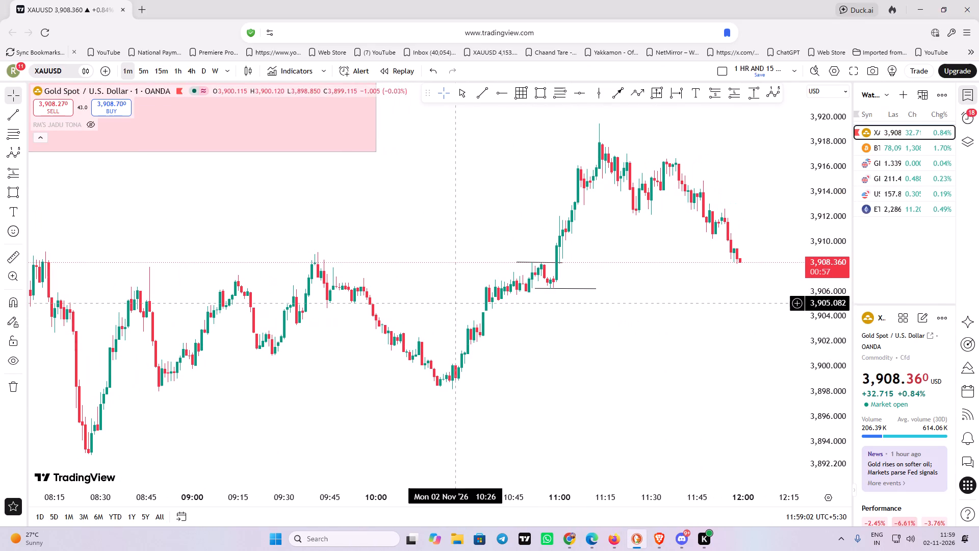
scroll(471, 246, down, 2)
drag(514, 226, 680, 341)
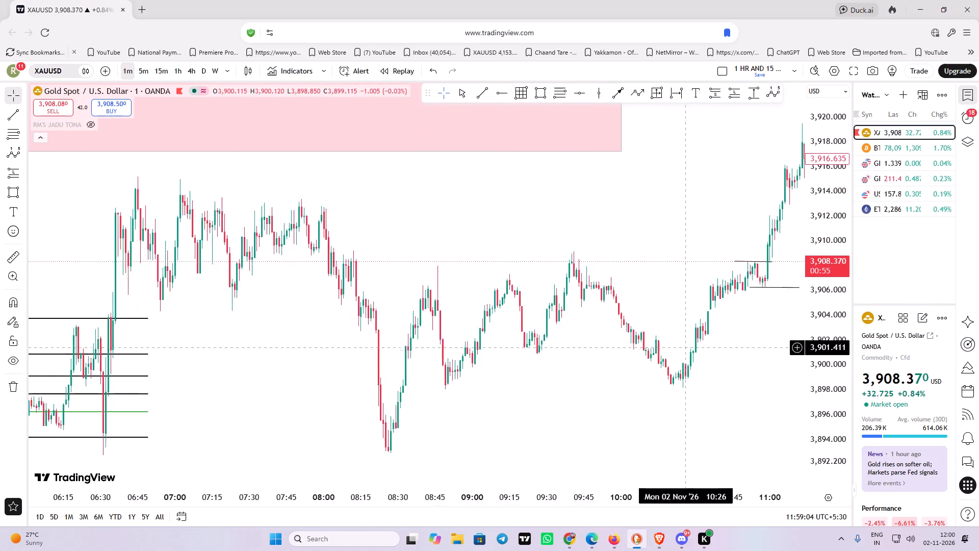
drag(680, 341, 577, 321)
drag(601, 224, 616, 312)
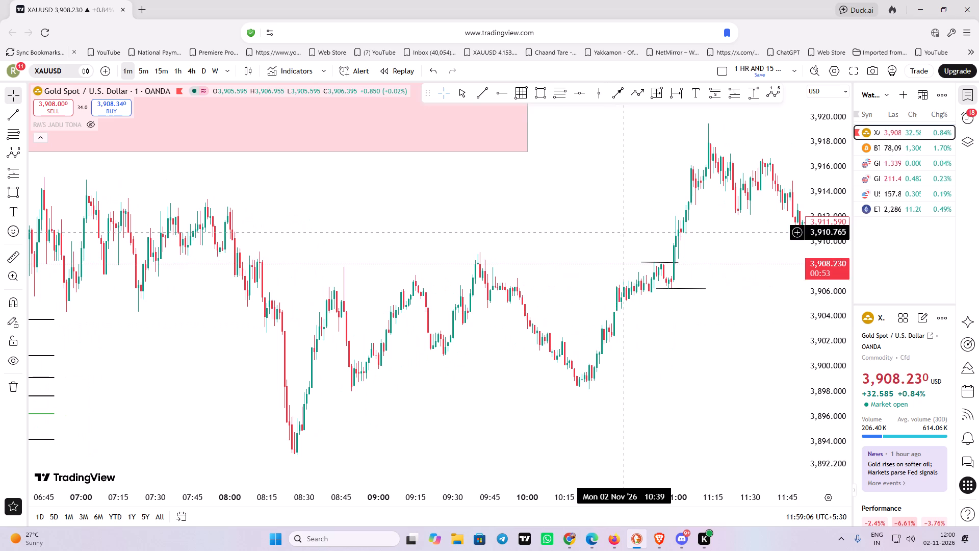
click(683, 305)
click(688, 288)
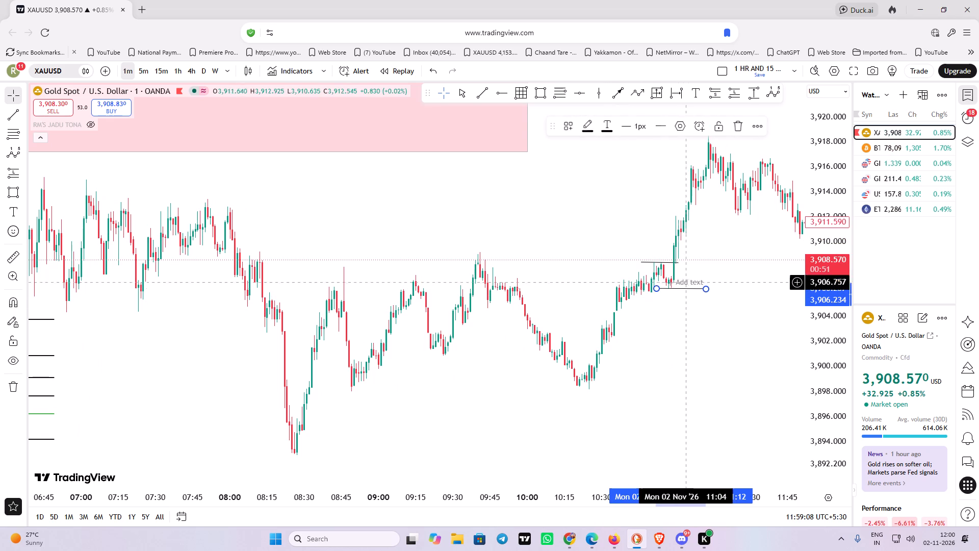
click(736, 127)
click(665, 261)
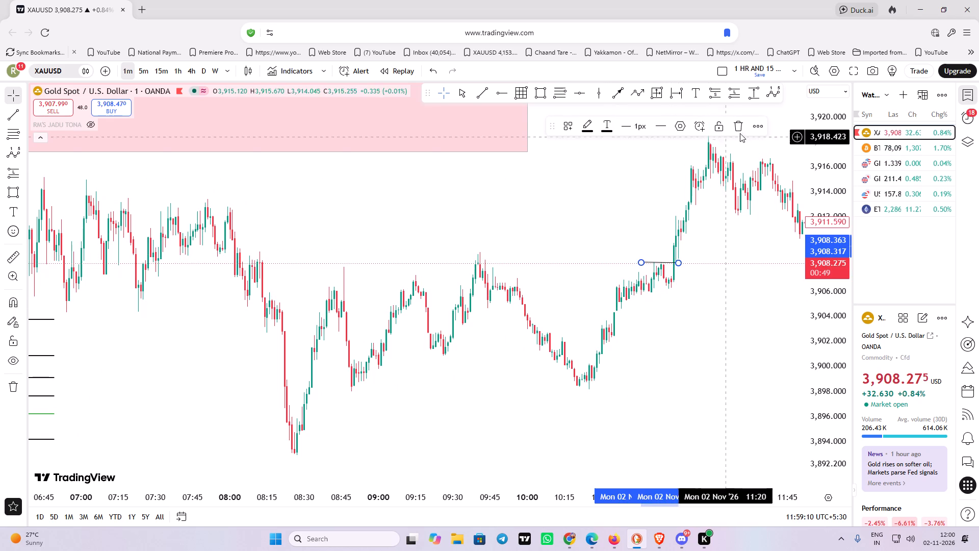
click(745, 130)
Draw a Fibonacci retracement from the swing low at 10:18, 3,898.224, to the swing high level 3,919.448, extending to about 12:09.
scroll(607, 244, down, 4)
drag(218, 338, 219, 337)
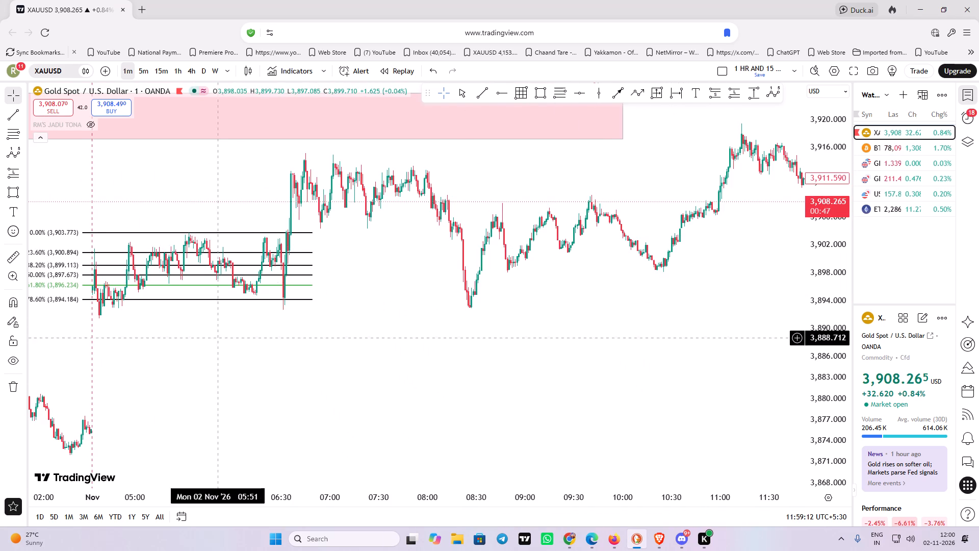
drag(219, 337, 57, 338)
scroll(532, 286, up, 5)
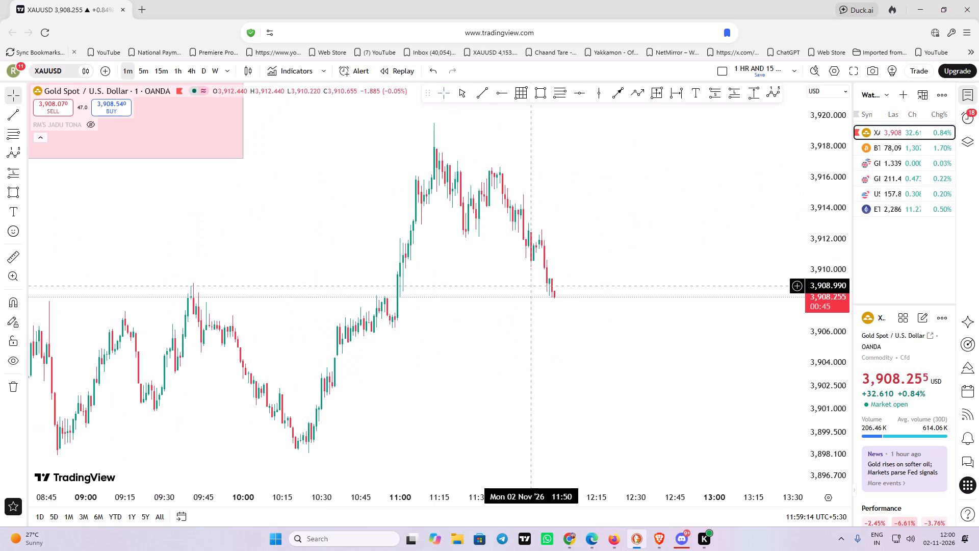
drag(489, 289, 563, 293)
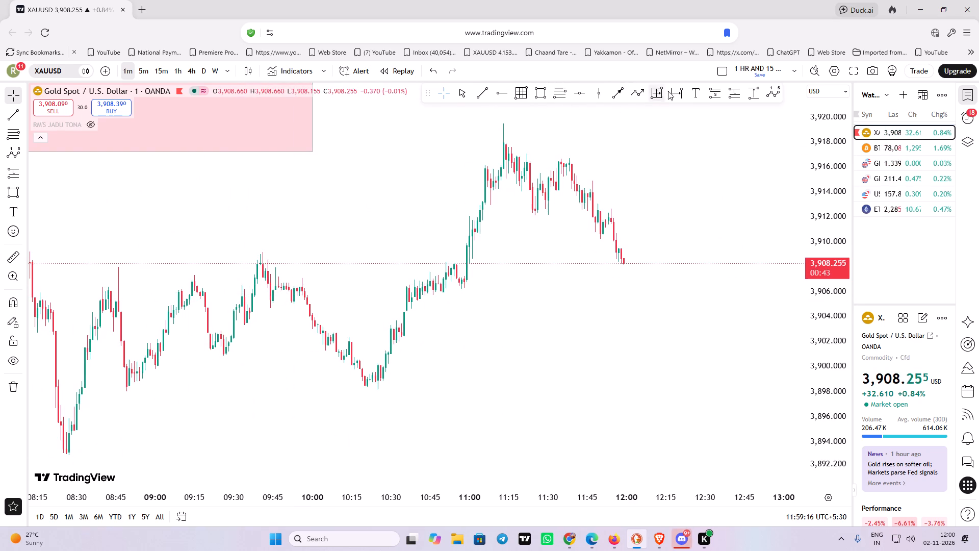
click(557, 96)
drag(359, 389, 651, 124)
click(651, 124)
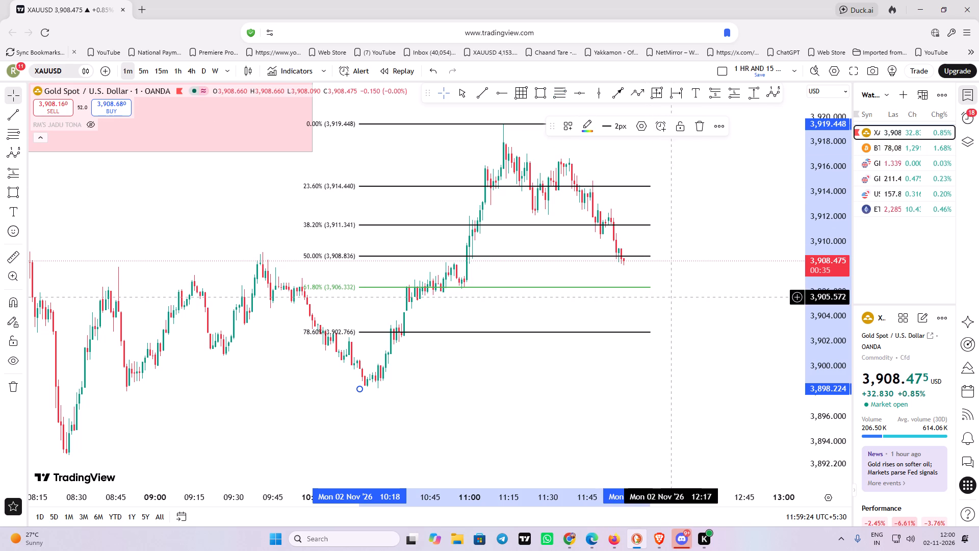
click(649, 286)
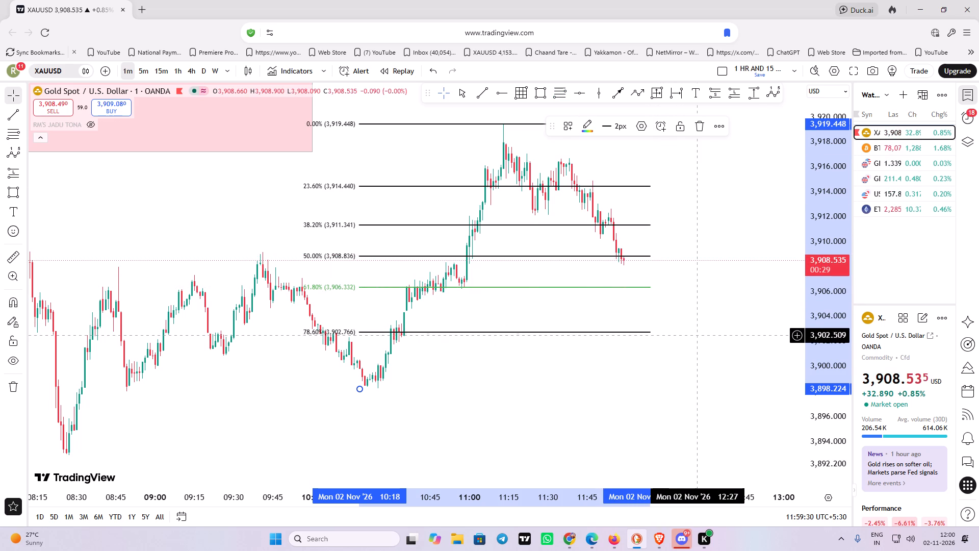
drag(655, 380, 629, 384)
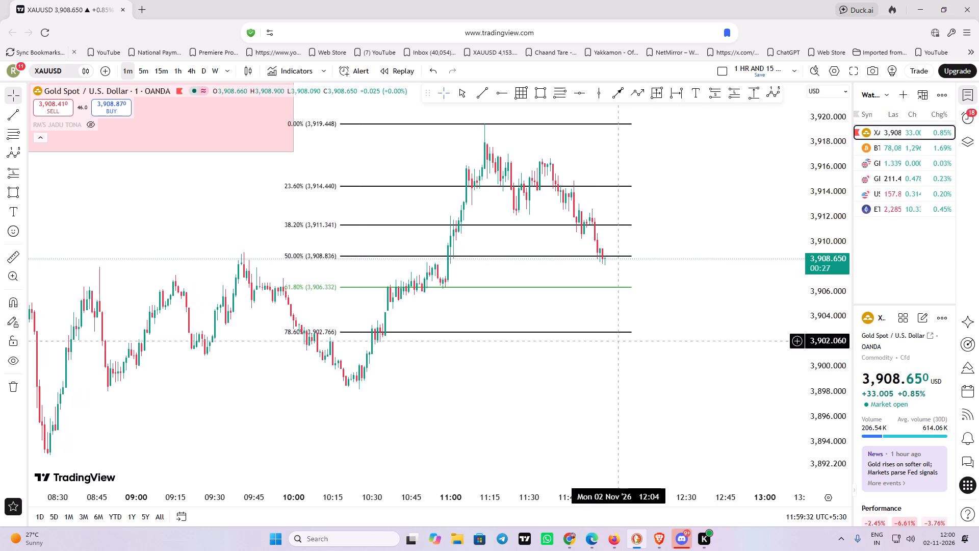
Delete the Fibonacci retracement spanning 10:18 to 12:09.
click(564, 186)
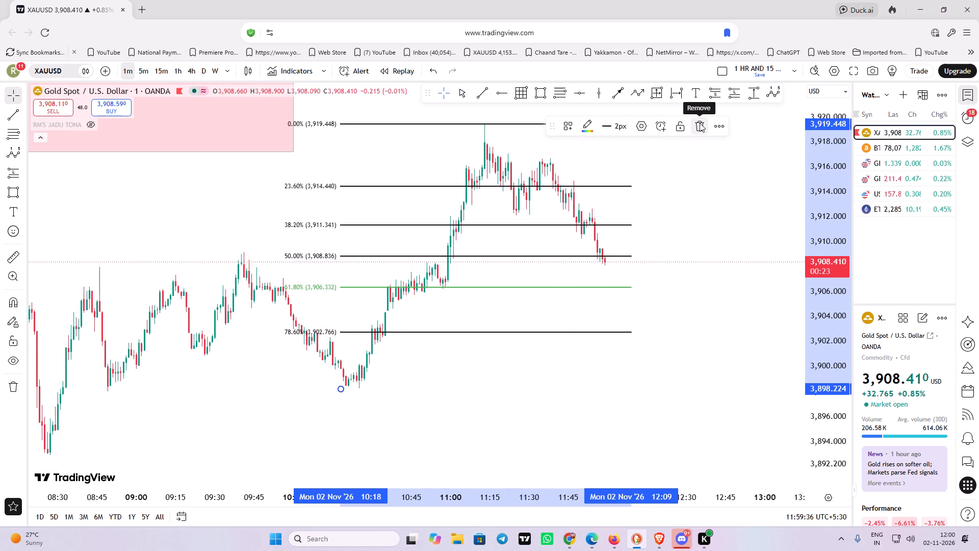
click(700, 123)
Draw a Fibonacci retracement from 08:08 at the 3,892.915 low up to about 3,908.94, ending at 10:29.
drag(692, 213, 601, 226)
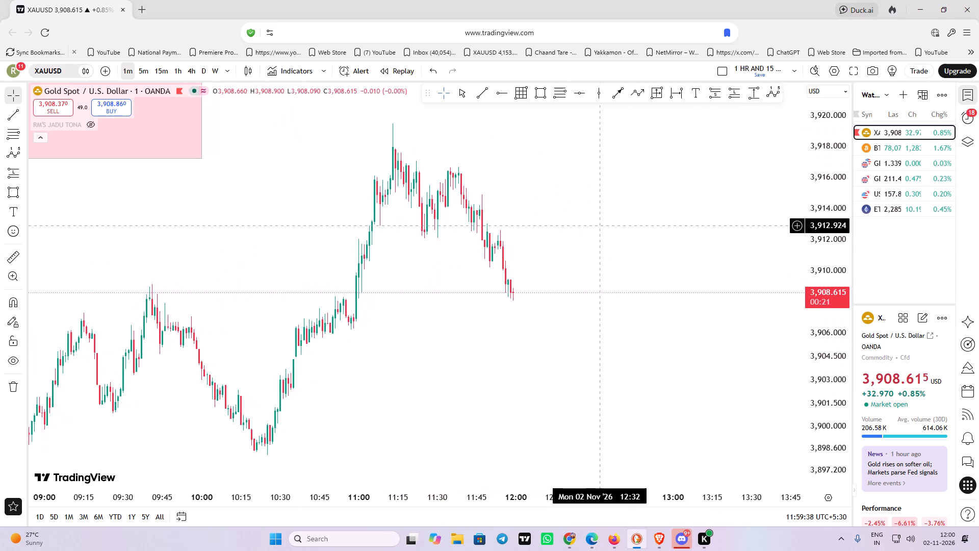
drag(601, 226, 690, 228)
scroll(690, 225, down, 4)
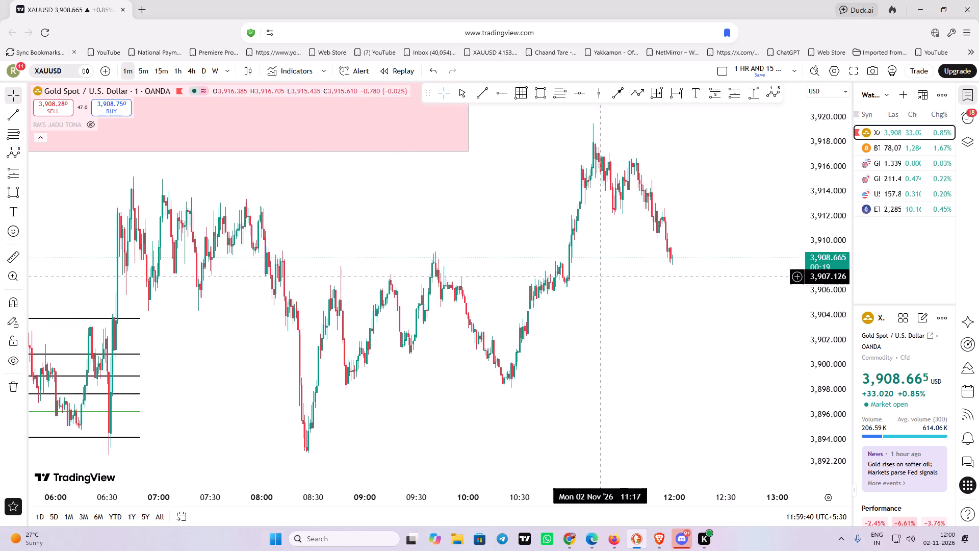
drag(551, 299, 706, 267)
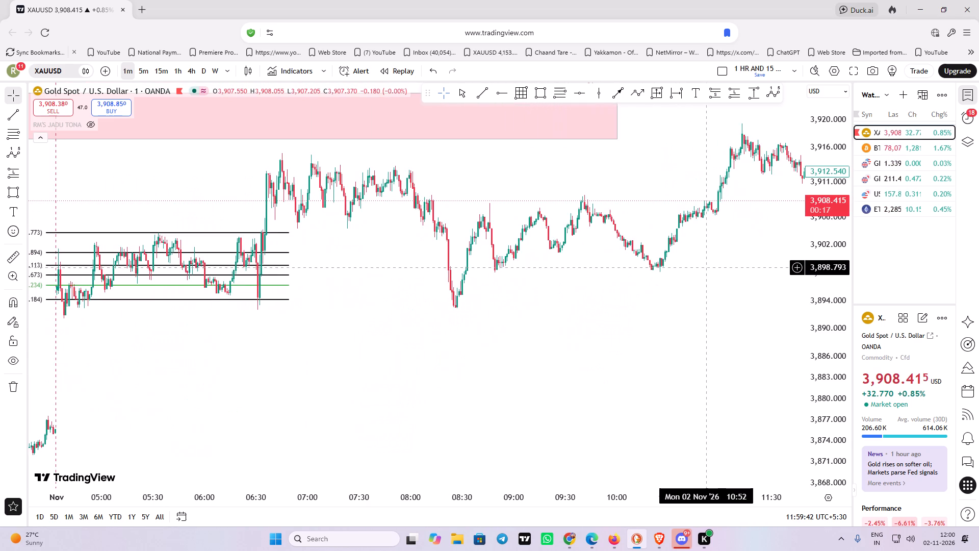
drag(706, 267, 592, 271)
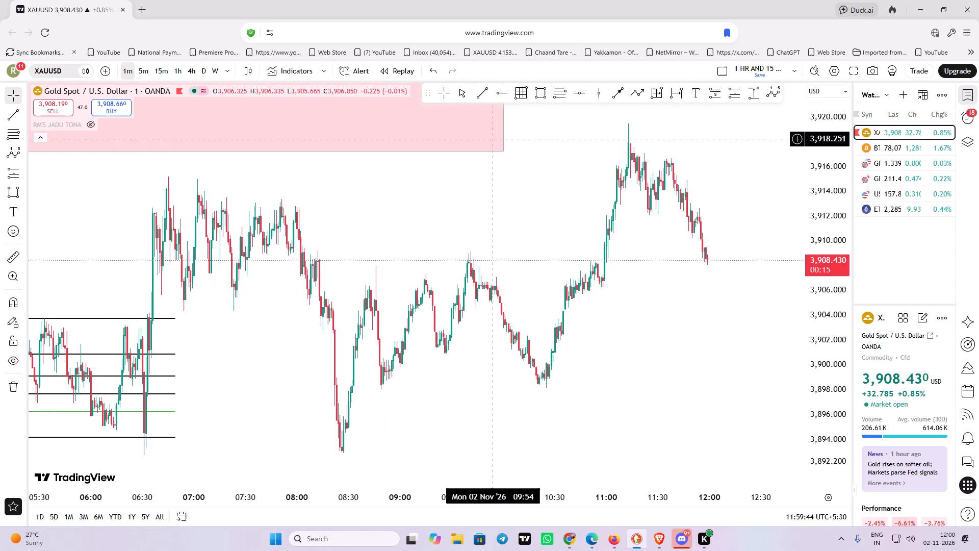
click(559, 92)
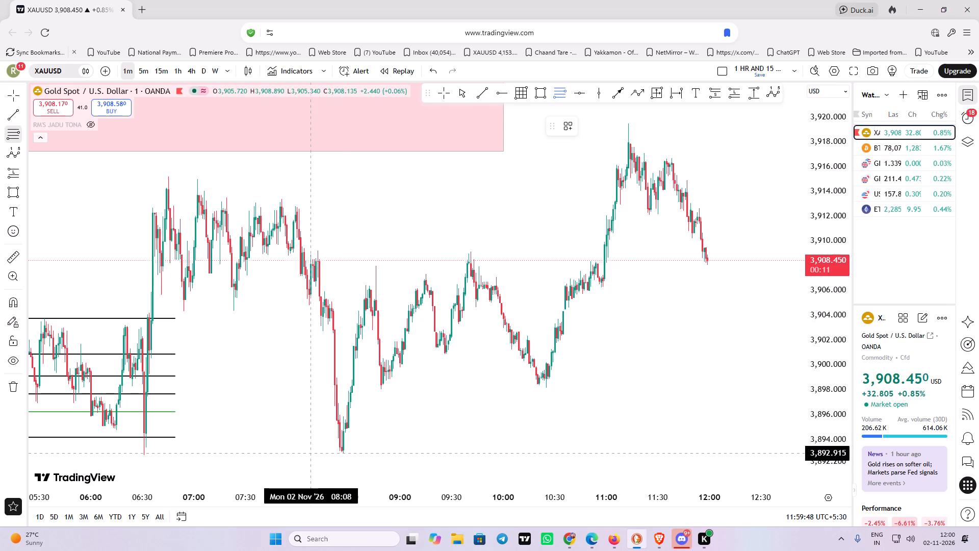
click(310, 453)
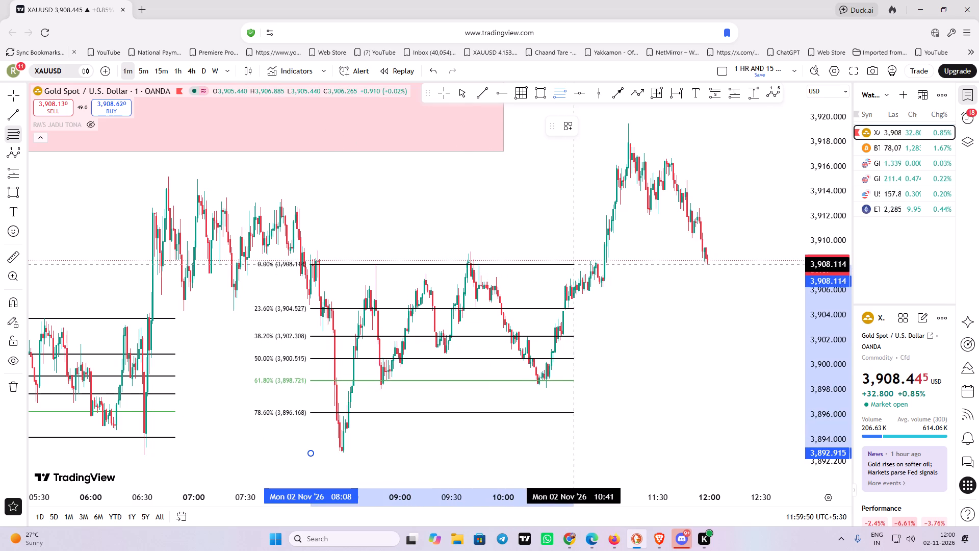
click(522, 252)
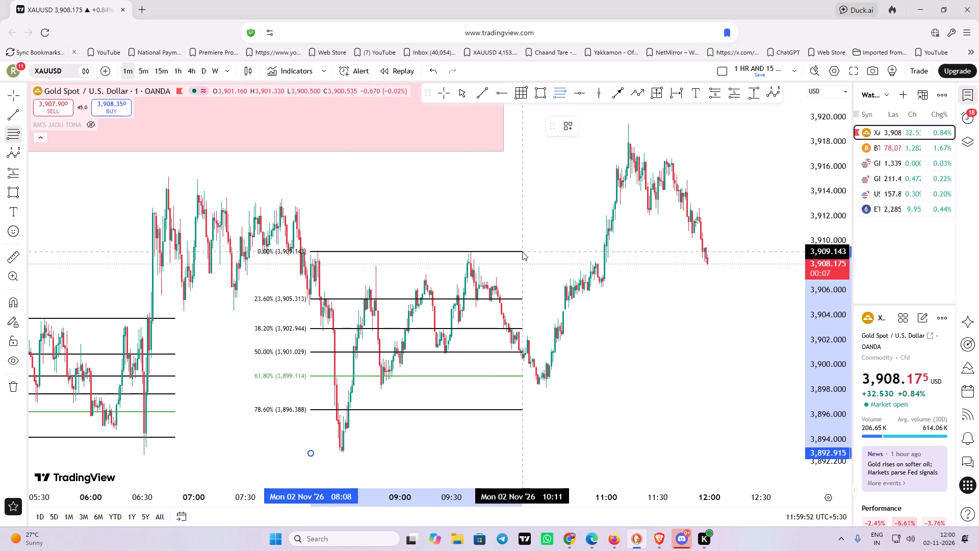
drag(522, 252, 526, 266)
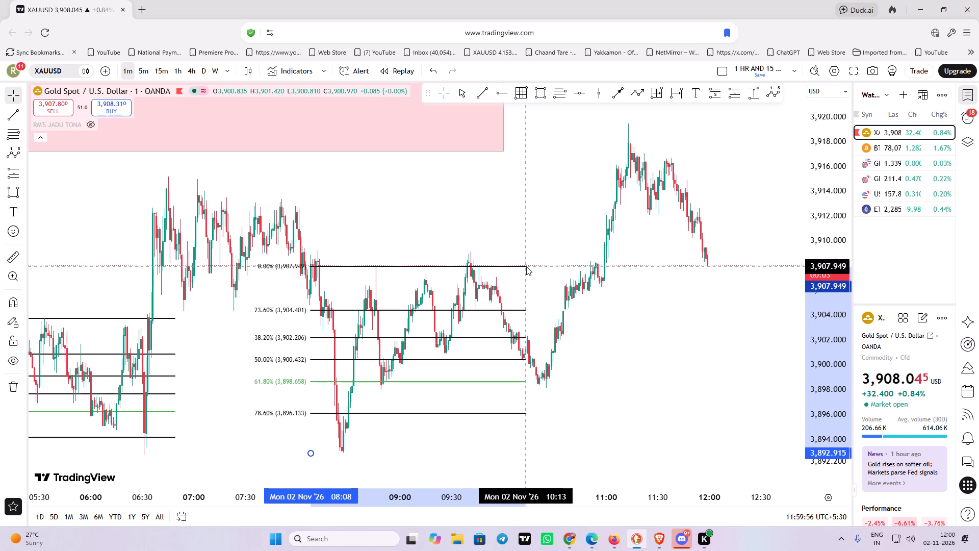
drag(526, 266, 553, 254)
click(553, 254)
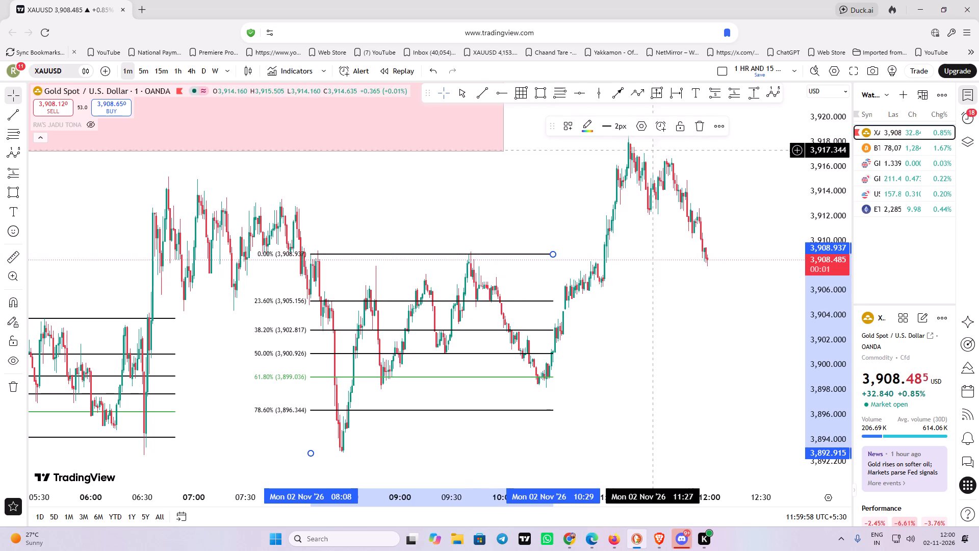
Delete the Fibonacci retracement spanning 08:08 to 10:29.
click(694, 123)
Draw a Fibonacci retracement from 10:14 at the 3,898.184 low up to the 3,919.407 high, extending to 12:52.
drag(707, 308, 568, 327)
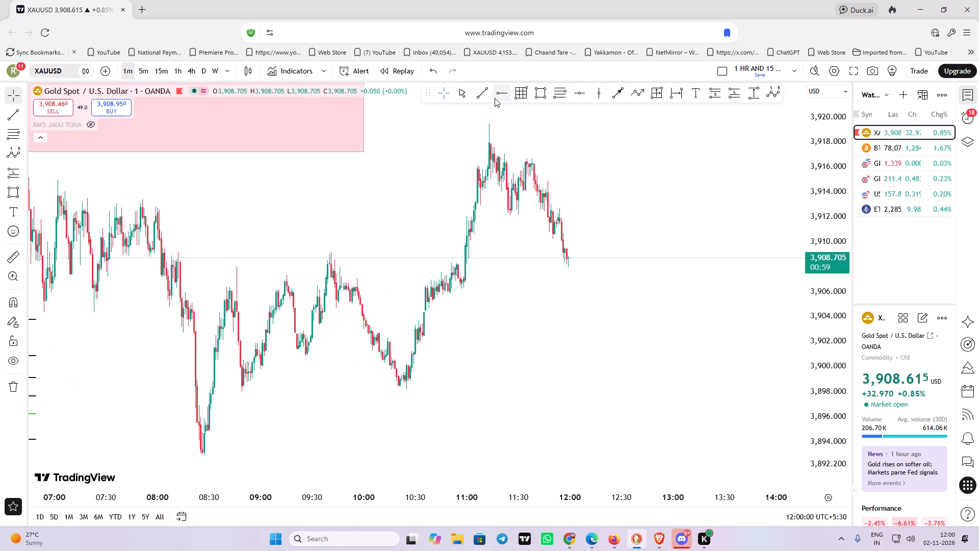
click(558, 94)
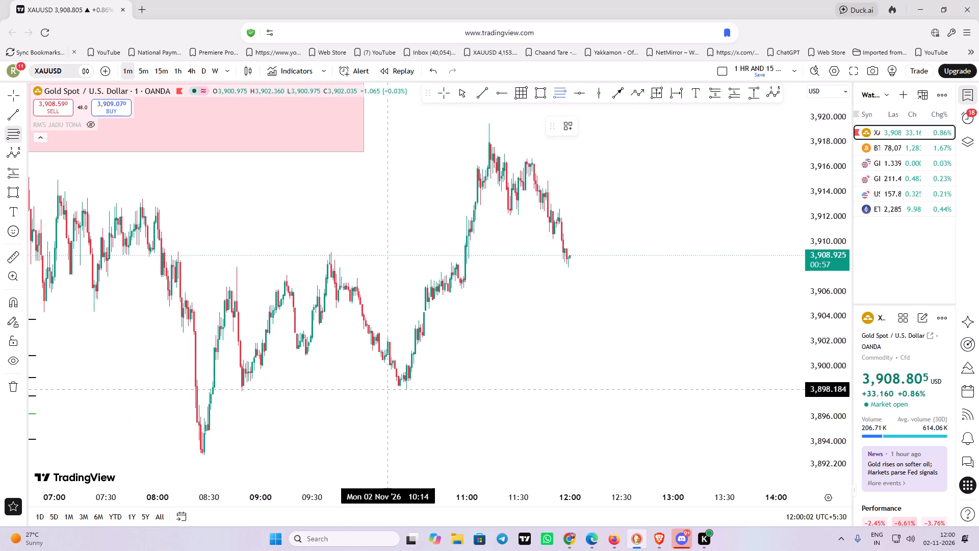
click(387, 389)
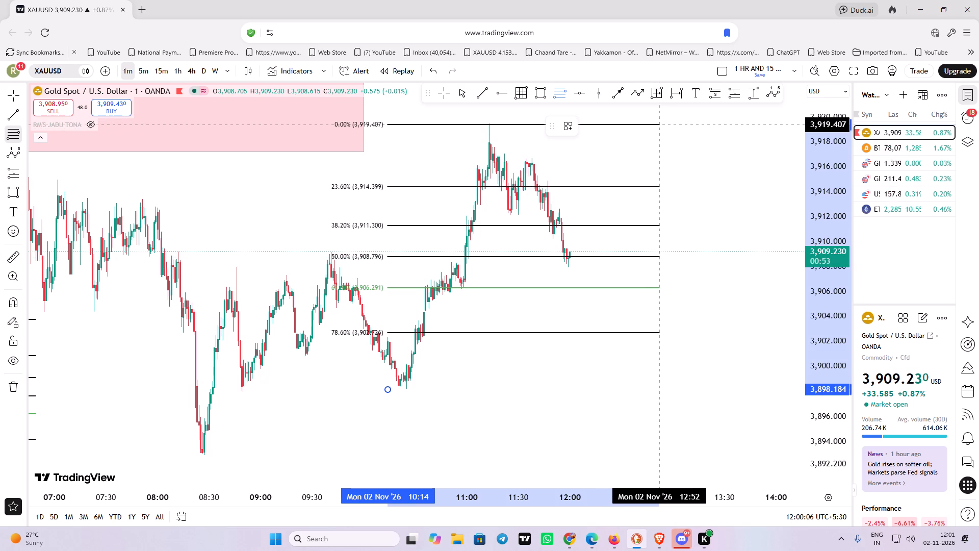
click(658, 124)
click(684, 263)
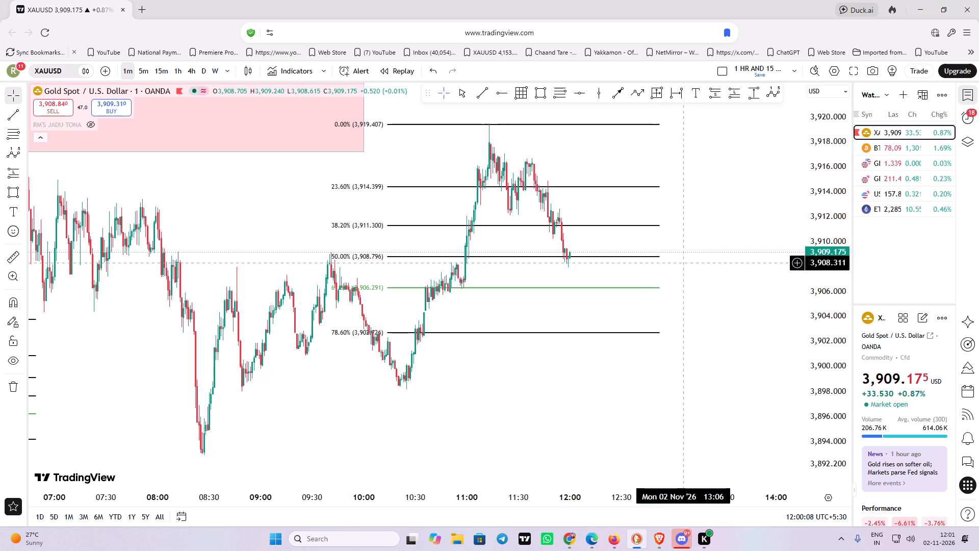
Examine the latest one-minute candles against the retracement's 50% and 61.8% levels.
drag(719, 268, 690, 287)
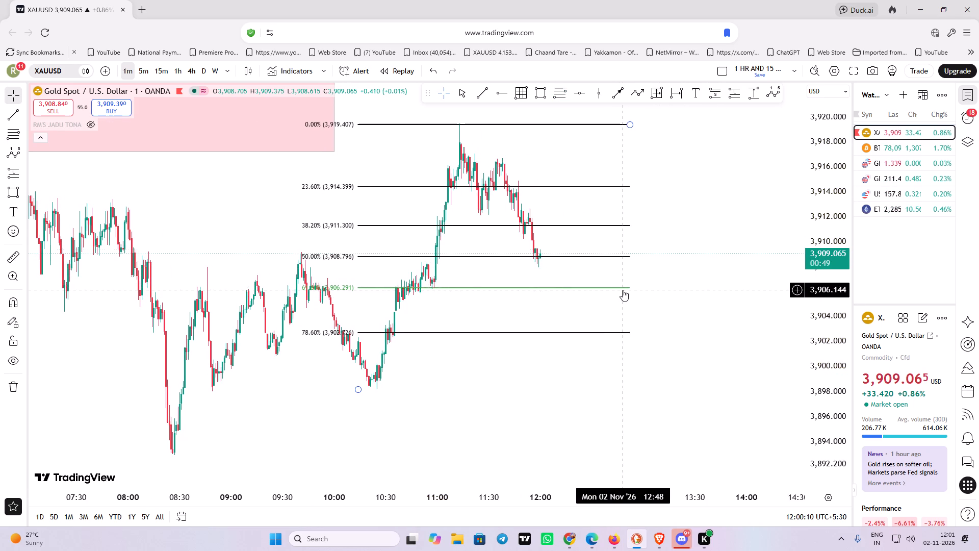
click(664, 293)
drag(701, 295, 647, 305)
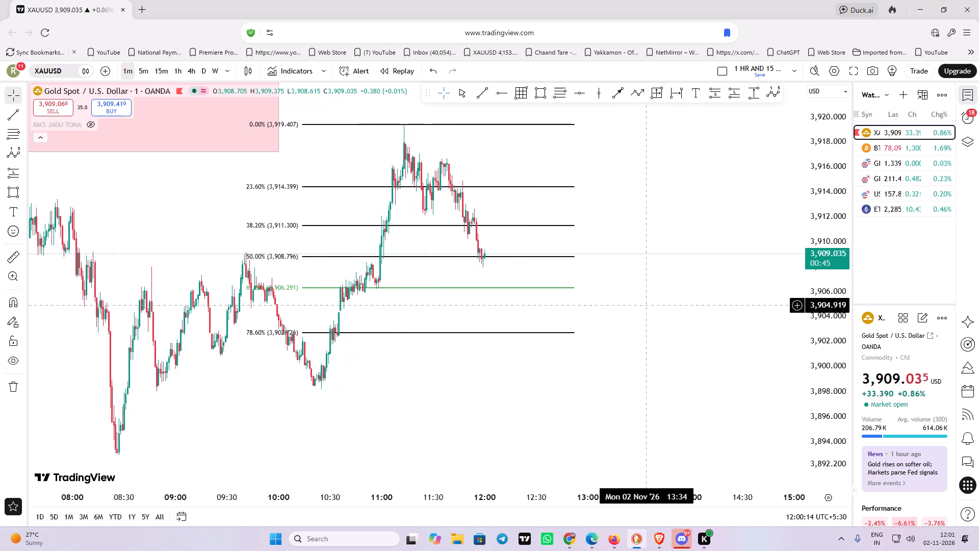
drag(647, 305, 709, 296)
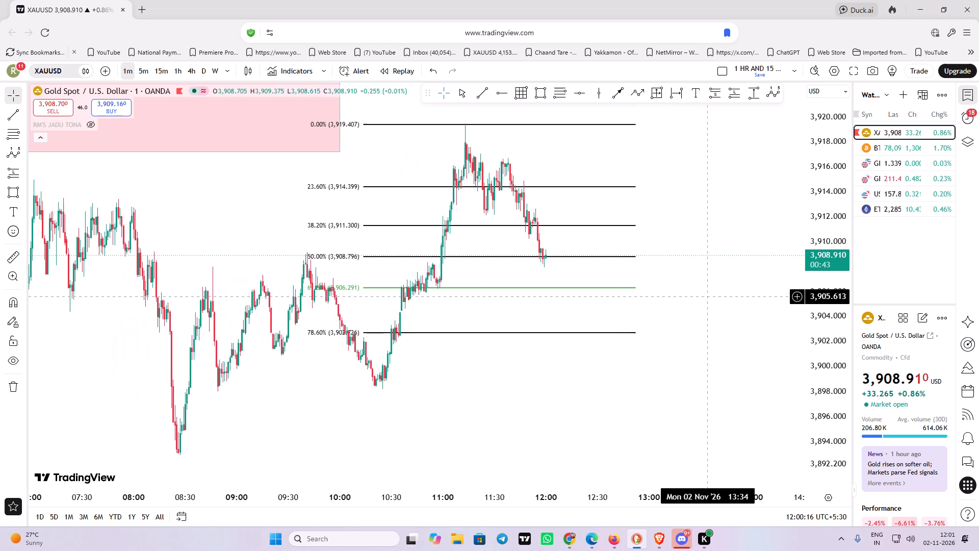
drag(709, 296, 708, 296)
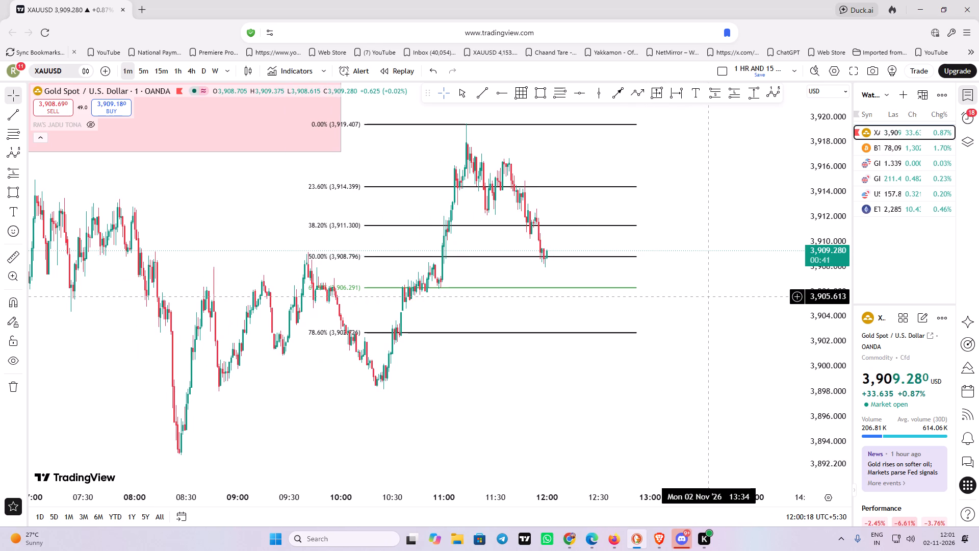
drag(708, 296, 641, 301)
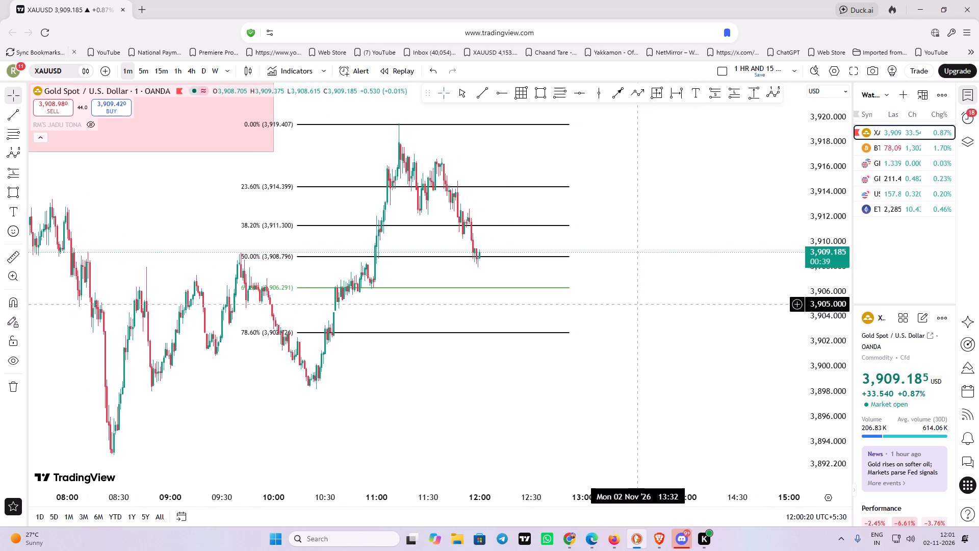
Switch to the Brave chart and examine the latest one-minute candles around 12:00 below the broken-low line and the lower TJL-2 zone.
click(660, 537)
drag(619, 338, 602, 355)
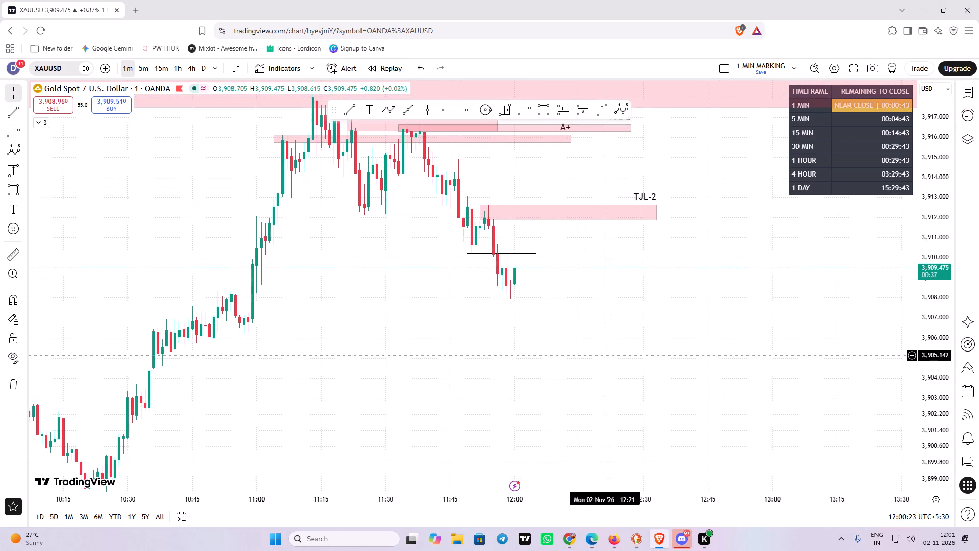
drag(602, 355, 599, 355)
scroll(539, 332, up, 2)
drag(544, 327, 584, 329)
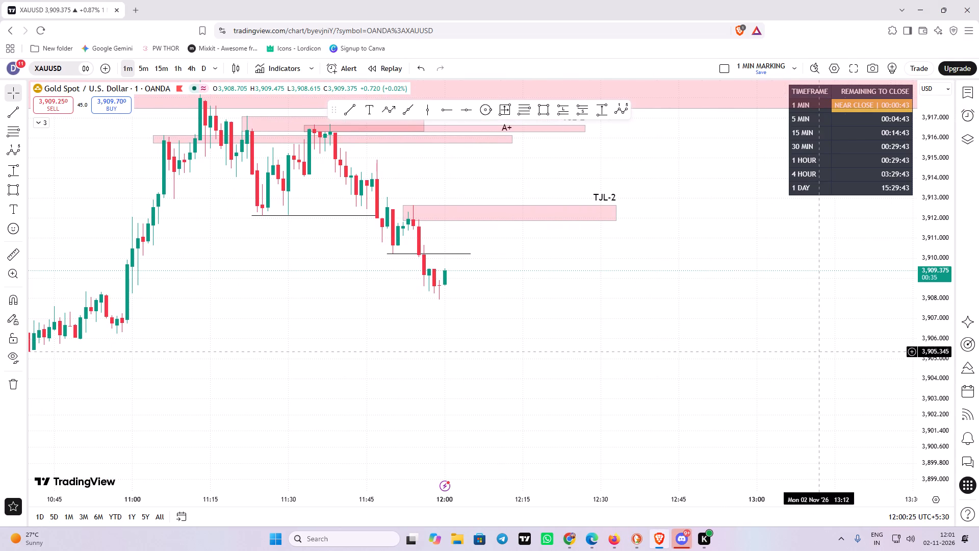
drag(936, 364, 906, 161)
scroll(666, 299, up, 3)
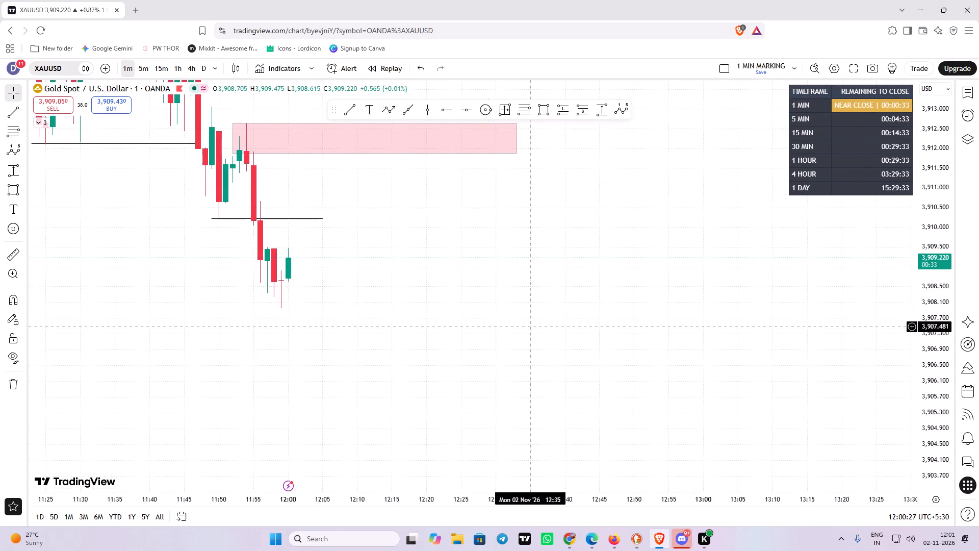
drag(477, 346, 641, 333)
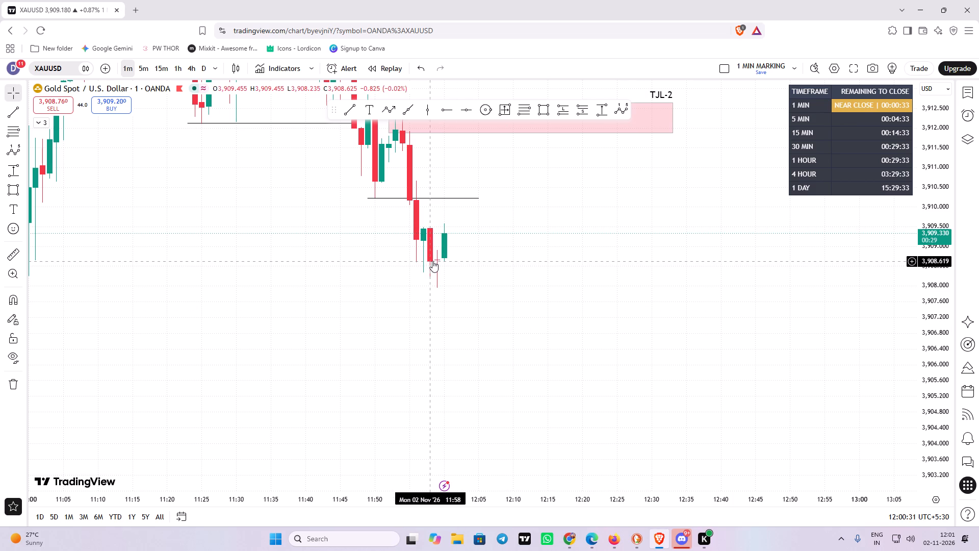
drag(491, 269, 502, 279)
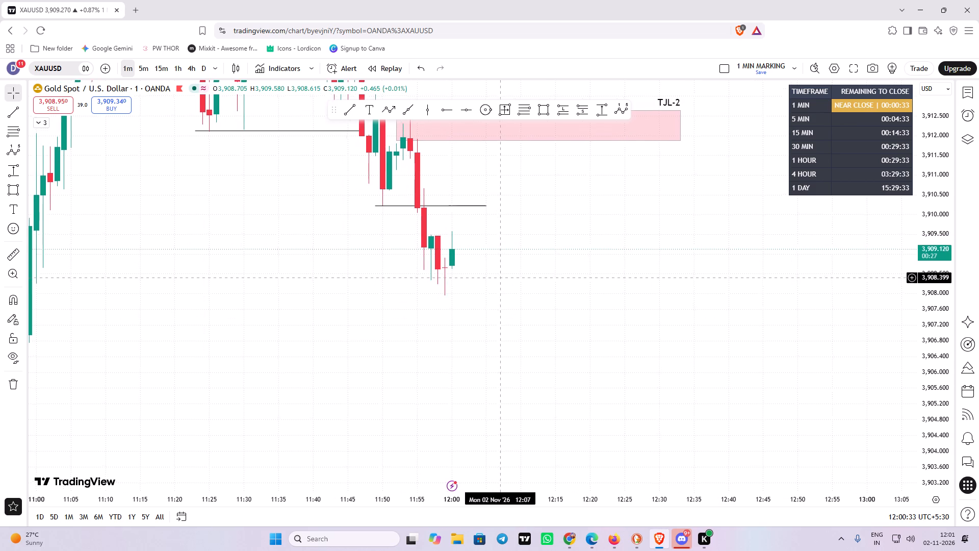
drag(502, 279, 507, 342)
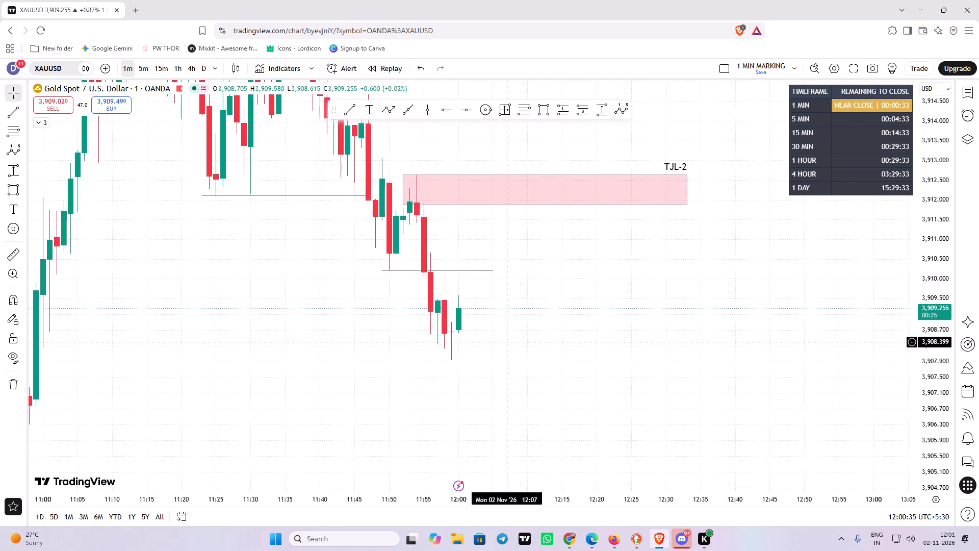
drag(507, 342, 469, 342)
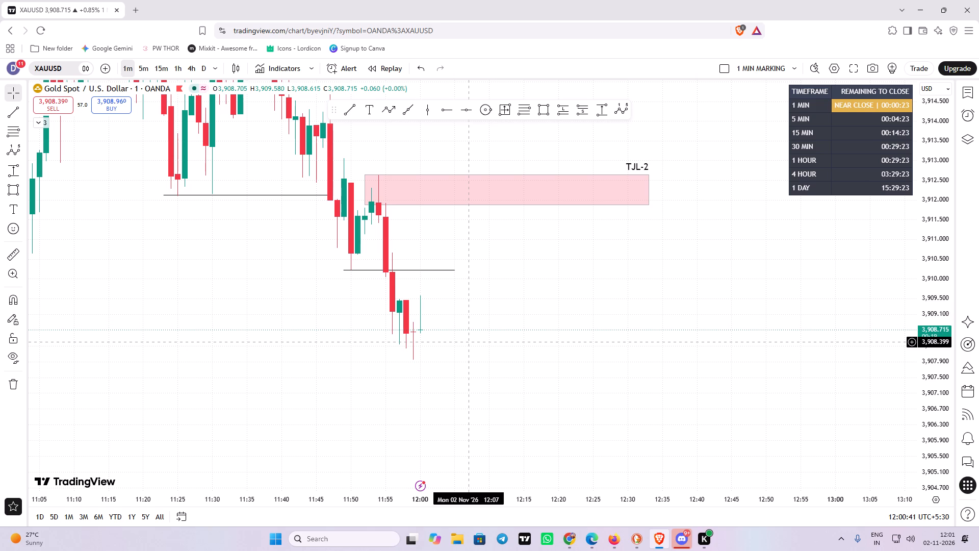
drag(469, 342, 487, 327)
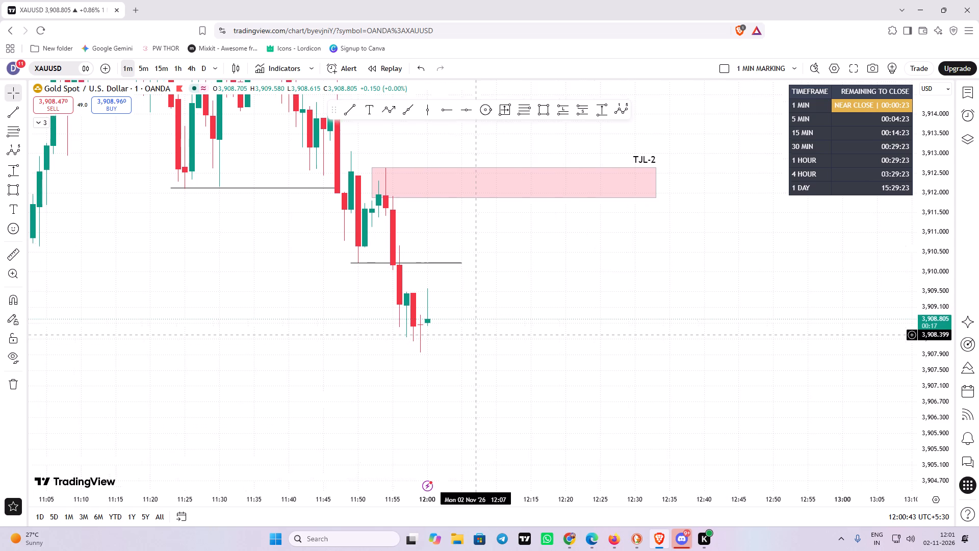
drag(487, 327, 489, 323)
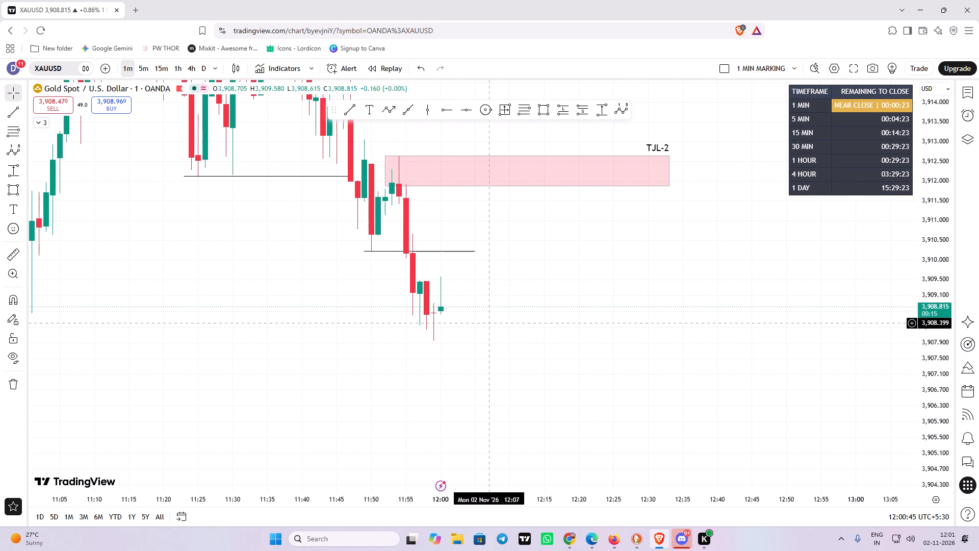
Examine the wider one-minute decline from the upper A+ and TJL-2 supply zones down to the 12:00 candle as it closes.
scroll(482, 323, down, 1)
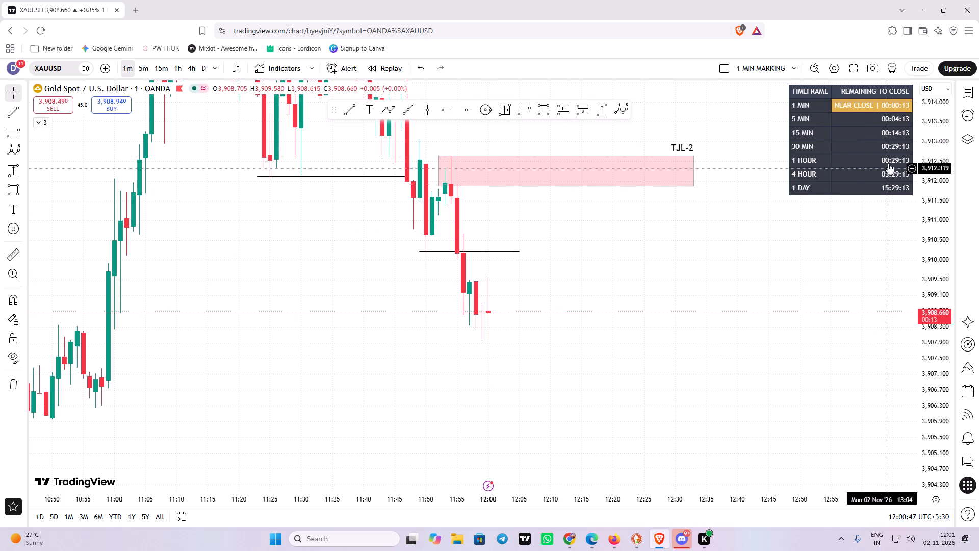
drag(924, 108, 924, 191)
scroll(682, 293, down, 1)
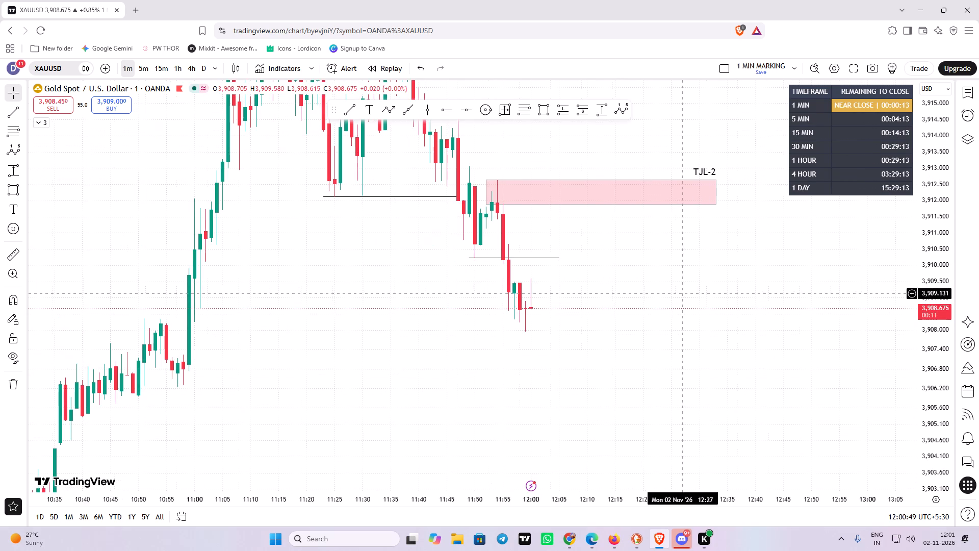
drag(684, 284, 624, 270)
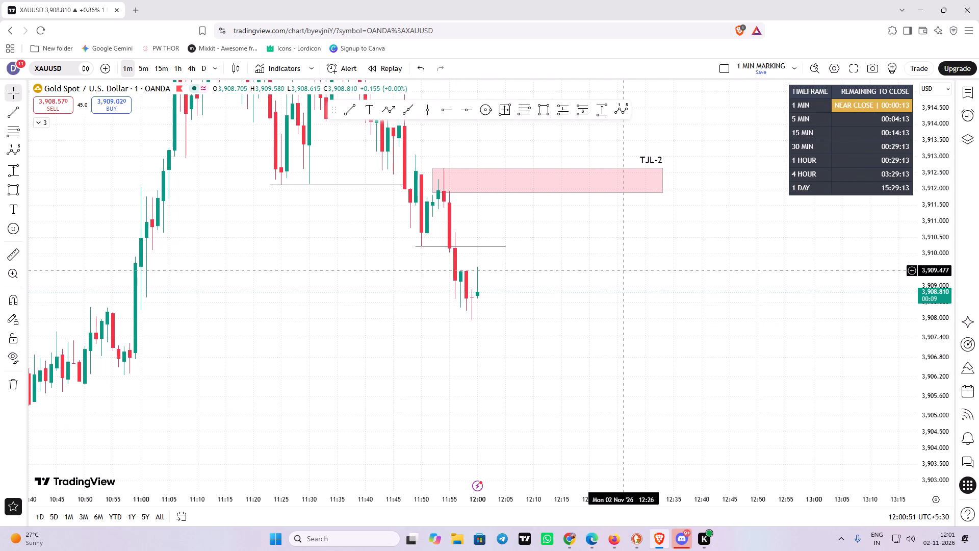
drag(624, 270, 584, 329)
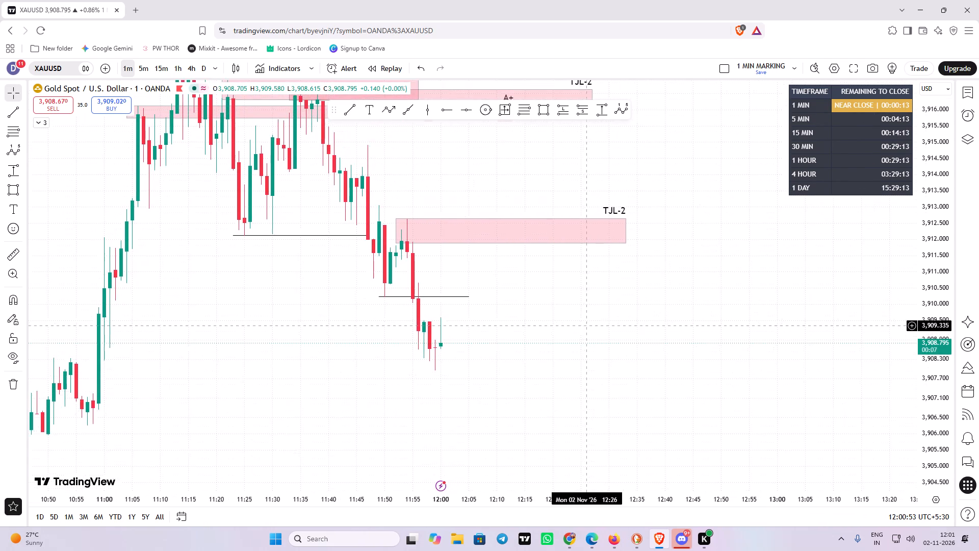
drag(584, 329, 580, 349)
scroll(652, 309, down, 1)
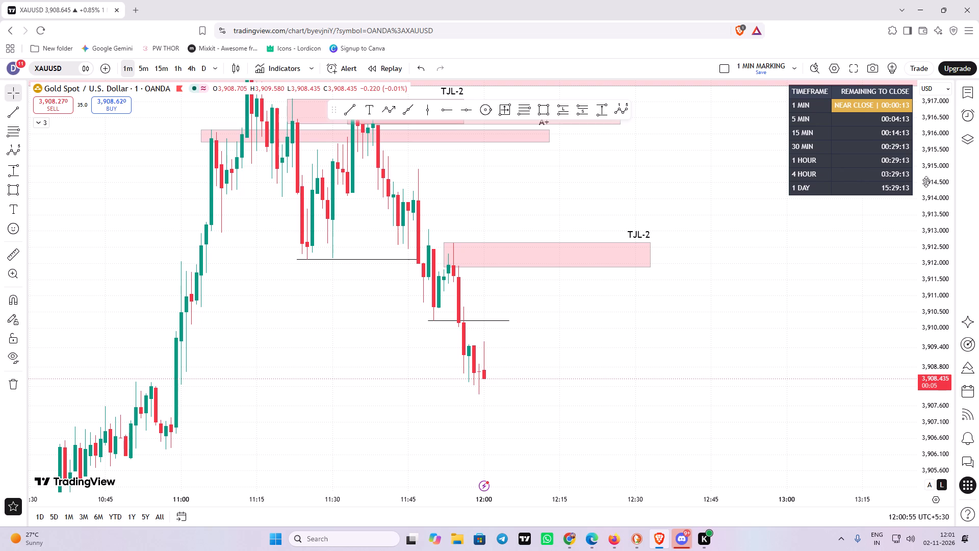
drag(938, 134, 935, 185)
scroll(824, 264, down, 1)
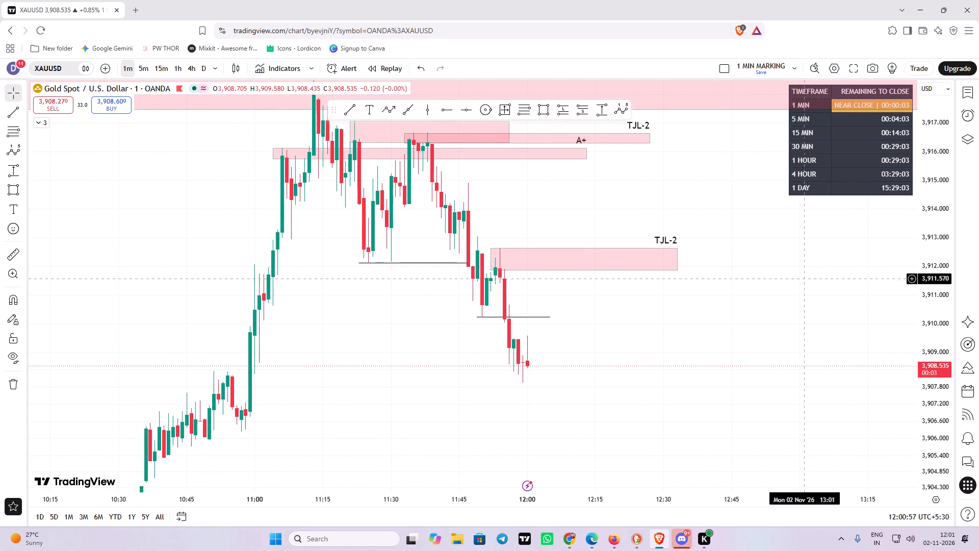
drag(777, 314, 700, 318)
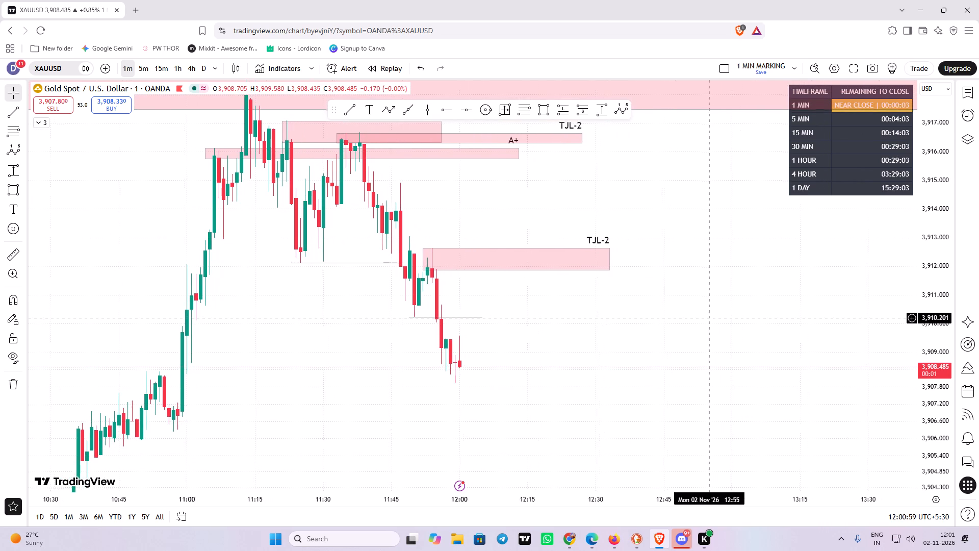
drag(700, 318, 646, 317)
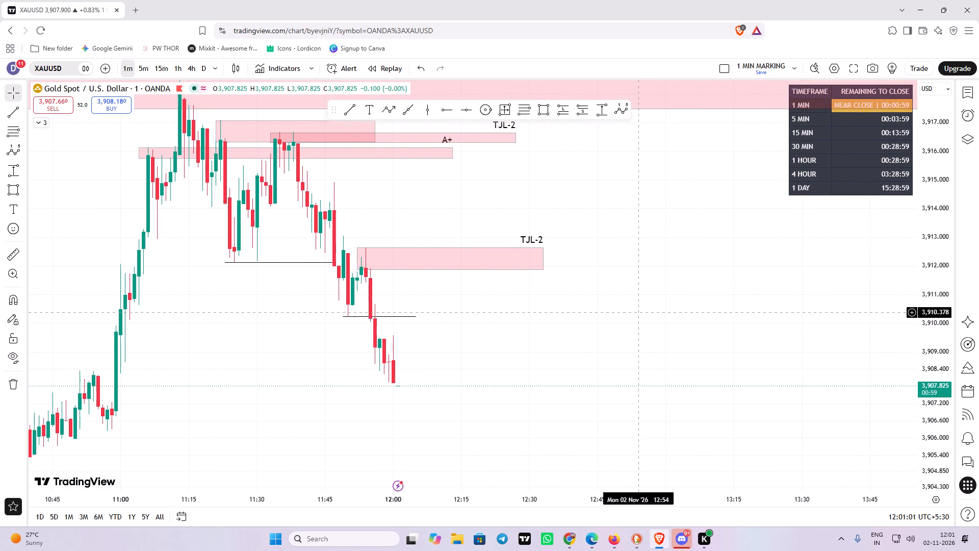
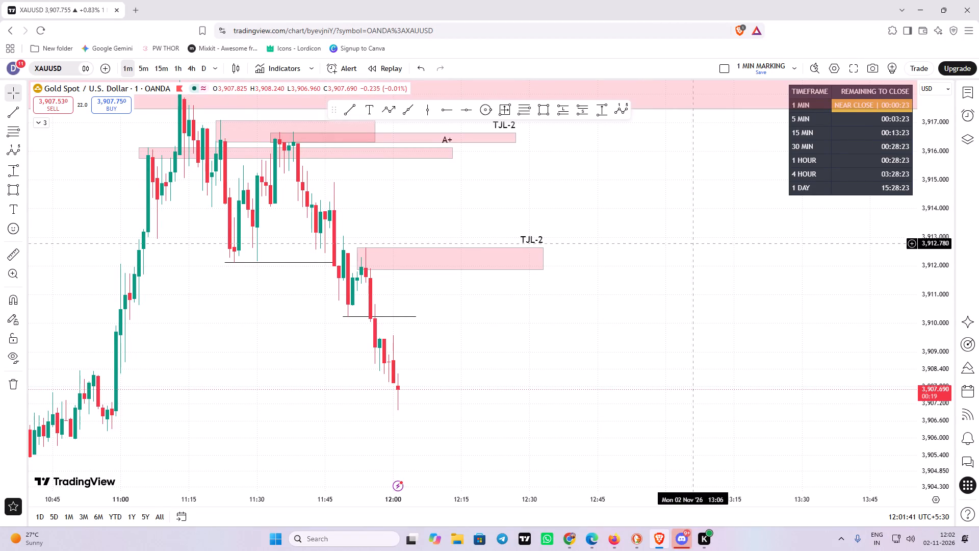
Examine the one-minute decline below the lower TJL-2 zone and broken-low line as the latest candle nears its close.
drag(595, 325, 544, 298)
scroll(501, 339, up, 2)
drag(481, 340, 606, 332)
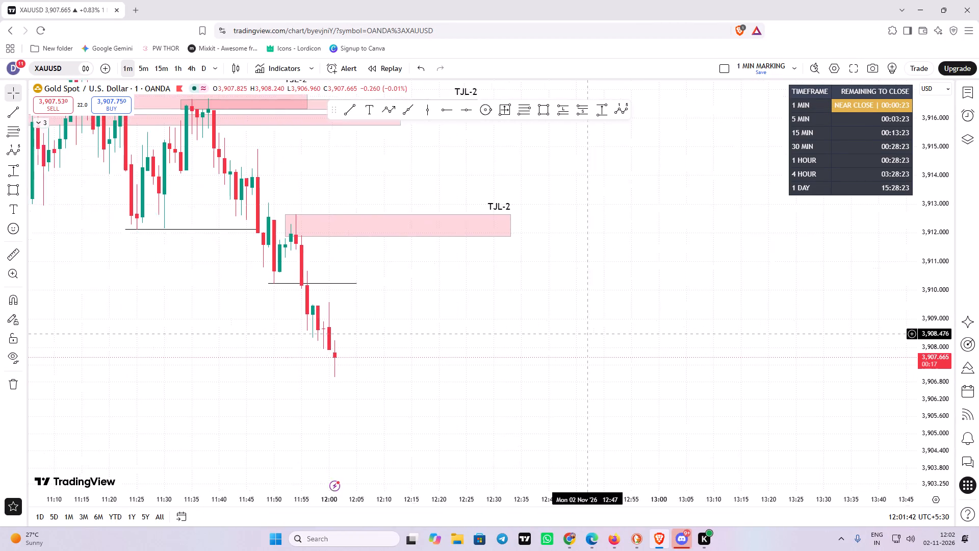
drag(606, 332, 612, 331)
scroll(613, 330, down, 1)
drag(936, 125, 932, 176)
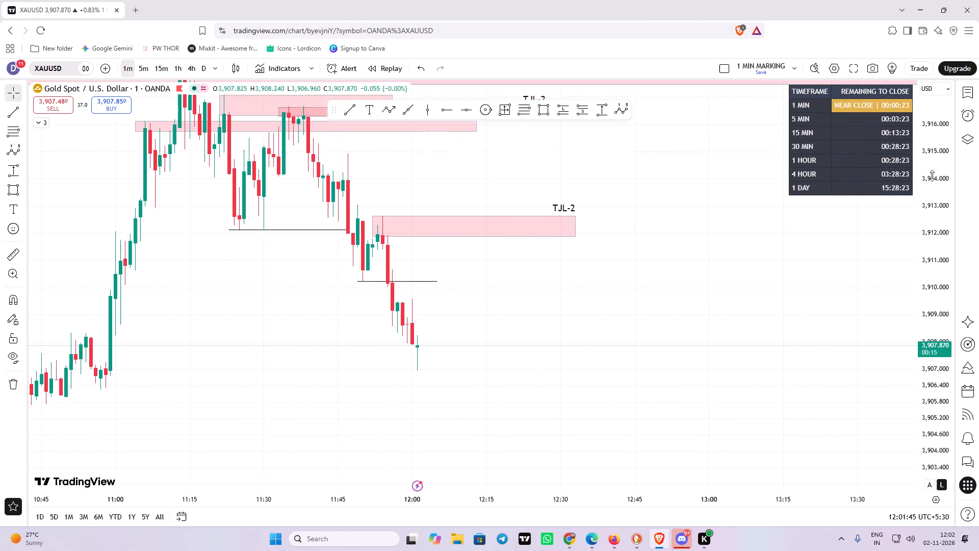
drag(932, 176, 929, 206)
drag(591, 384, 611, 360)
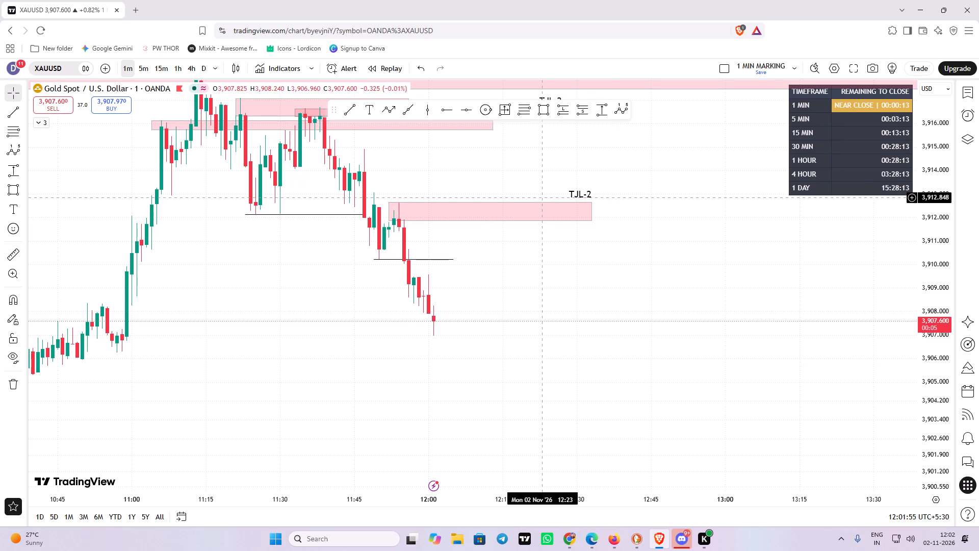
drag(556, 313, 508, 309)
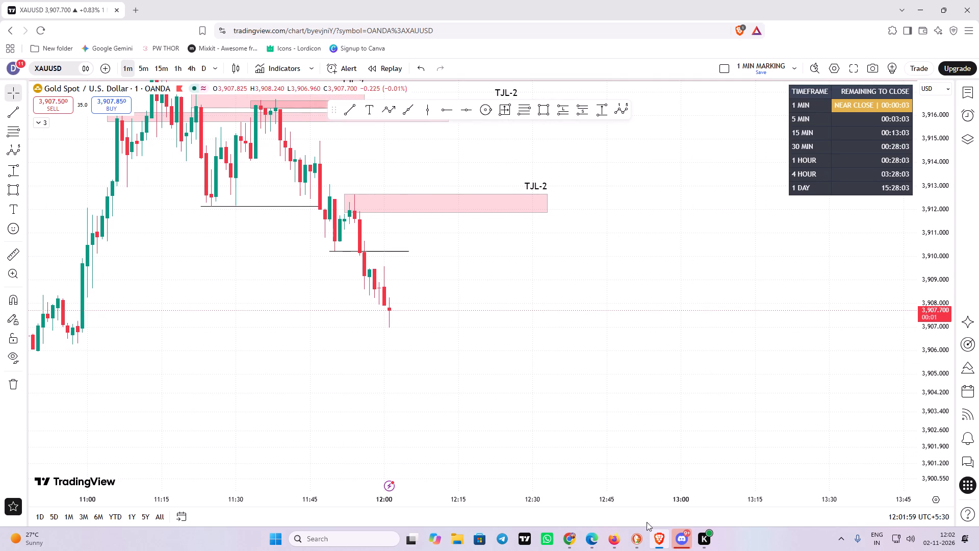
Switch to the Edge browser's XAUUSD chart and set it to the five-minute timeframe.
click(657, 537)
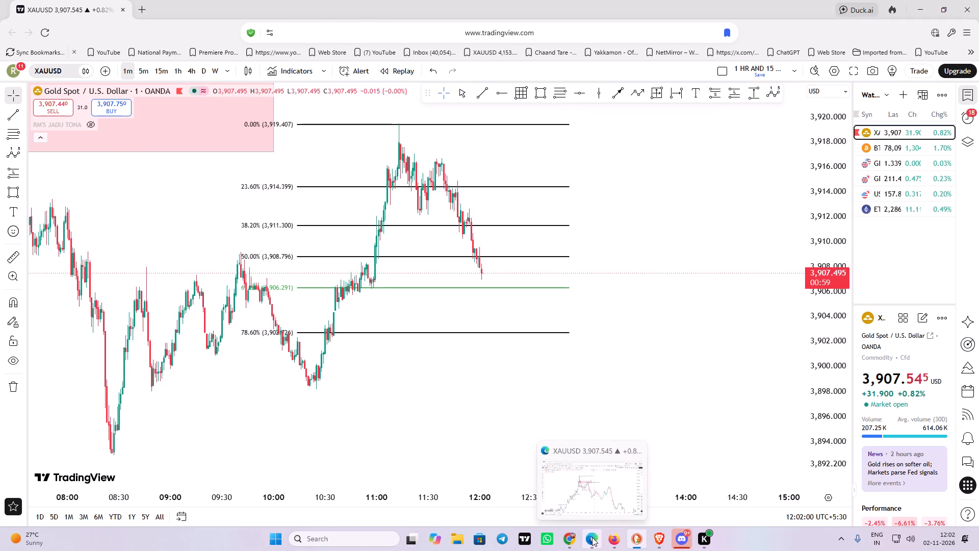
click(592, 537)
drag(567, 399, 318, 214)
drag(455, 287, 254, 259)
drag(527, 173, 454, 189)
click(145, 65)
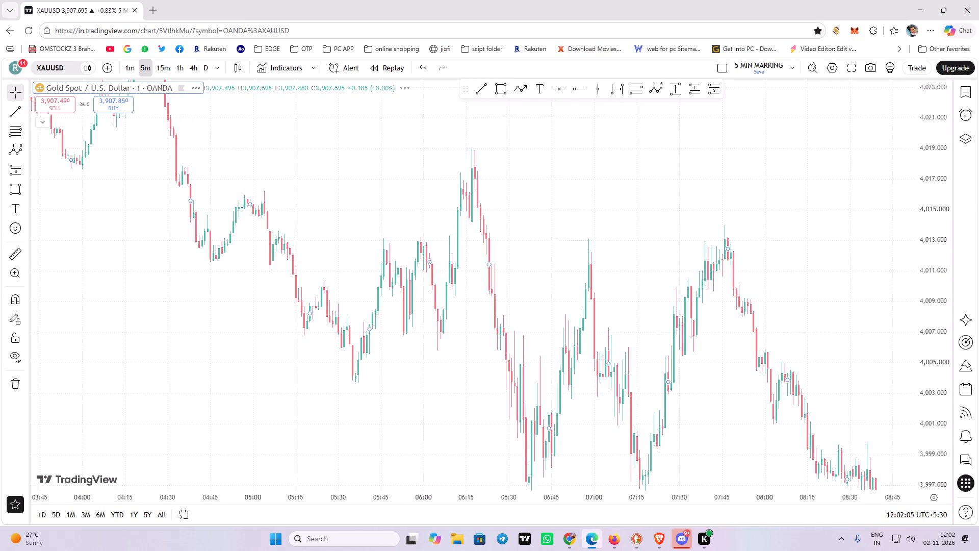
Draw a horizontal trend line at 3,903.736 from 05:15 to 06:40 on 2 November and apply the TJL-1 template.
drag(510, 263, 101, 233)
scroll(416, 332, up, 4)
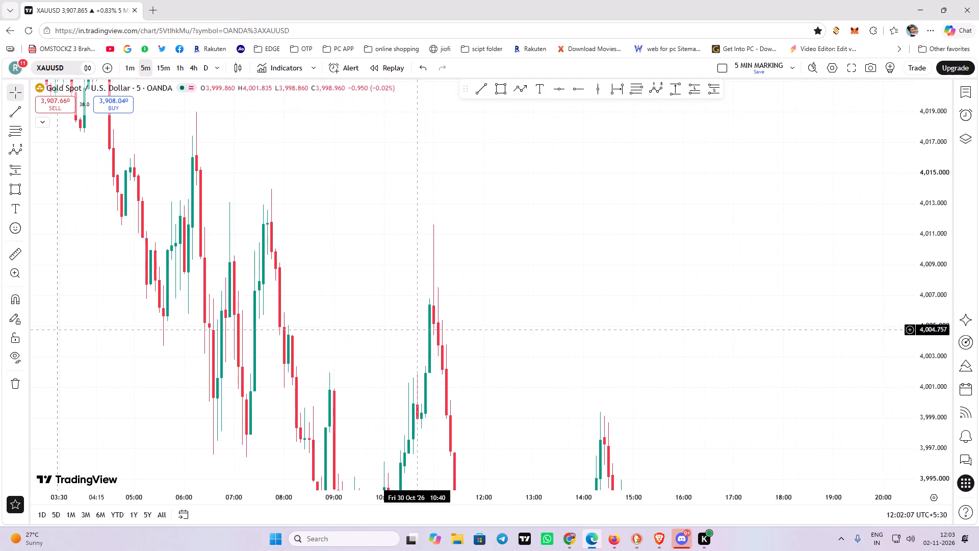
drag(428, 324, 432, 164)
drag(544, 340, 461, 173)
drag(680, 329, 551, 183)
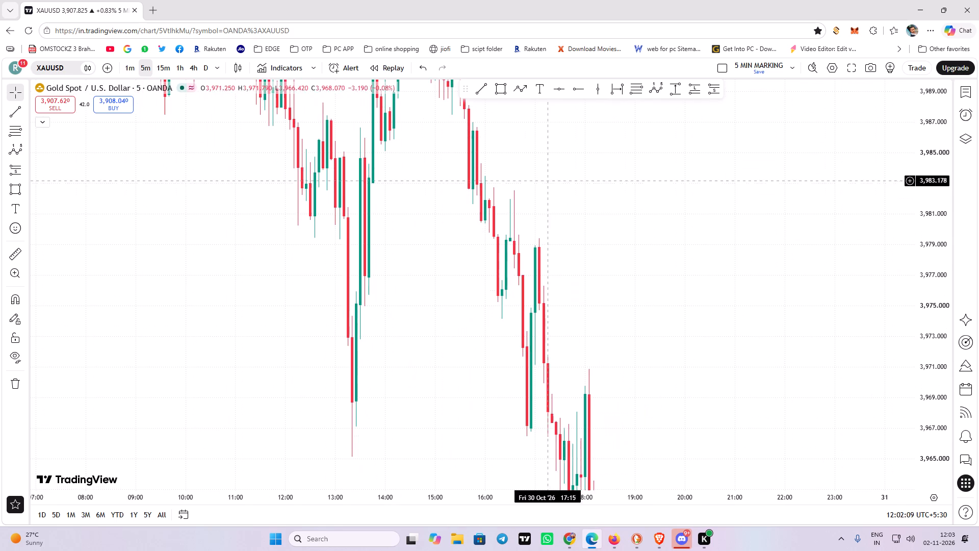
drag(945, 137, 926, 460)
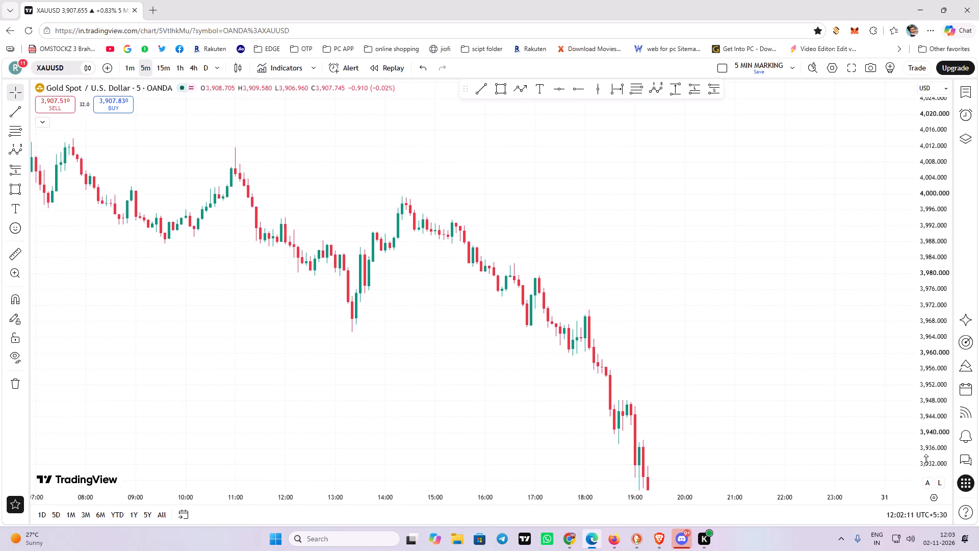
drag(926, 460, 923, 472)
drag(707, 407, 460, 178)
drag(699, 257, 359, 237)
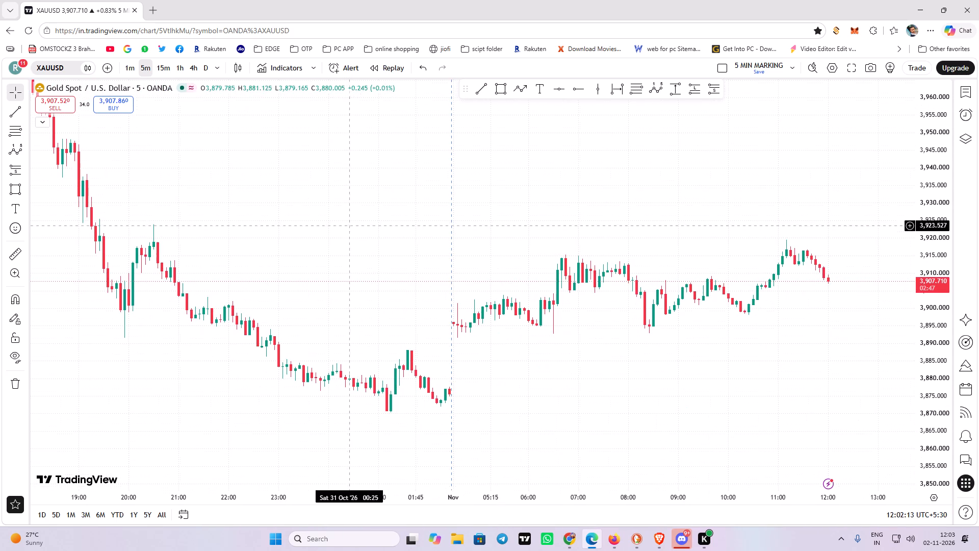
drag(921, 358, 926, 64)
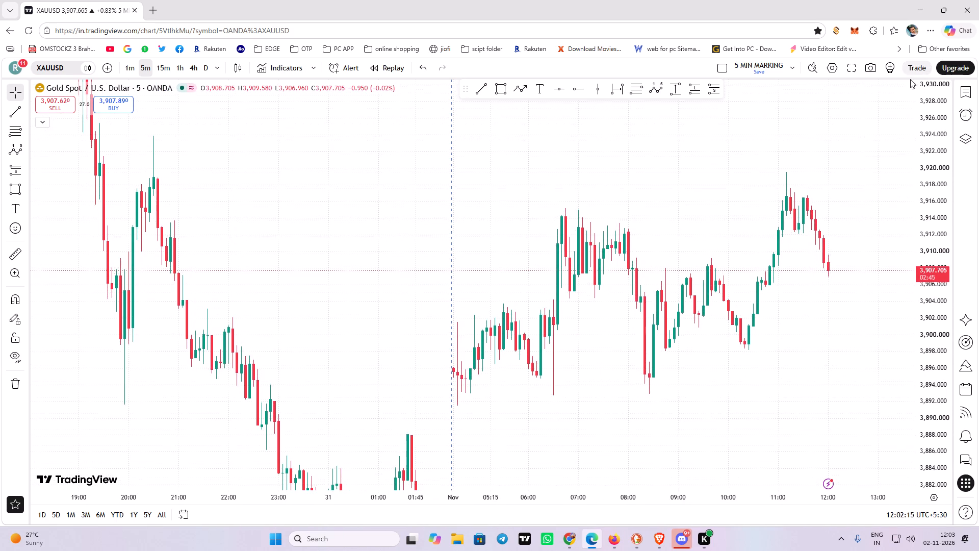
scroll(719, 232, up, 4)
drag(495, 296, 631, 271)
scroll(524, 295, up, 2)
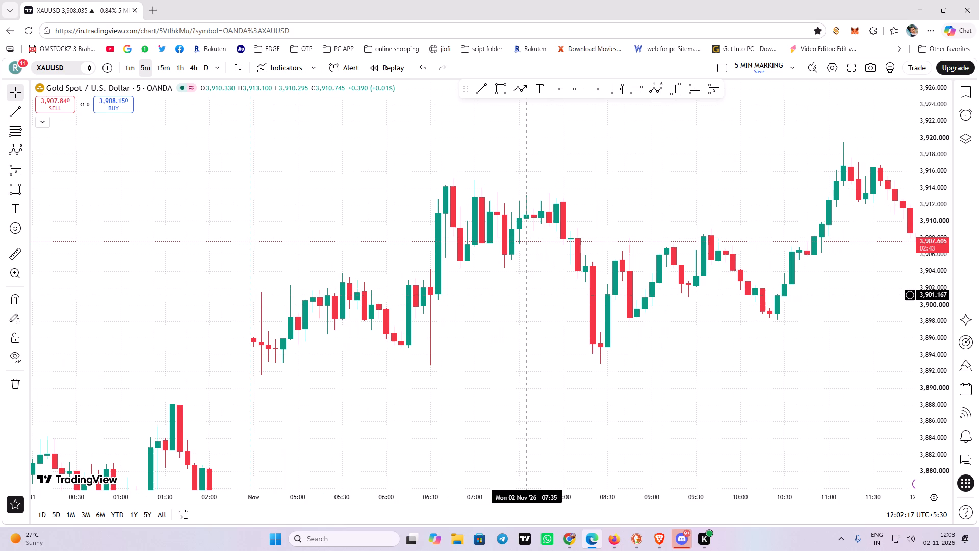
click(477, 88)
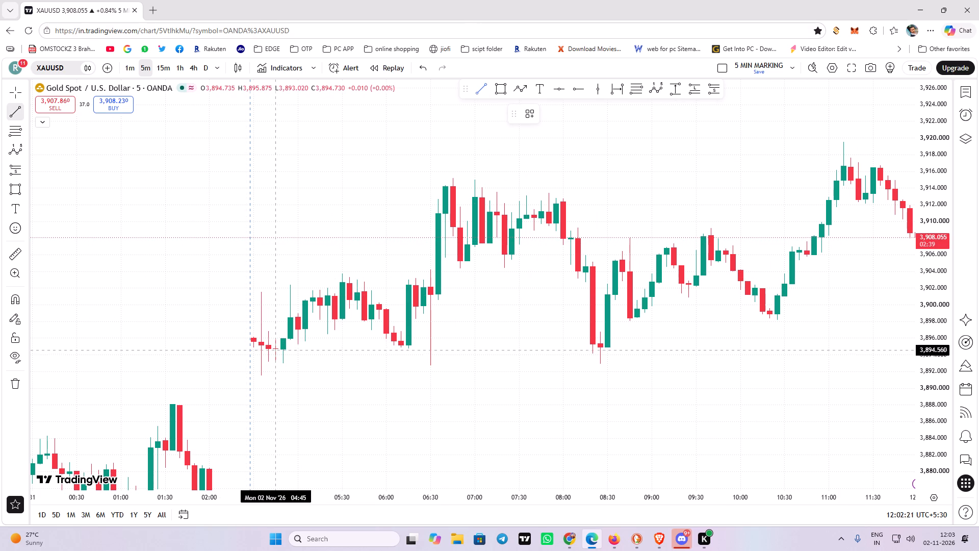
click(322, 273)
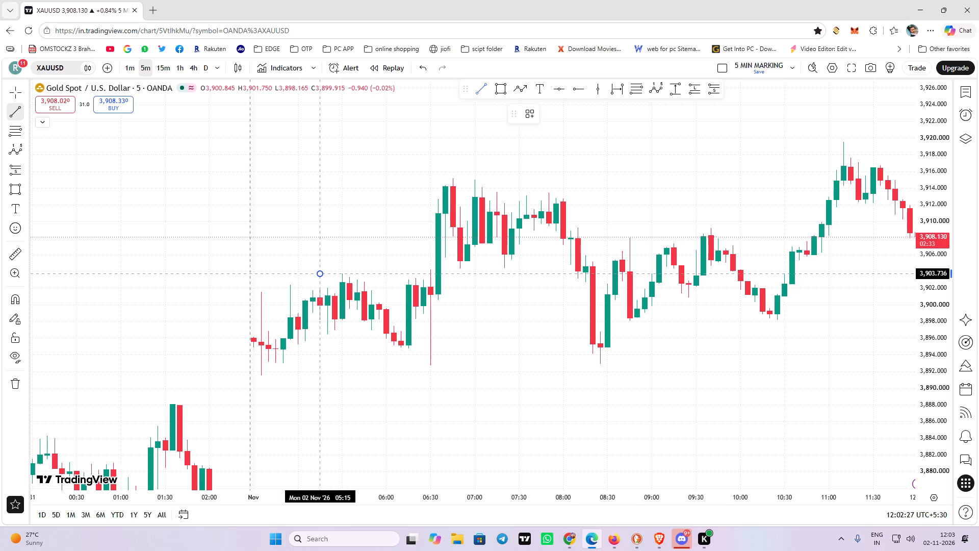
shift+click(443, 265)
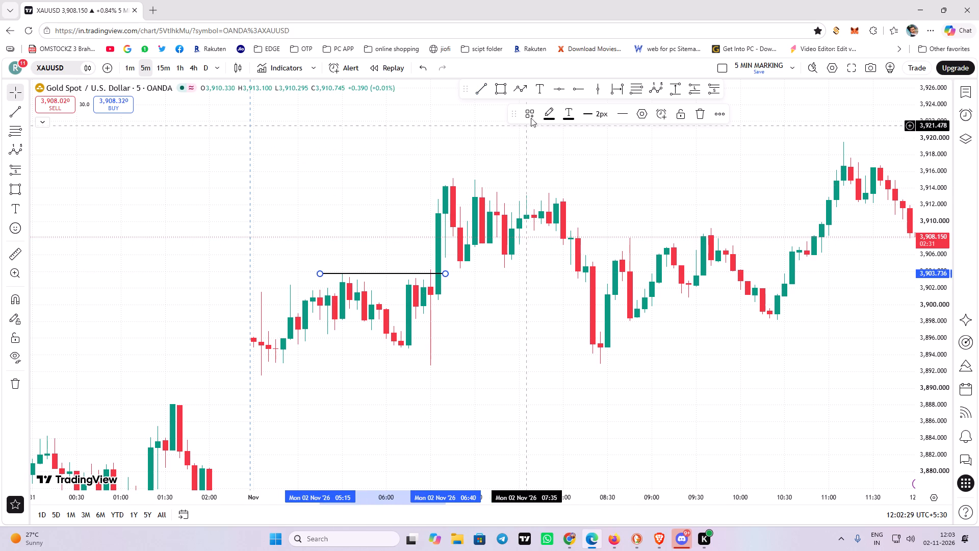
click(533, 113)
click(533, 265)
Draw a horizontal trend line at the 3,915.177 swing high from 06:30 to 11:15 and apply the TJL-1 template.
drag(521, 279, 485, 297)
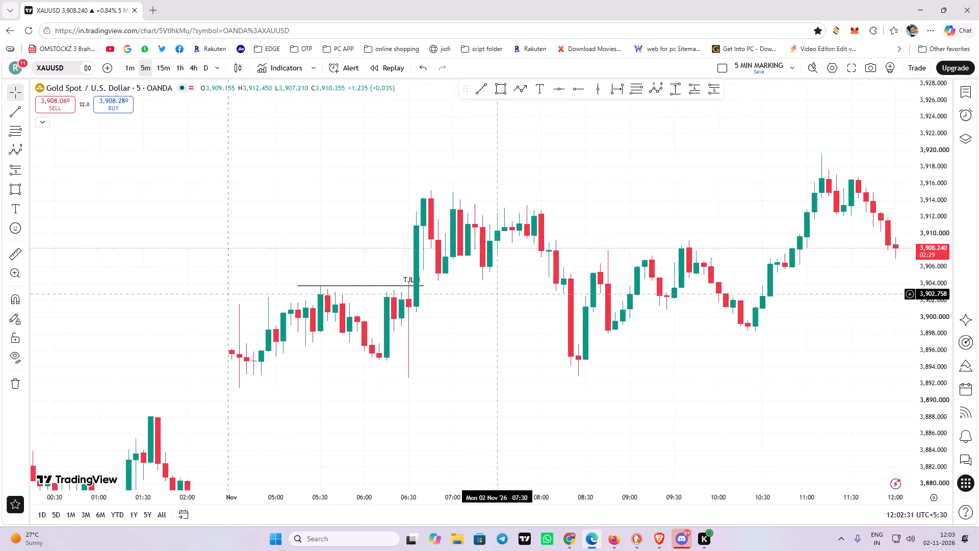
drag(485, 297, 475, 300)
click(482, 86)
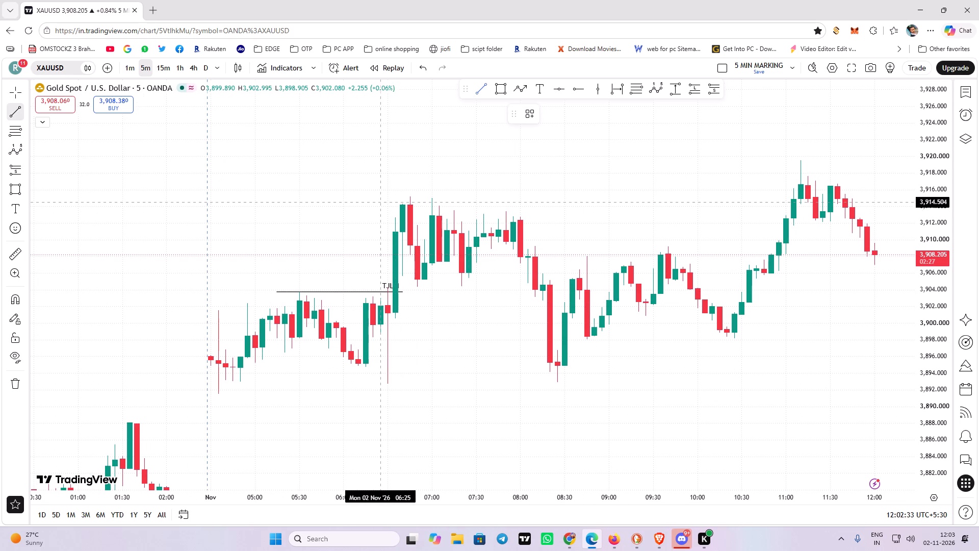
click(388, 196)
shift+click(805, 191)
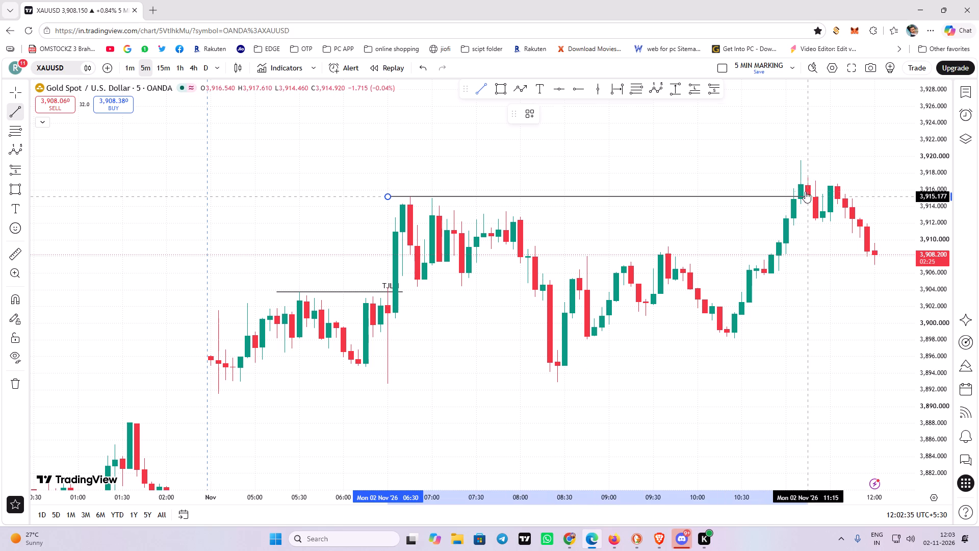
click(529, 116)
click(545, 278)
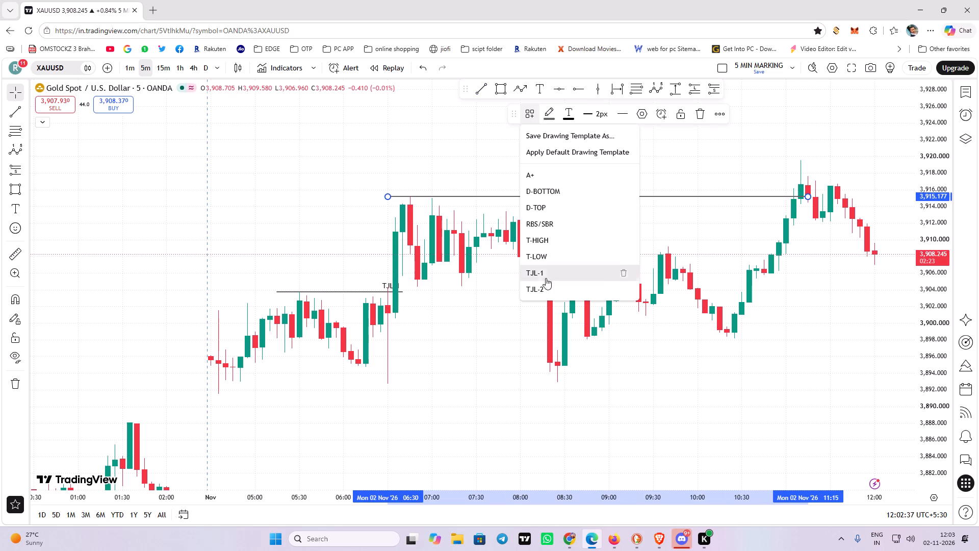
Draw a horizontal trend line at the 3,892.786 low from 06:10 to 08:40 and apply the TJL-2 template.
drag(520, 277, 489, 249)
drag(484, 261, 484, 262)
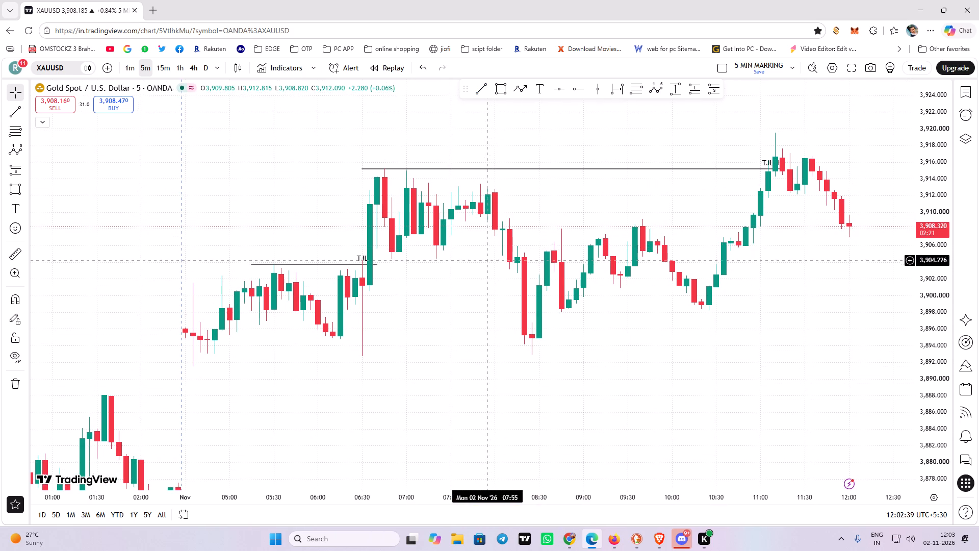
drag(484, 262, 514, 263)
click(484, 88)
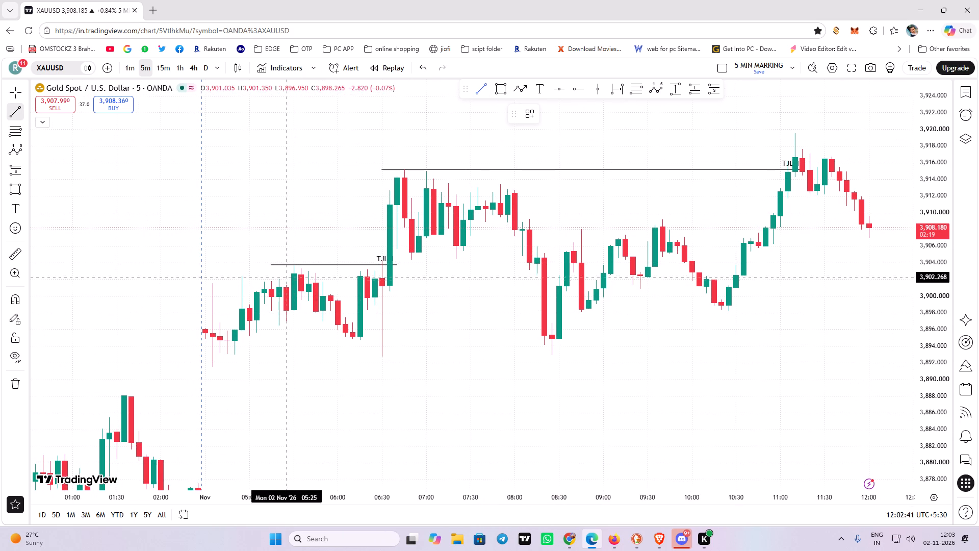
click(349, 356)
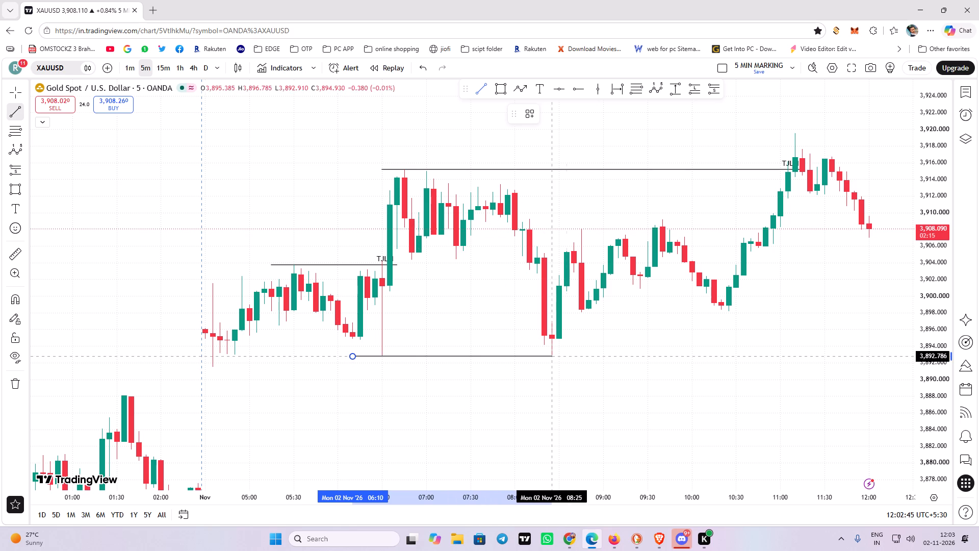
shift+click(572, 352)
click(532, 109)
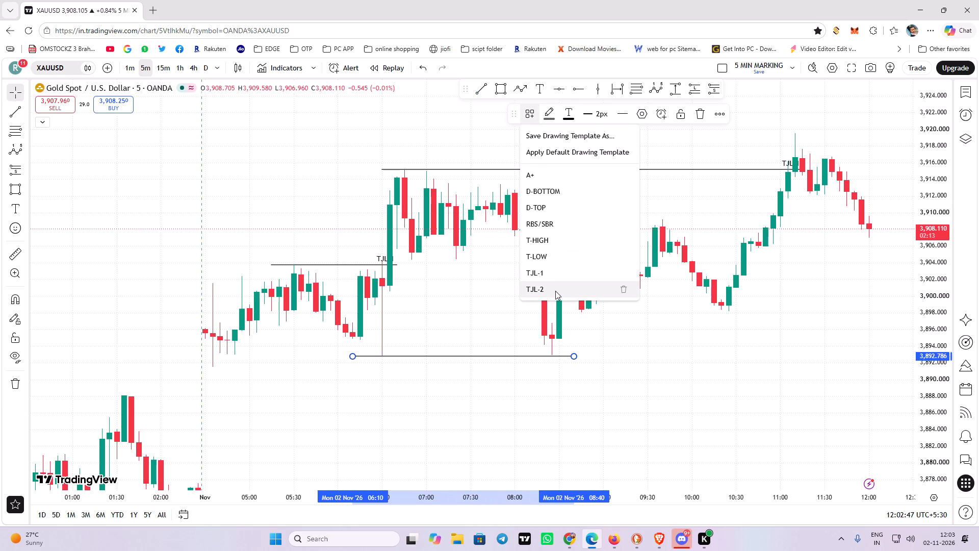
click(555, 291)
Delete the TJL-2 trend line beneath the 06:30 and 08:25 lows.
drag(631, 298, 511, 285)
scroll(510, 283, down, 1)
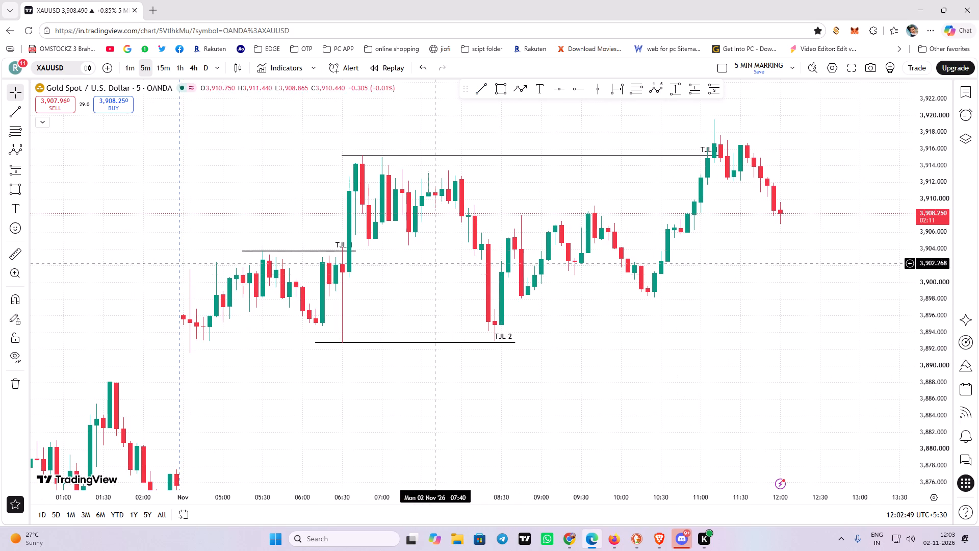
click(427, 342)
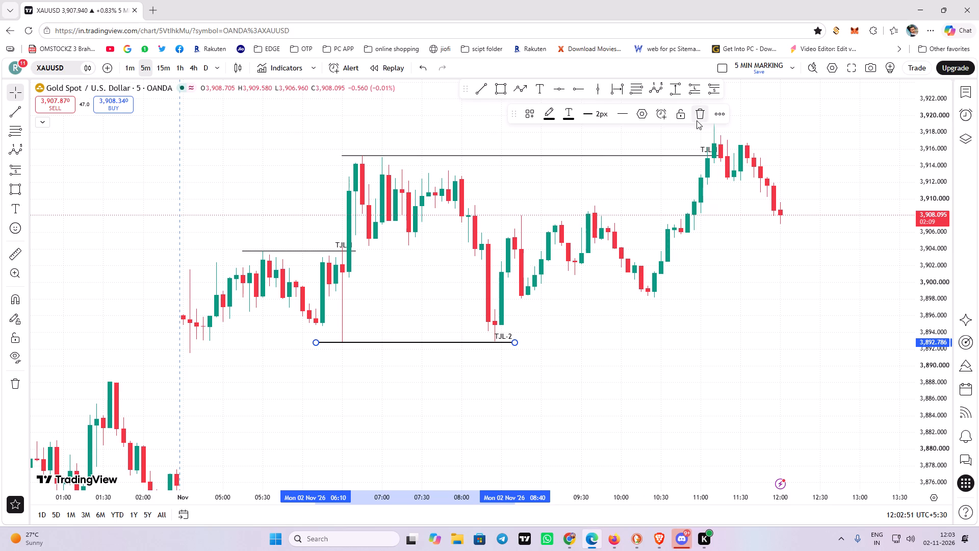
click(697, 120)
Draw a rectangle zone from 06:05 to 09:15 between 3,892.724 and 3,901.595 and apply the TJL-2 template.
click(499, 91)
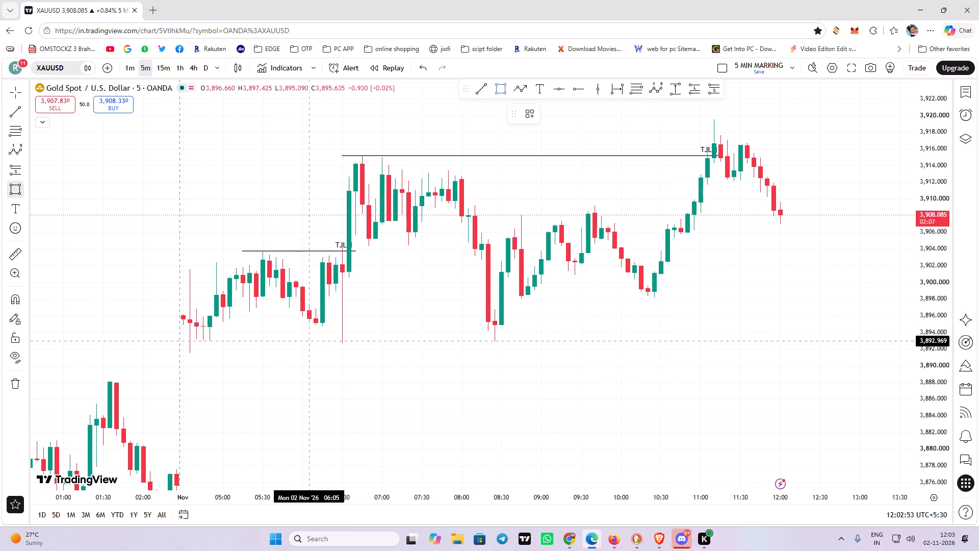
drag(309, 343, 588, 272)
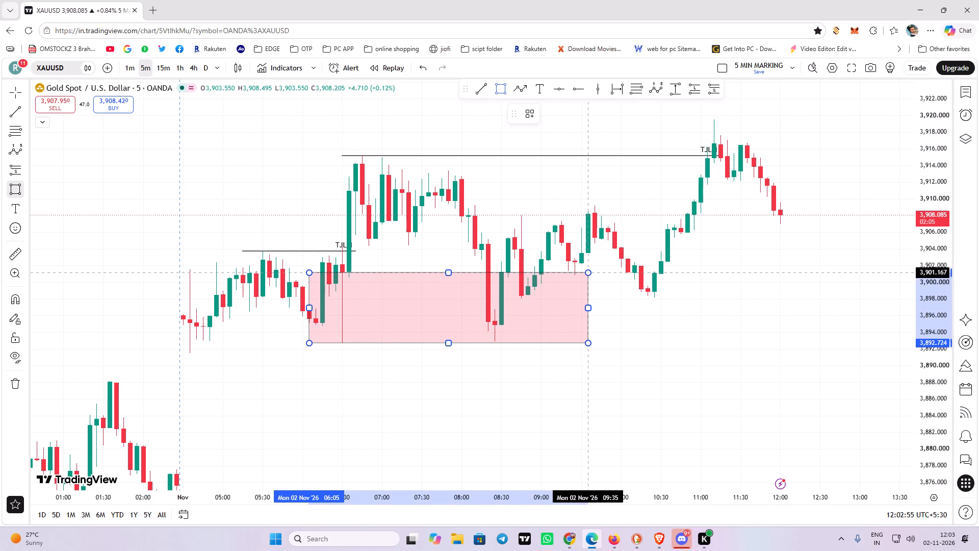
drag(588, 272, 589, 269)
click(589, 269)
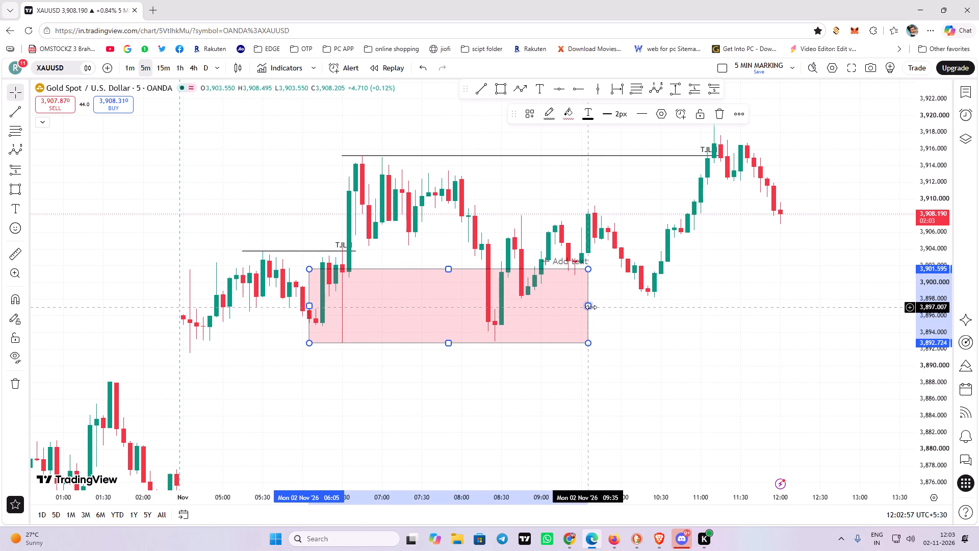
drag(591, 307, 562, 308)
click(527, 113)
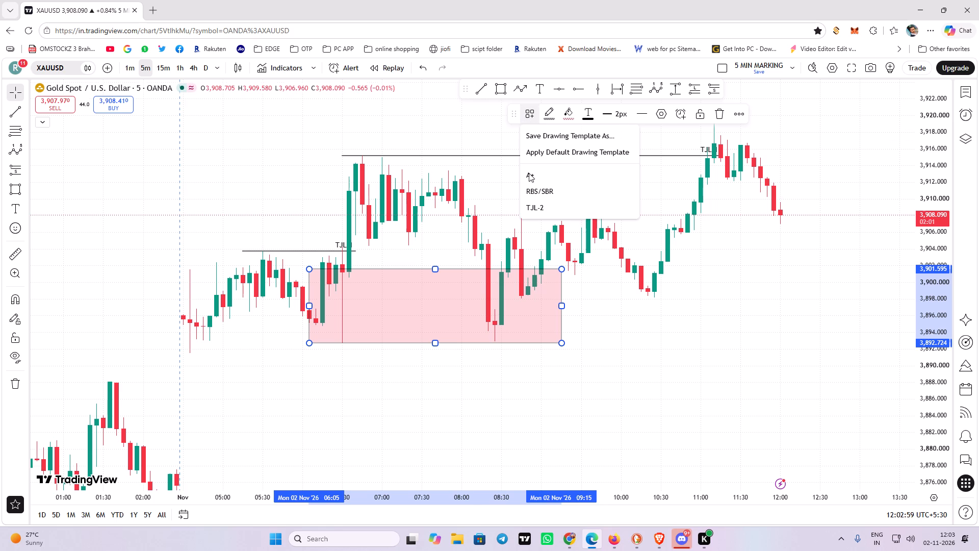
click(549, 204)
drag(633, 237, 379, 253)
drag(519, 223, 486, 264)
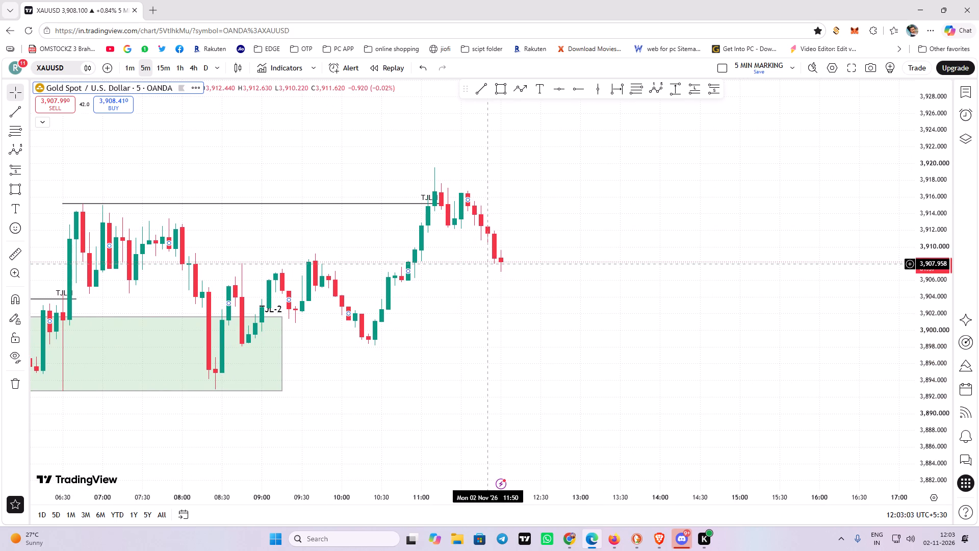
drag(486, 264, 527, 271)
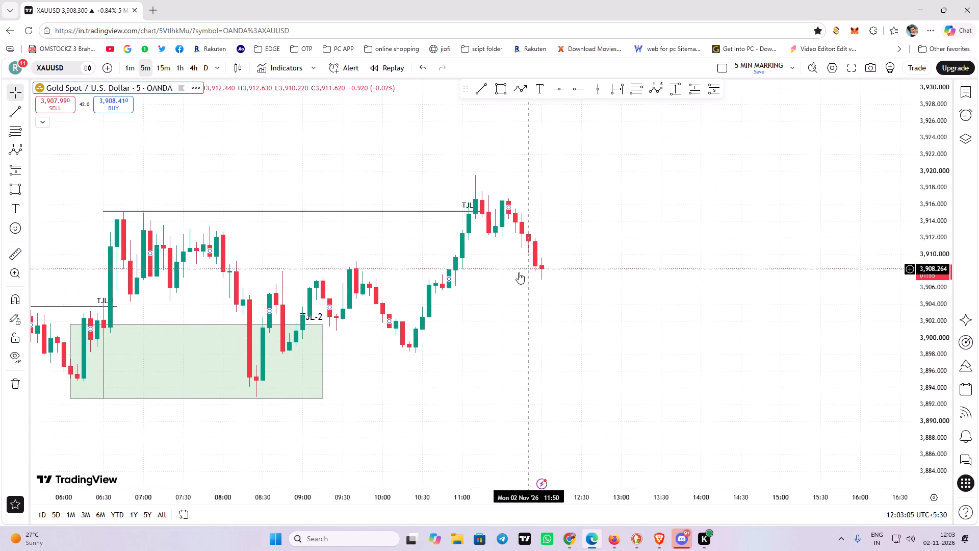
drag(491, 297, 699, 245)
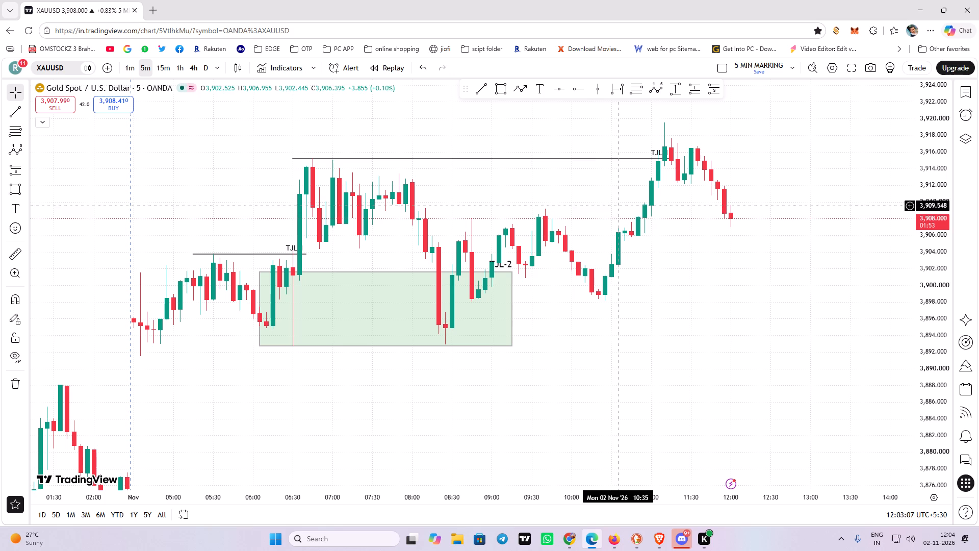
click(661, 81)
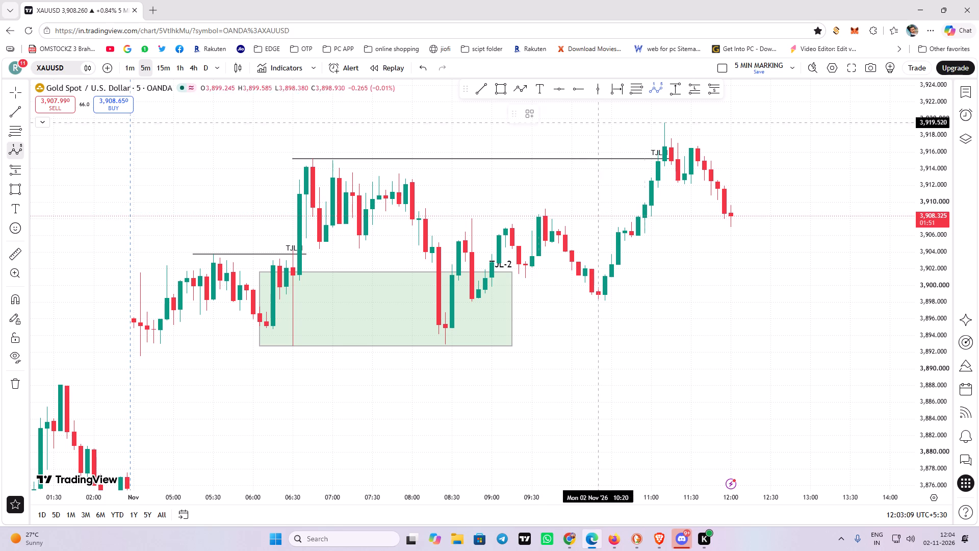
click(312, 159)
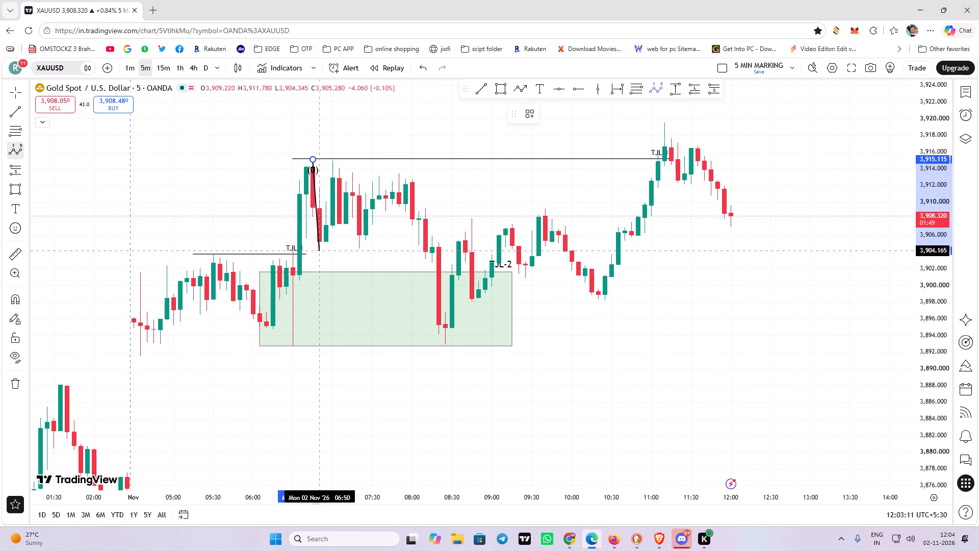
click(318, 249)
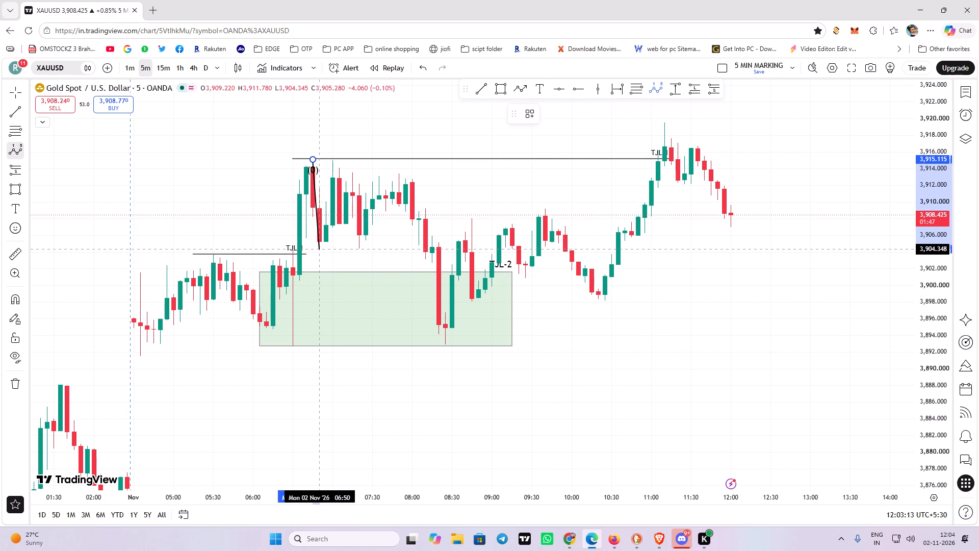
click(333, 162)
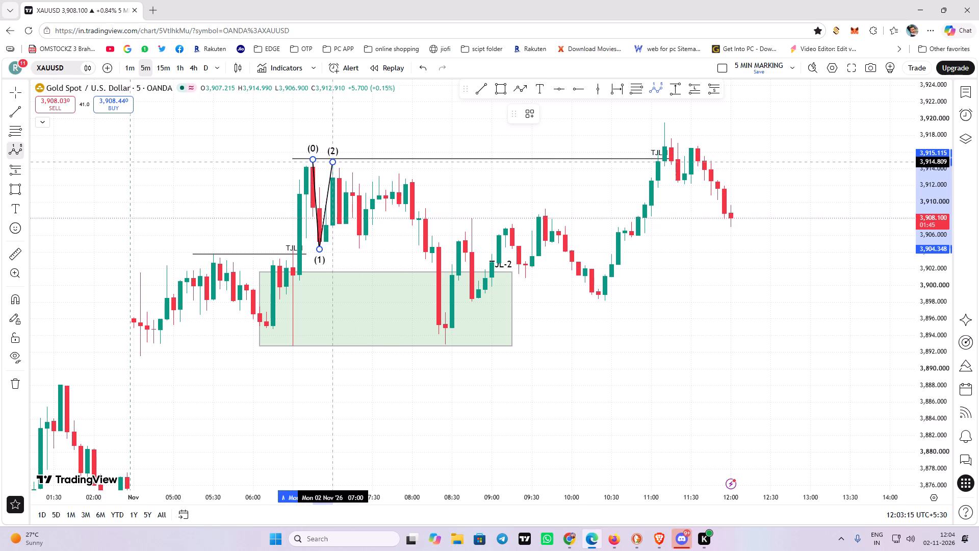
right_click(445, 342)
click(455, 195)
Examine the five-minute price action after the TJL-2 zone up to 12:00, briefly checking the one-minute chart in Brave.
drag(494, 198, 425, 205)
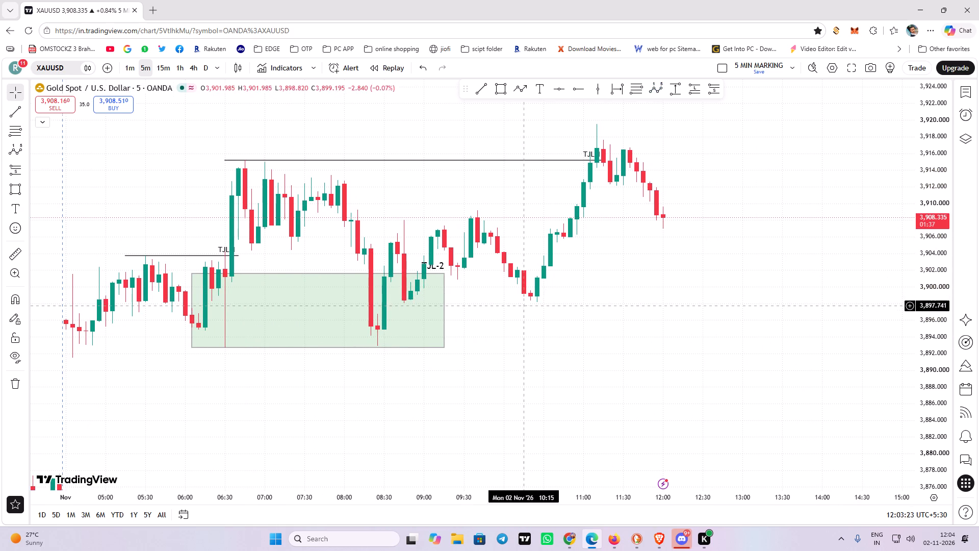
drag(538, 304, 461, 285)
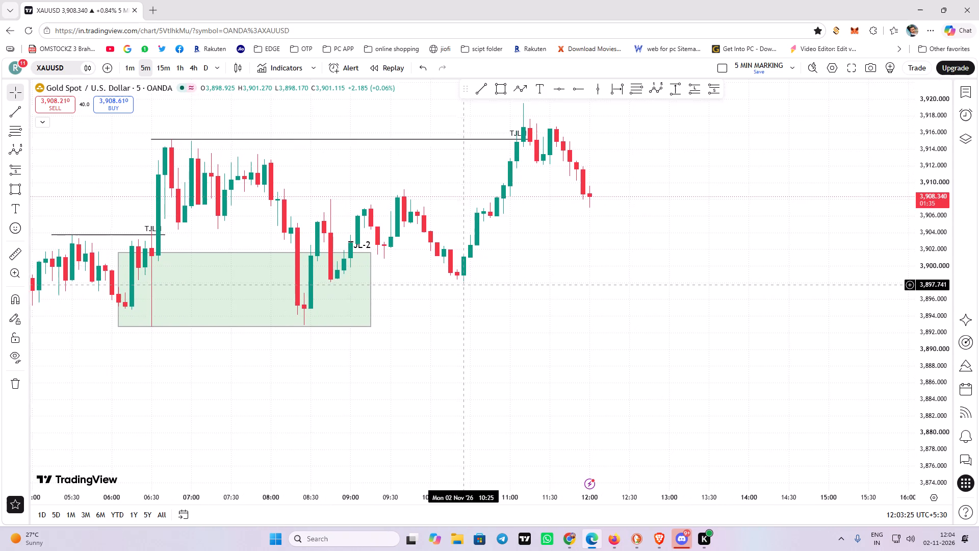
drag(461, 285, 384, 335)
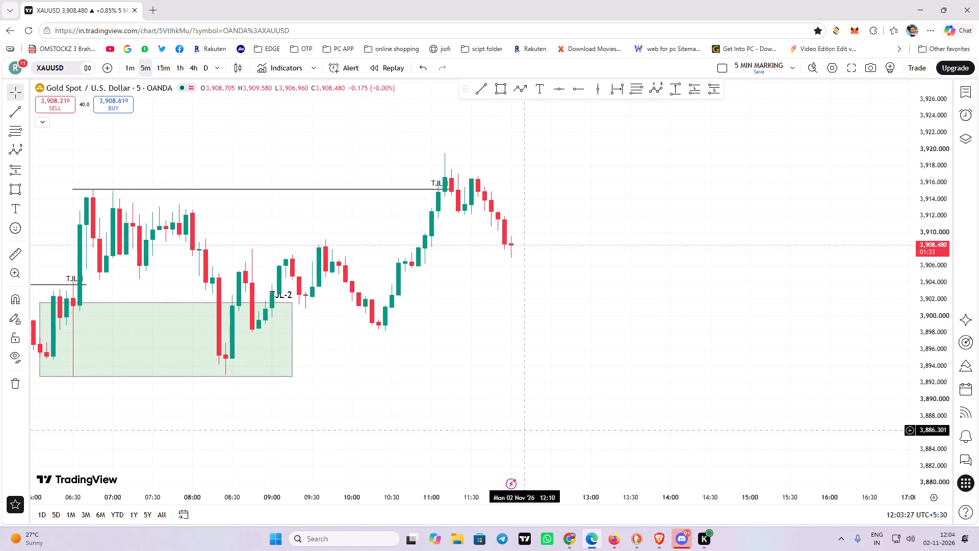
click(653, 538)
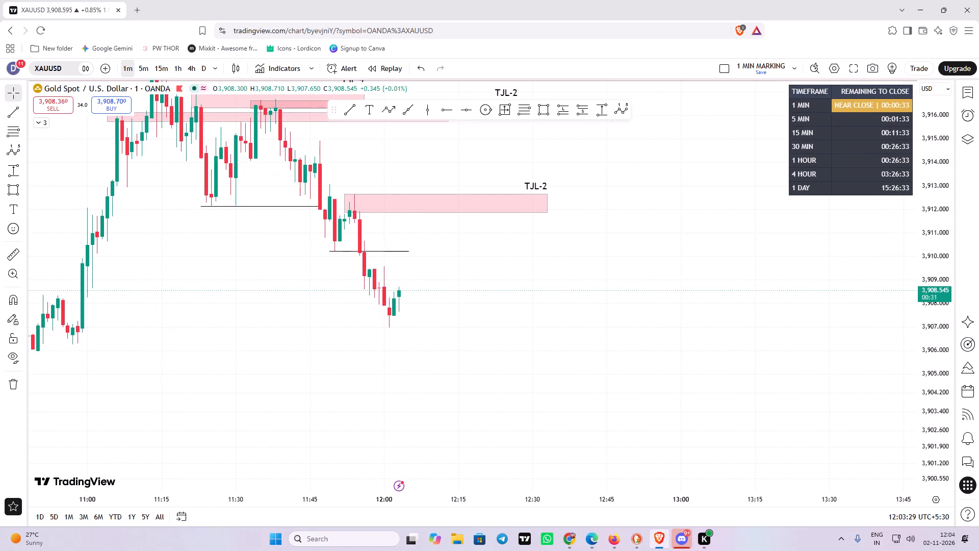
drag(598, 376, 678, 361)
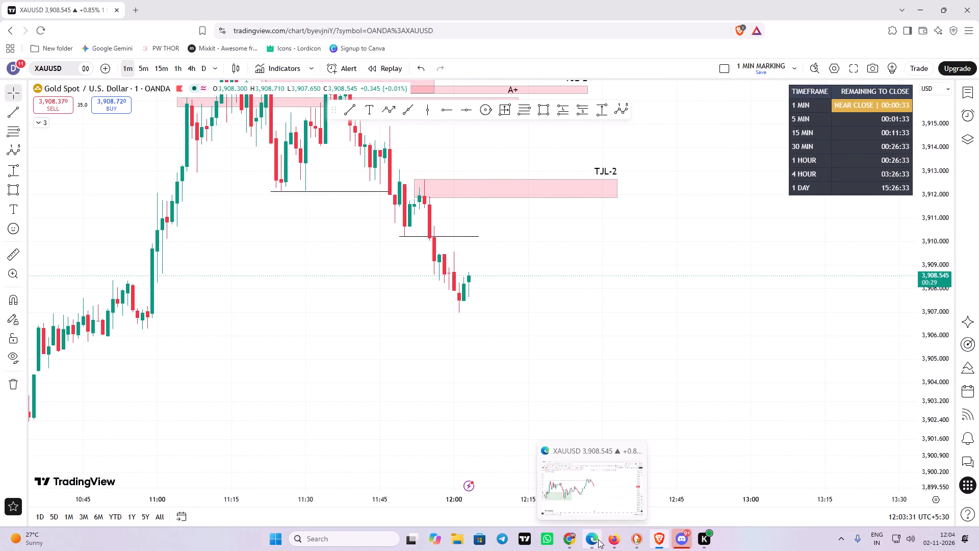
click(597, 539)
click(576, 352)
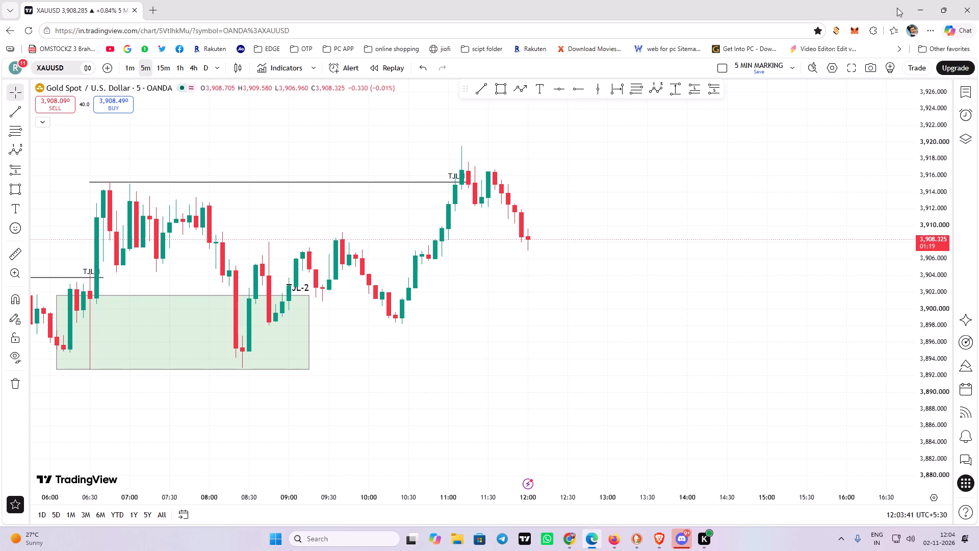
Switch to the one-minute chart in Brave and examine the newest candles below the TJL-2 zone as they form.
click(911, 8)
drag(601, 393, 596, 391)
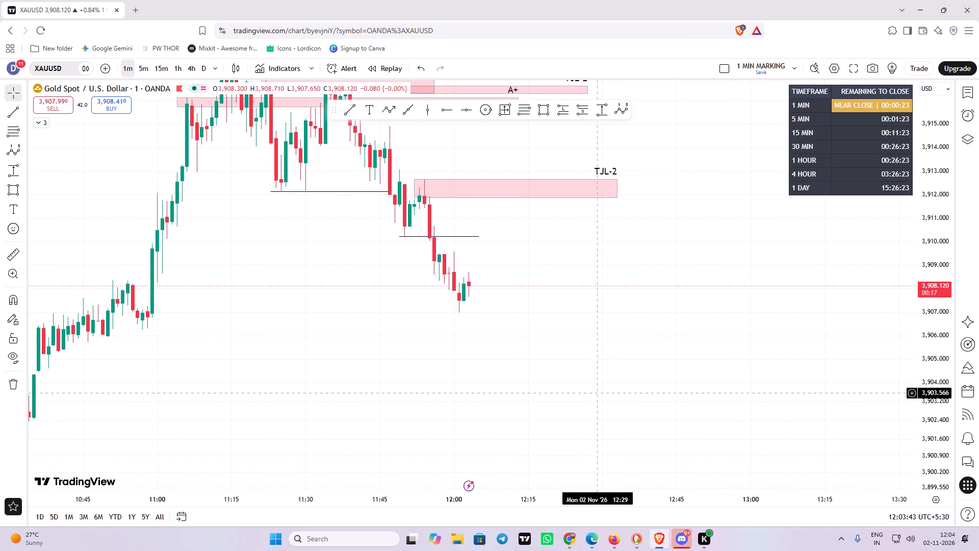
drag(596, 391, 587, 376)
scroll(534, 328, up, 1)
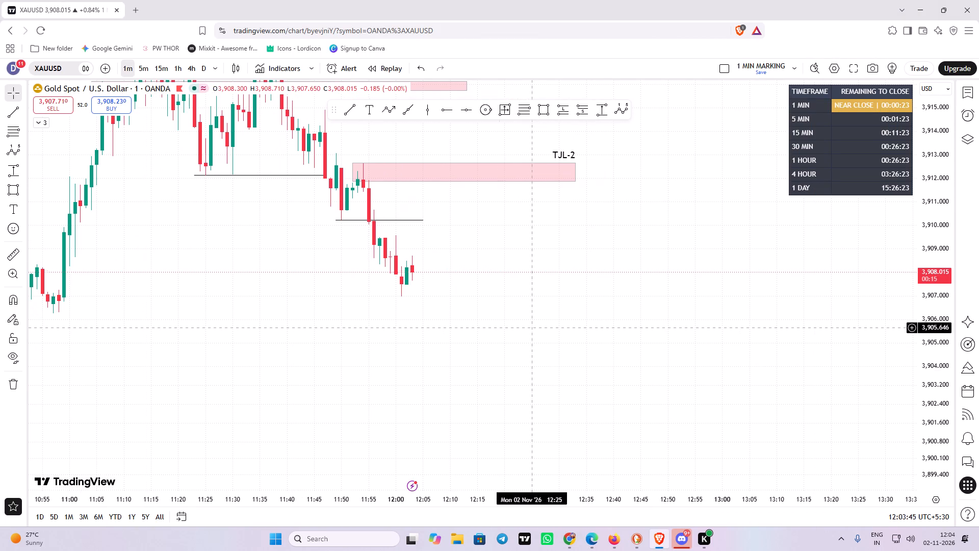
drag(469, 338, 512, 355)
scroll(513, 345, up, 2)
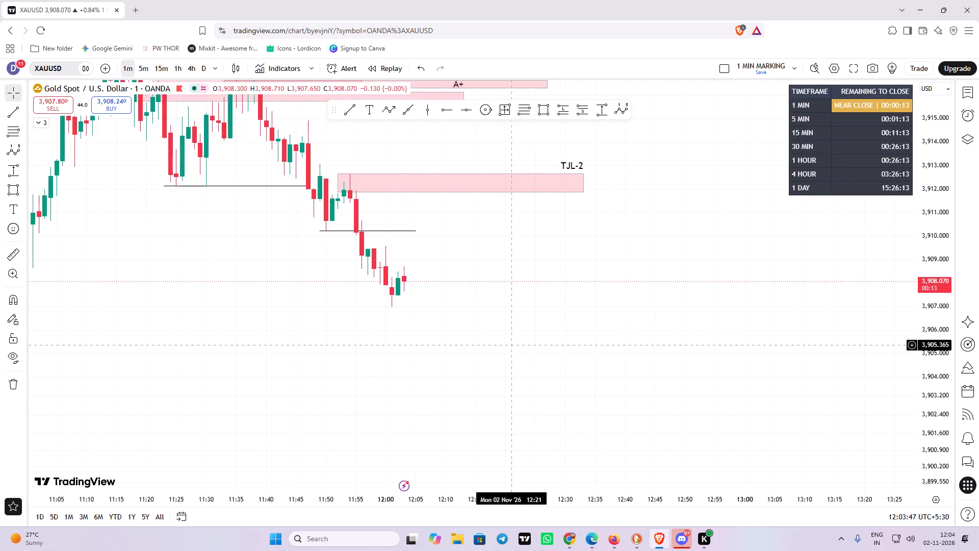
drag(936, 359, 941, 270)
drag(587, 408, 653, 392)
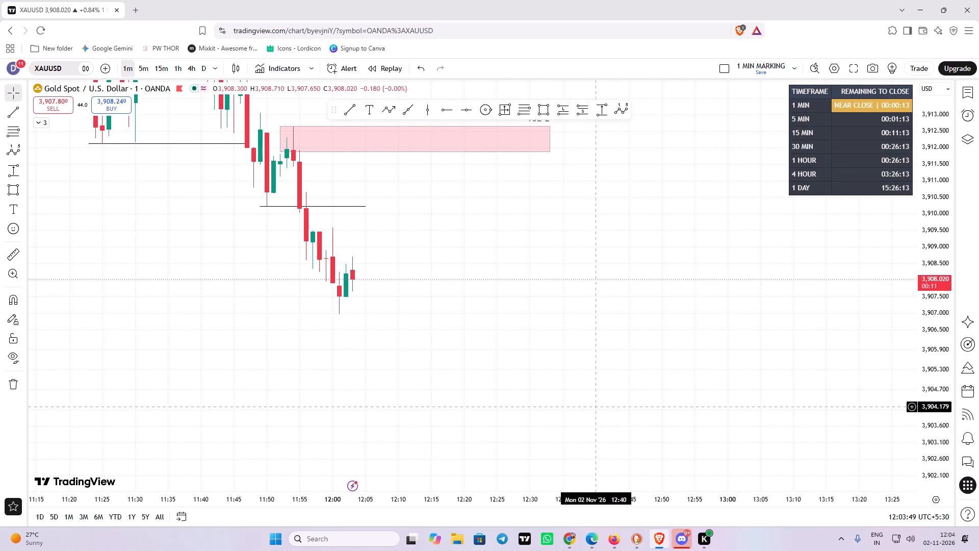
drag(653, 392, 678, 384)
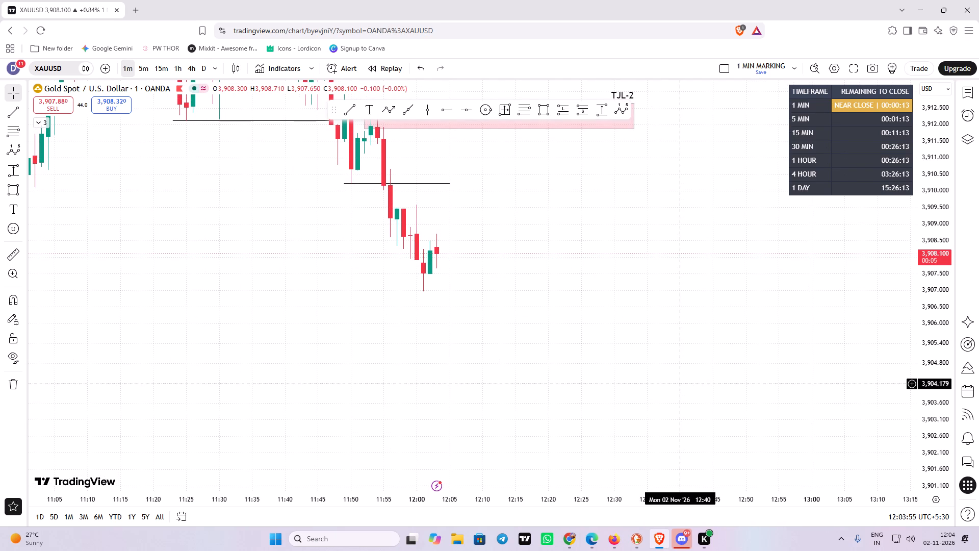
drag(678, 384, 680, 382)
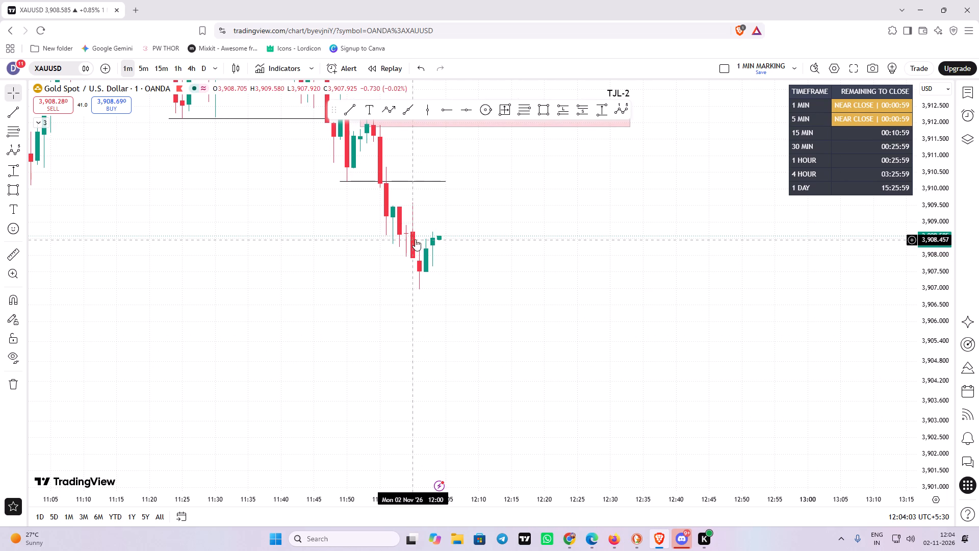
drag(490, 273, 496, 293)
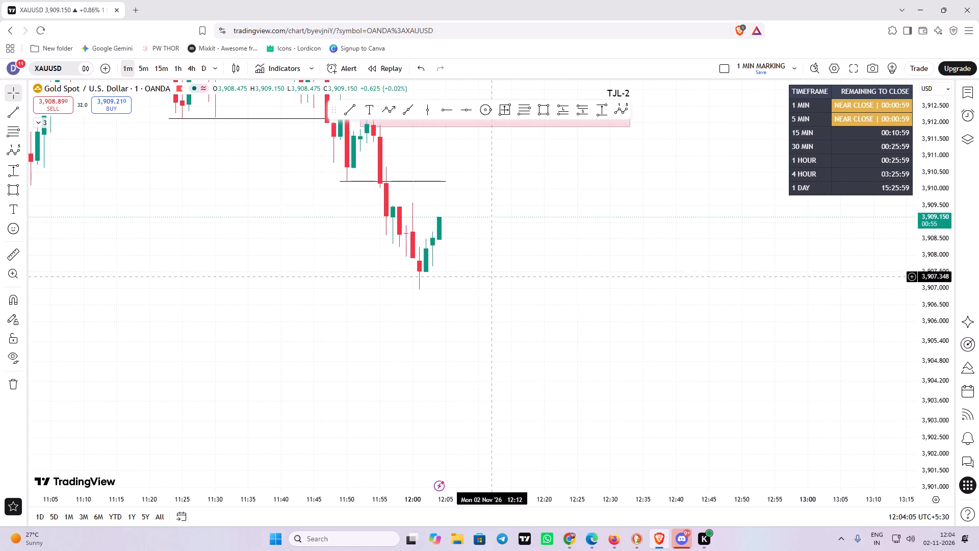
drag(496, 293, 498, 313)
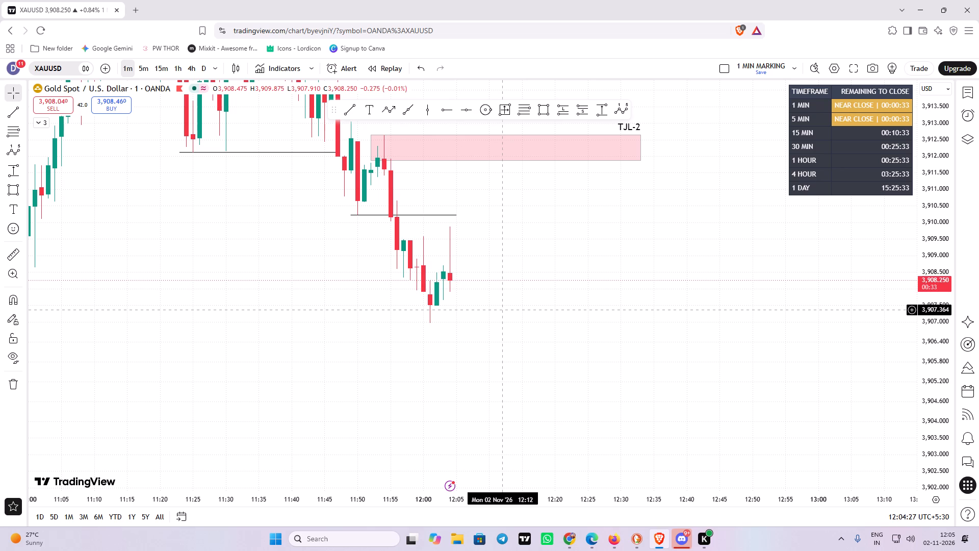
Draw a horizontal trend line at the 12:01 swing low, at 3,906.962, from 11:58 to about 12:15.
drag(508, 308, 537, 271)
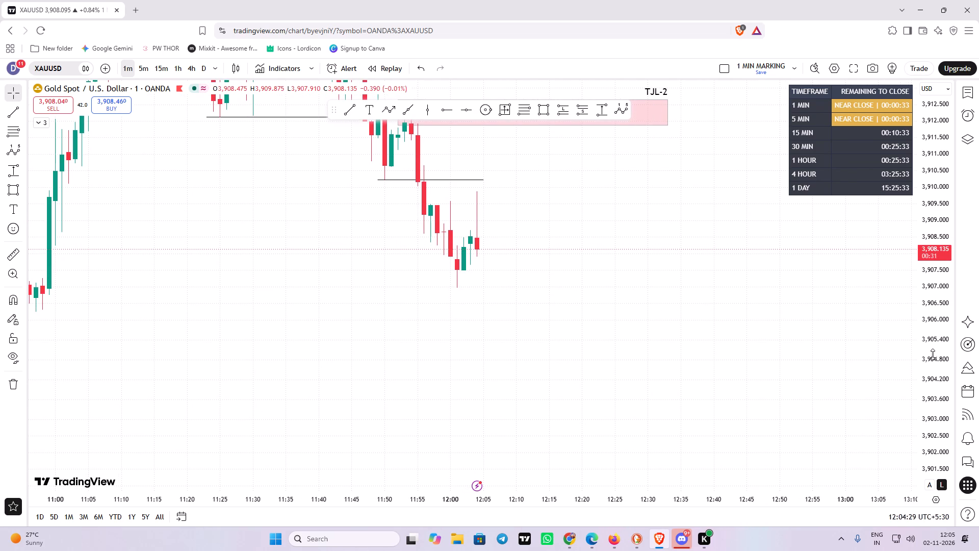
drag(938, 354, 952, 249)
scroll(756, 304, up, 3)
drag(509, 324, 639, 333)
scroll(492, 272, up, 1)
drag(461, 270, 483, 272)
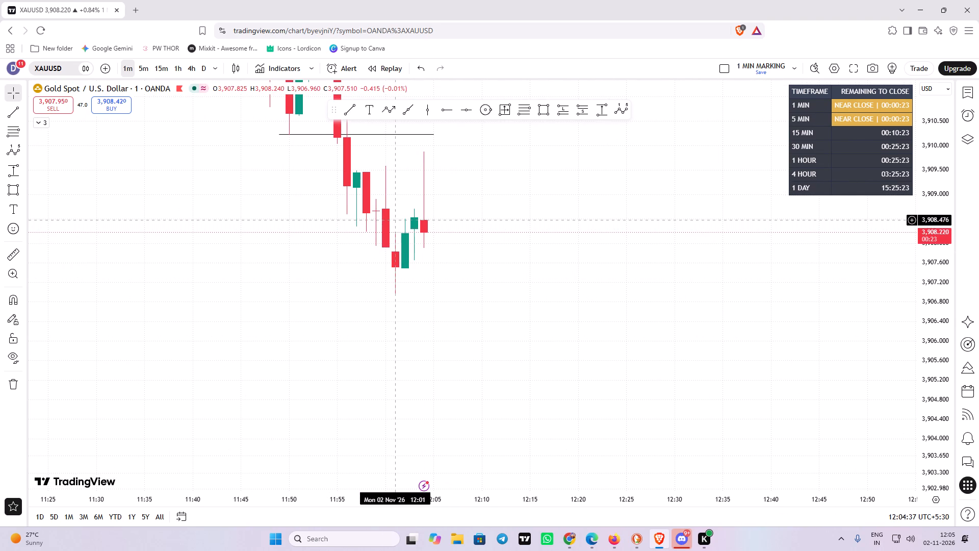
click(485, 302)
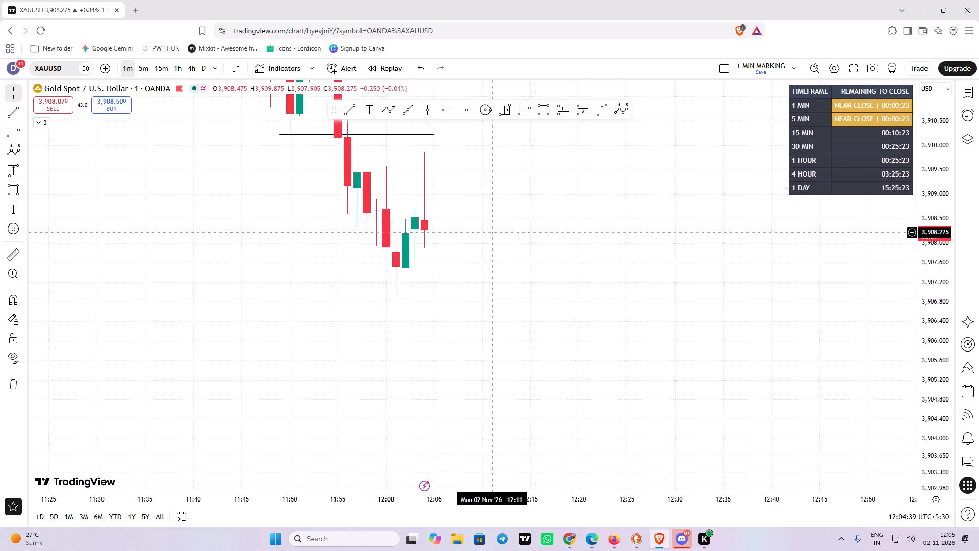
click(351, 107)
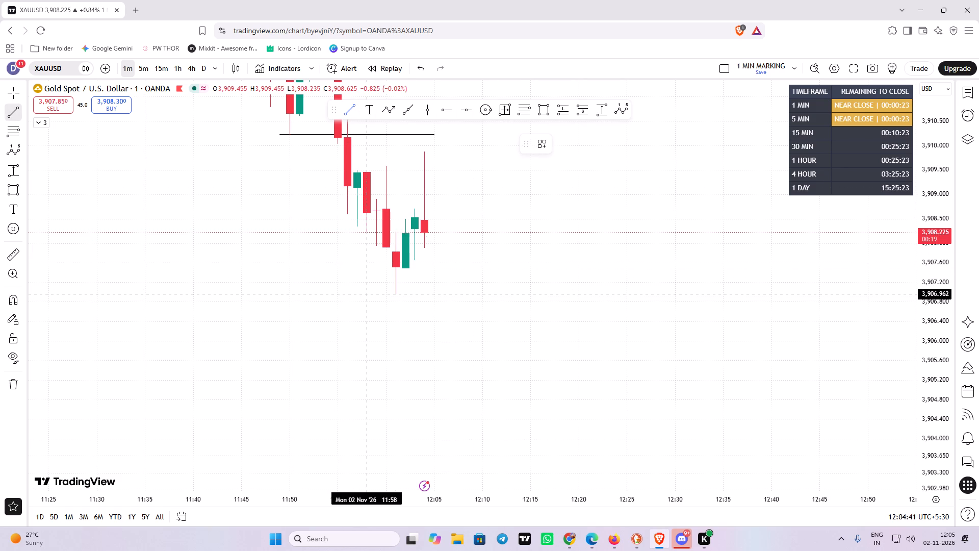
click(366, 294)
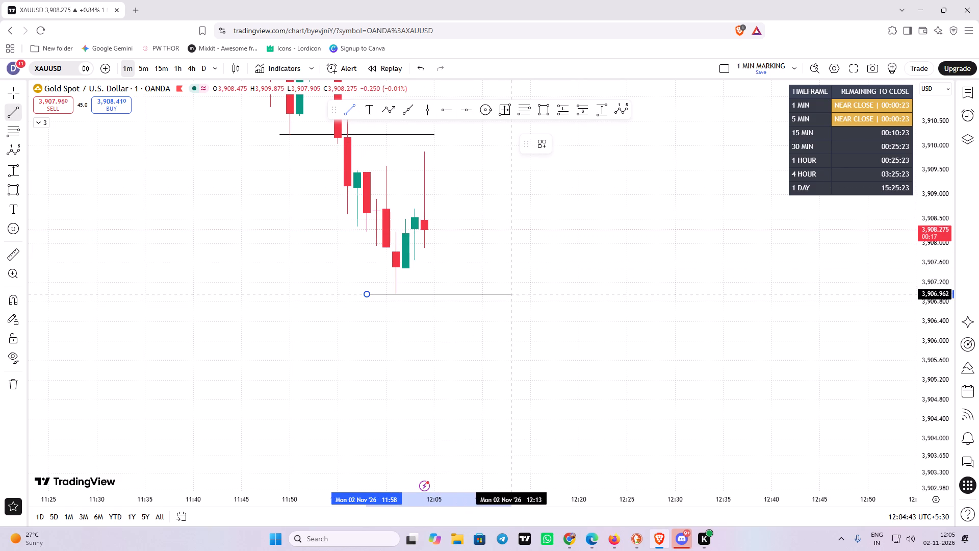
shift+click(527, 303)
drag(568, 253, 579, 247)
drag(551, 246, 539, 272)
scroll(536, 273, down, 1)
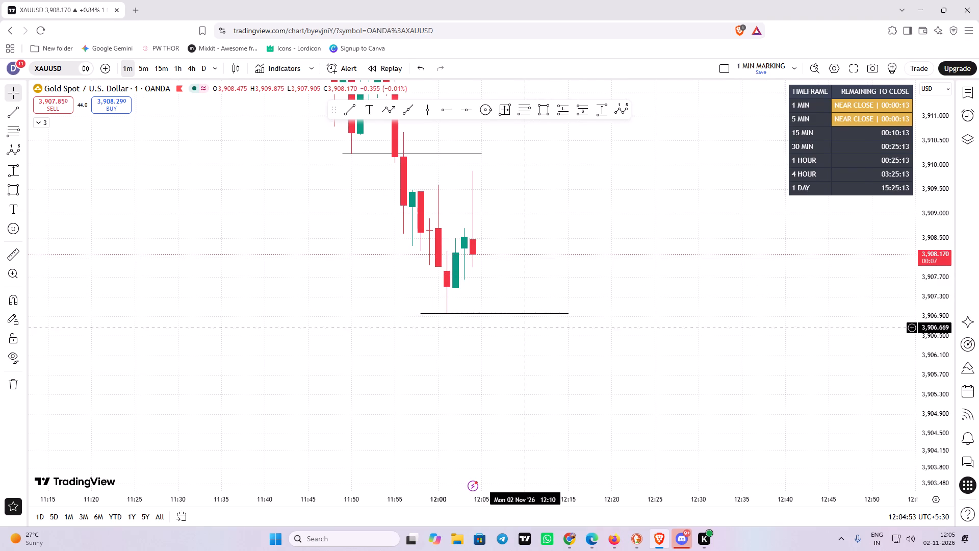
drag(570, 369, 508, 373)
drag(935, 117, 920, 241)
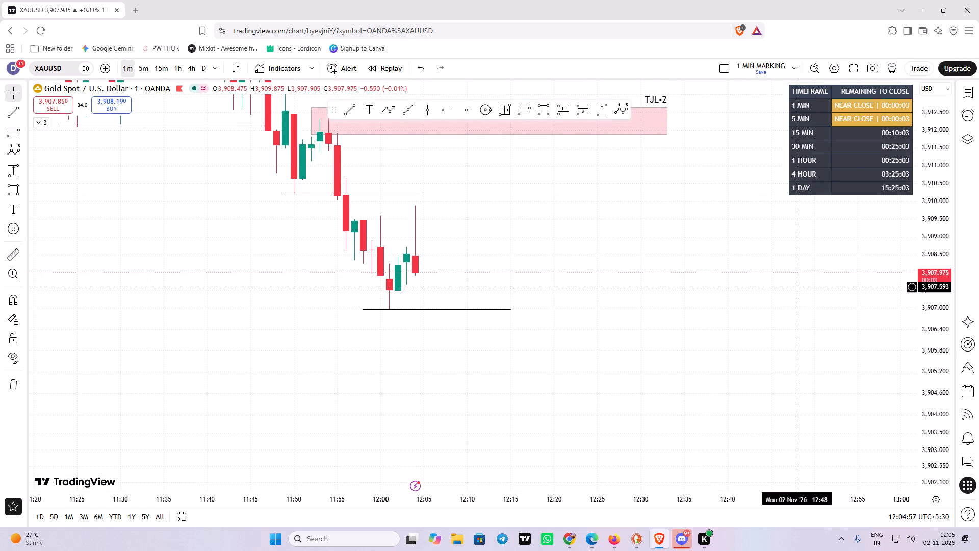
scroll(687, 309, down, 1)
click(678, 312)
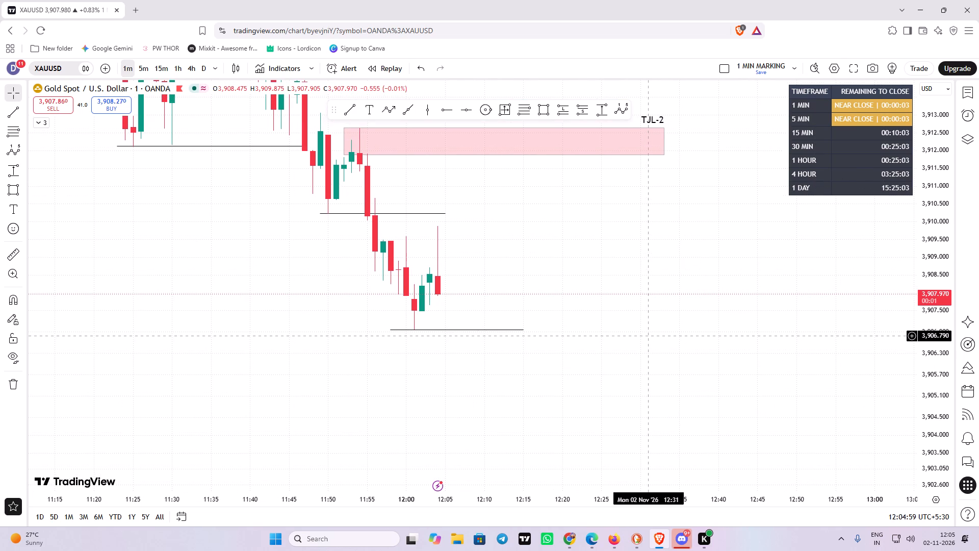
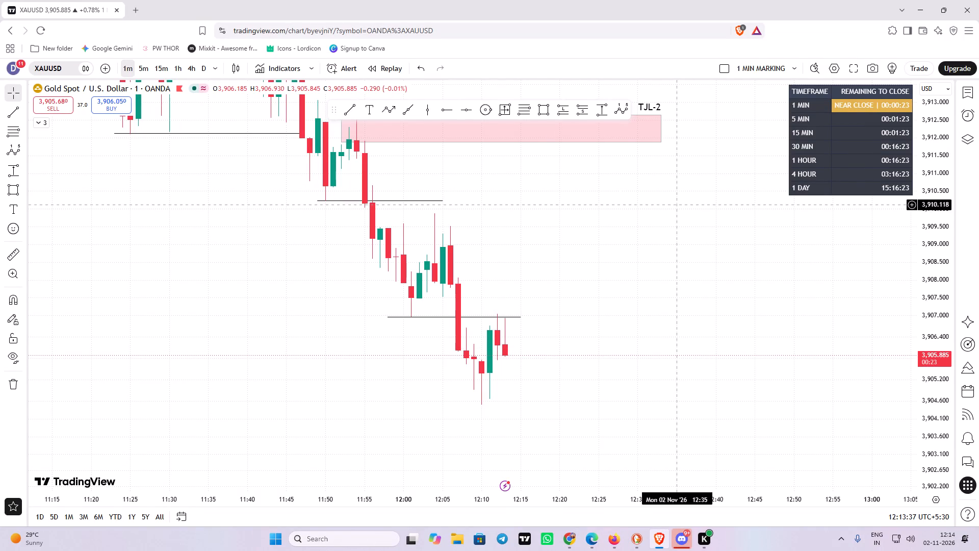
Examine the newest one-minute candles around the 12:01 swing-low line and their distance below the TJL-2 zone.
drag(637, 267, 578, 208)
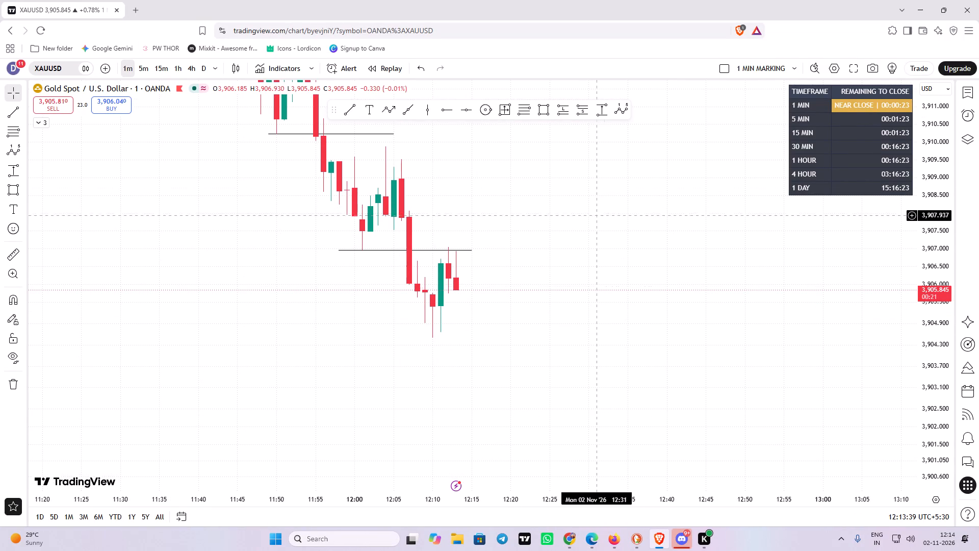
drag(614, 220, 619, 215)
drag(610, 222, 606, 233)
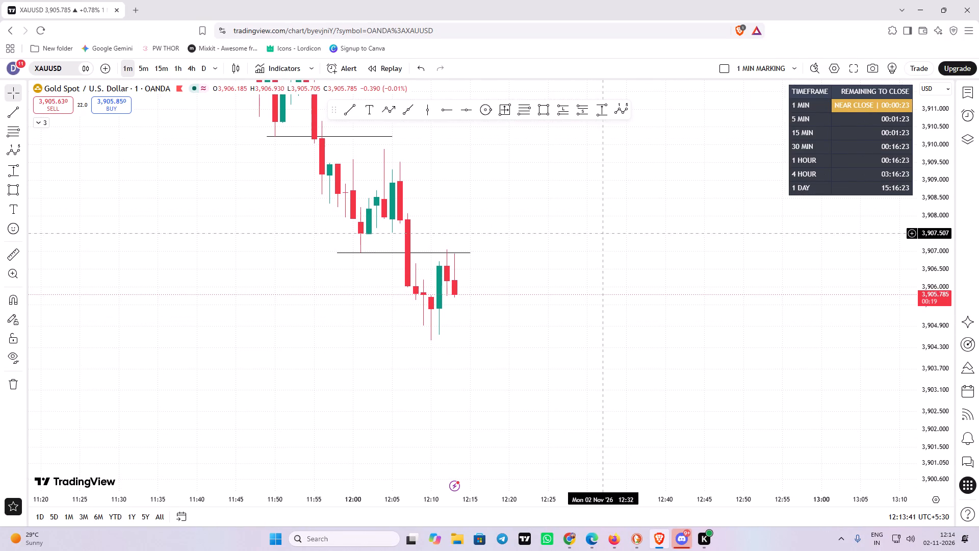
drag(606, 233, 610, 230)
drag(534, 243, 562, 264)
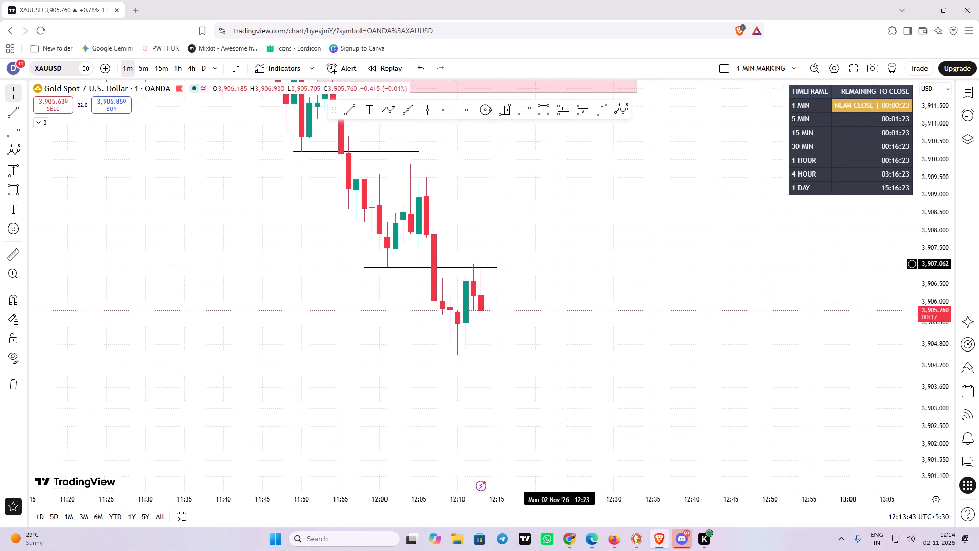
drag(562, 264, 562, 265)
drag(546, 288, 554, 288)
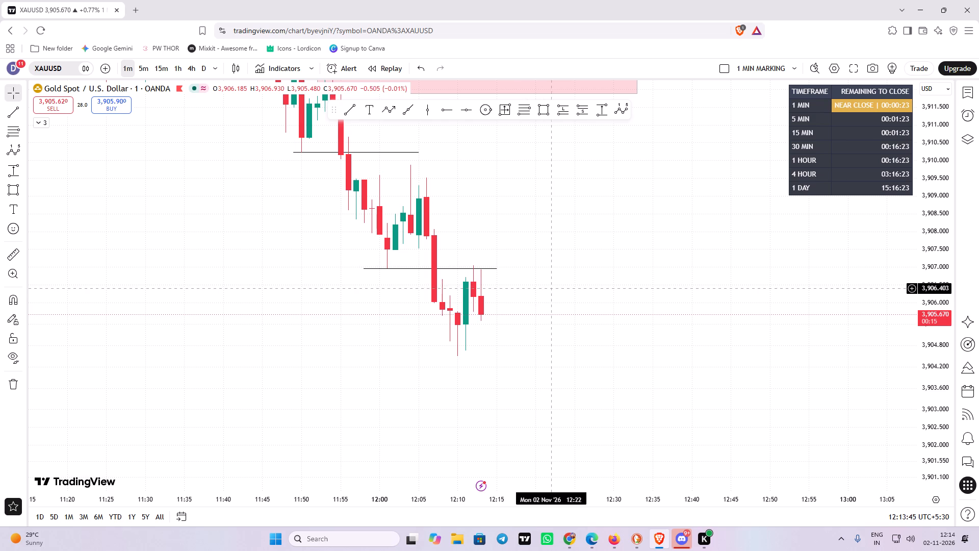
drag(554, 288, 522, 295)
drag(544, 266, 552, 331)
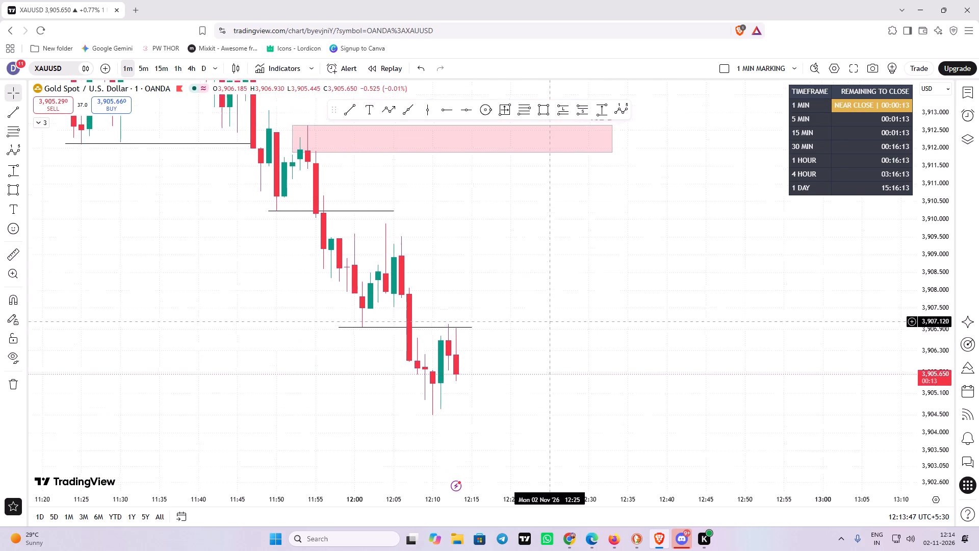
drag(552, 331, 554, 346)
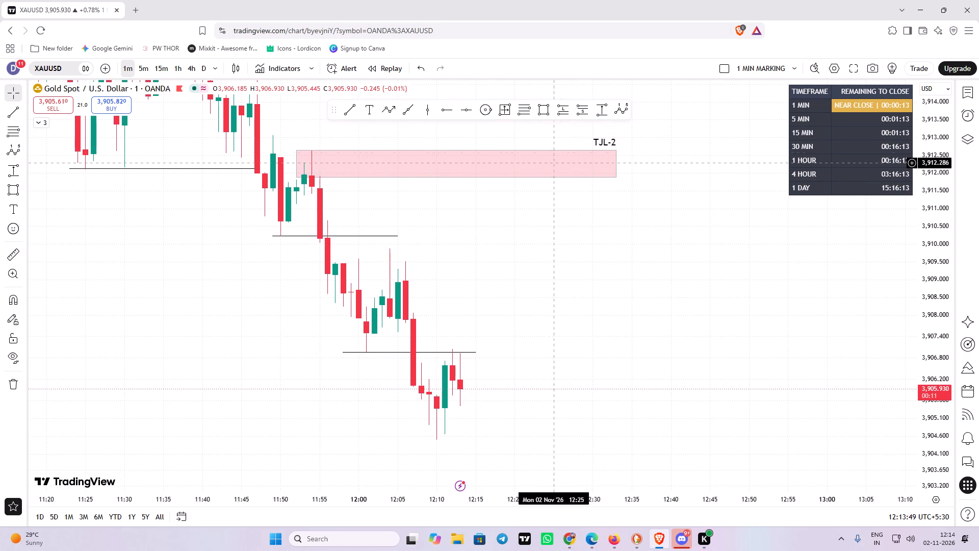
Measure the price range from the TJL-2 zone's lower edge at 3,911.869 down to 3,904.539 near the latest swing low, and delete the measurement.
click(600, 109)
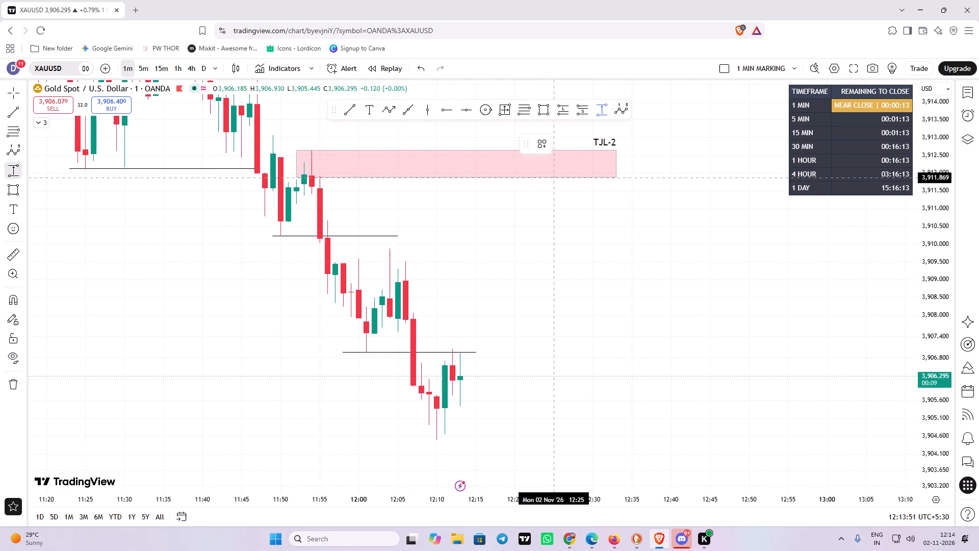
drag(552, 178, 454, 435)
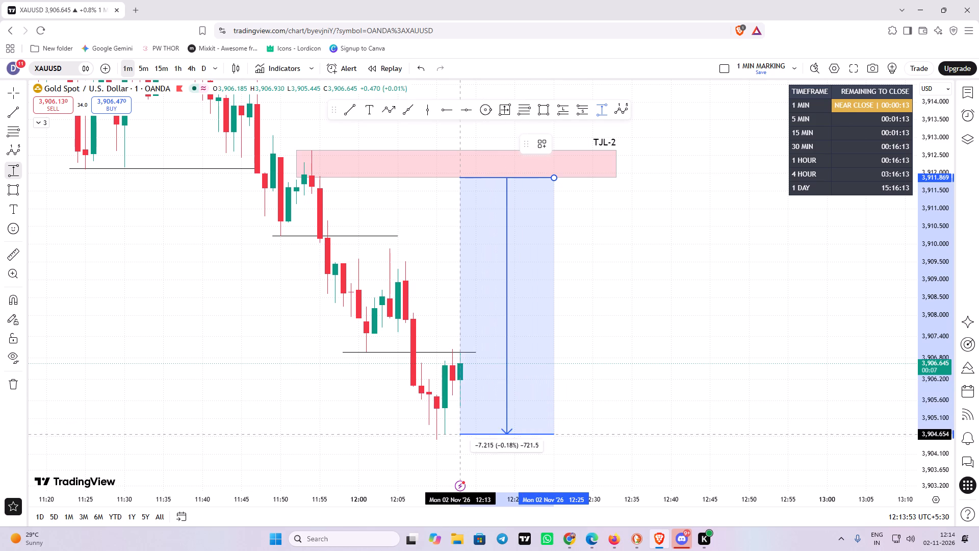
drag(454, 435, 448, 438)
click(448, 438)
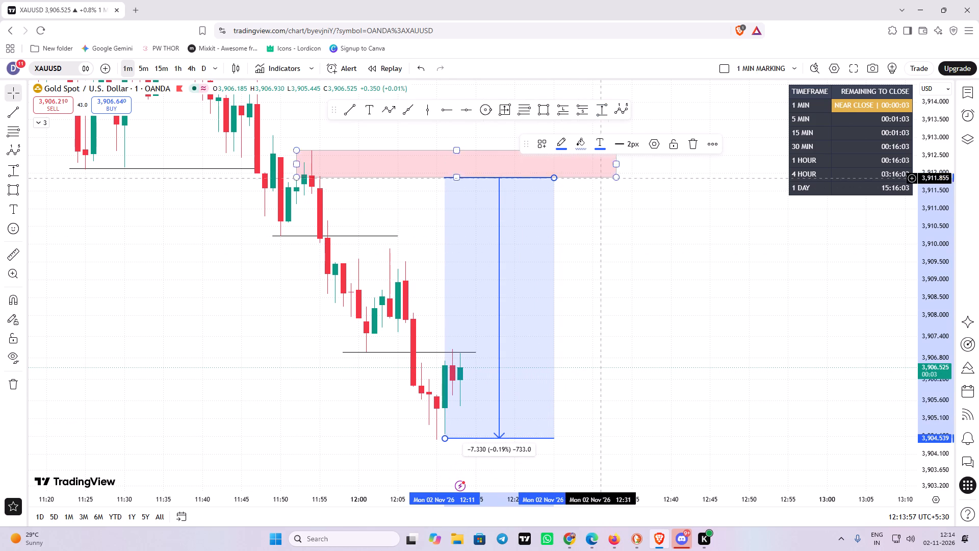
click(689, 139)
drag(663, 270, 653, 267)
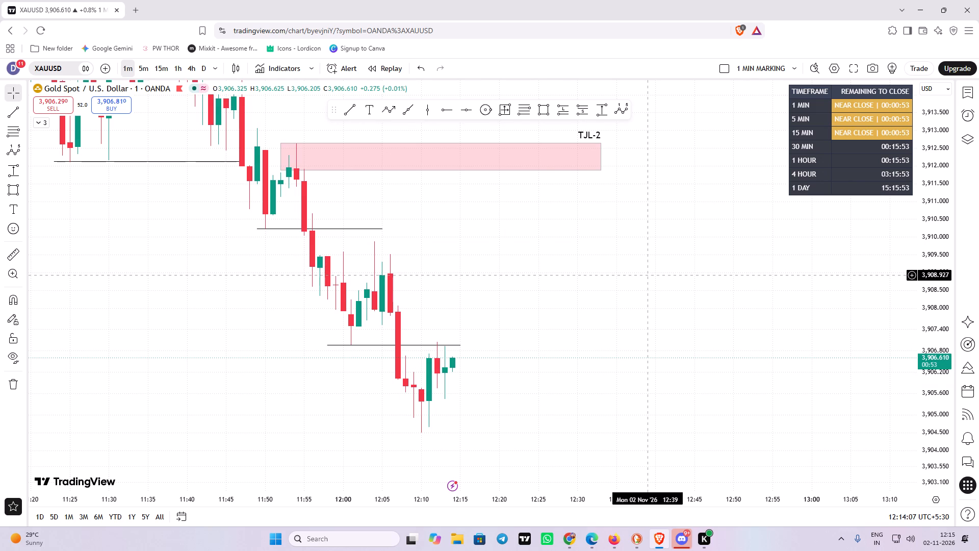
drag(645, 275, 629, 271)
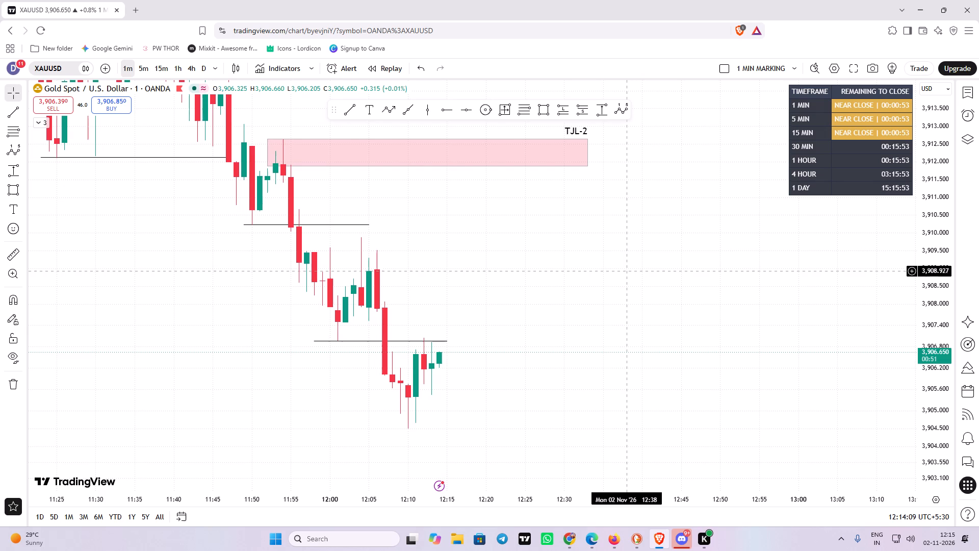
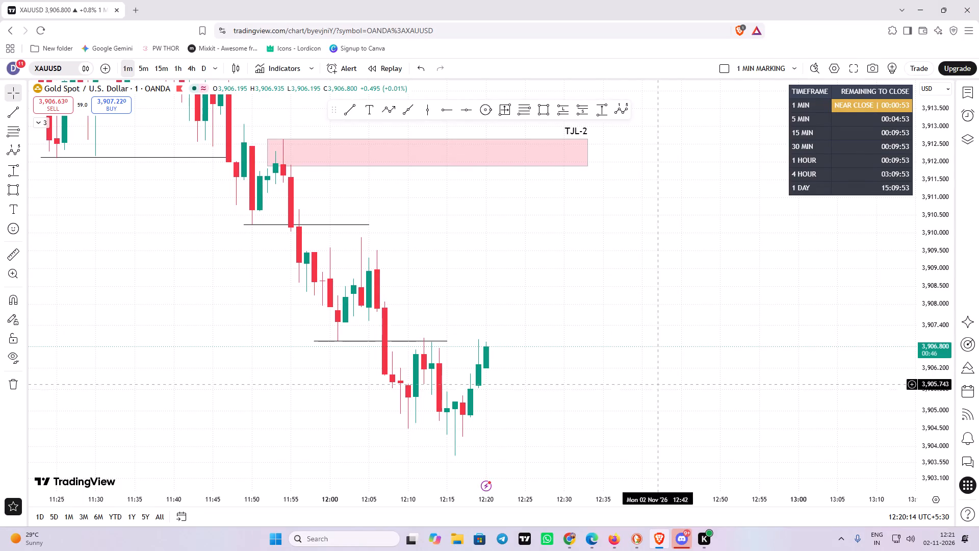
Draw a horizontal trend line under the latest swing low at about 3,903.737, spanning 12:13 to 12:40.
drag(622, 300, 655, 240)
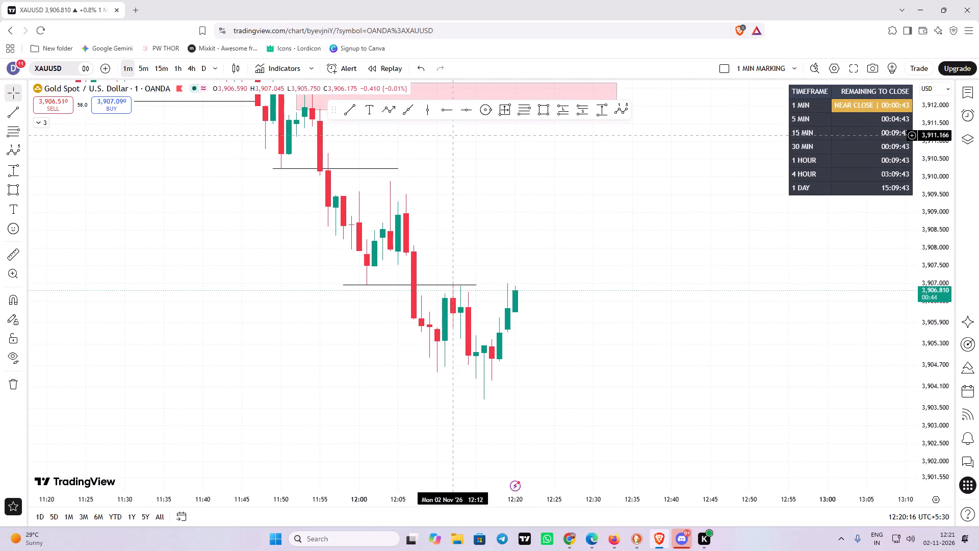
drag(455, 182, 446, 216)
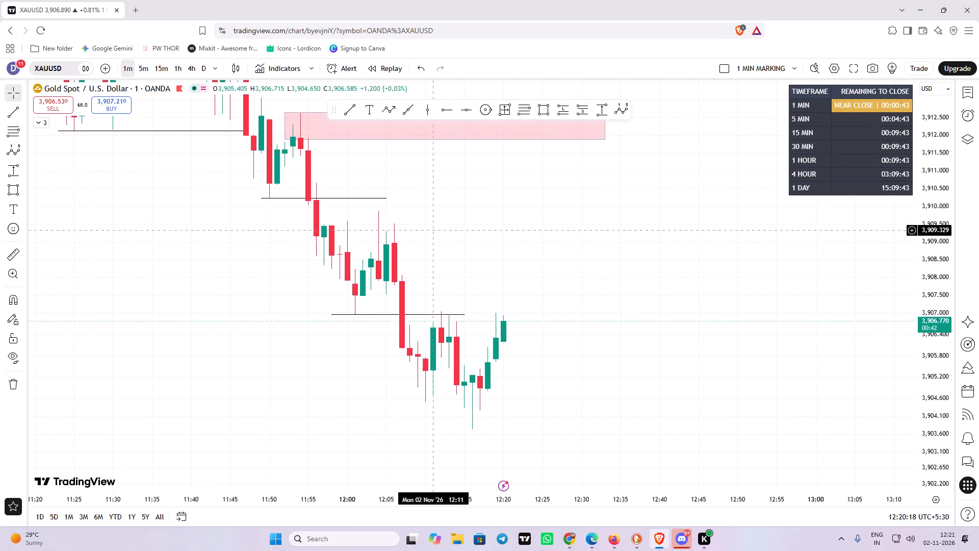
drag(445, 232, 452, 248)
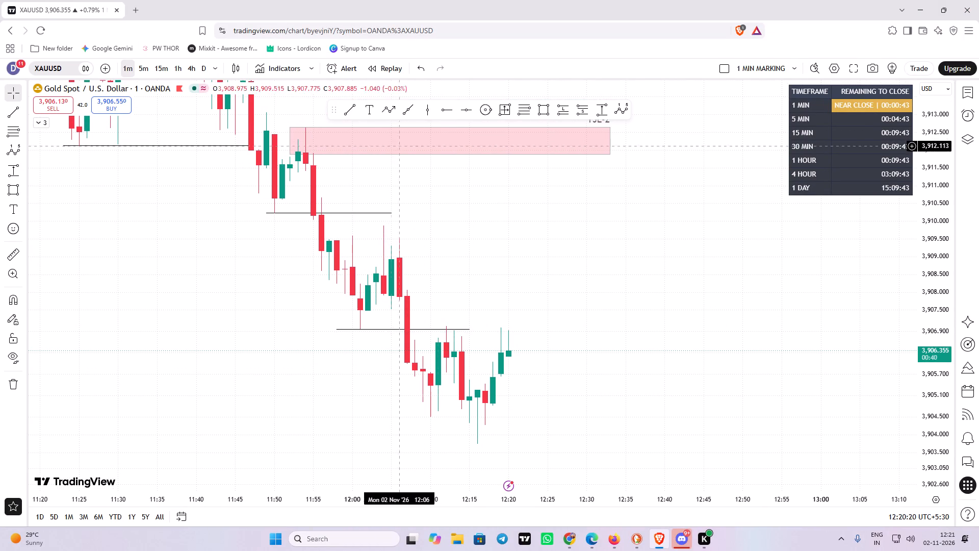
drag(496, 268, 493, 254)
click(347, 115)
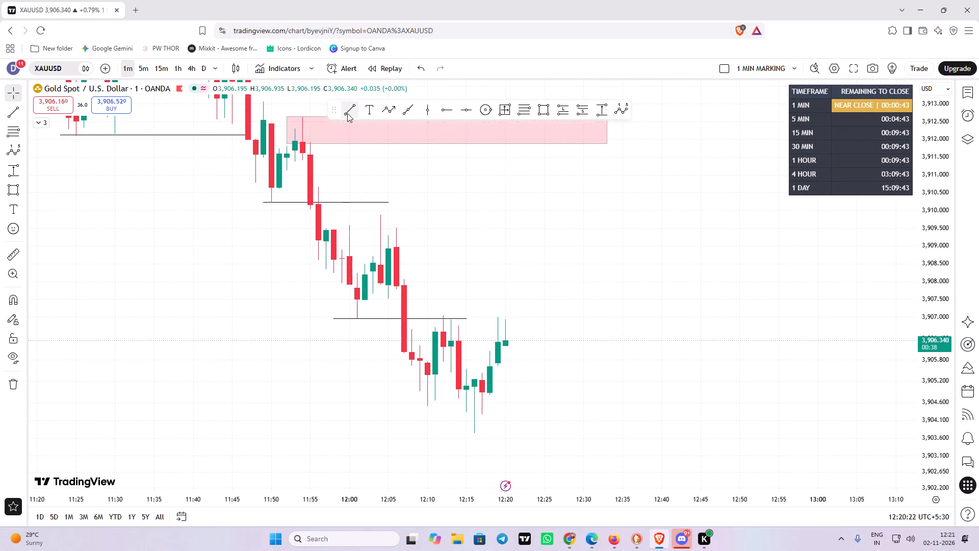
click(449, 433)
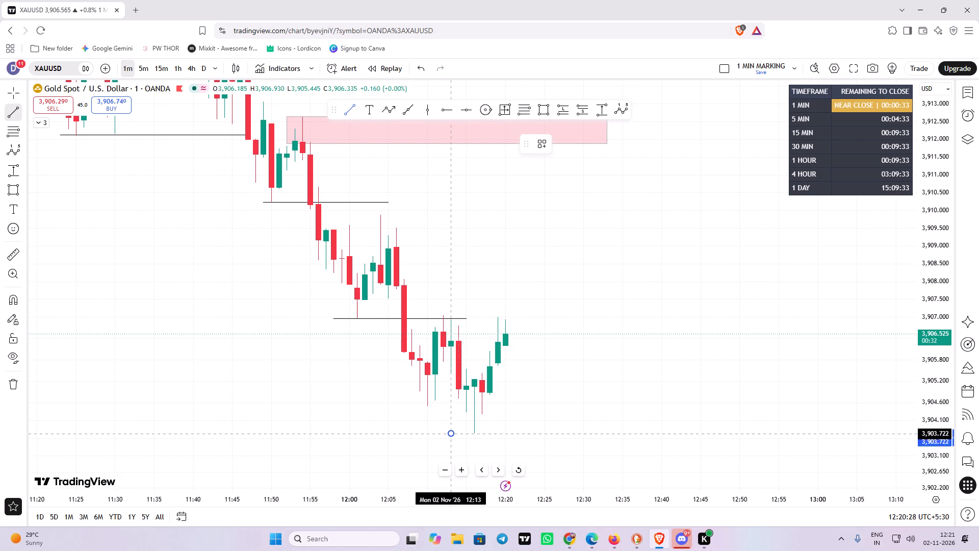
shift+click(659, 429)
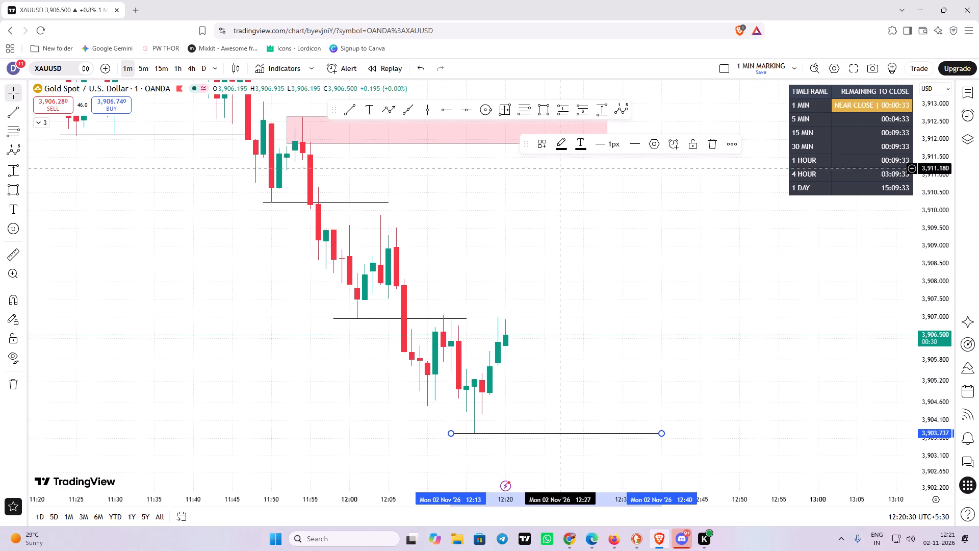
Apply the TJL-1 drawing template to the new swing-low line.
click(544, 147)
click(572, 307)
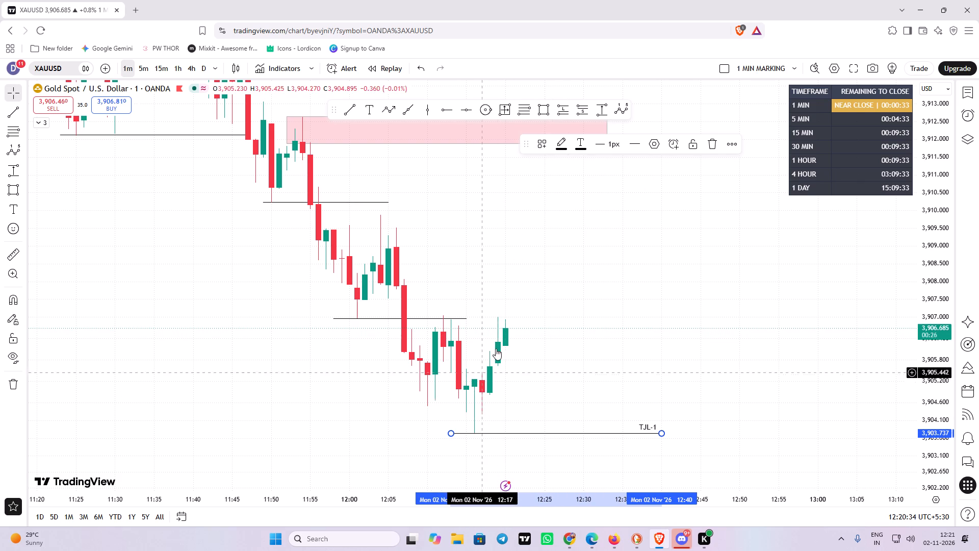
Apply the T-LOW drawing template to the line under the latest swing low.
click(535, 435)
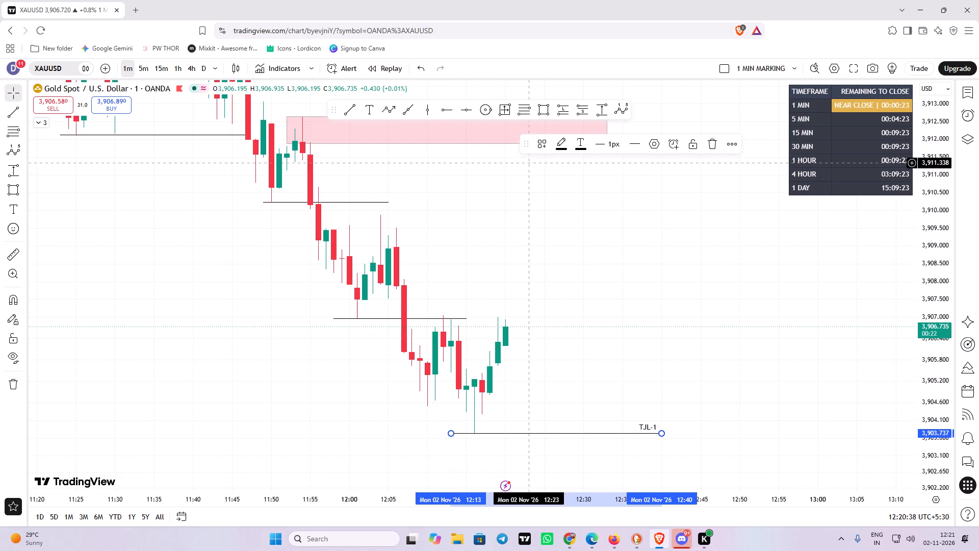
click(542, 146)
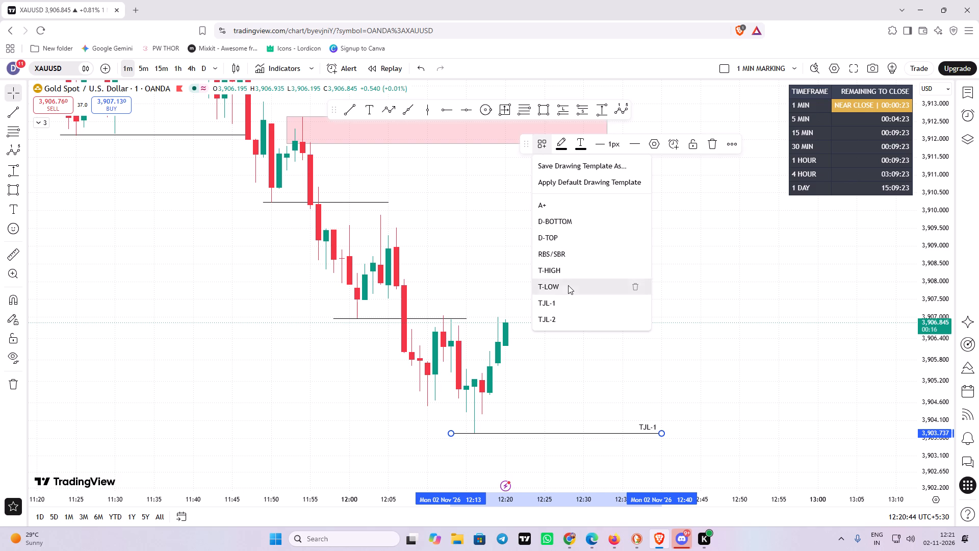
drag(576, 284, 559, 291)
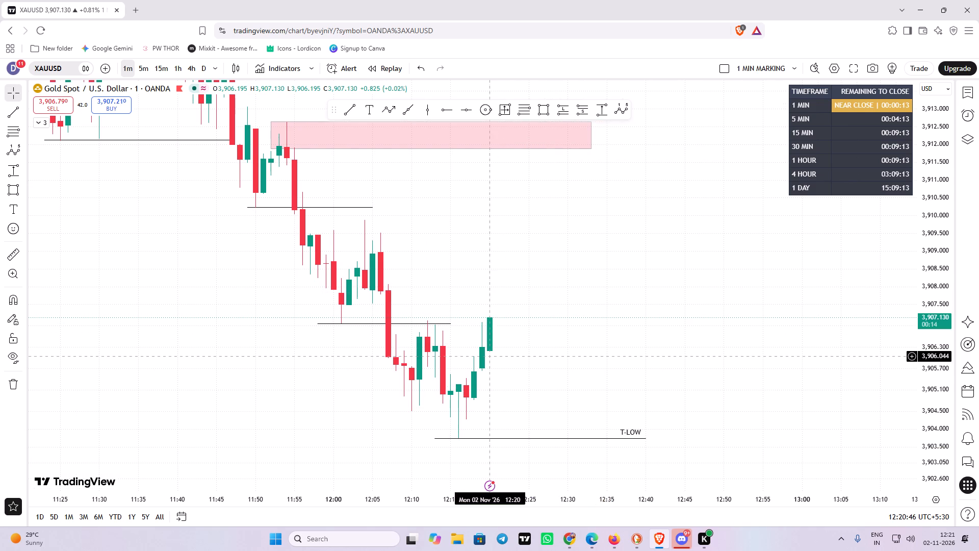
Draw a horizontal trend line at the 12:04 swing high, about 3,909.888, spanning 12:02 to about 12:39.
drag(559, 304, 556, 323)
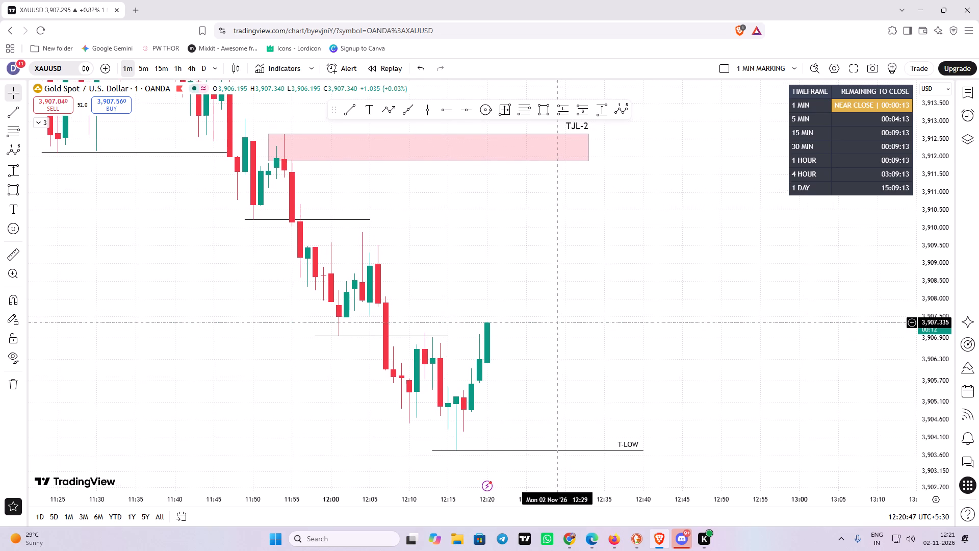
drag(556, 323, 556, 324)
drag(441, 233, 452, 247)
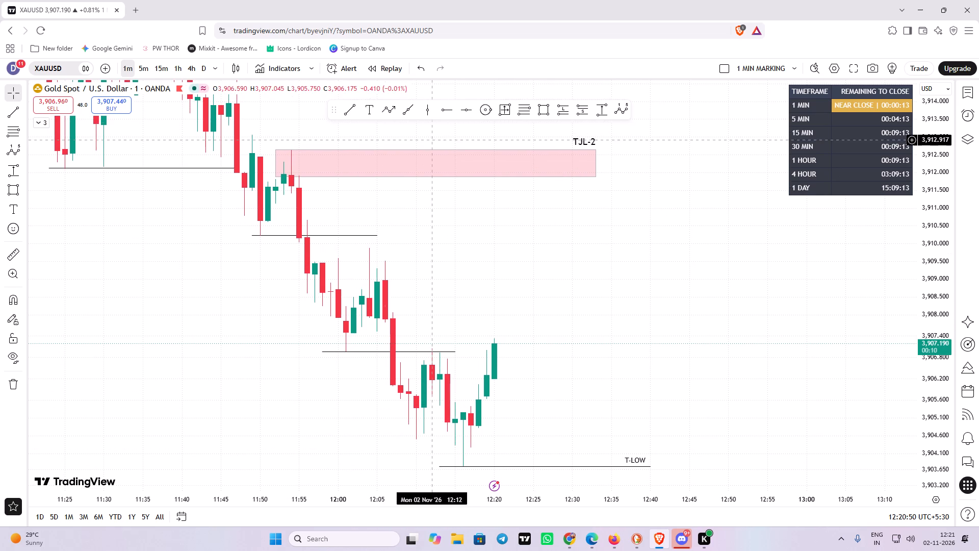
click(349, 108)
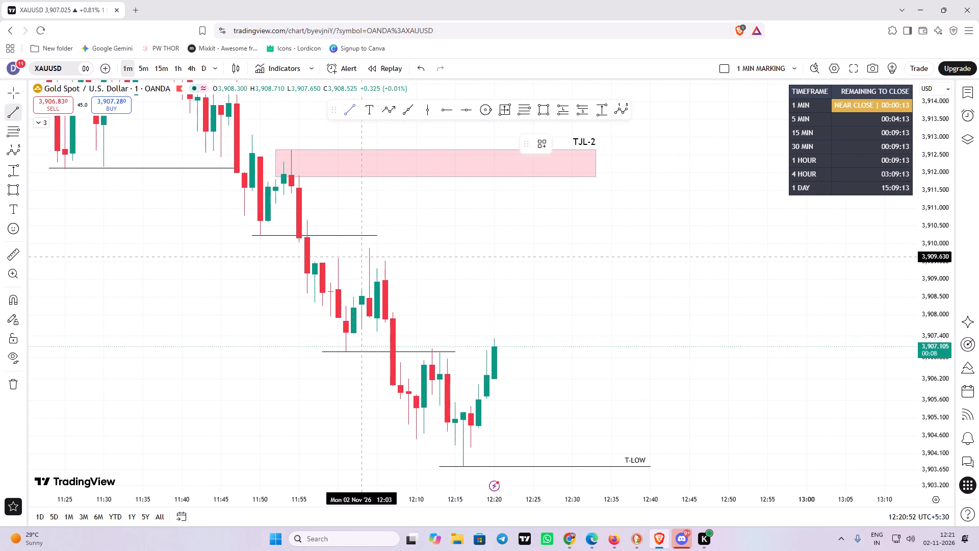
click(352, 247)
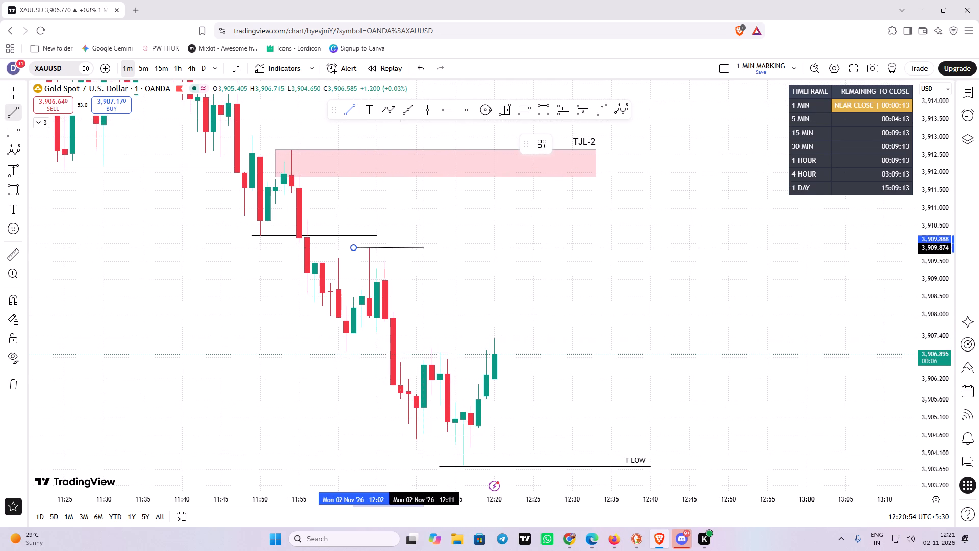
shift+click(643, 245)
click(642, 277)
scroll(643, 280, down, 1)
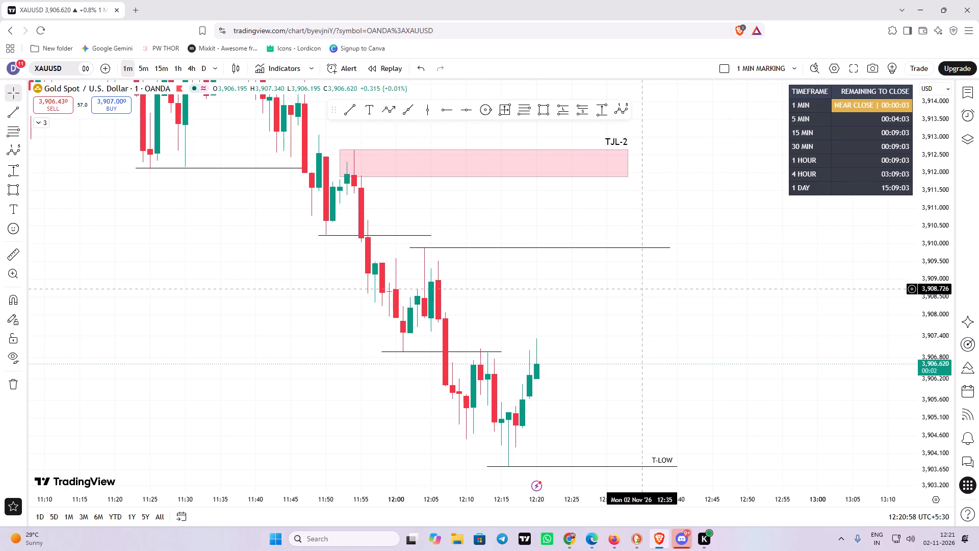
drag(640, 290, 626, 294)
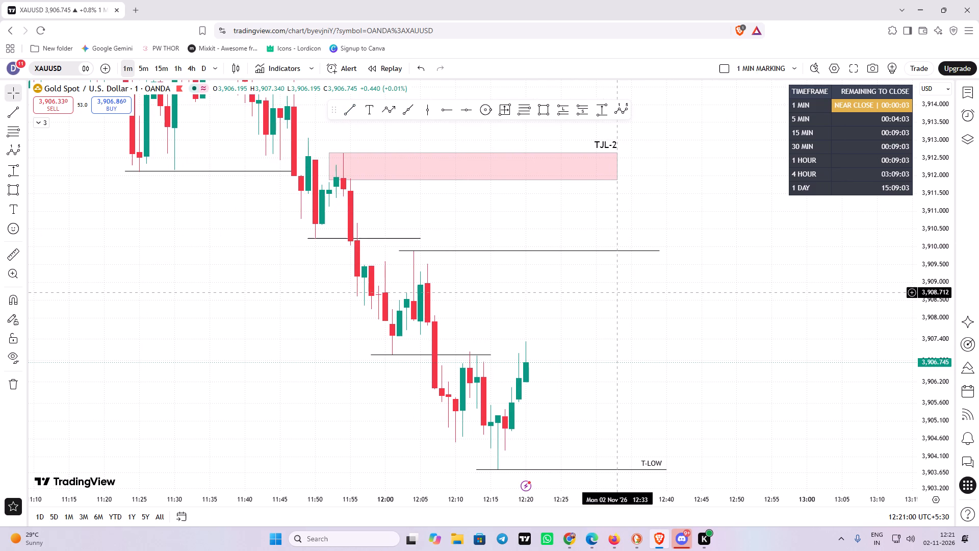
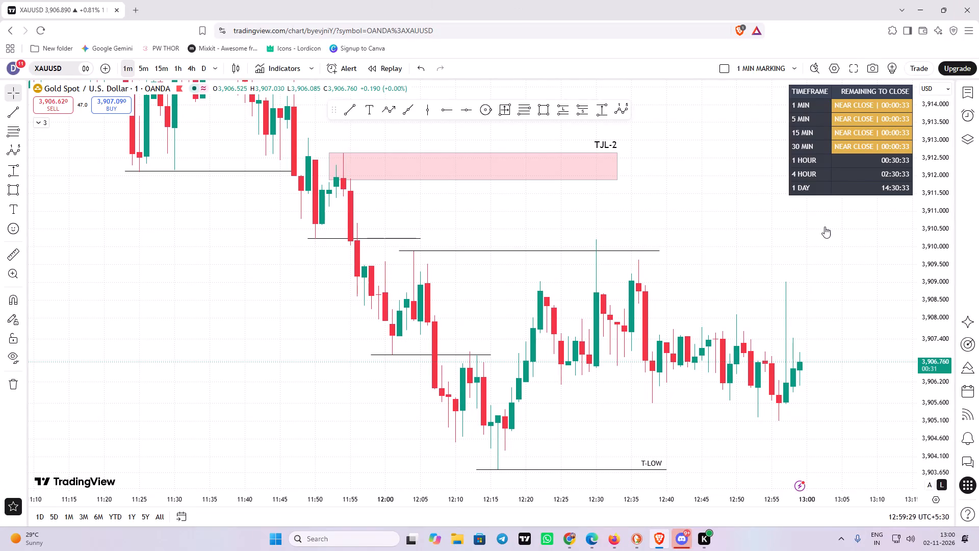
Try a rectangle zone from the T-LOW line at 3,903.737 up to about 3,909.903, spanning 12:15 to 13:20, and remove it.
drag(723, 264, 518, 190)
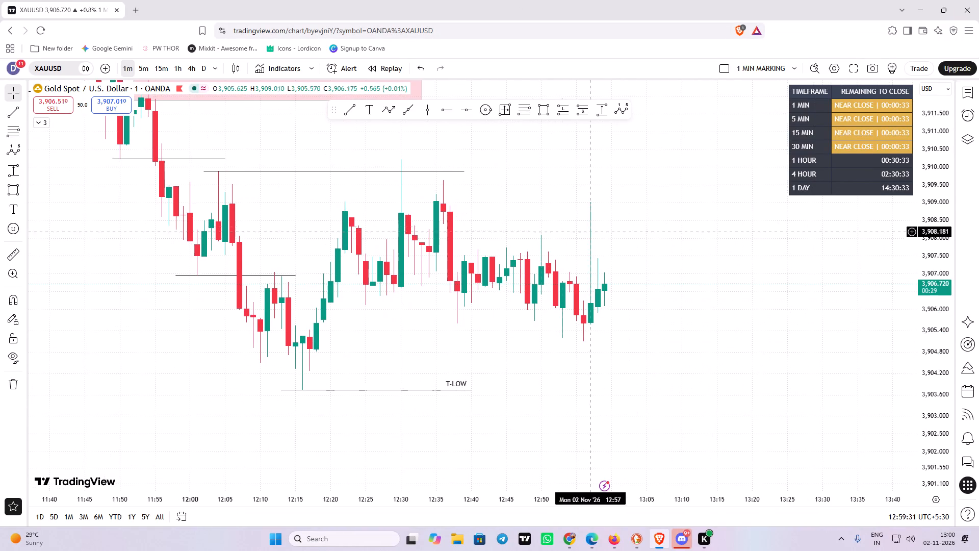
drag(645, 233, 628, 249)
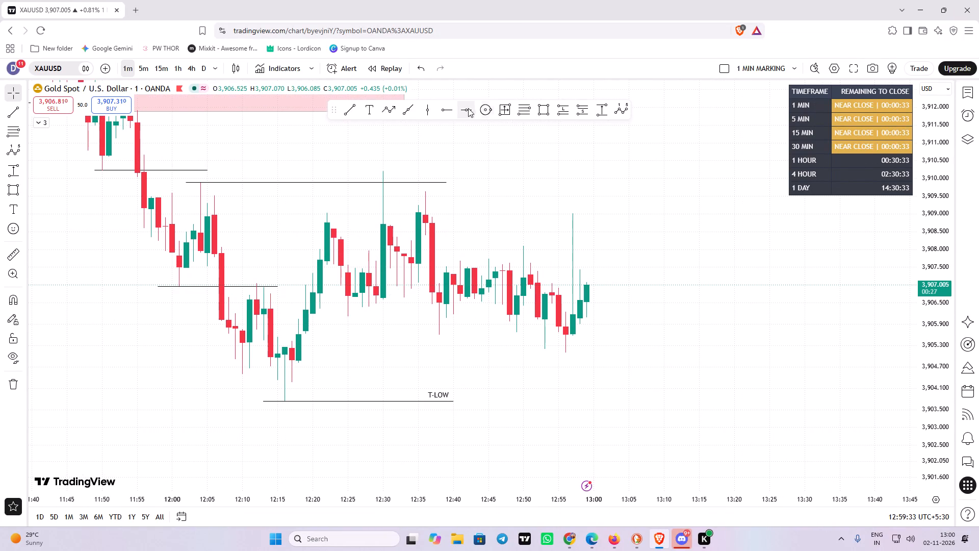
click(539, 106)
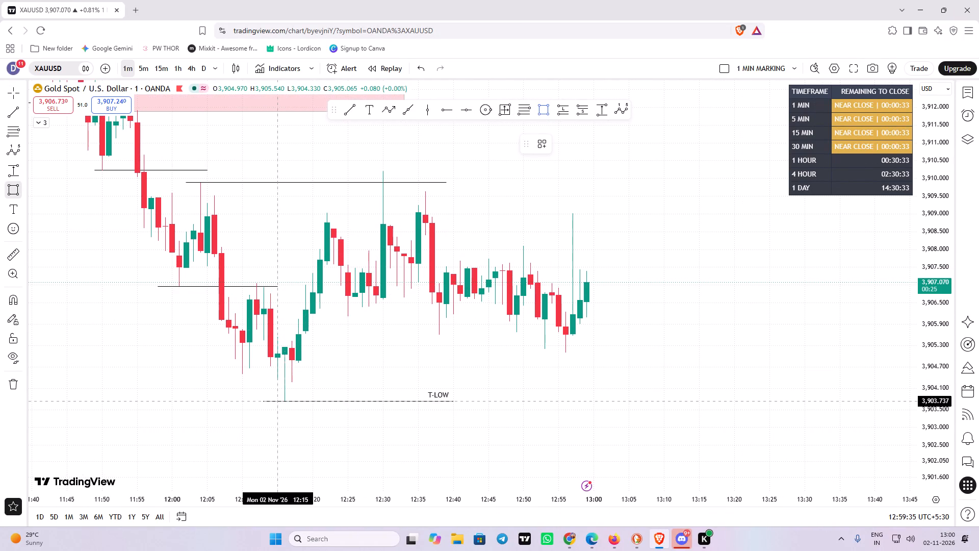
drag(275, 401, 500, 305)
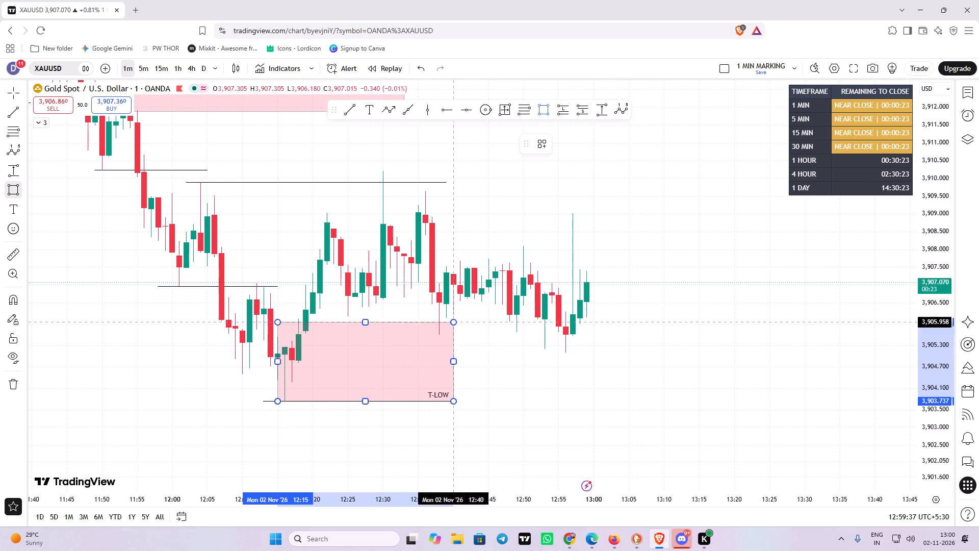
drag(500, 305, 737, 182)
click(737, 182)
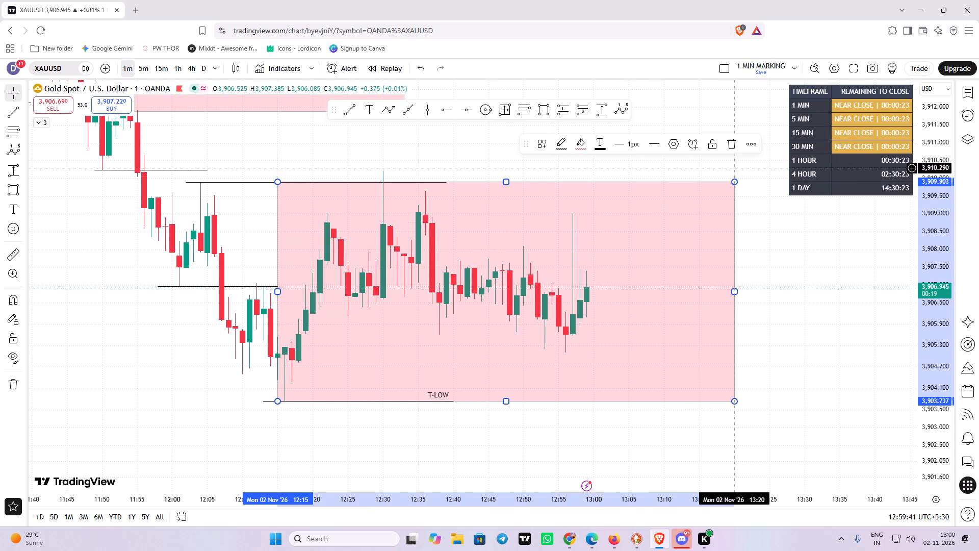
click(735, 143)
Draw a Fibonacci retracement from about 3,910.207 at 12:16 down to about 3,905.2 at 13:08, covering the latest consolidation range.
drag(760, 210, 773, 193)
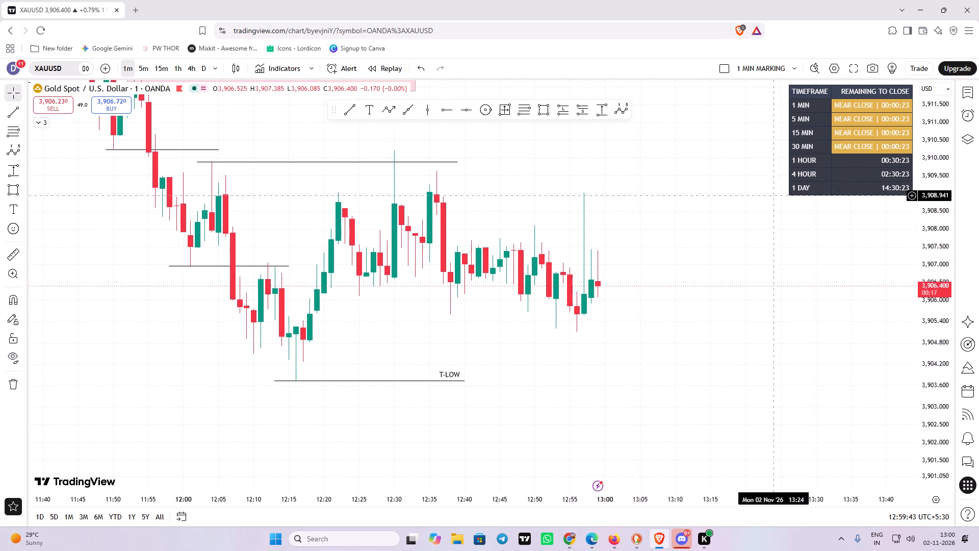
scroll(772, 197, down, 2)
drag(678, 207, 702, 300)
drag(939, 124, 934, 197)
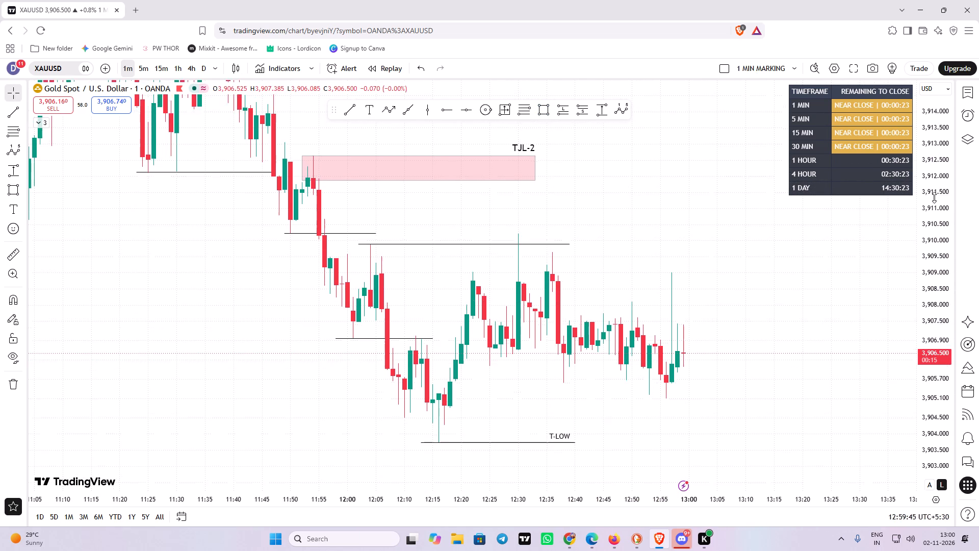
drag(934, 197, 935, 221)
drag(832, 255, 677, 224)
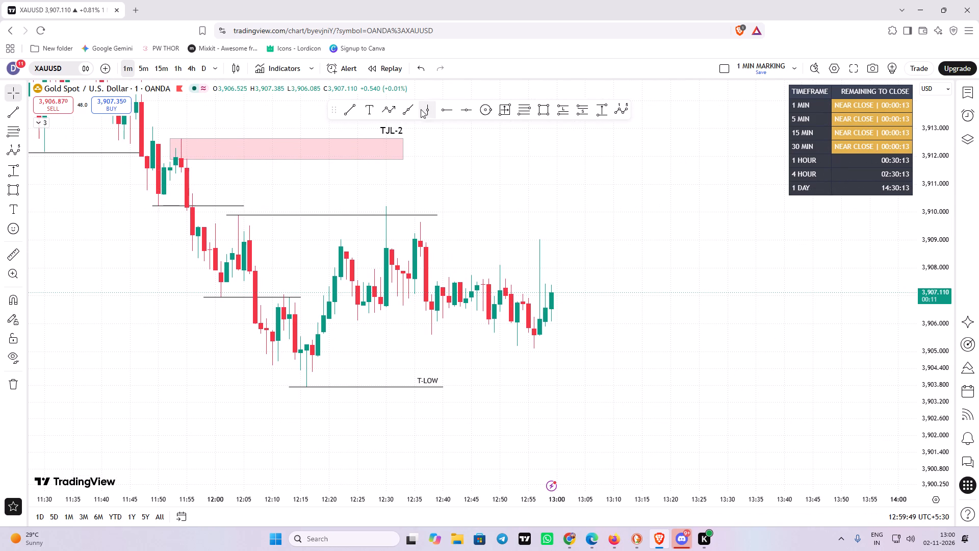
click(527, 110)
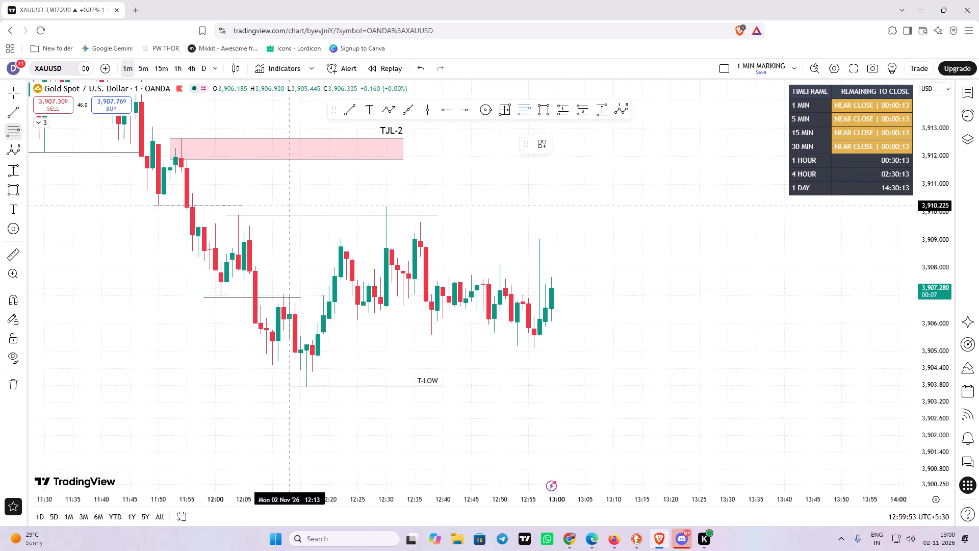
drag(304, 206, 364, 235)
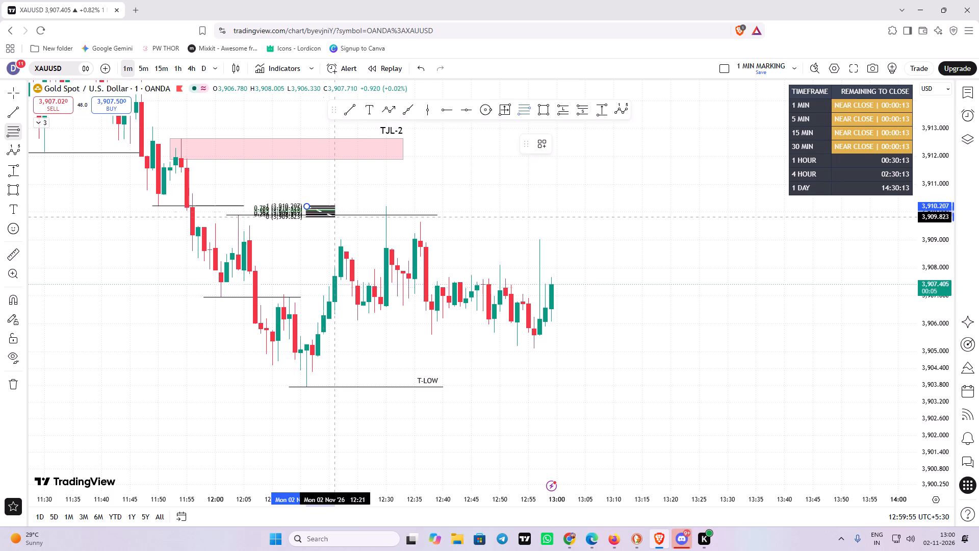
drag(364, 235, 601, 346)
click(601, 346)
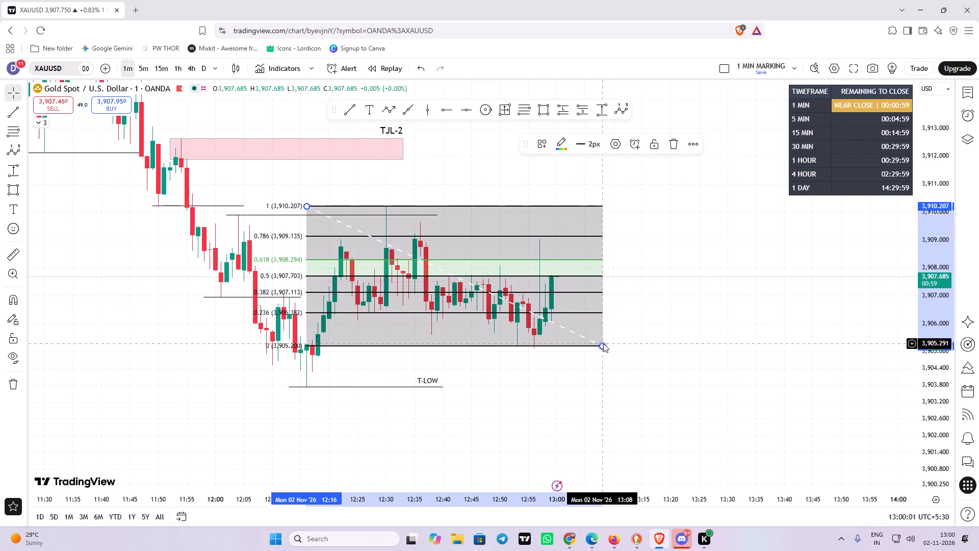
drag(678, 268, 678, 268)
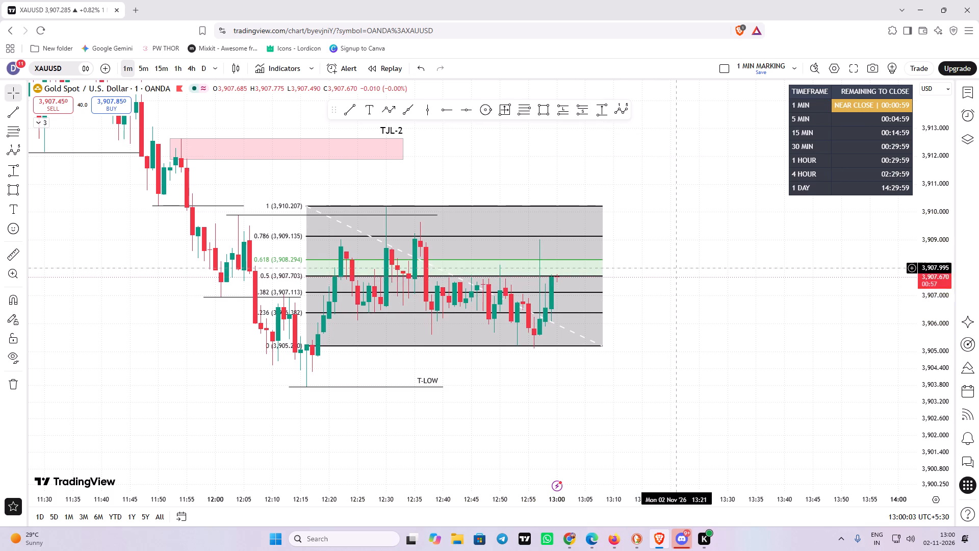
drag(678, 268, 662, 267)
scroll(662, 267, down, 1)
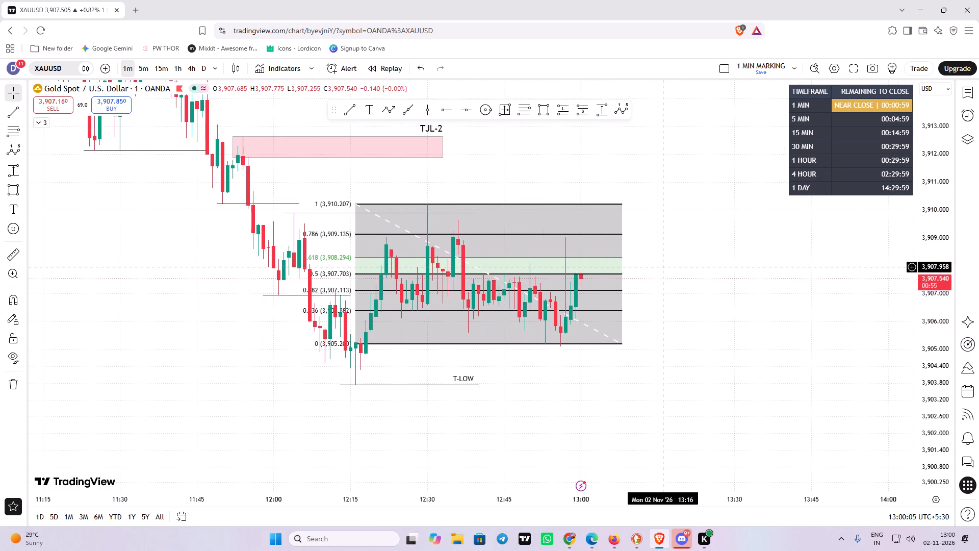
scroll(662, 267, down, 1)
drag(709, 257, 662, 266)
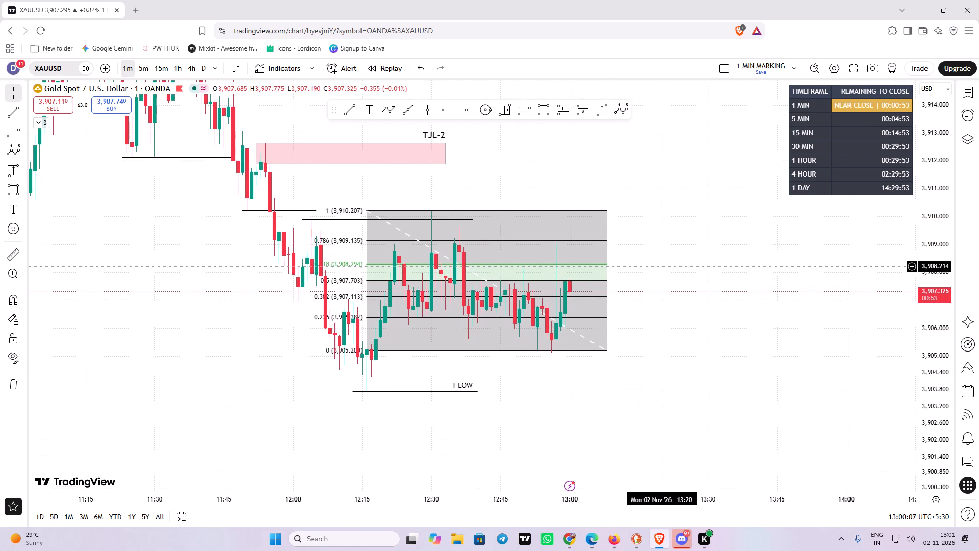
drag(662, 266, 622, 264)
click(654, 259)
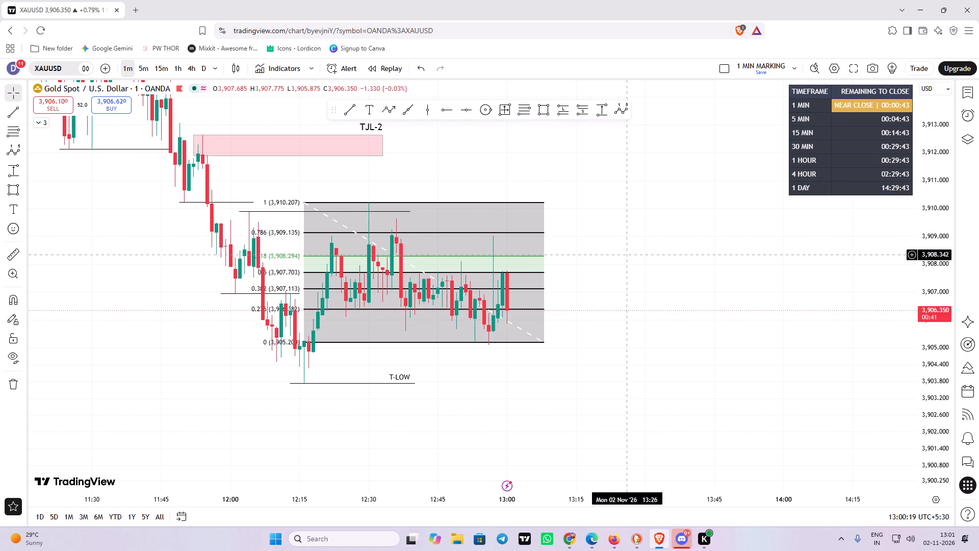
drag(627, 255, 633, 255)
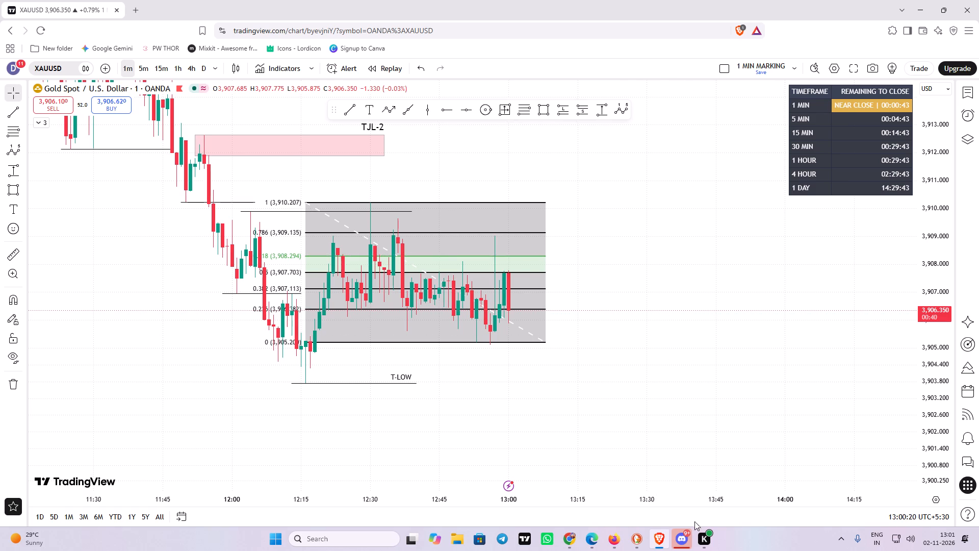
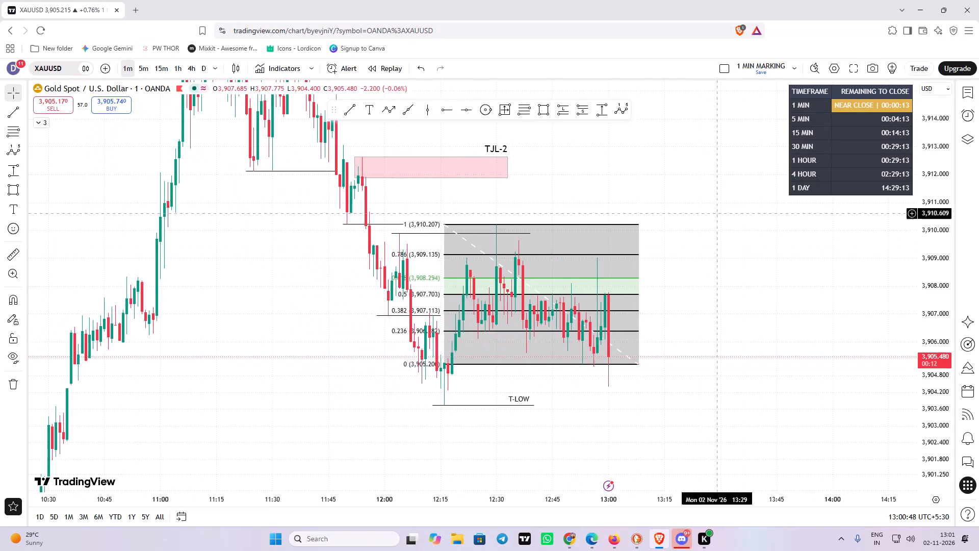
Examine the live one-minute candles against the Fibonacci retracement, the TJL-2 zone and the T-LOW line.
drag(738, 182, 726, 220)
click(693, 231)
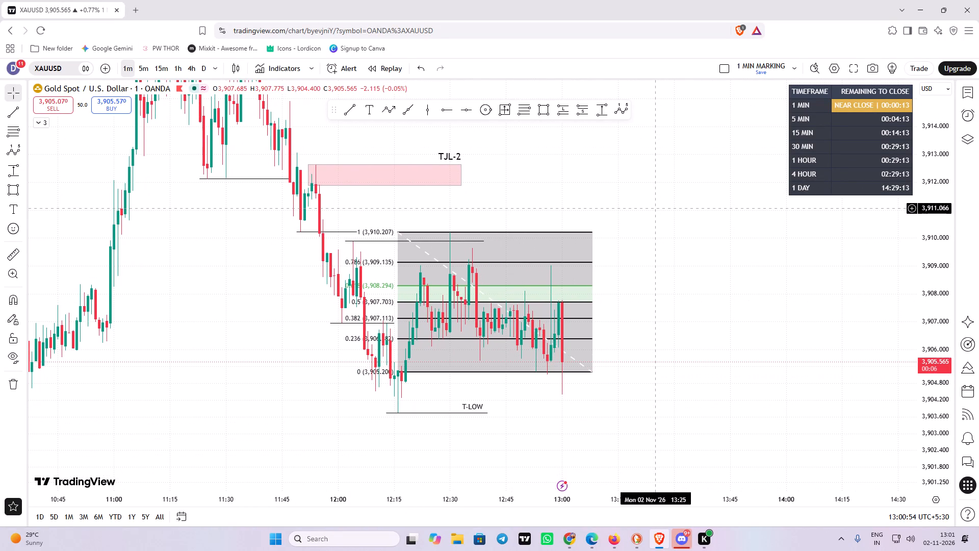
drag(686, 252, 670, 254)
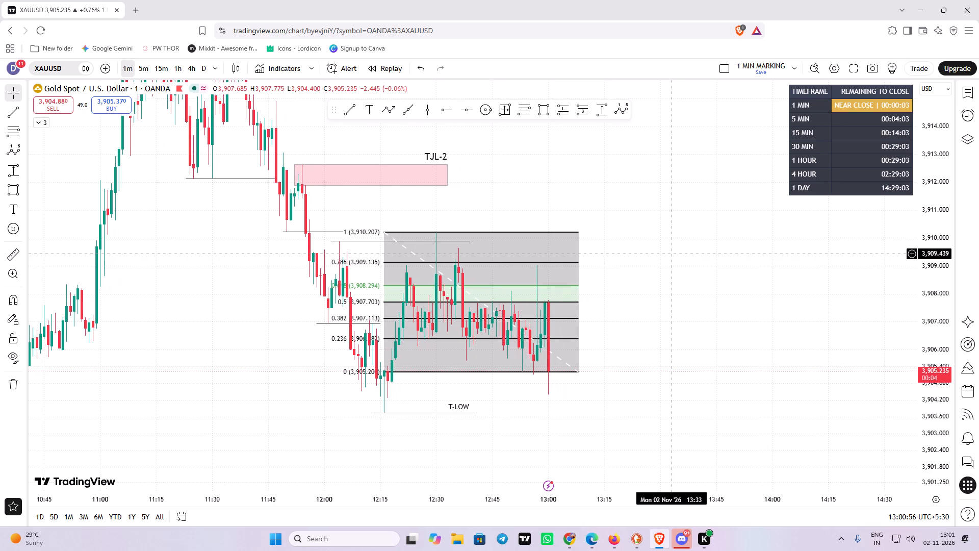
drag(670, 254, 672, 245)
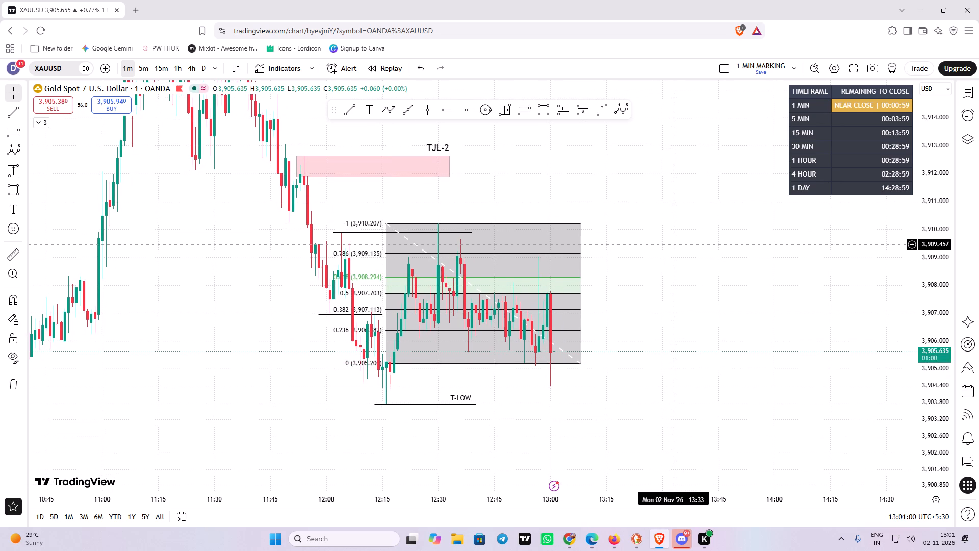
click(687, 269)
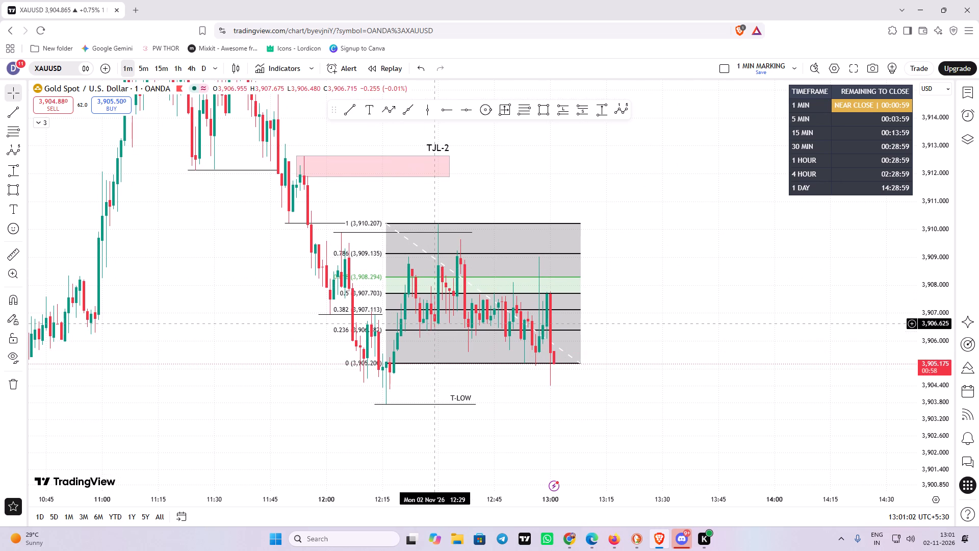
drag(653, 382, 675, 377)
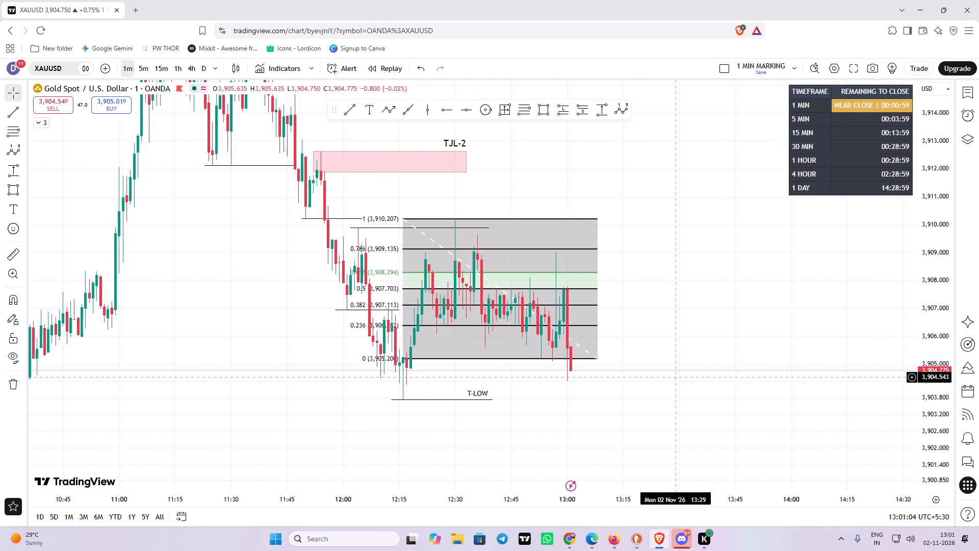
drag(675, 377, 676, 374)
click(686, 324)
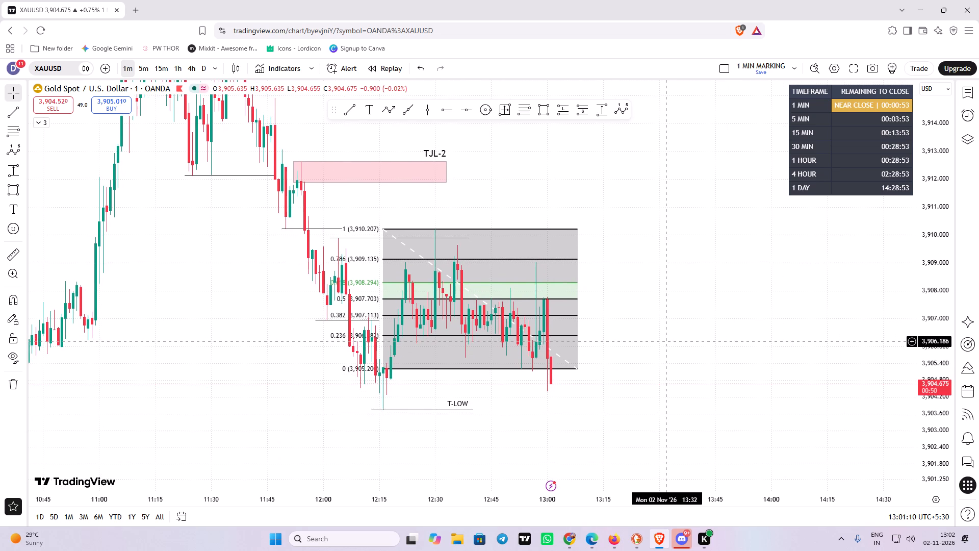
click(501, 369)
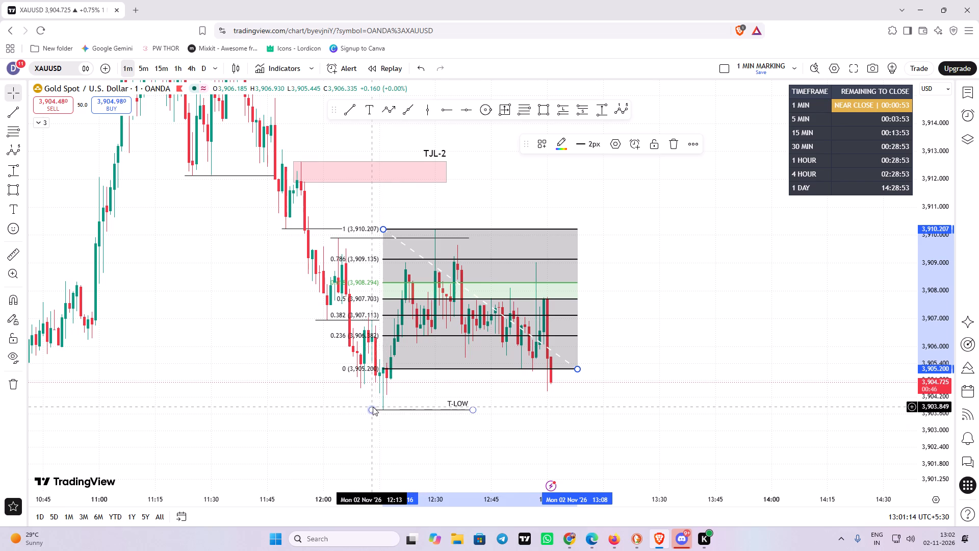
drag(640, 315, 642, 325)
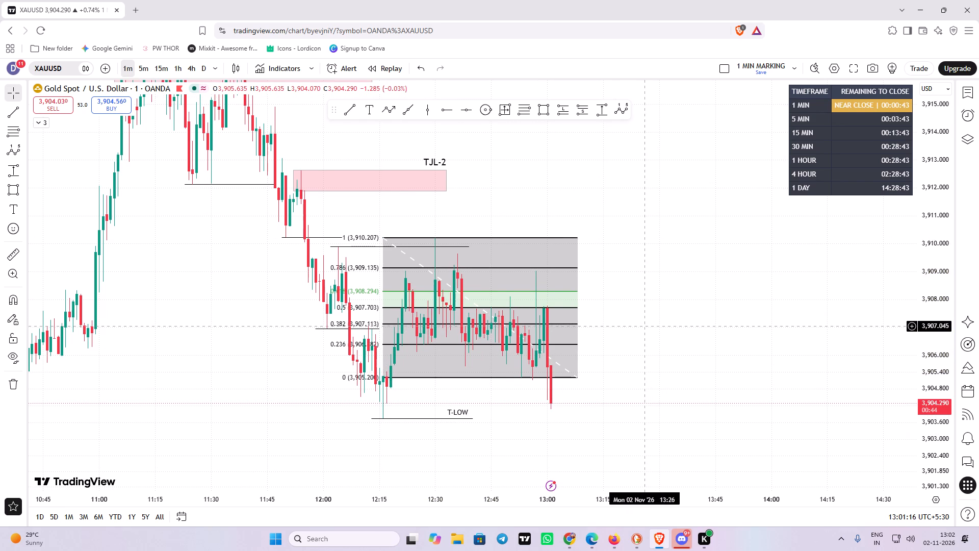
drag(646, 311, 591, 313)
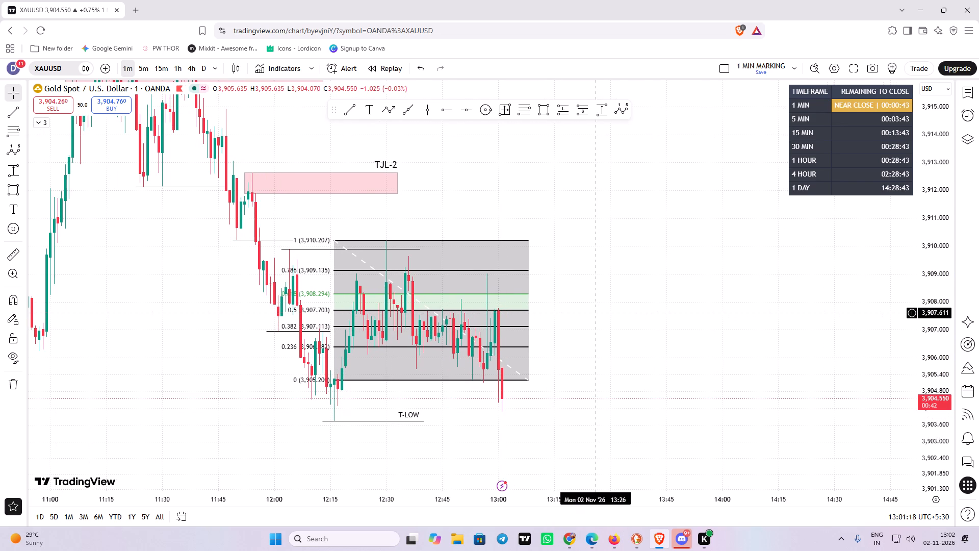
click(602, 294)
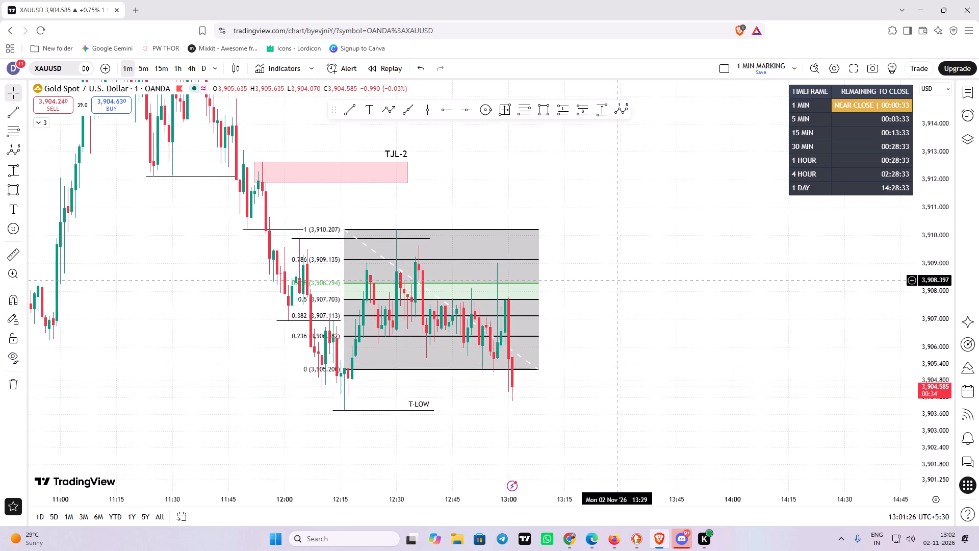
drag(633, 277, 642, 276)
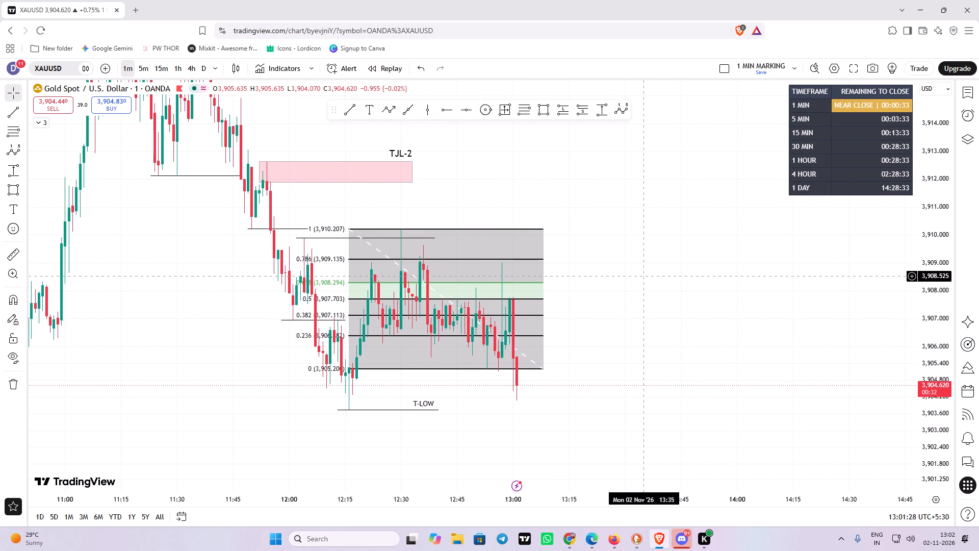
drag(642, 276, 620, 278)
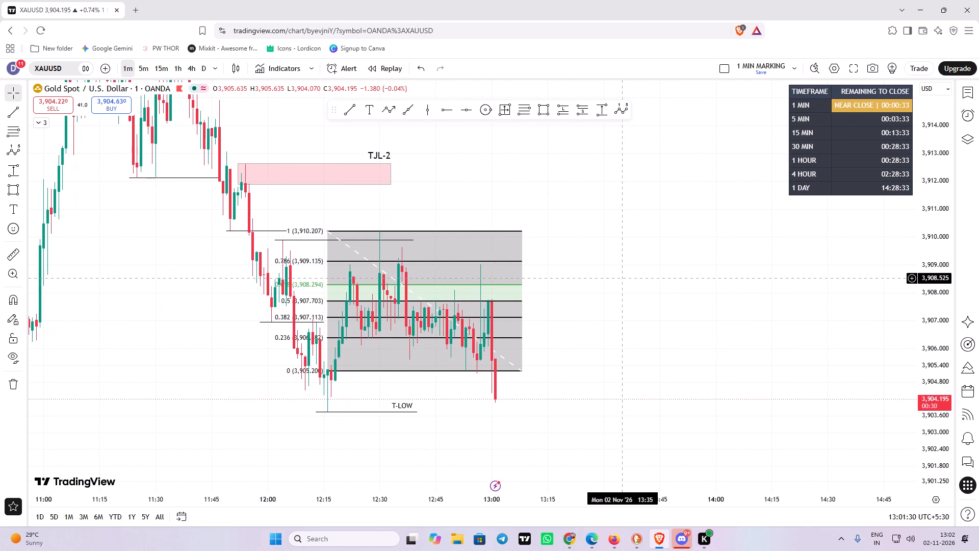
drag(620, 278, 614, 274)
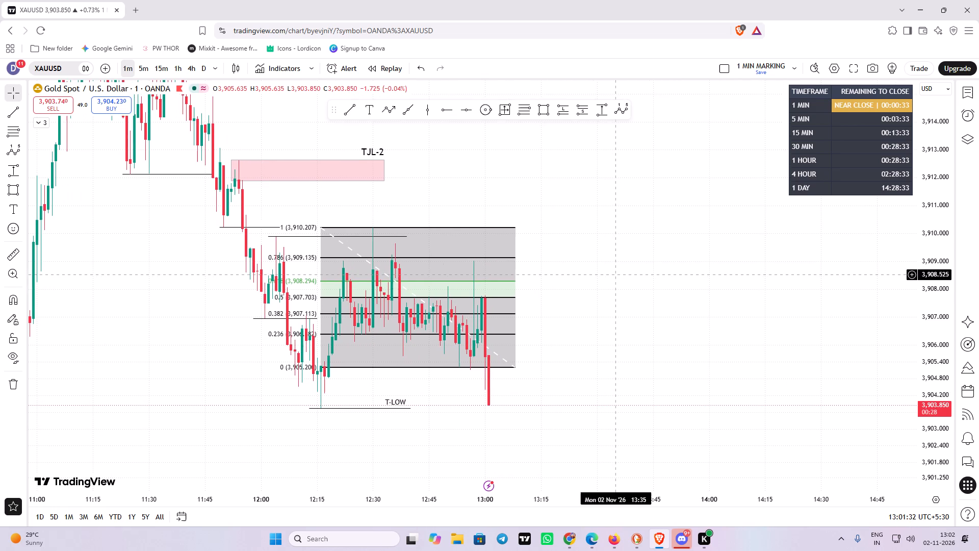
drag(614, 274, 597, 241)
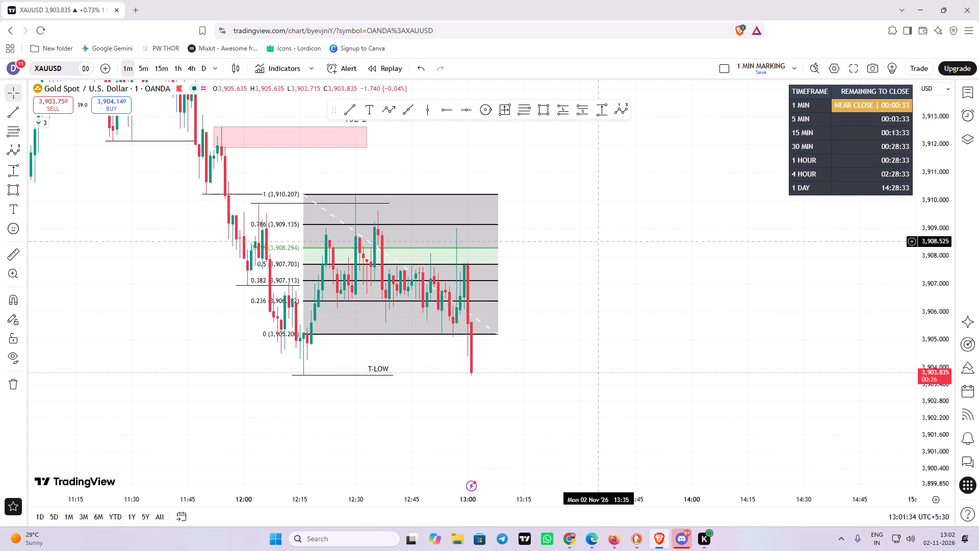
click(623, 247)
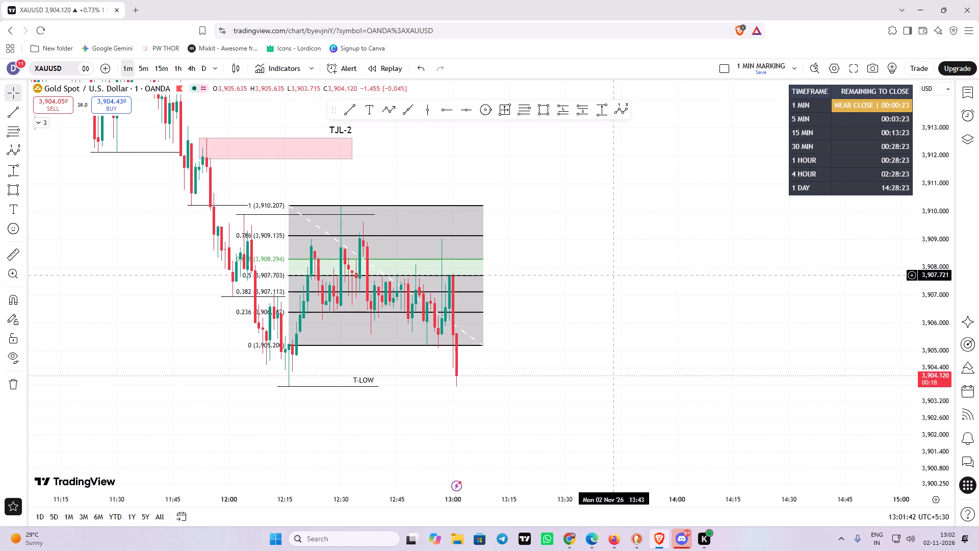
Extend the T-LOW line at about 3,903.737 past the latest candle to about 13:11.
drag(620, 325, 589, 275)
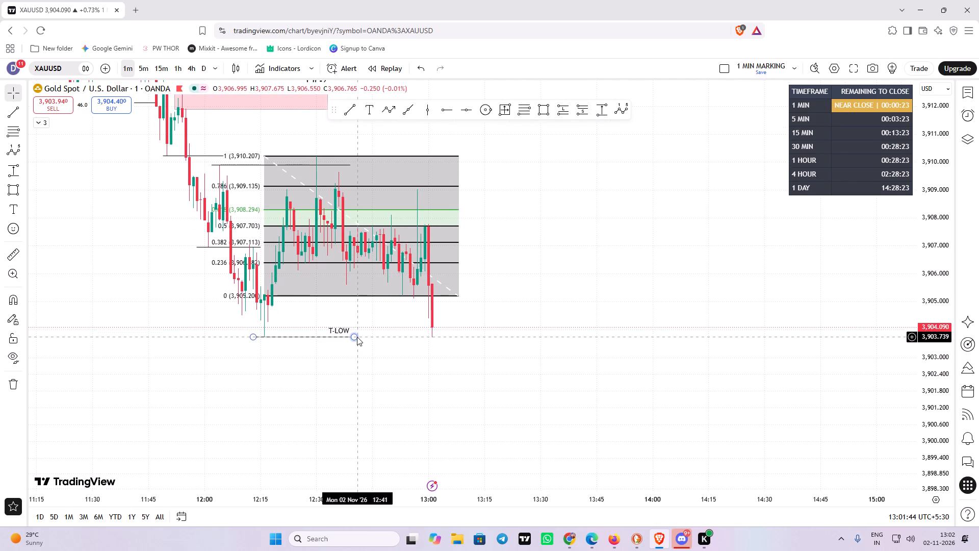
drag(355, 339, 402, 338)
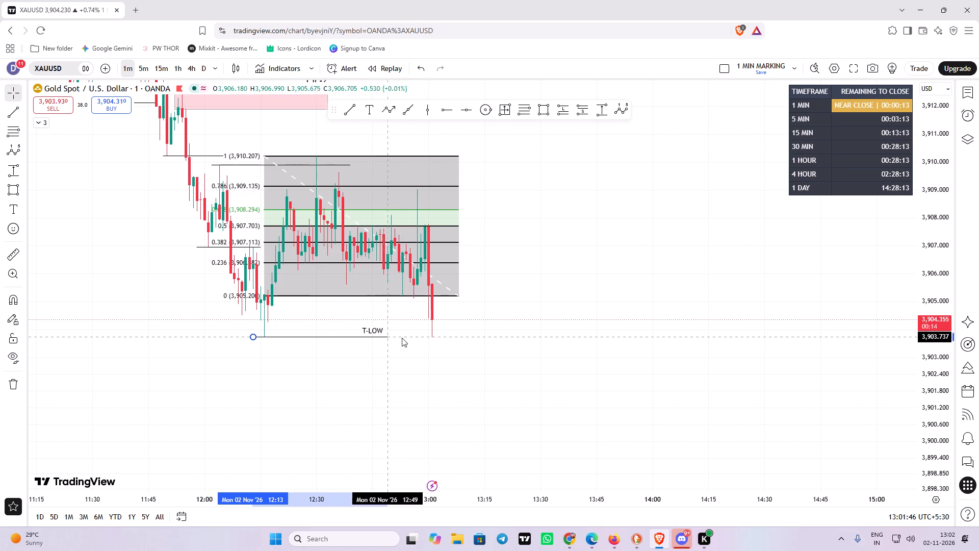
drag(402, 338, 470, 336)
click(606, 323)
Remove the Fibonacci retracement covering the consolidation range from 12:16 to 13:08.
scroll(630, 309, down, 1)
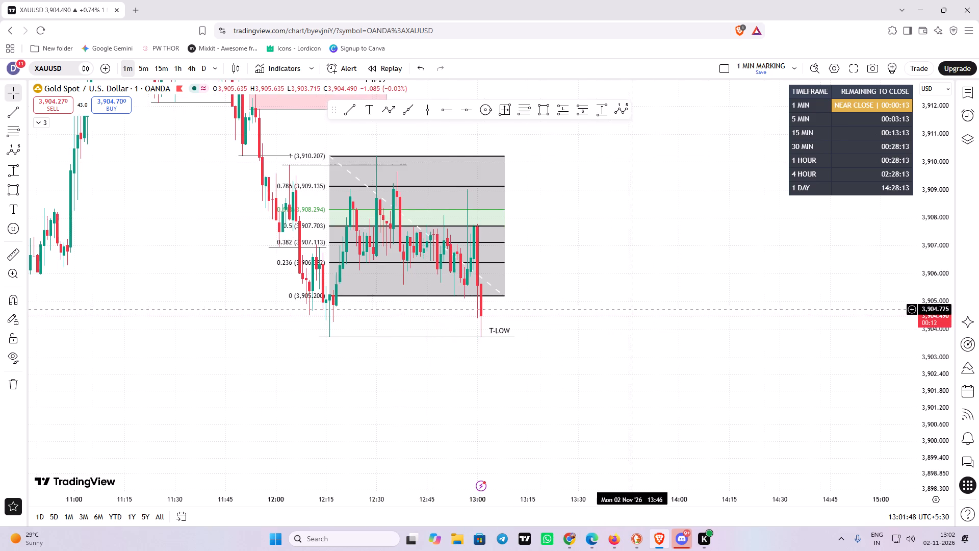
drag(685, 288, 633, 307)
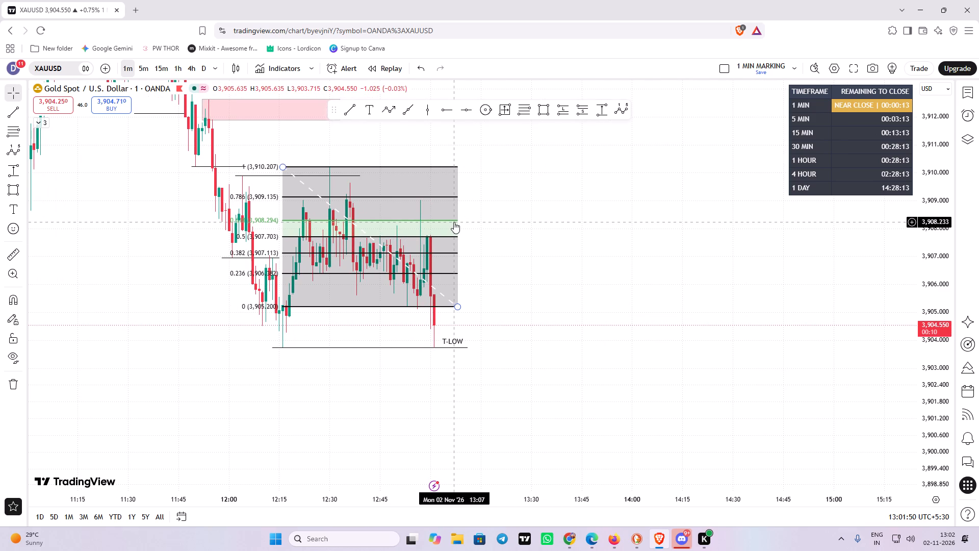
click(454, 222)
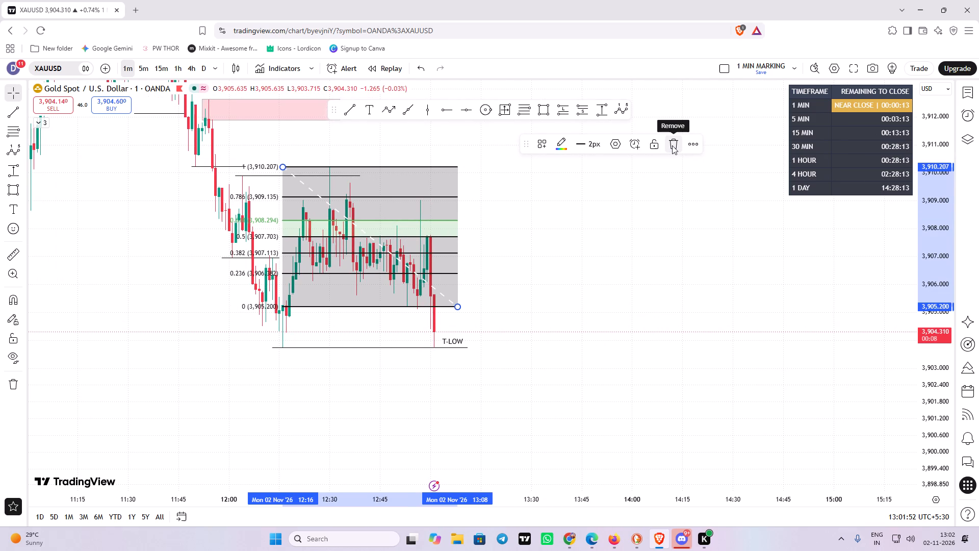
click(672, 145)
drag(651, 213, 639, 235)
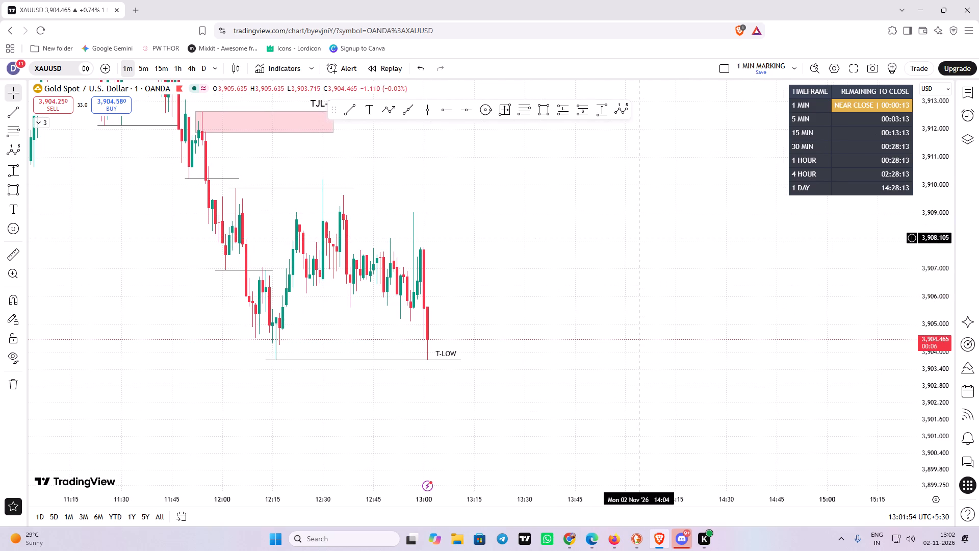
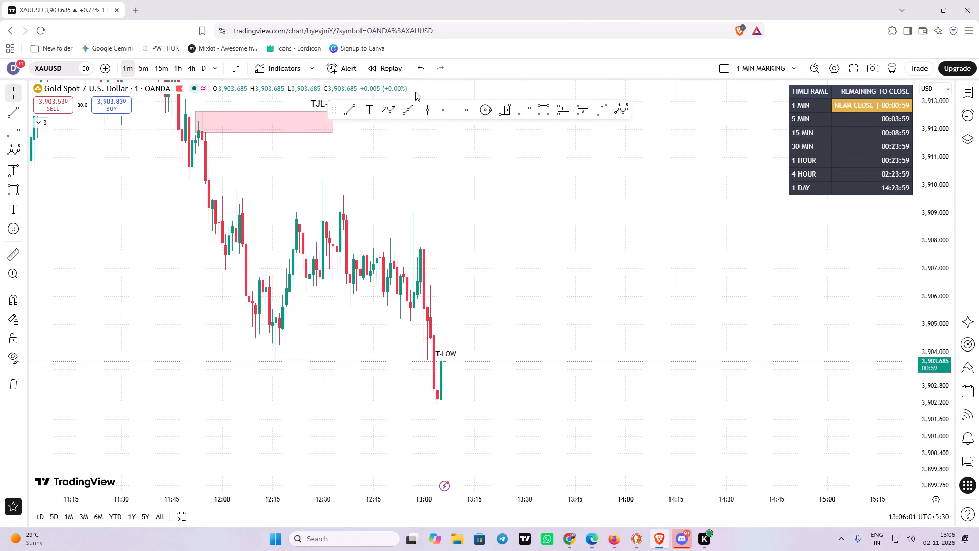
Draw a rectangle zone over the consolidation highs from 12:21 to 13:51, between about 3,908.635 and 3,910.188.
click(547, 109)
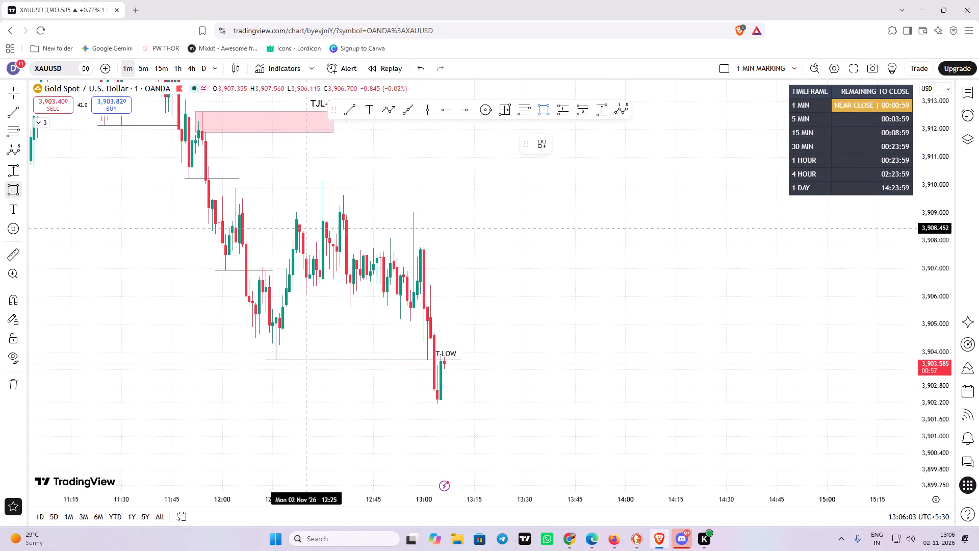
drag(294, 223, 570, 159)
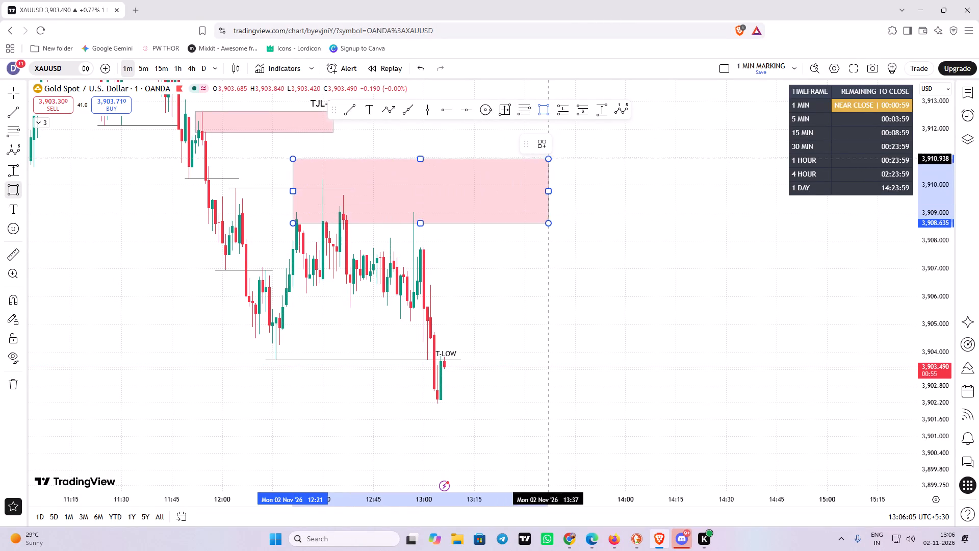
drag(570, 159, 663, 181)
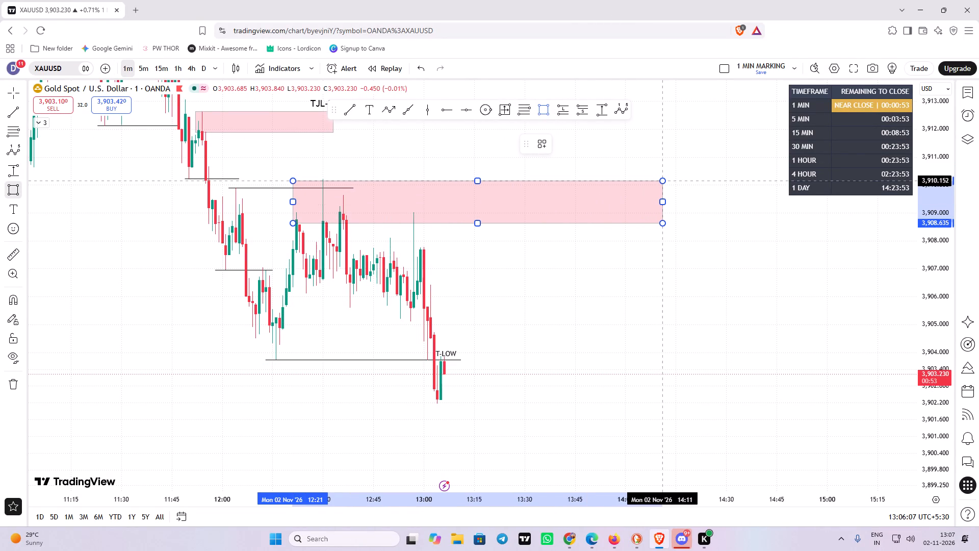
drag(663, 181, 668, 180)
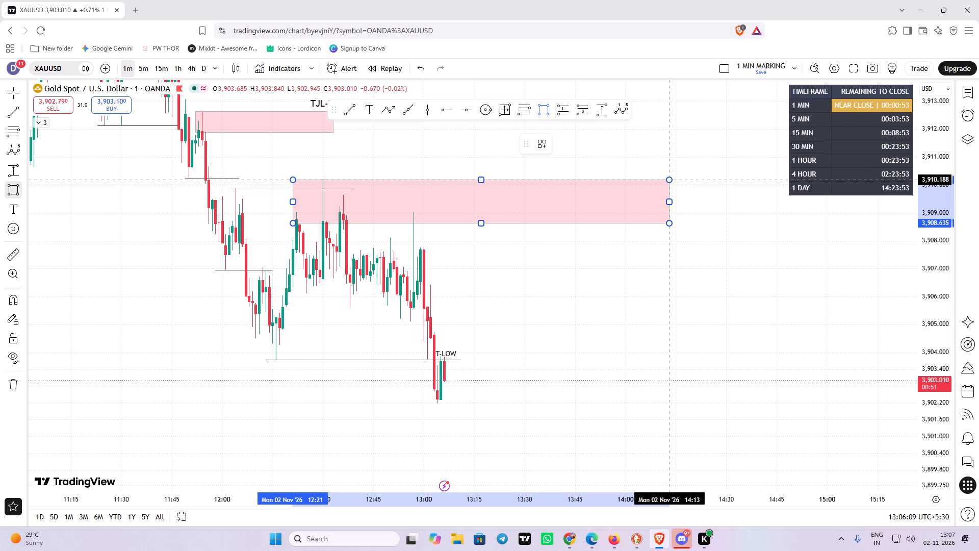
click(668, 180)
drag(671, 199, 594, 211)
Apply the TJL-2 drawing template to the new rectangle over the consolidation highs.
click(540, 148)
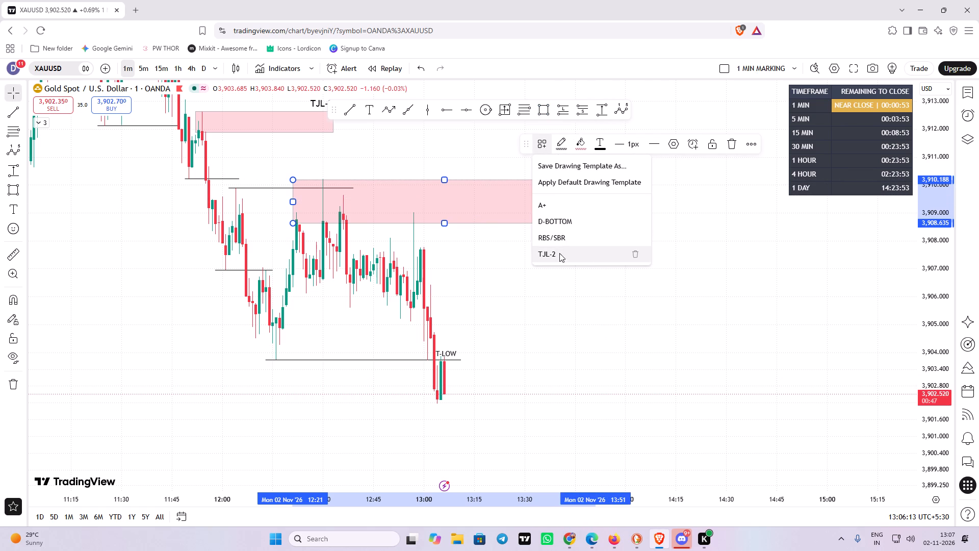
click(559, 253)
click(480, 151)
drag(473, 152, 461, 158)
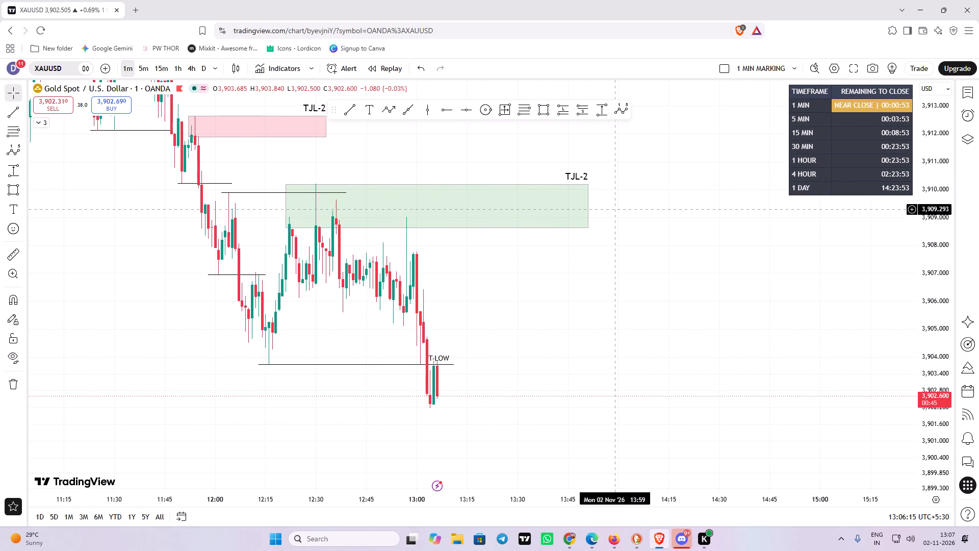
Change the new TJL-2 zone's fill colour to light pink, matching the earlier TJL-2 zone.
click(586, 203)
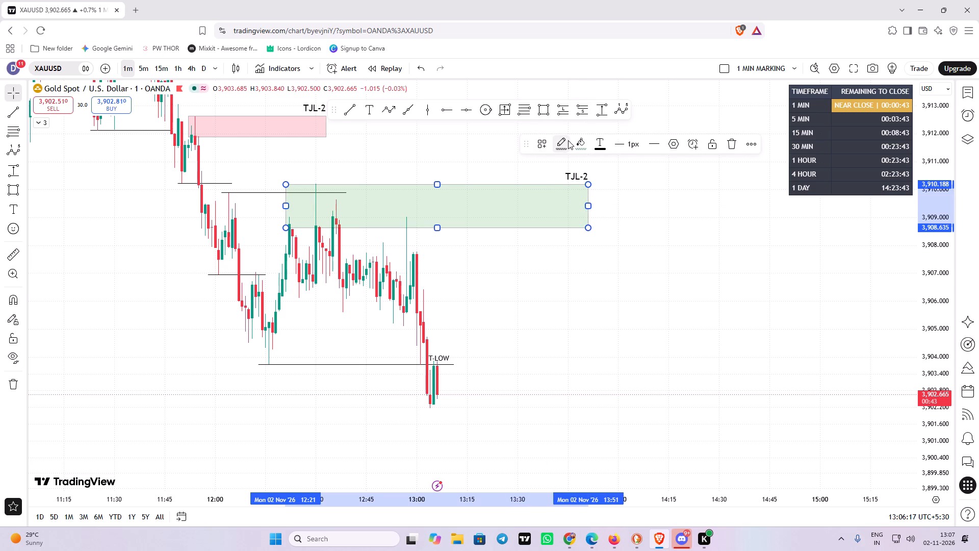
click(577, 141)
click(581, 176)
click(477, 160)
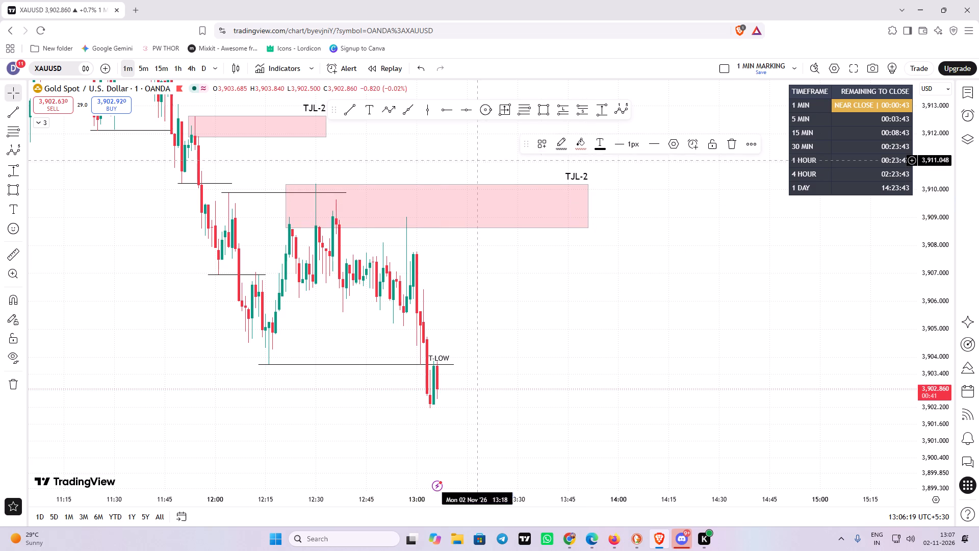
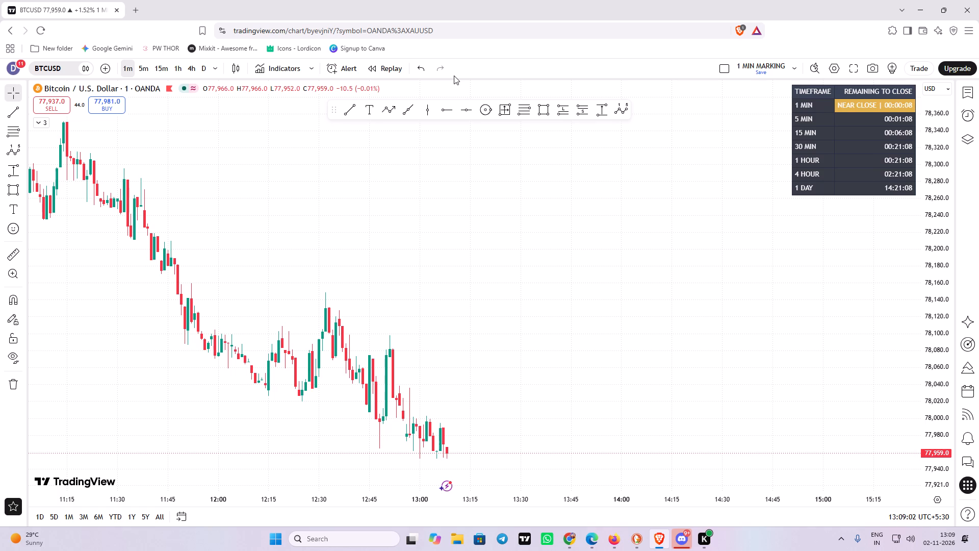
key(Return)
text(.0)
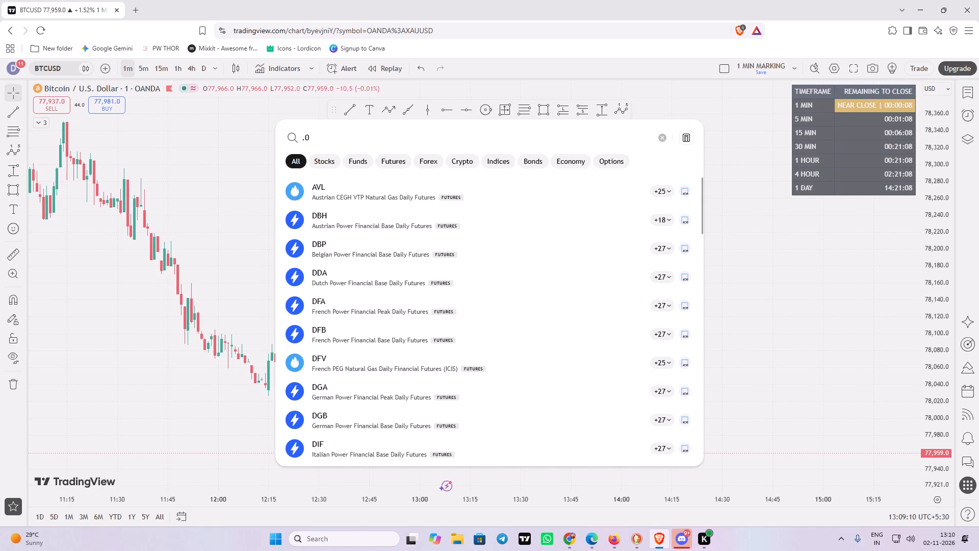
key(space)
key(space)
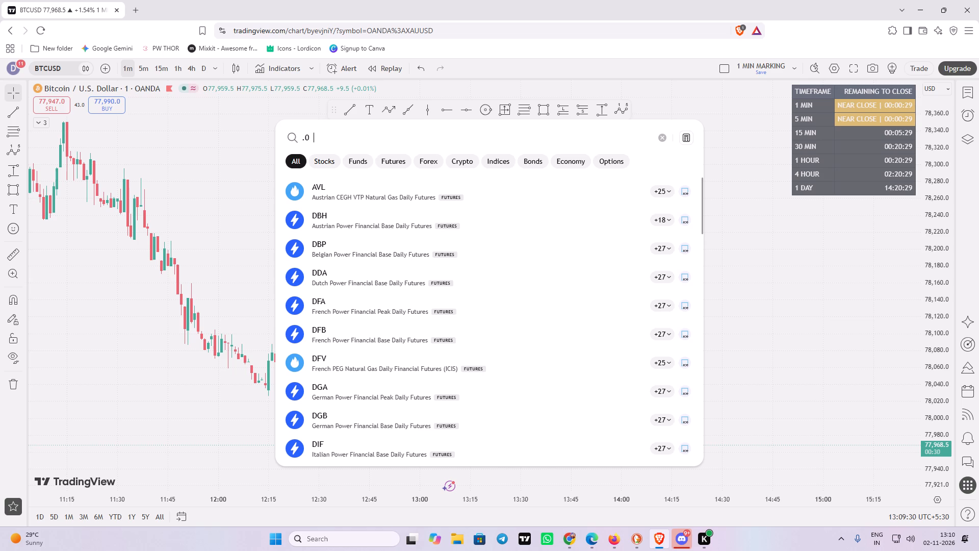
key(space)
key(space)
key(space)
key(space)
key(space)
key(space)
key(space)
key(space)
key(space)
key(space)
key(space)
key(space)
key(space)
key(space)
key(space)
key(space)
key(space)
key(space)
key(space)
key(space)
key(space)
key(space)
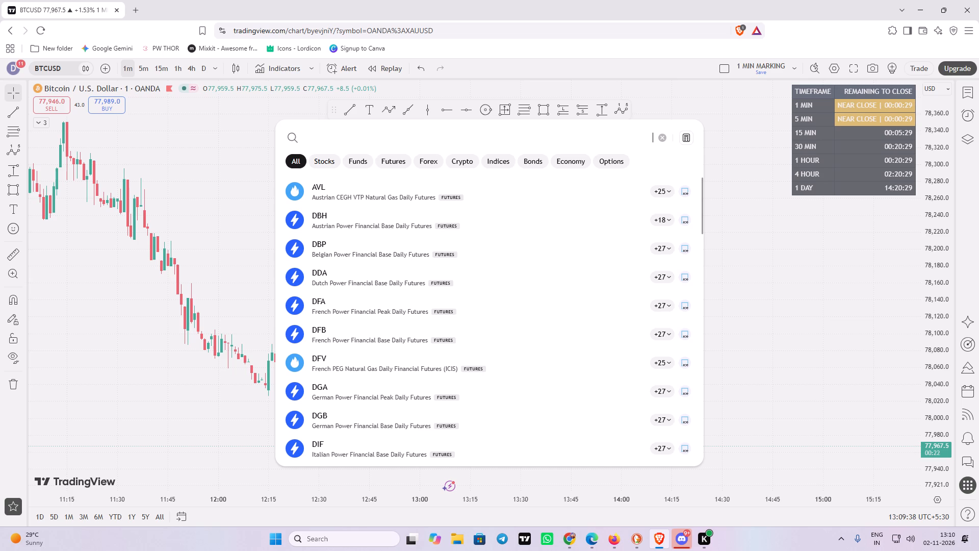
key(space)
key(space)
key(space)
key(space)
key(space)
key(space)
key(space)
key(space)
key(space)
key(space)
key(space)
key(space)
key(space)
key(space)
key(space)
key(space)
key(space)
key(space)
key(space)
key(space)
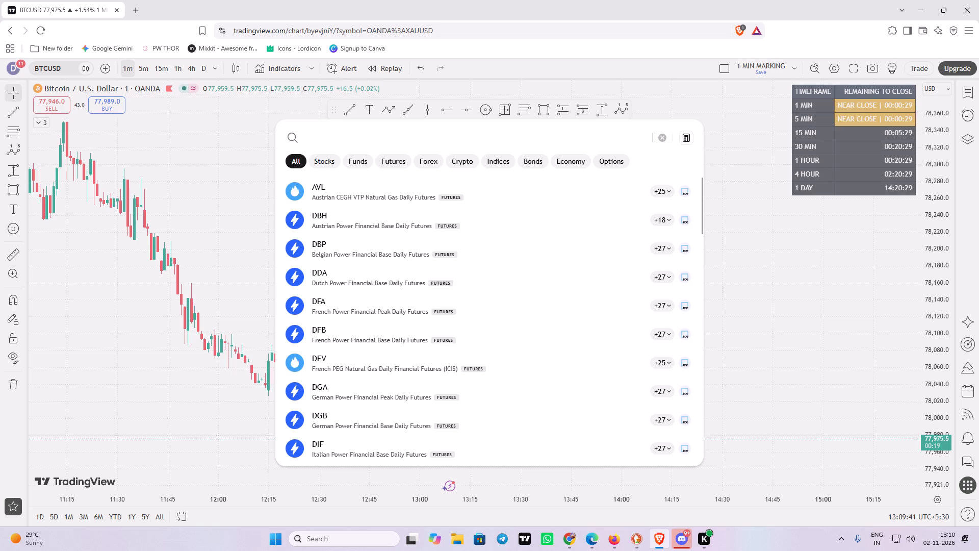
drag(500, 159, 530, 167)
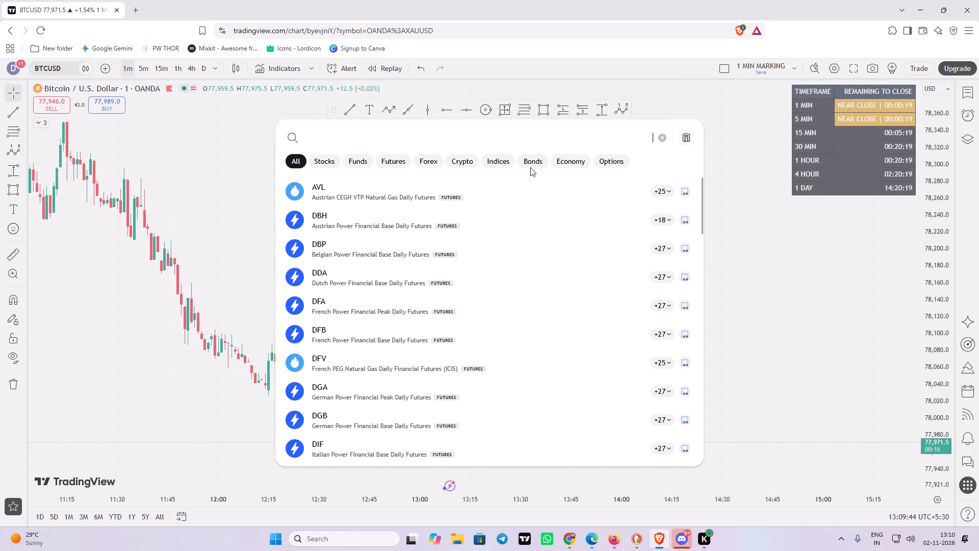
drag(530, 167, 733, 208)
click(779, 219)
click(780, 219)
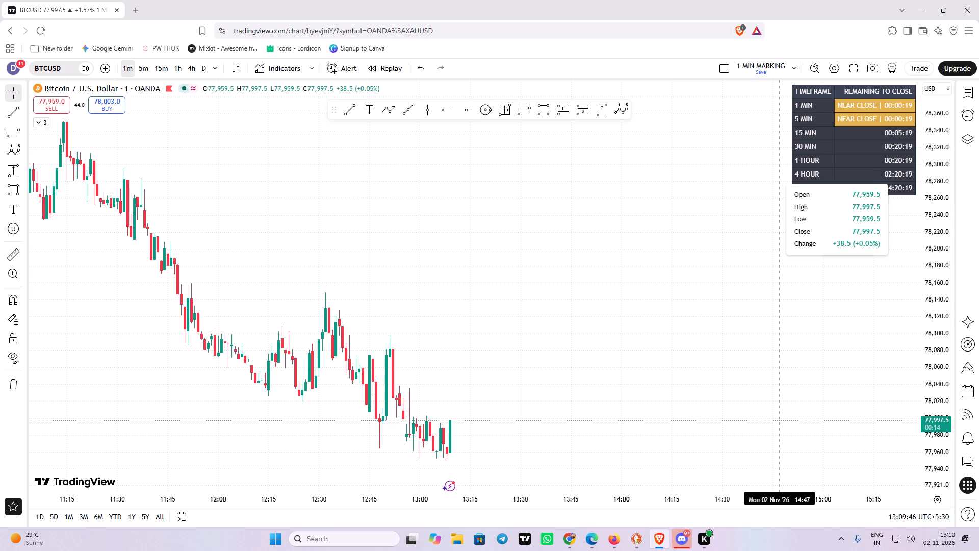
Cycle through the watchlist symbols' one-minute charts, including ETHUSDT, XAUUSD and BTCUSD, to review their recent price action.
right_drag(772, 258, 684, 434)
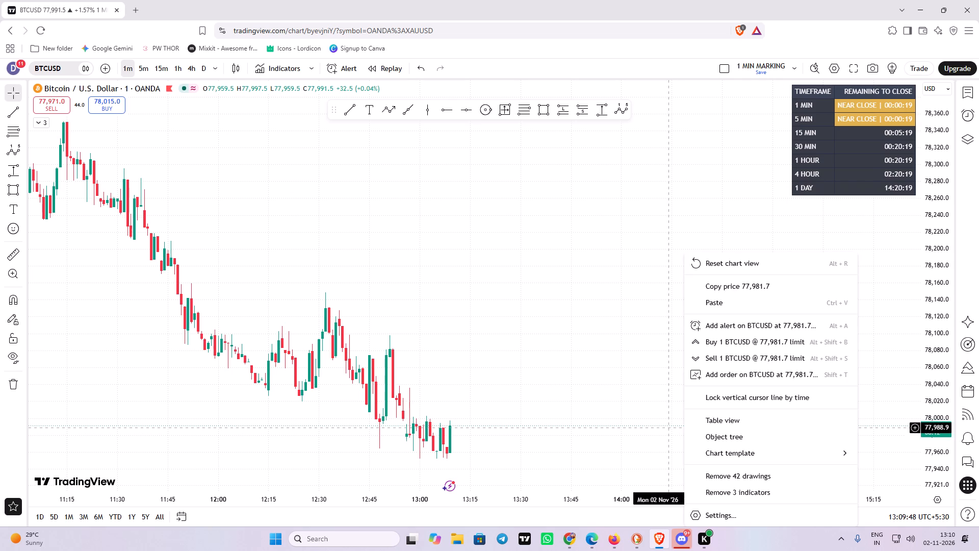
drag(678, 438, 978, 506)
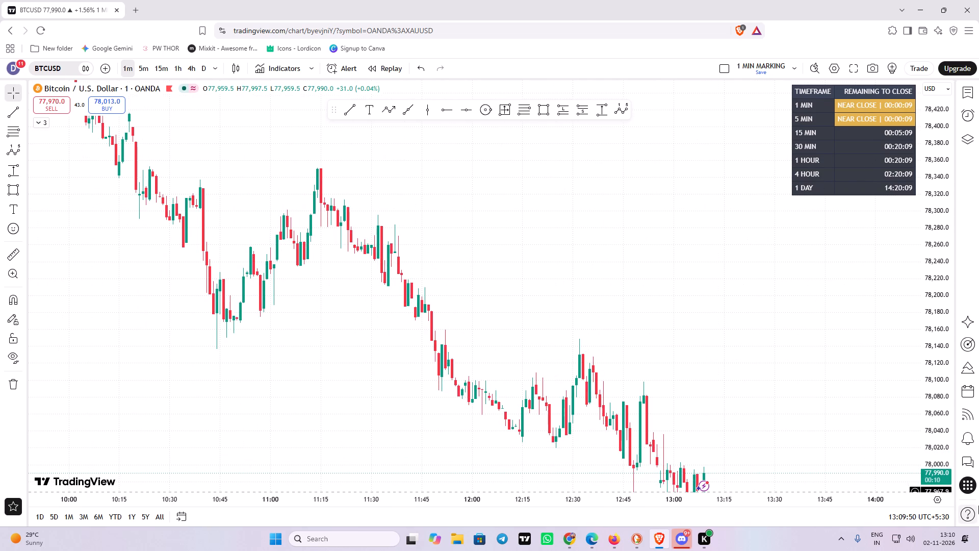
drag(978, 506, 978, 513)
key(space)
key(space)
key(space)
key(space)
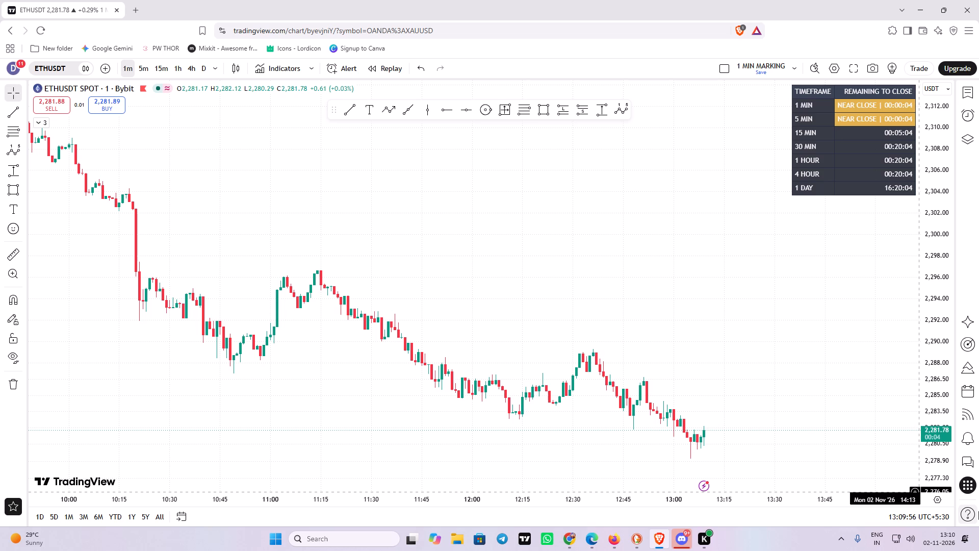
key(space)
key(space)
key(space)
key(space)
key(space)
key(space)
key(space)
key(space)
key(space)
key(space)
key(space)
key(space)
key(space)
key(space)
key(space)
key(space)
key(space)
key(space)
key(space)
key(space)
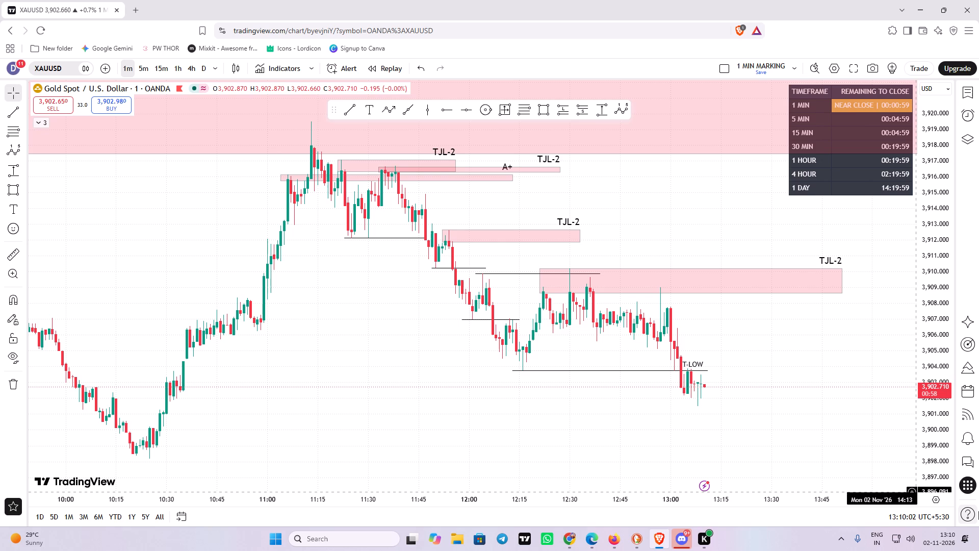
key(space)
key(space)
key(space)
key(space)
key(space)
key(space)
key(space)
key(space)
key(space)
key(space)
key(space)
key(space)
key(space)
key(space)
key(space)
key(space)
key(space)
key(space)
key(space)
key(space)
key(space)
key(space)
key(space)
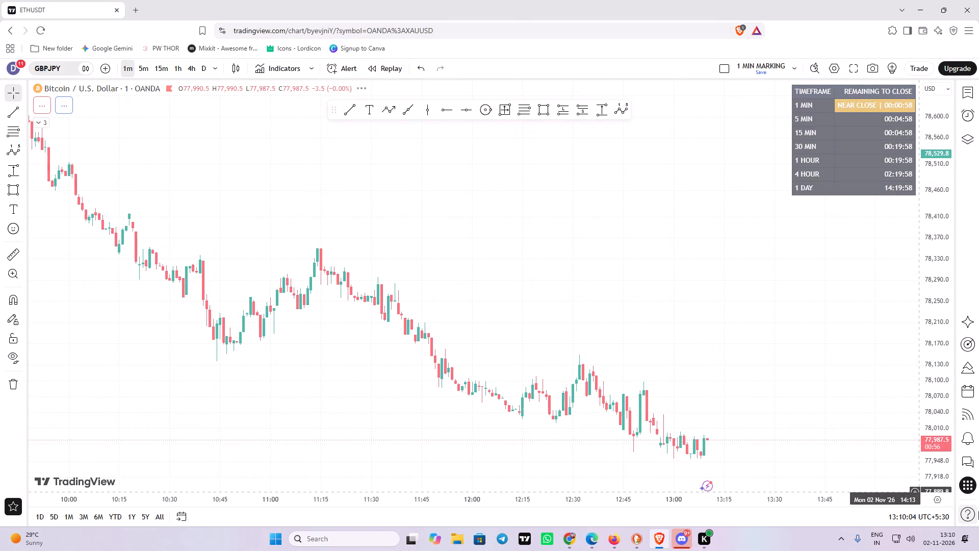
key(space)
key(space)
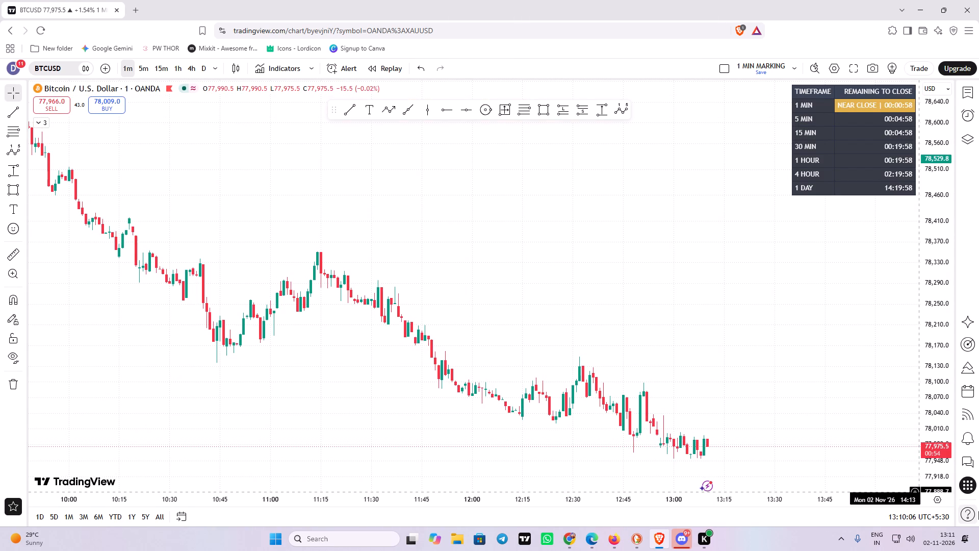
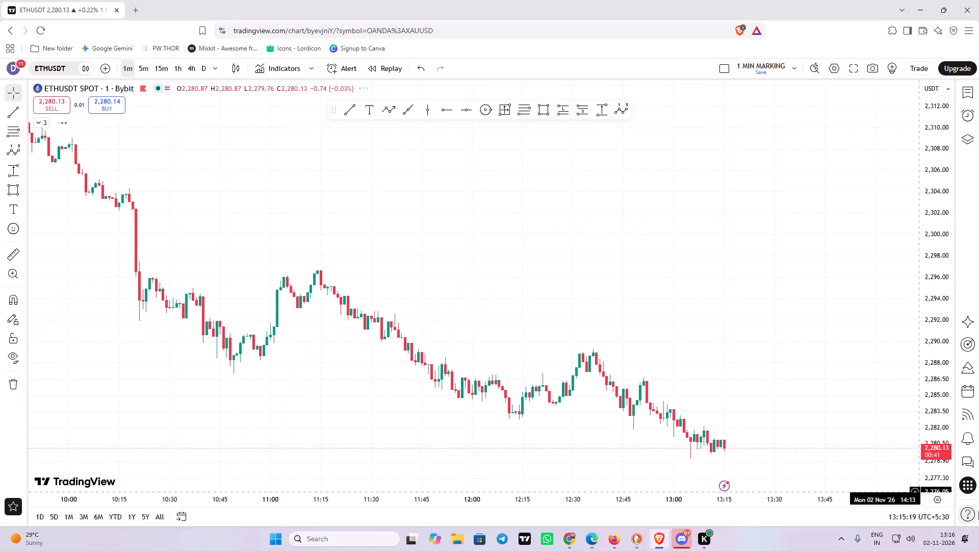
Cycle through the watchlist's one-minute charts, including GBPUSD, ETHUSDT, BTCUSD and USDJPY, to review price action, ending on XAUUSD.
key(space)
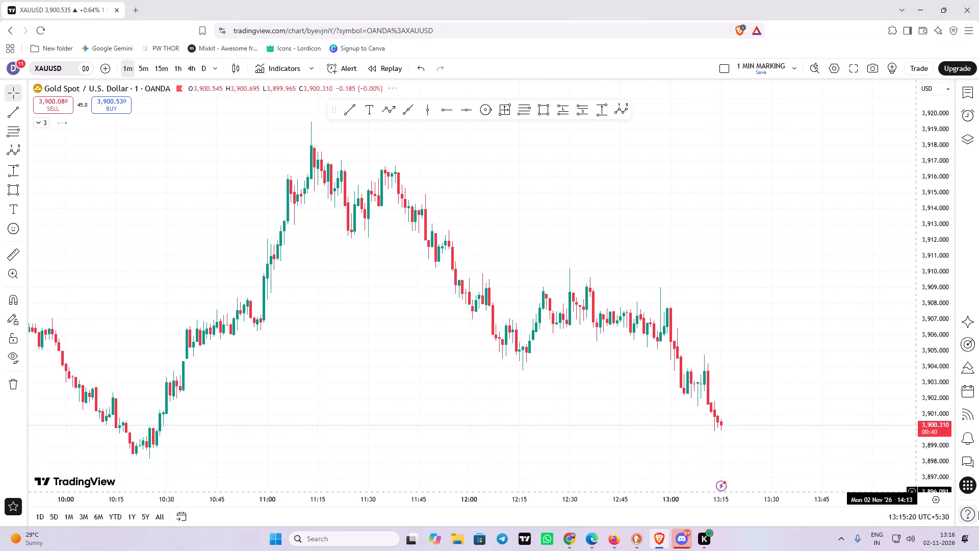
key(space)
key(space)
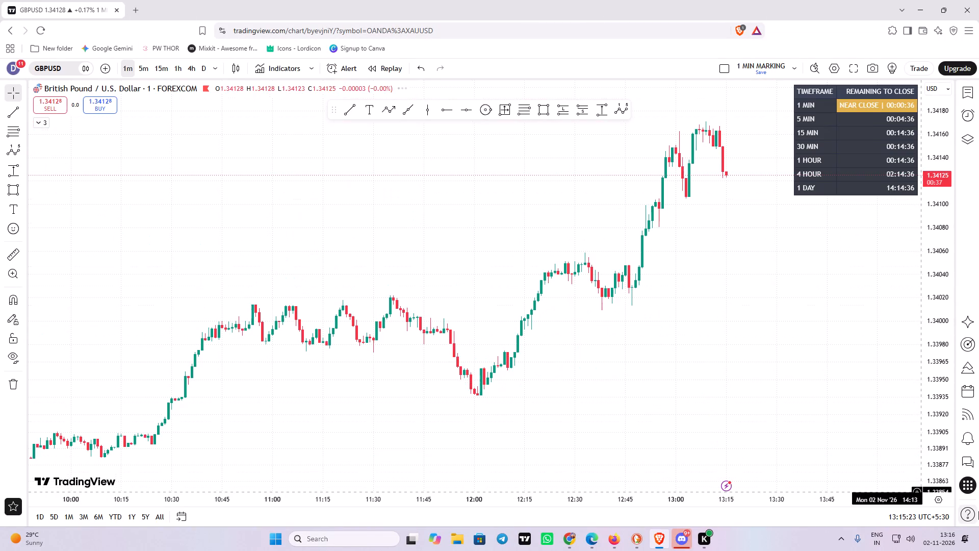
key(space)
key(space)
key(space)
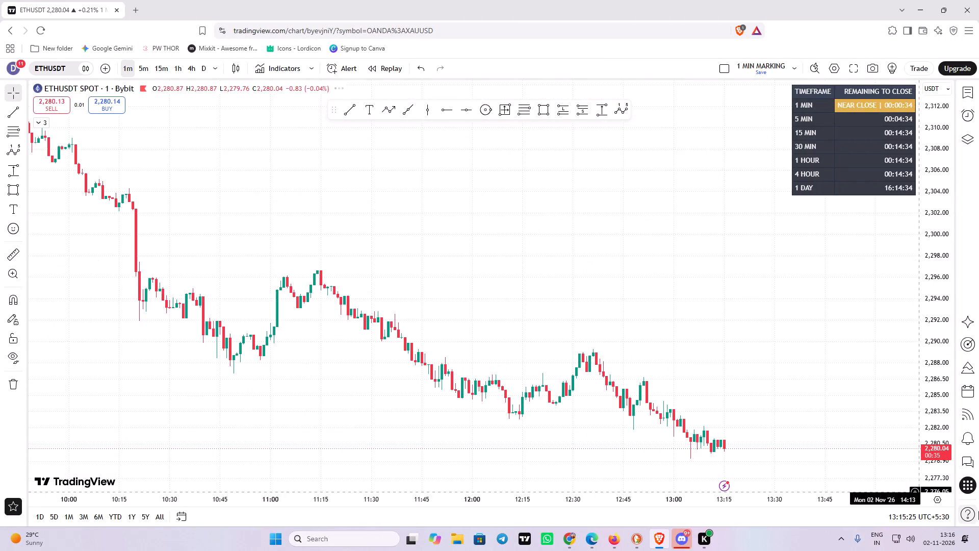
key(space)
key(space)
key(space)
key(space)
key(space)
key(space)
key(space)
key(space)
key(space)
key(space)
key(space)
key(space)
key(space)
key(space)
key(space)
key(space)
key(space)
key(space)
key(space)
key(space)
key(space)
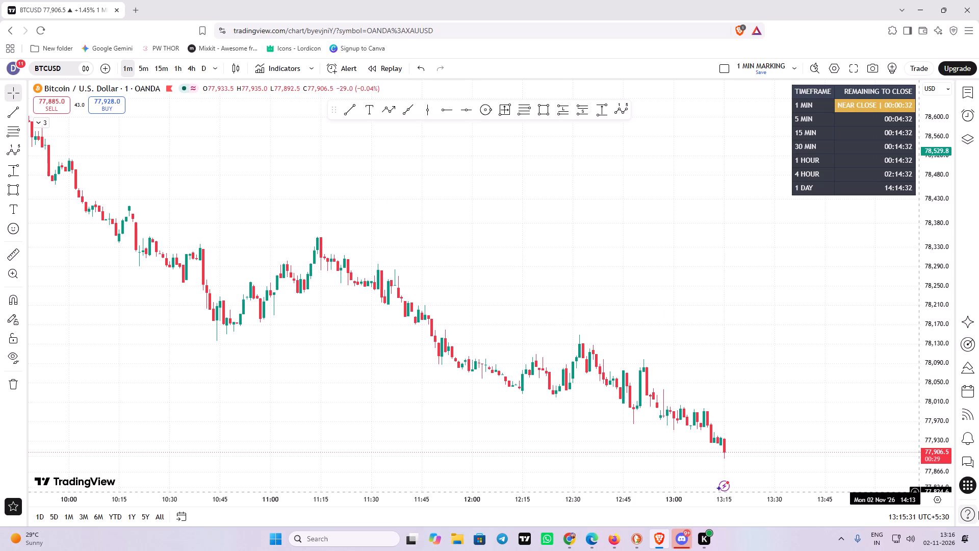
key(space)
key(space)
key(space)
key(space)
key(space)
key(space)
key(space)
key(space)
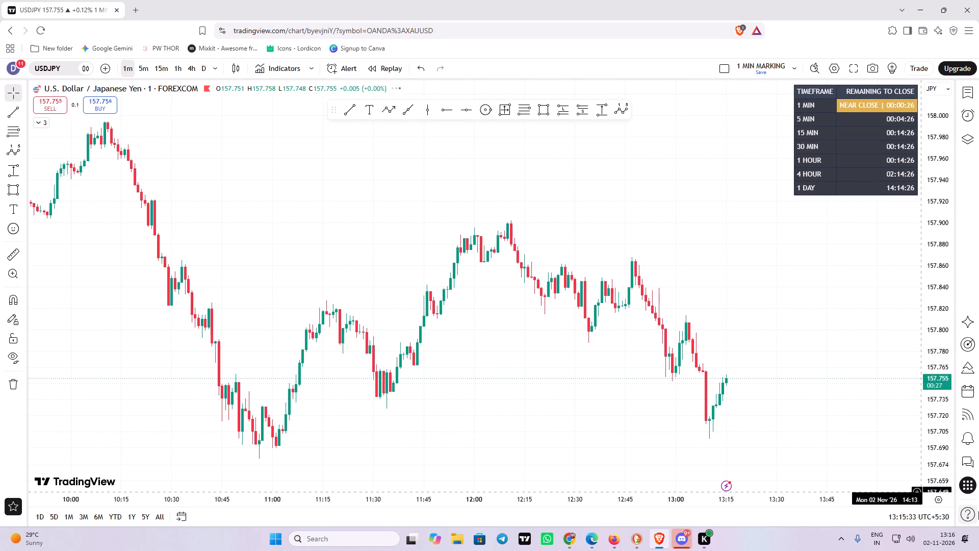
key(space)
key(space)
key(space)
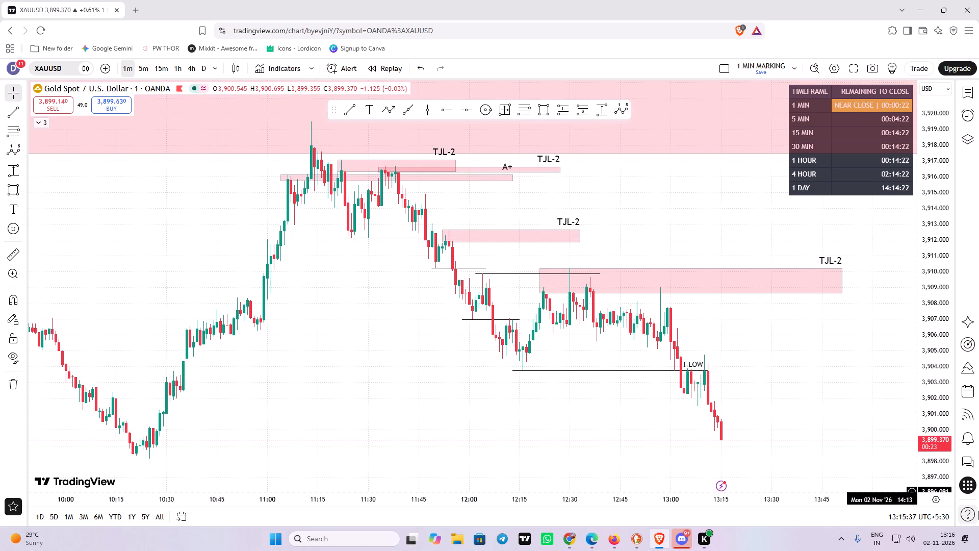
Review BTCUSD and GBPJPY, returning to XAUUSD to examine its latest one-minute candles below the T-LOW line up close.
key(space)
key(space)
key(space)
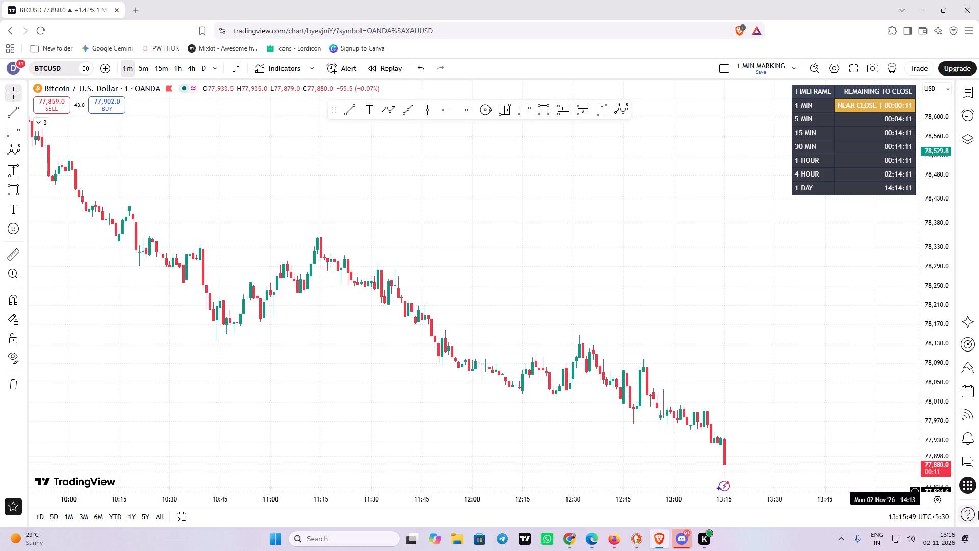
key(space)
key(space)
key(space)
key(space)
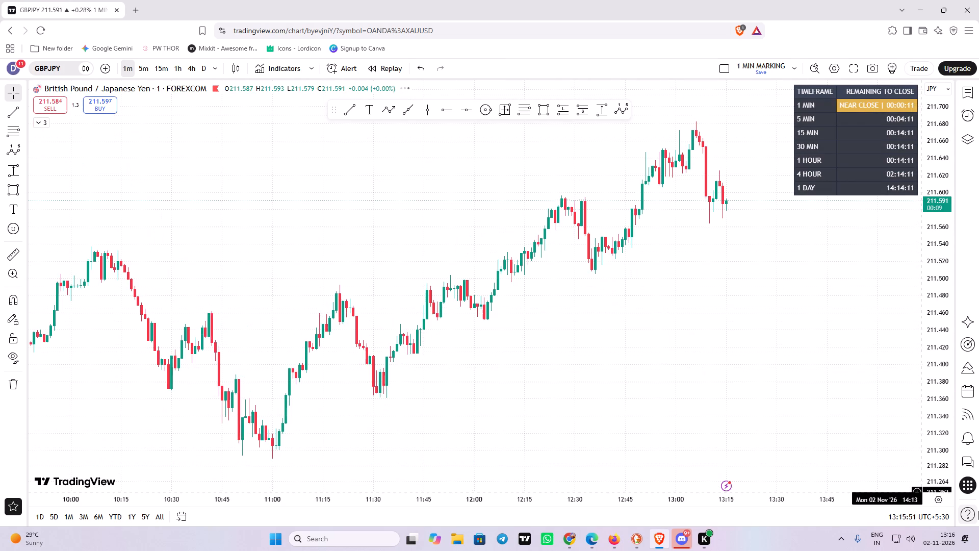
key(space)
key(space)
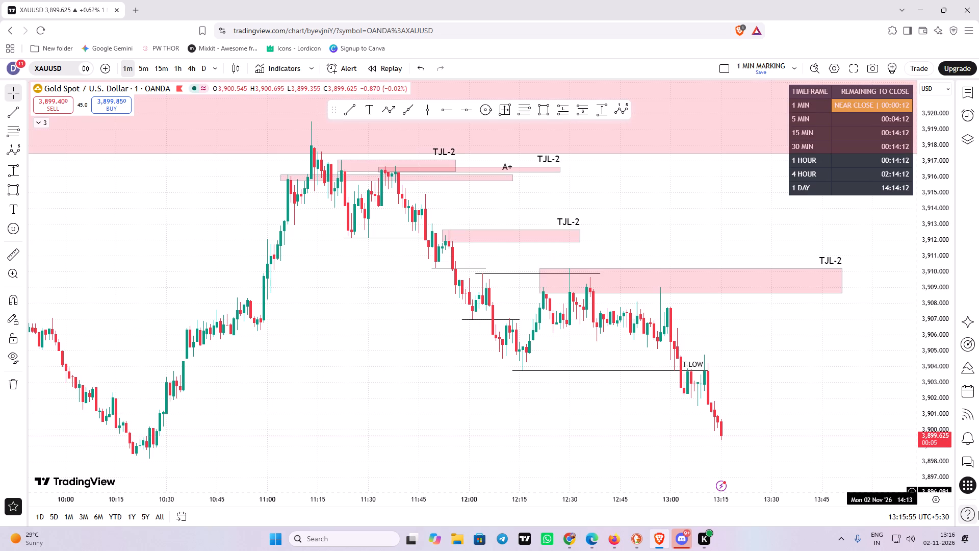
drag(806, 368, 762, 340)
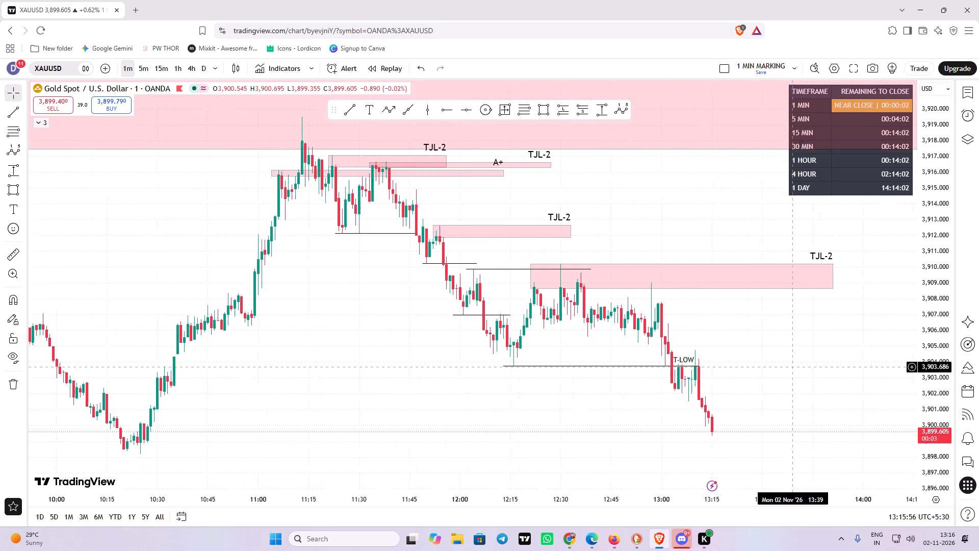
drag(762, 340, 631, 252)
scroll(621, 280, up, 3)
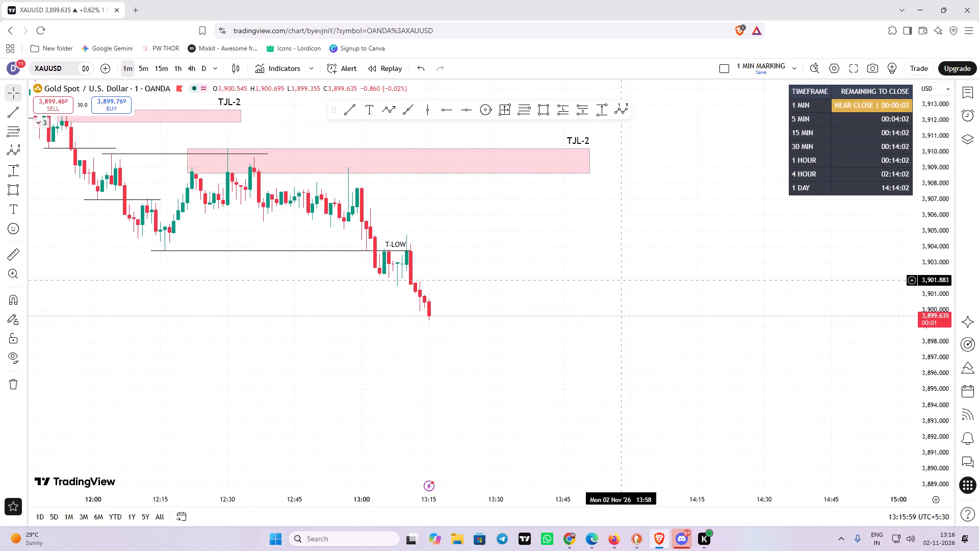
drag(625, 282, 614, 272)
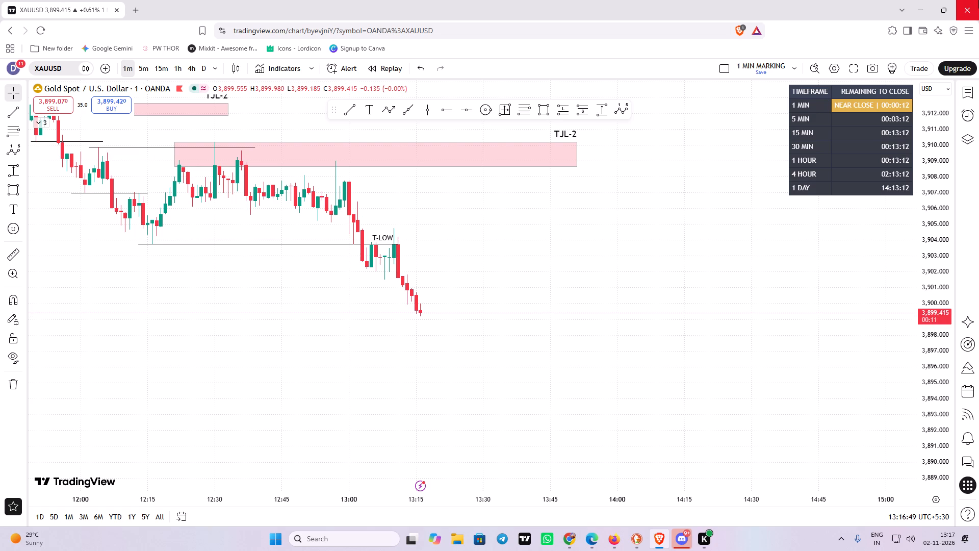
Cycle through the watchlist's one-minute charts again, including BTCUSD and GBPUSD, to examine their newest candles.
key(space)
key(space)
key(space)
key(space)
key(space)
key(space)
key(space)
key(space)
key(space)
key(space)
key(space)
key(space)
key(space)
key(space)
key(space)
key(space)
key(space)
key(space)
key(space)
key(space)
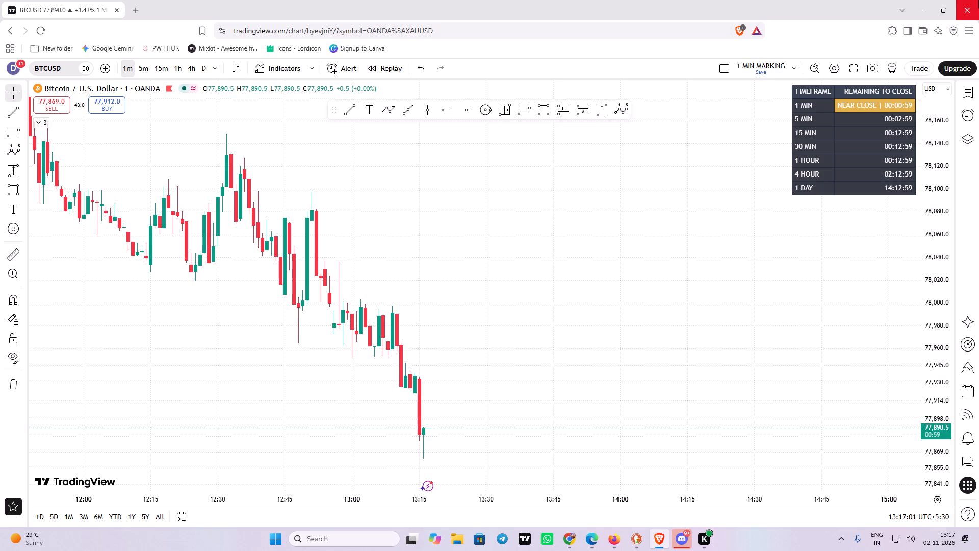
key(space)
key(space)
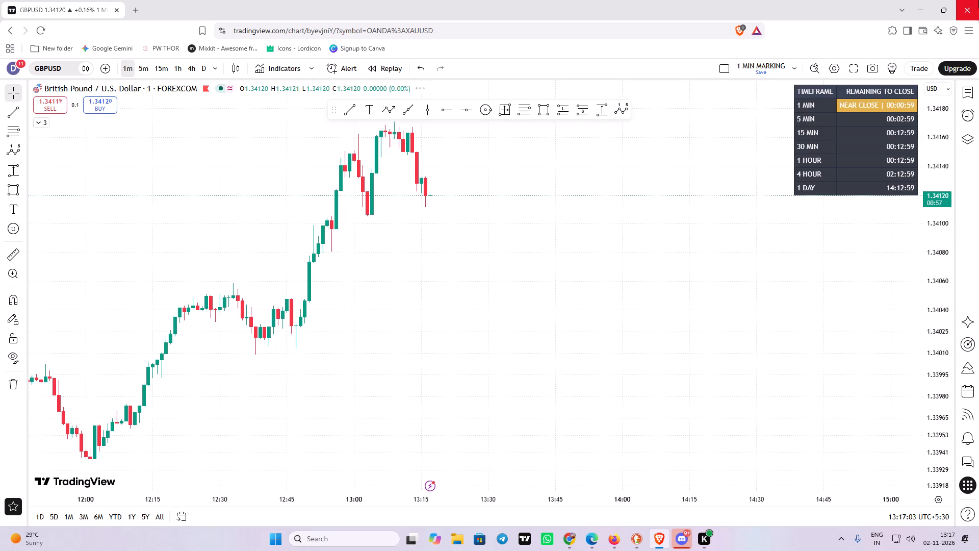
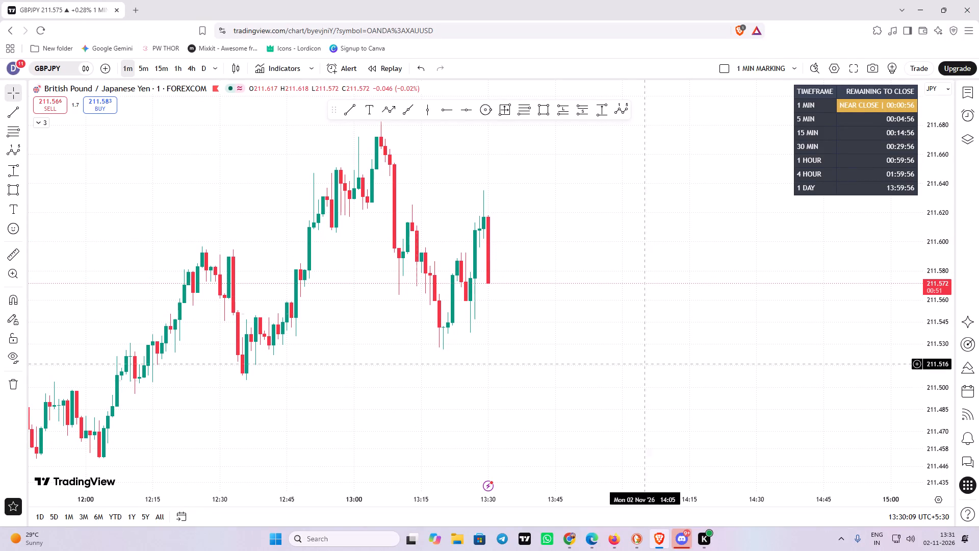
Examine the latest one-minute candles on the GBPJPY chart up close, together with the preceding swings.
drag(626, 304, 512, 315)
scroll(509, 313, up, 3)
drag(417, 274, 579, 337)
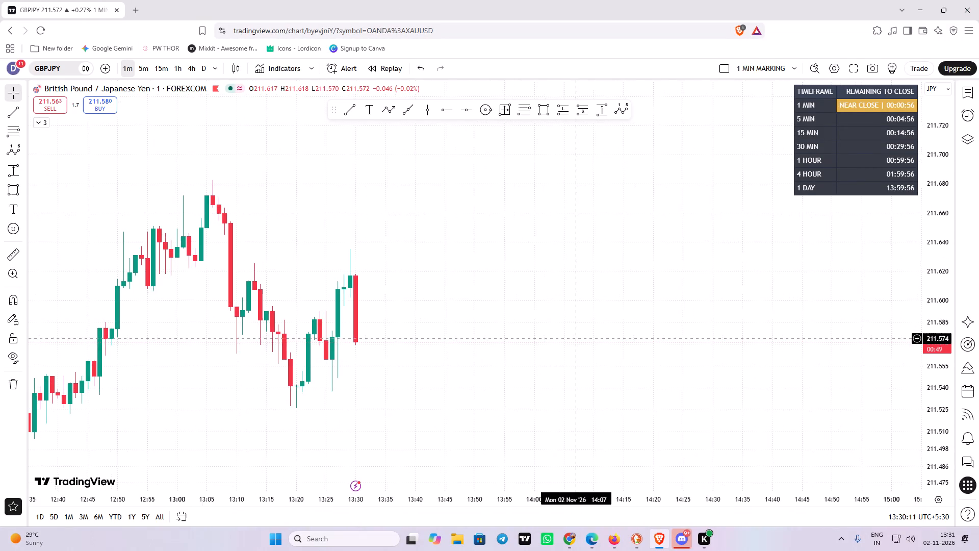
drag(579, 337, 580, 337)
drag(497, 290, 682, 252)
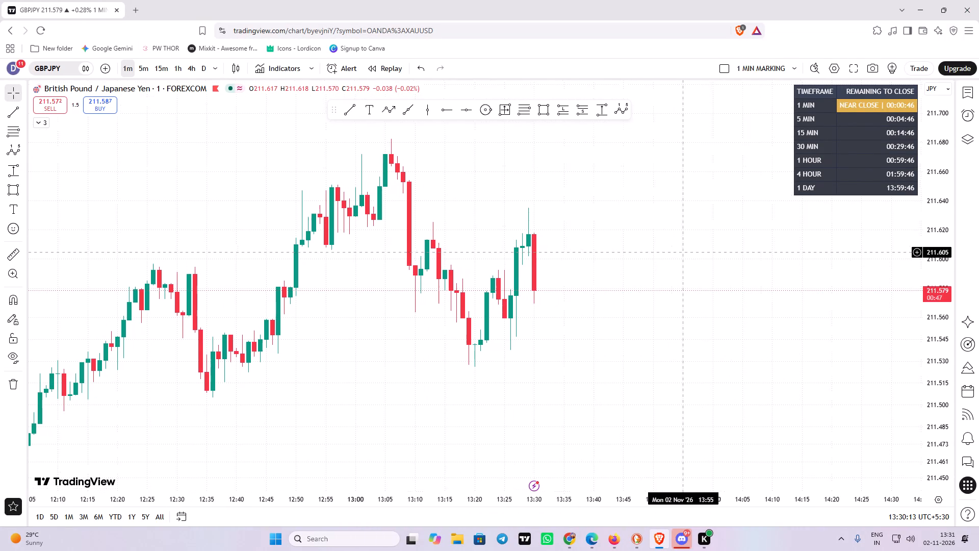
drag(682, 252, 675, 252)
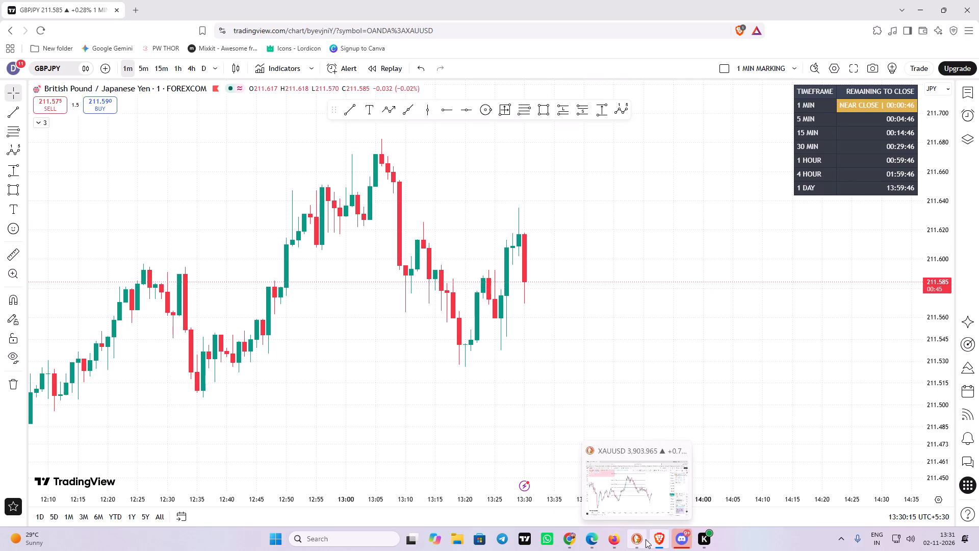
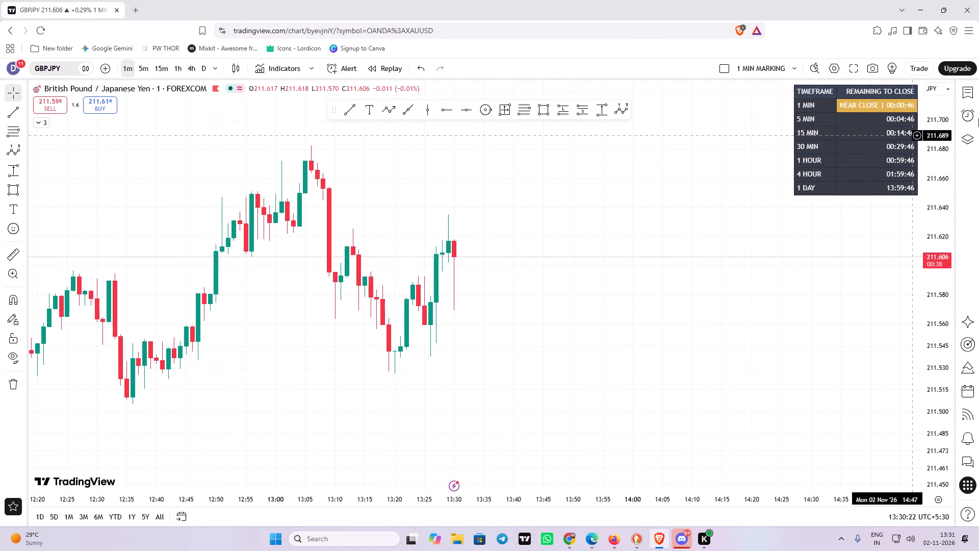
Switch the chart from GBPJPY to XAUUSD using the watchlist.
click(974, 89)
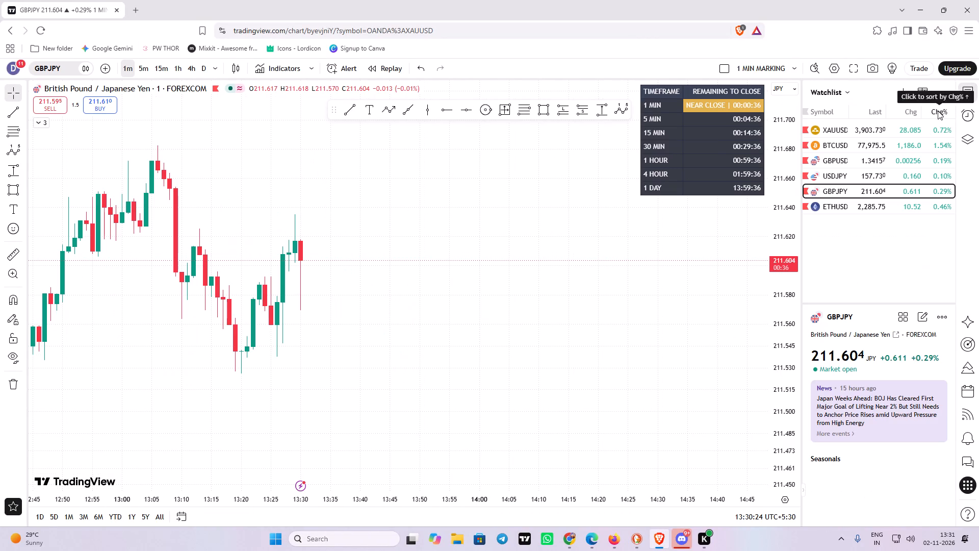
click(855, 129)
Draw a horizontal trend line at about 3,904.7 from the 13:08 candle across the two matching swing highs to about 13:47.
drag(319, 330, 486, 293)
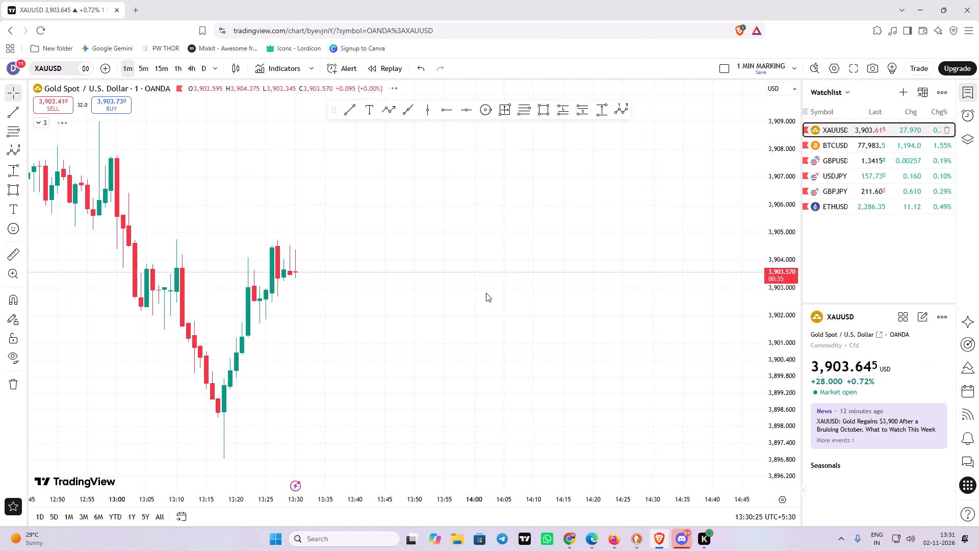
drag(486, 293, 487, 291)
drag(343, 336, 502, 323)
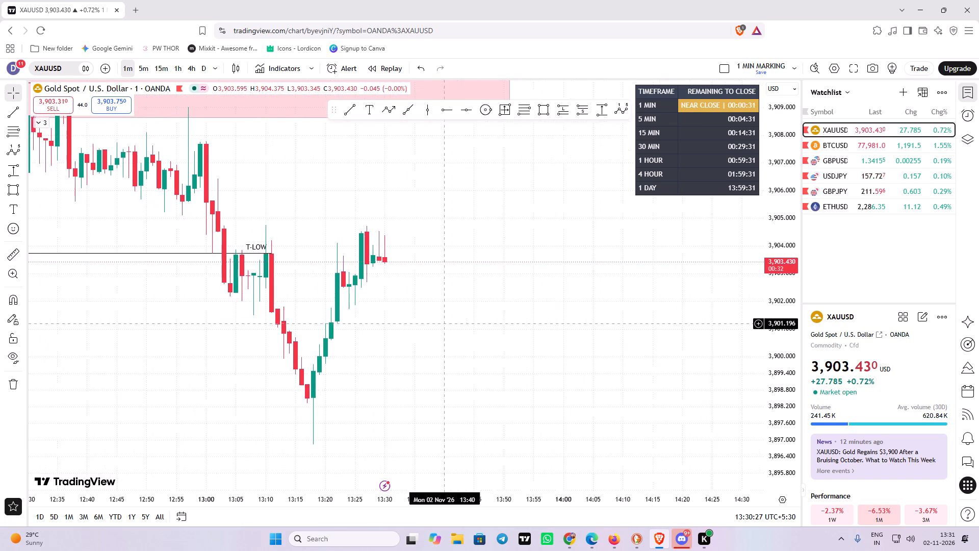
drag(502, 323, 523, 323)
scroll(525, 321, down, 1)
drag(522, 318, 522, 332)
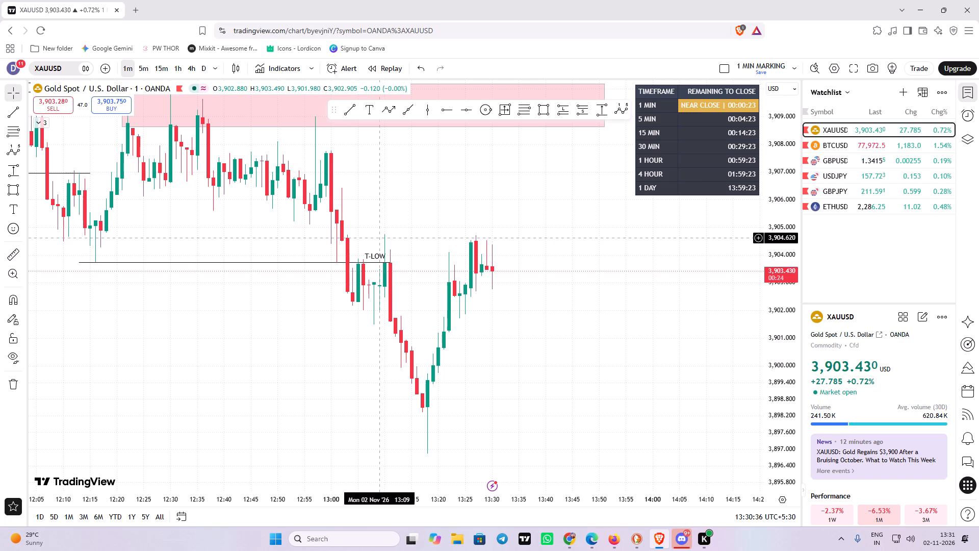
drag(465, 206, 445, 215)
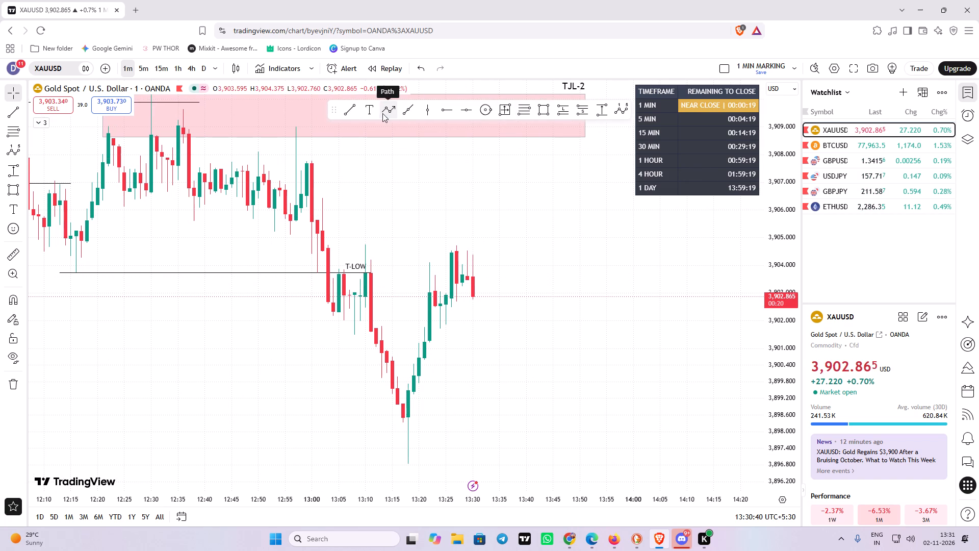
click(353, 111)
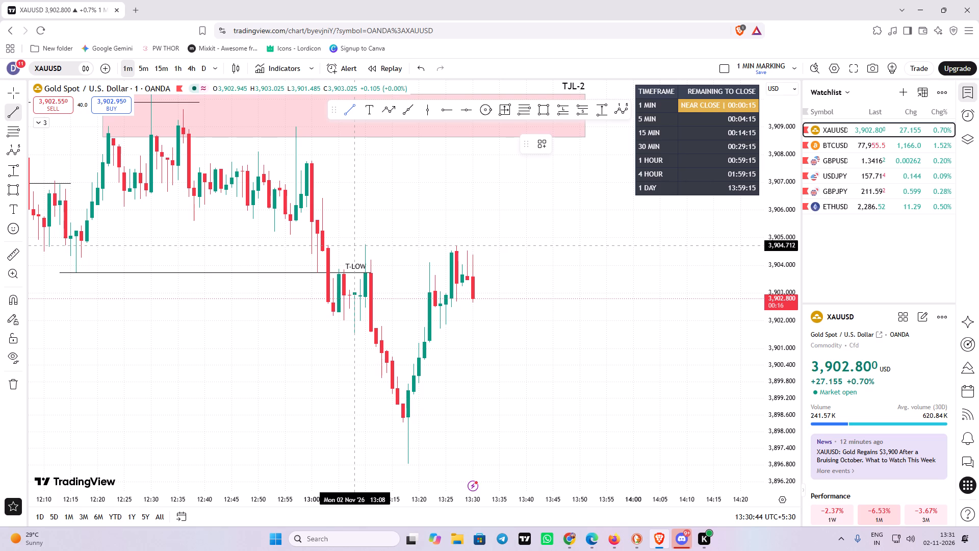
click(356, 245)
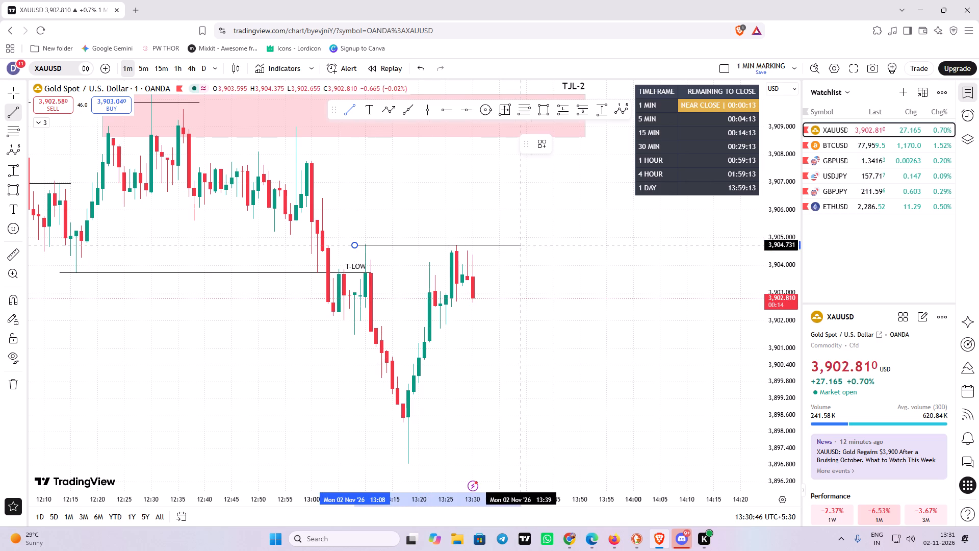
shift+click(561, 236)
Draw a short horizontal trend line at about 3,901.5 under the swing low below the T-LOW label, from about 13:06 to 13:13.
drag(586, 285, 541, 285)
drag(379, 274, 385, 274)
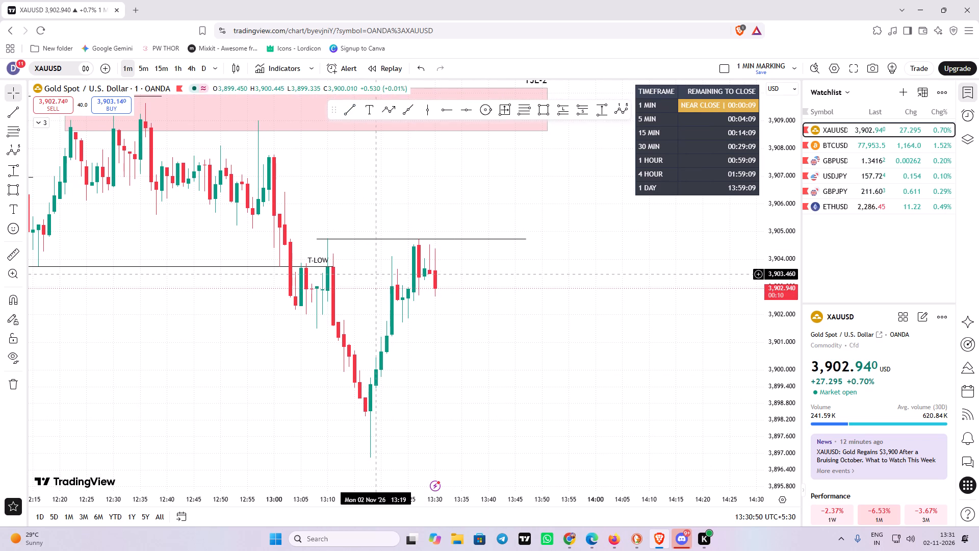
drag(385, 274, 457, 282)
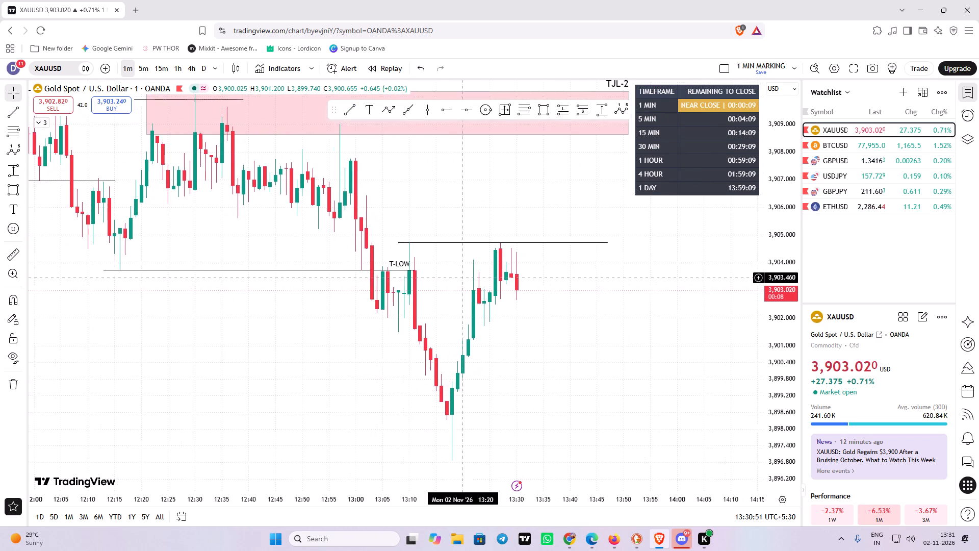
drag(457, 282, 442, 292)
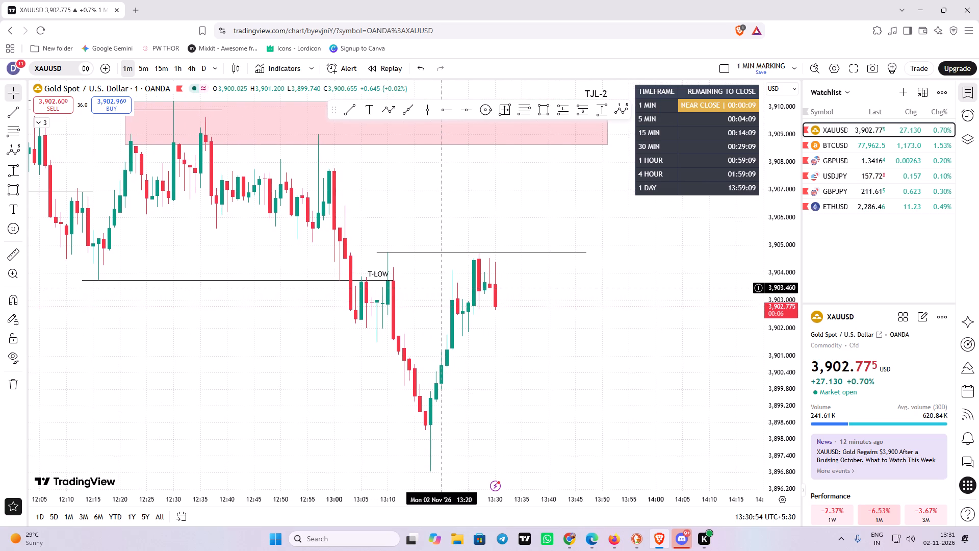
drag(442, 292, 452, 317)
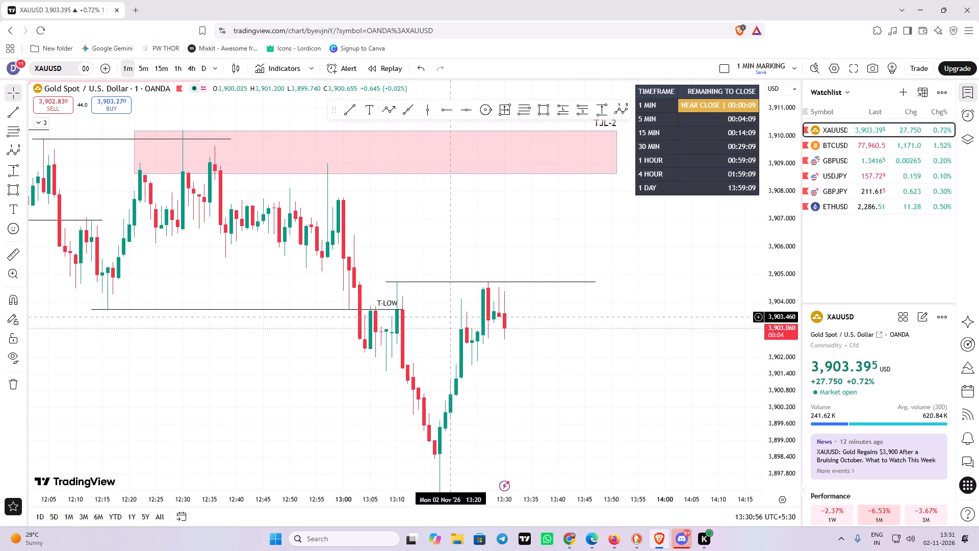
drag(452, 317, 408, 252)
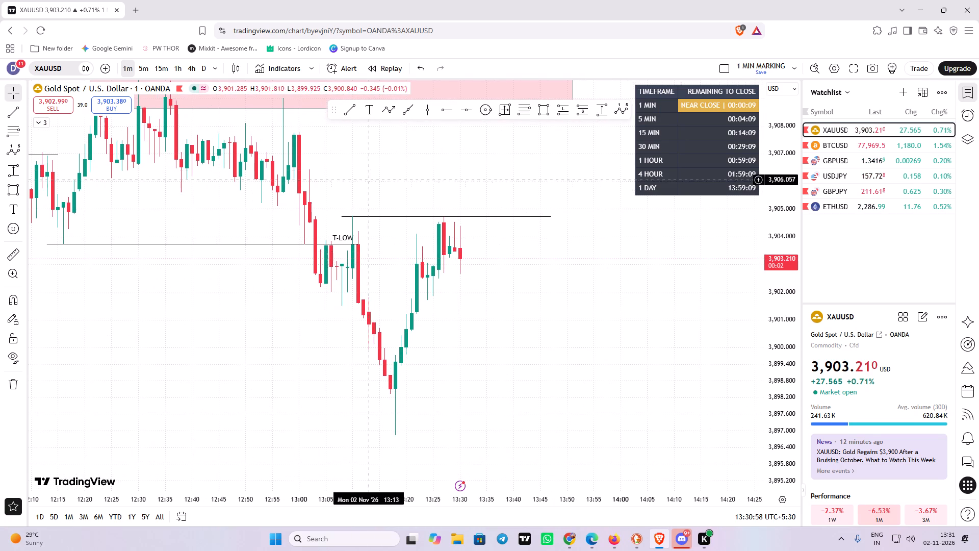
click(349, 113)
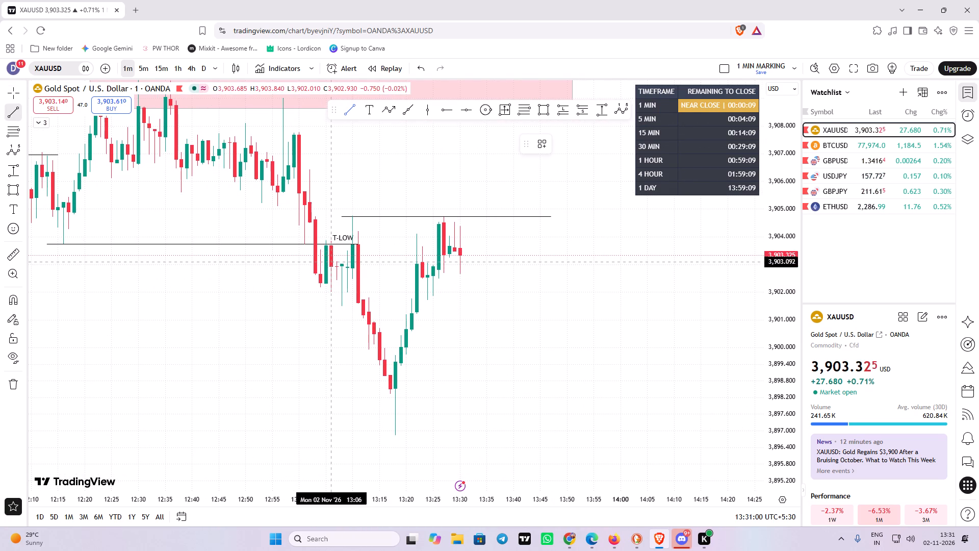
click(329, 306)
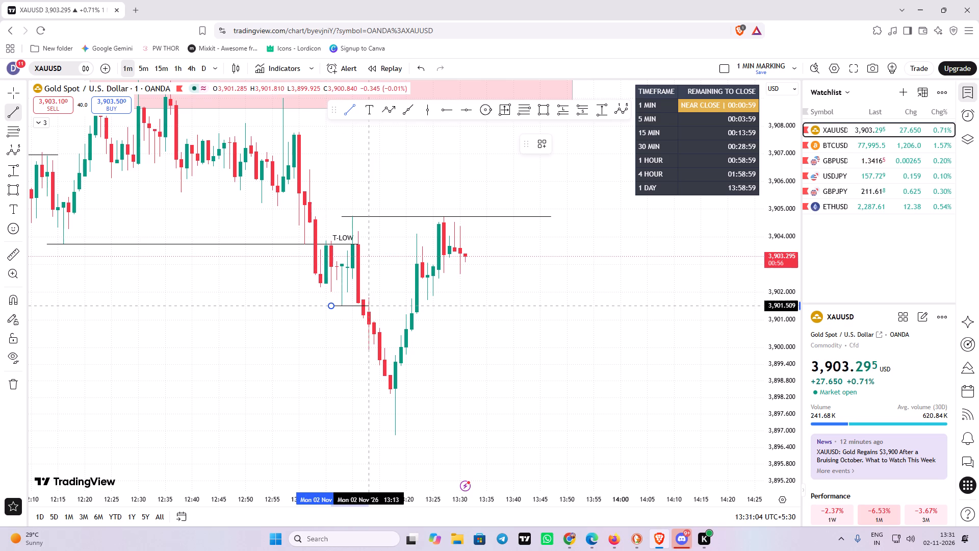
shift+click(370, 307)
click(416, 299)
Examine the latest XAUUSD one-minute candles against the two new lines, the T-LOW level and the pink TJL-2 zone, with the price scale compressed.
drag(416, 299, 377, 308)
drag(457, 305, 443, 306)
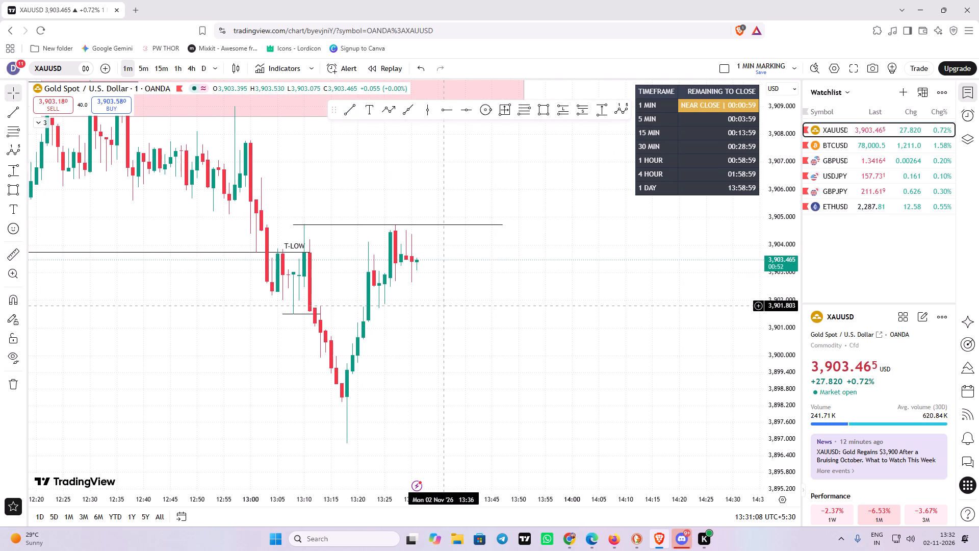
drag(443, 306, 439, 304)
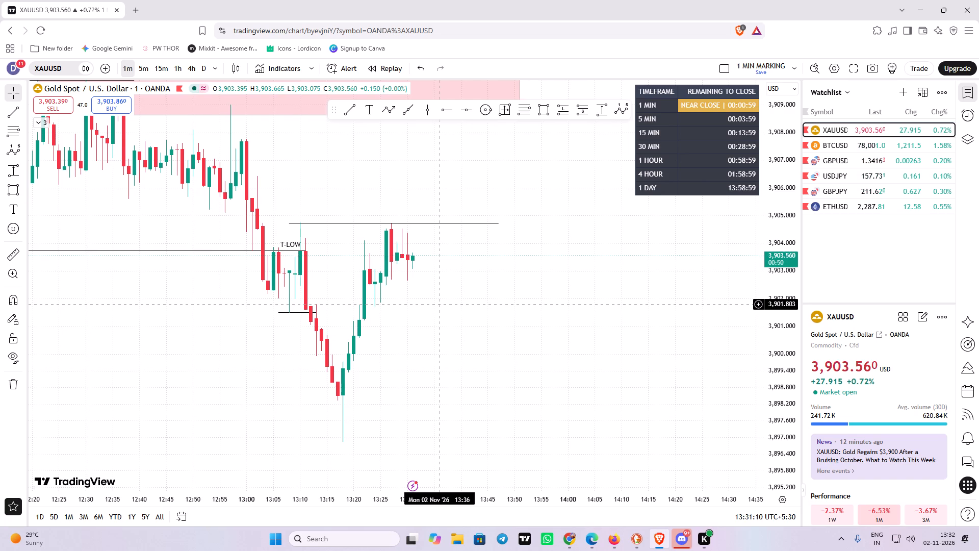
drag(439, 304, 423, 308)
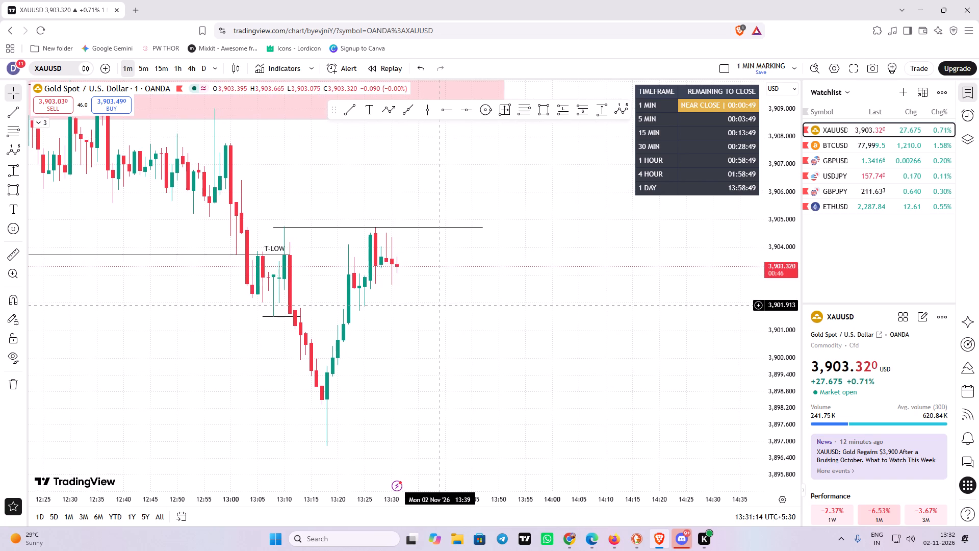
scroll(440, 305, down, 1)
drag(775, 136, 761, 243)
scroll(563, 323, up, 1)
drag(512, 324, 521, 325)
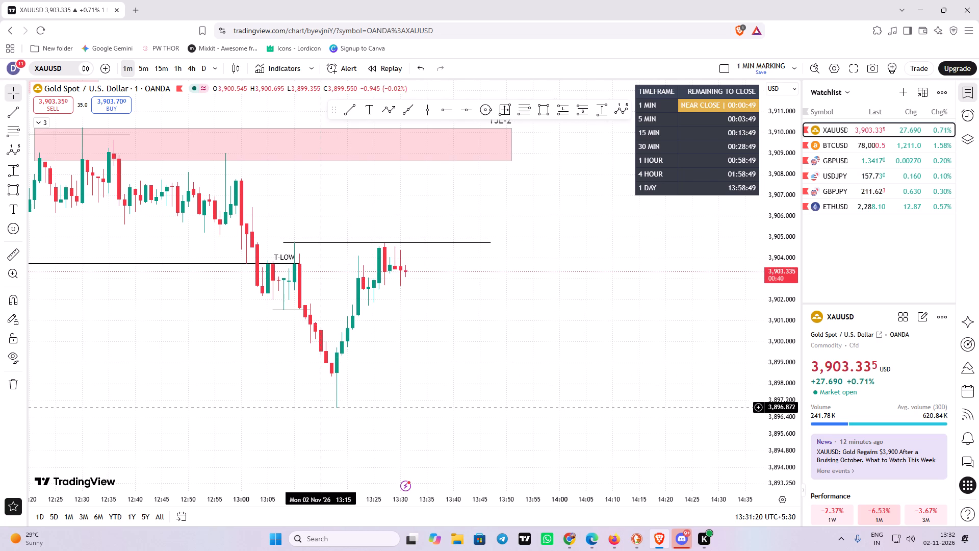
drag(402, 344, 421, 344)
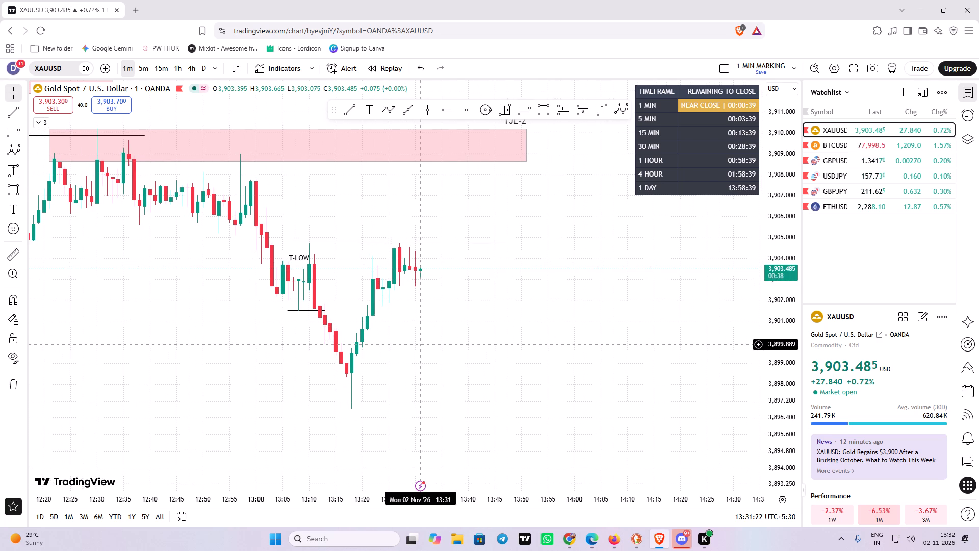
drag(475, 338, 481, 338)
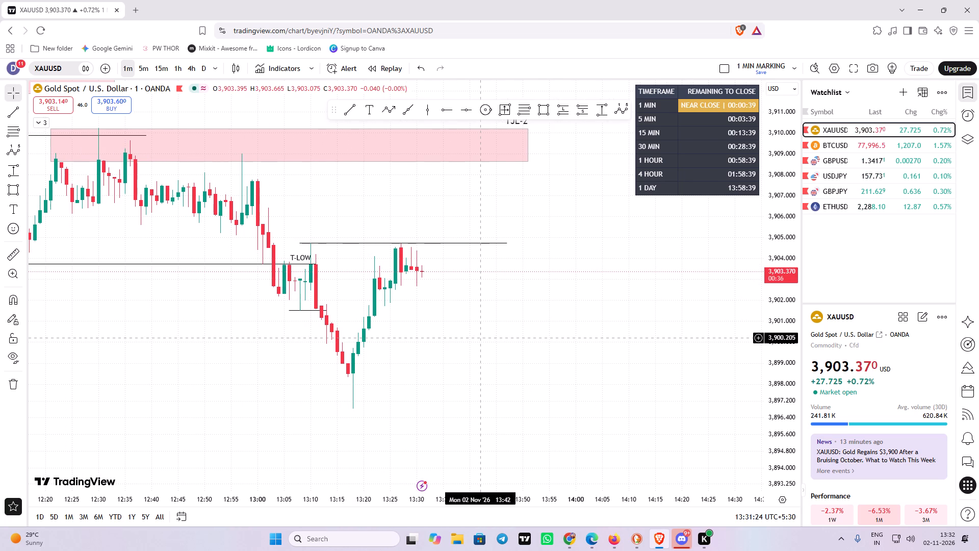
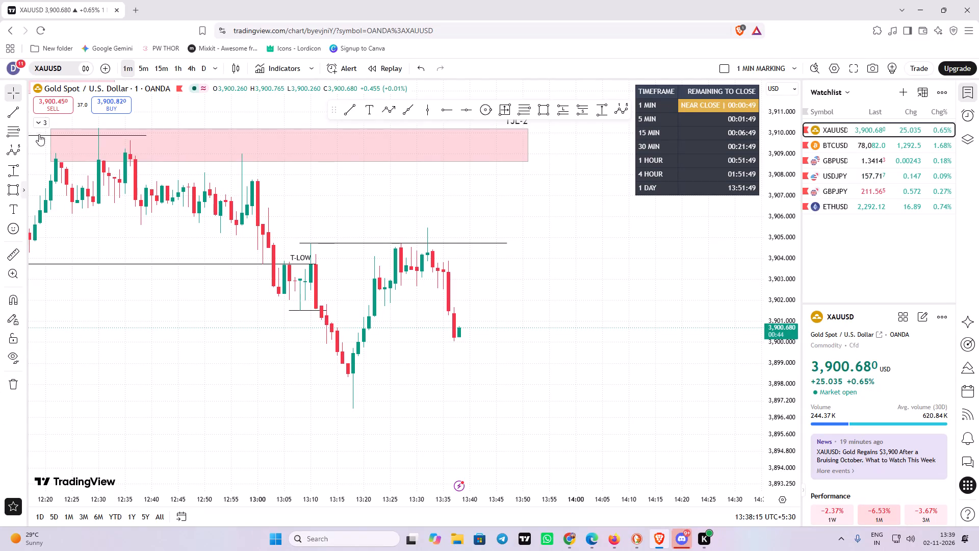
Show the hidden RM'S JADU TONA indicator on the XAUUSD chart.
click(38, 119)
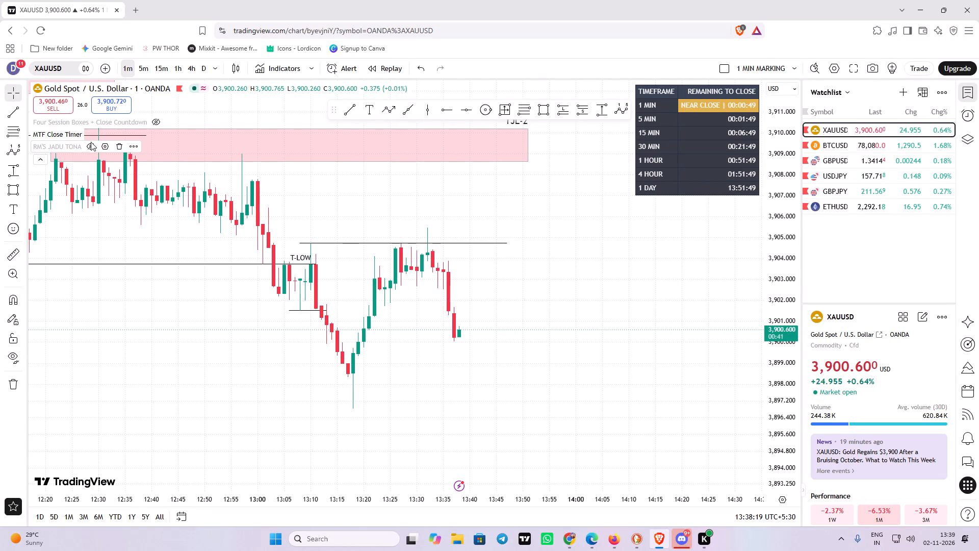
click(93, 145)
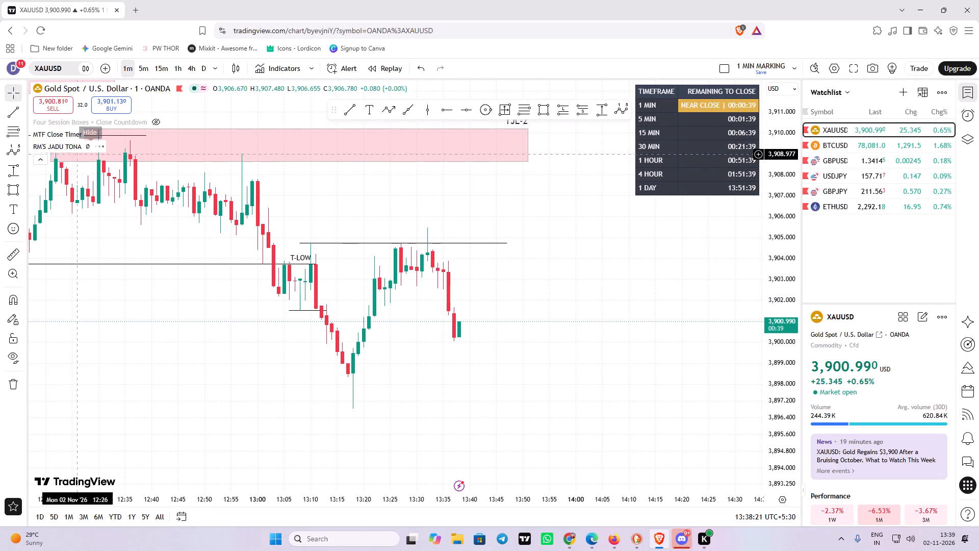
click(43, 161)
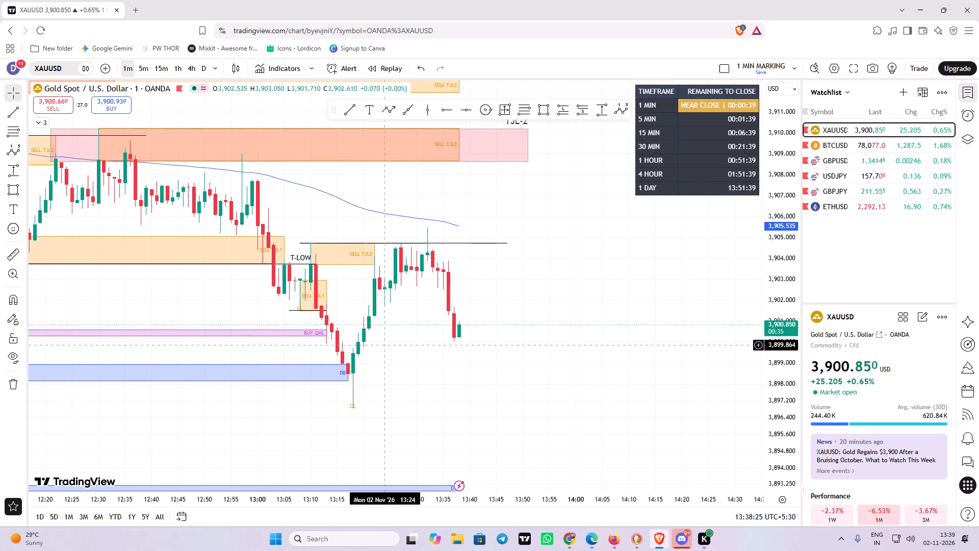
Examine the indicator's SELL TJL, BUY QML and DB zones and its moving average against the drawn levels, from the morning candles to the latest.
drag(387, 345, 405, 347)
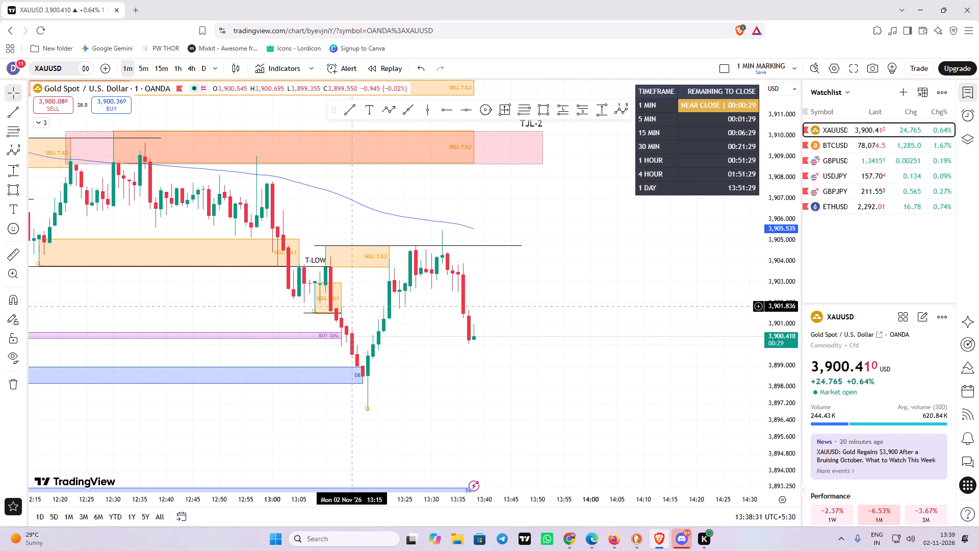
drag(357, 307, 379, 319)
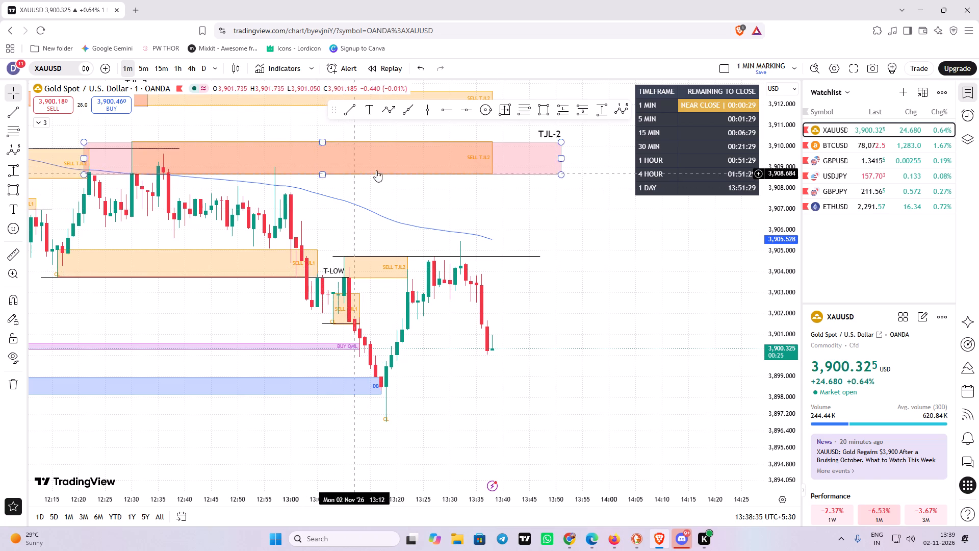
drag(444, 193, 549, 334)
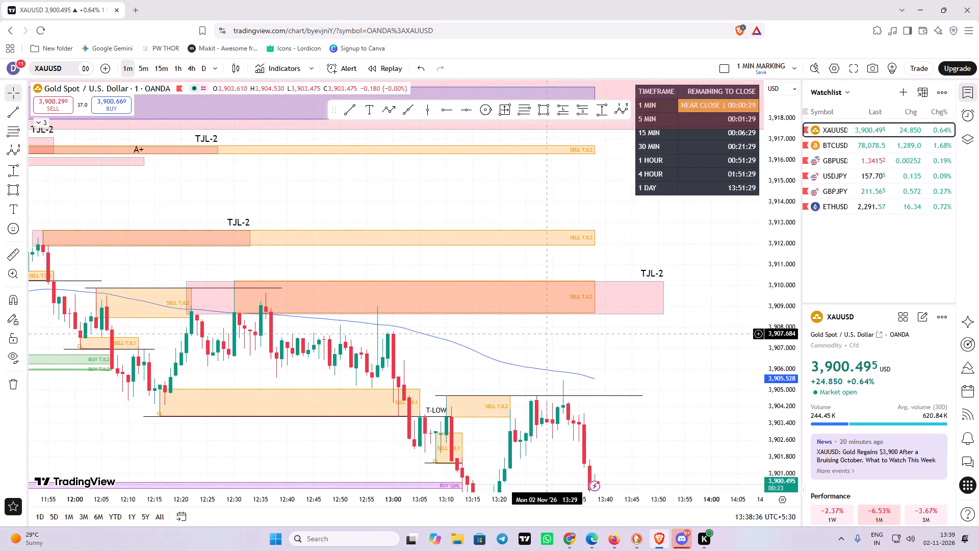
drag(596, 358, 449, 250)
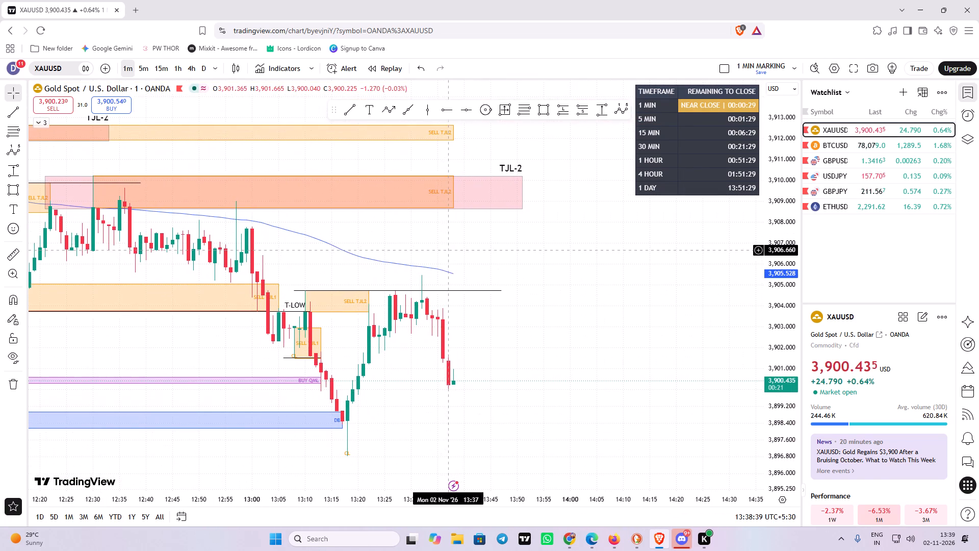
drag(498, 385, 500, 356)
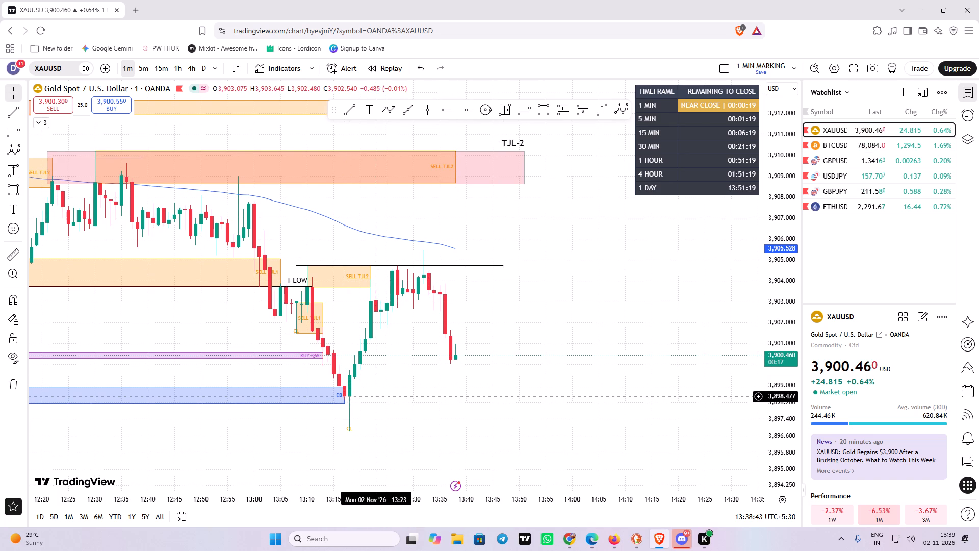
drag(382, 395, 403, 397)
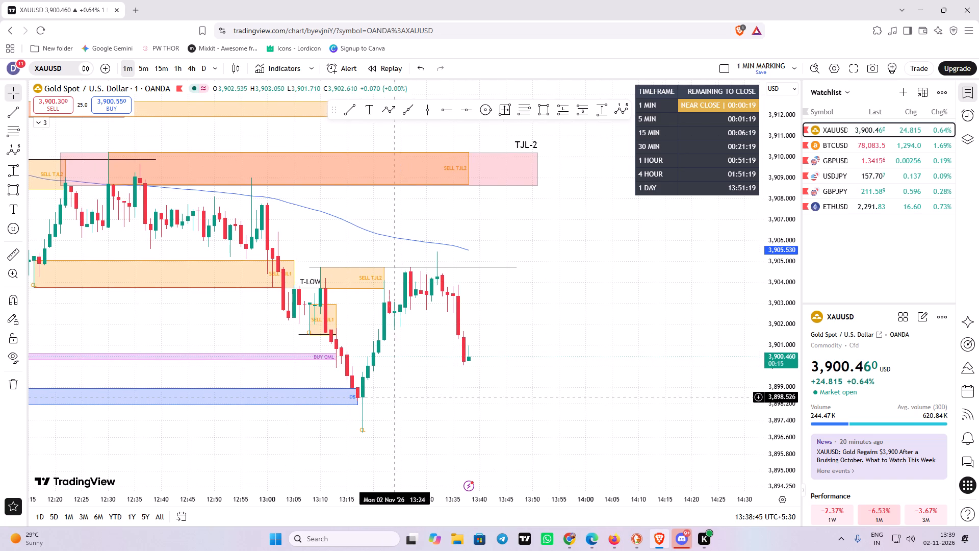
drag(315, 380, 573, 388)
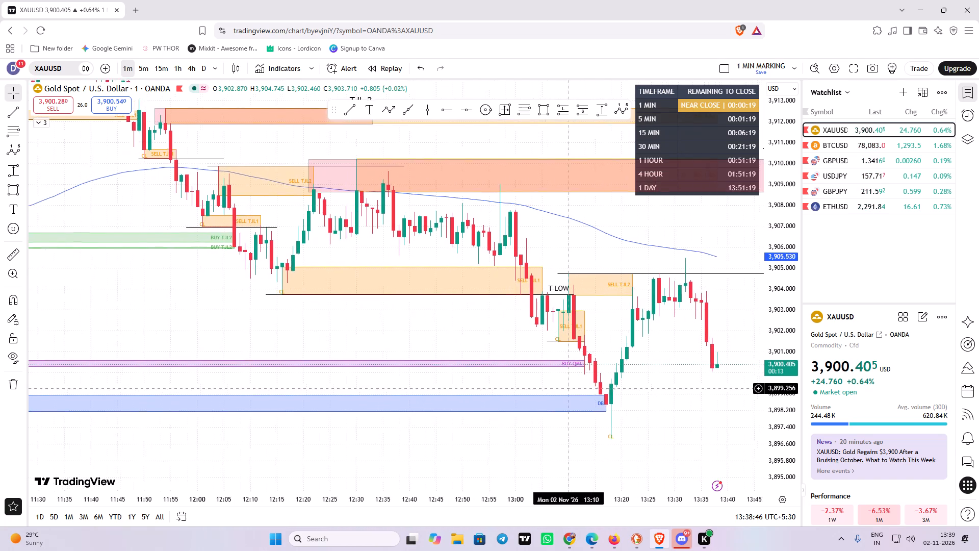
drag(573, 388, 574, 388)
scroll(512, 381, down, 5)
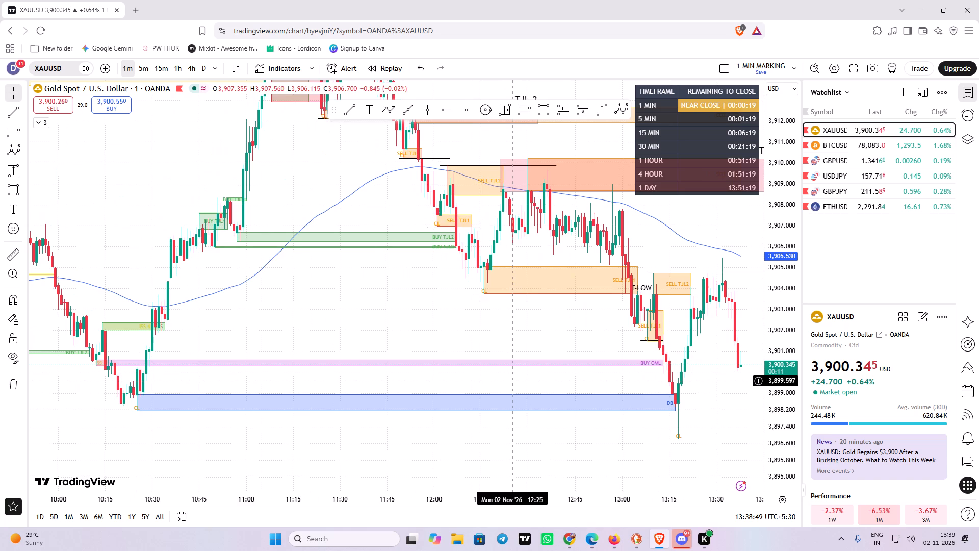
scroll(512, 381, down, 2)
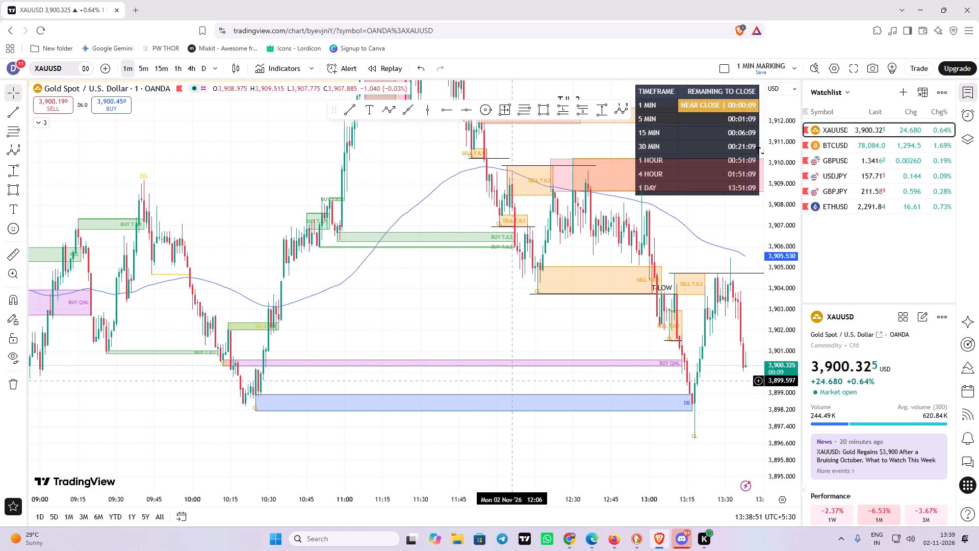
scroll(512, 381, up, 6)
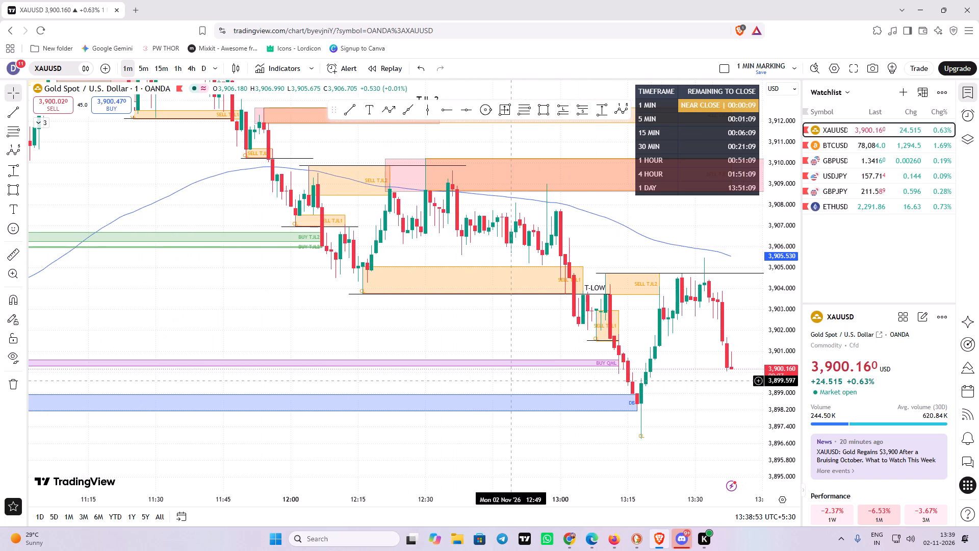
scroll(512, 381, up, 1)
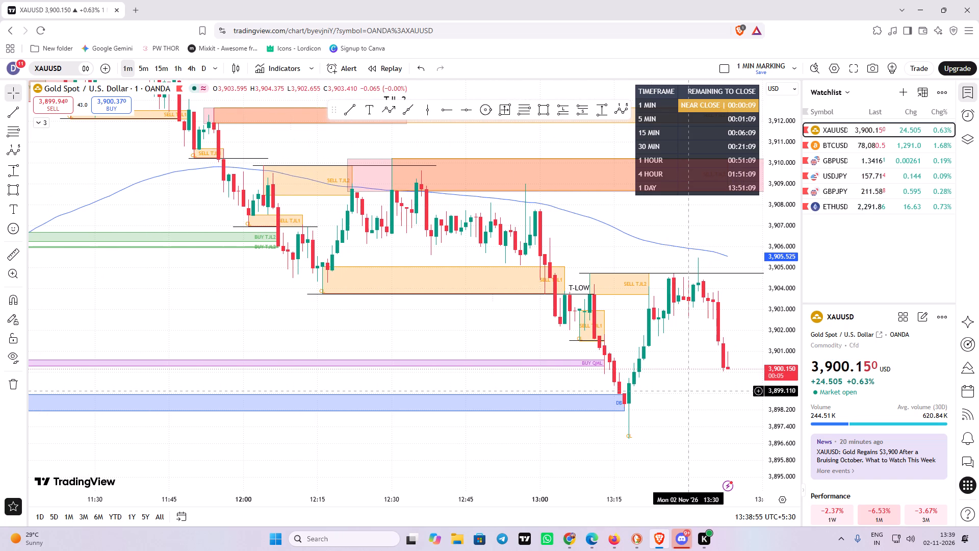
drag(688, 391, 598, 394)
scroll(598, 394, up, 2)
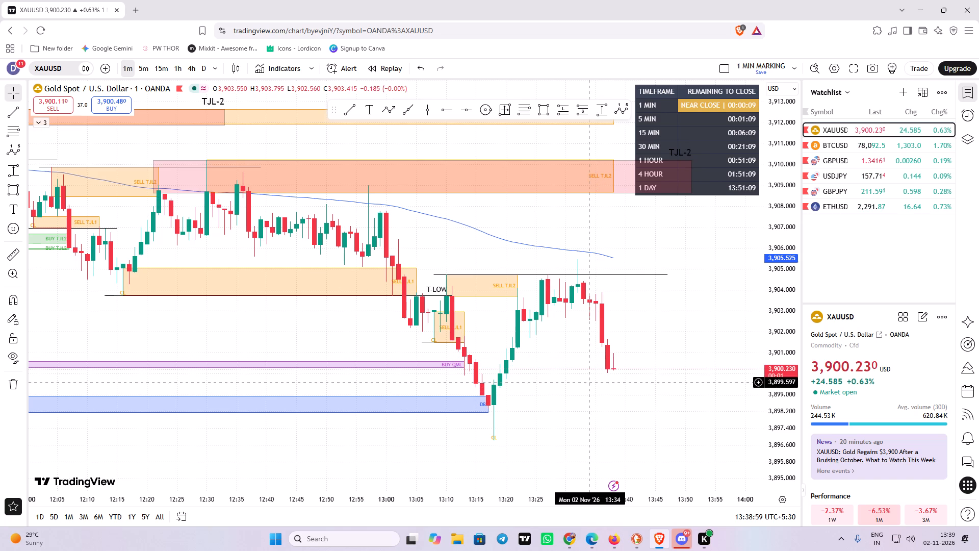
drag(641, 388, 607, 393)
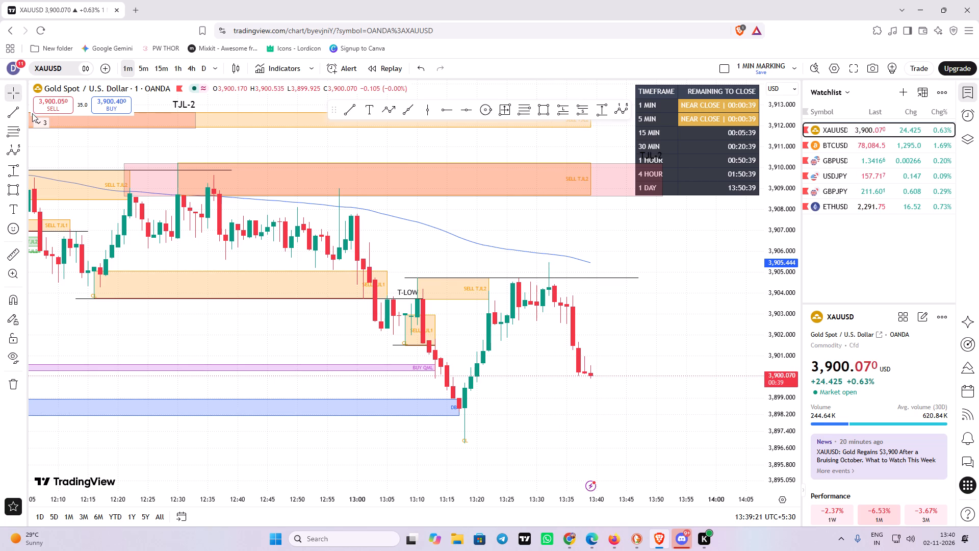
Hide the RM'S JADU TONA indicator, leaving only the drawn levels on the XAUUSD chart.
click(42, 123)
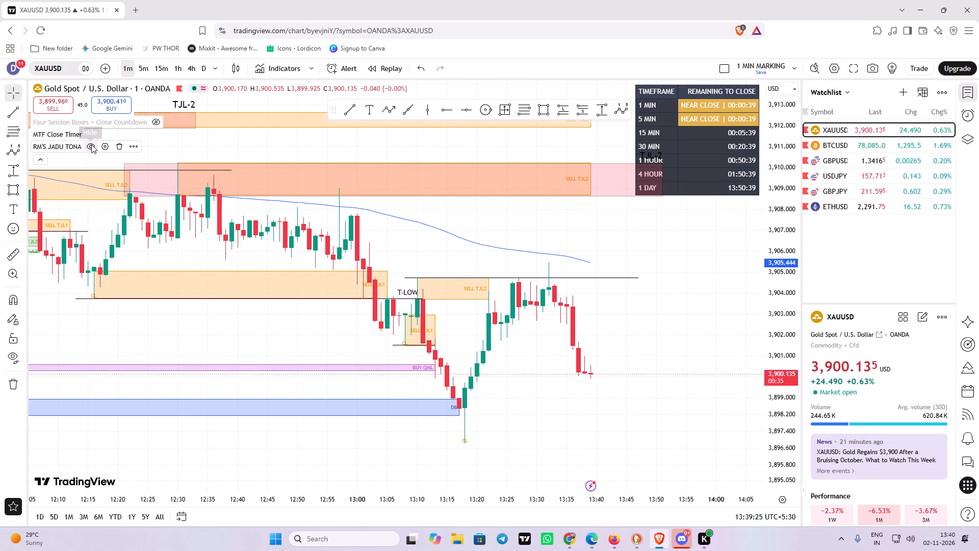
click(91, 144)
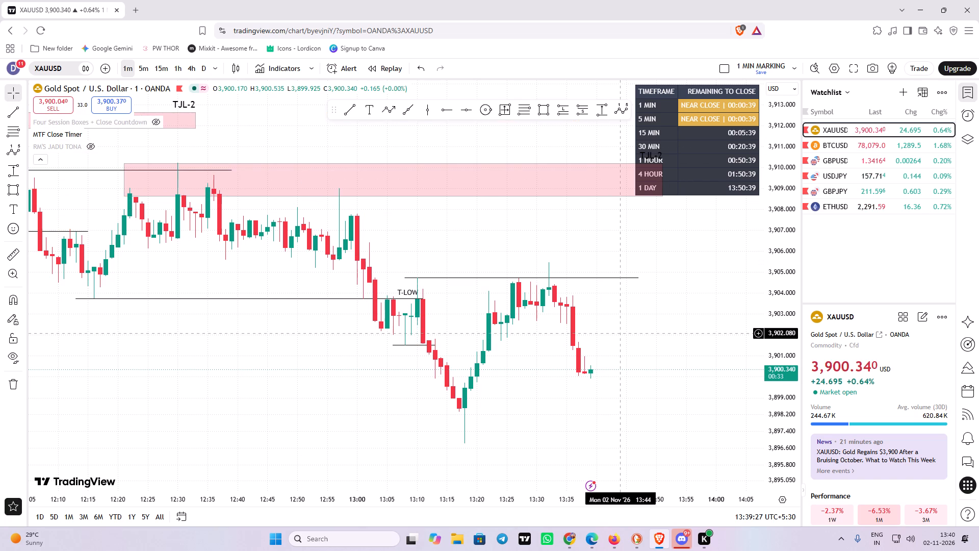
Draw a horizontal trend line at about 3,896.8 along the 13:18 swing low, from about 13:13 to 13:59.
drag(617, 334, 564, 334)
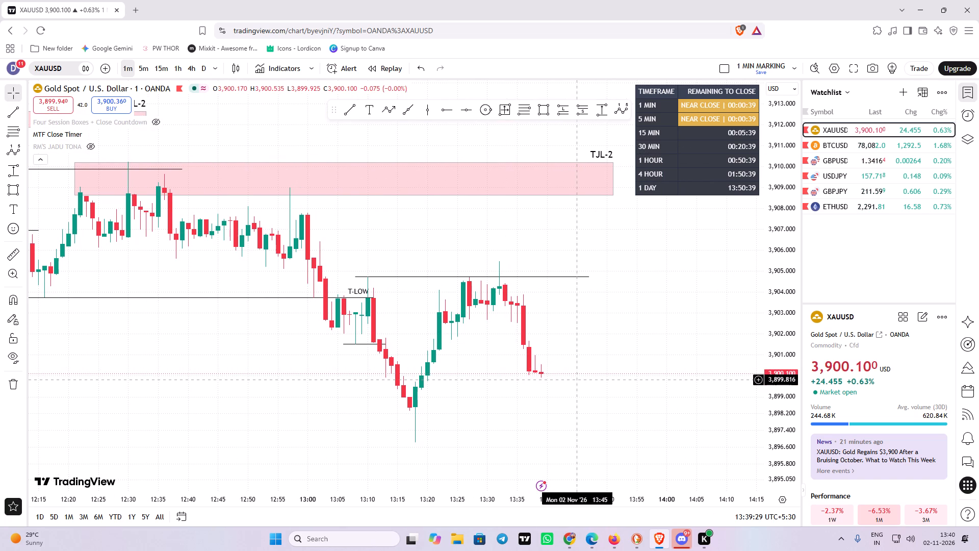
drag(580, 379, 578, 330)
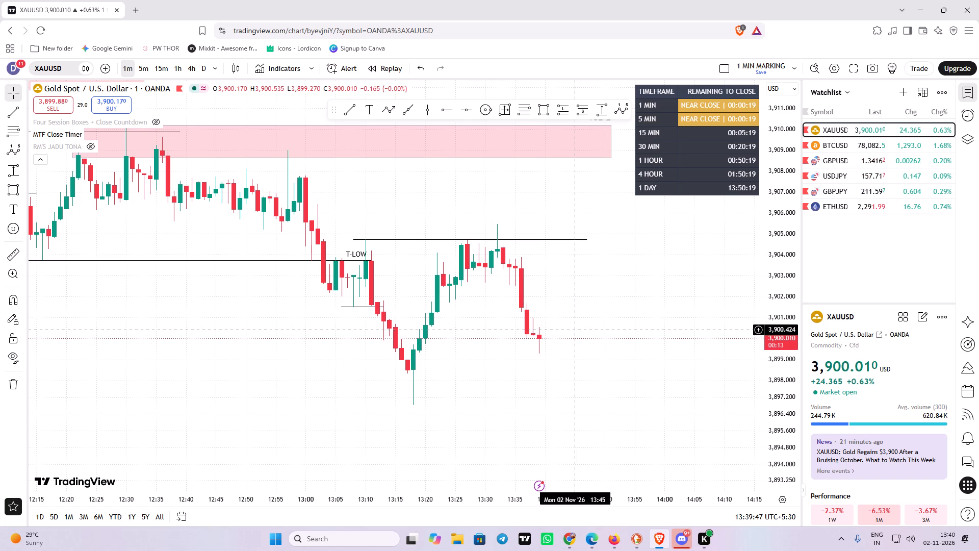
drag(569, 388, 559, 383)
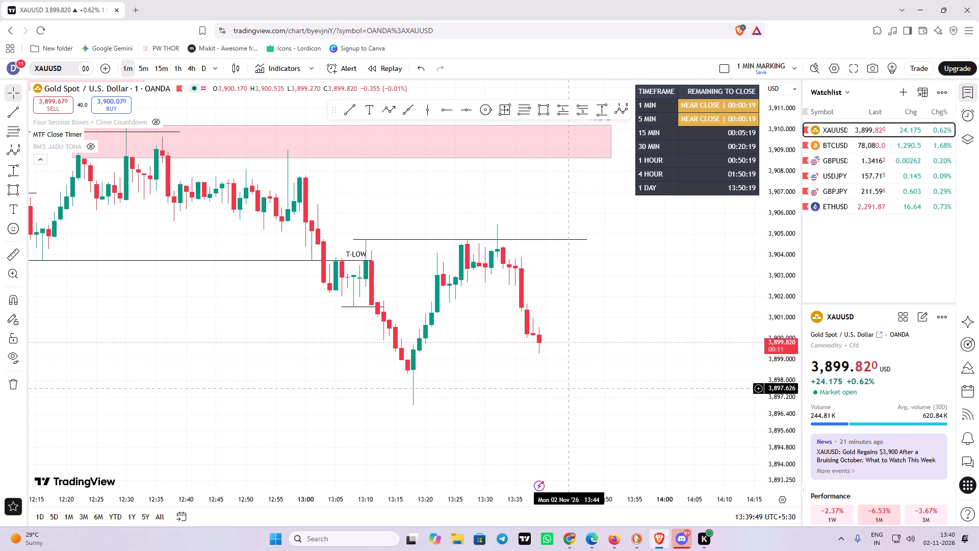
drag(559, 383, 546, 370)
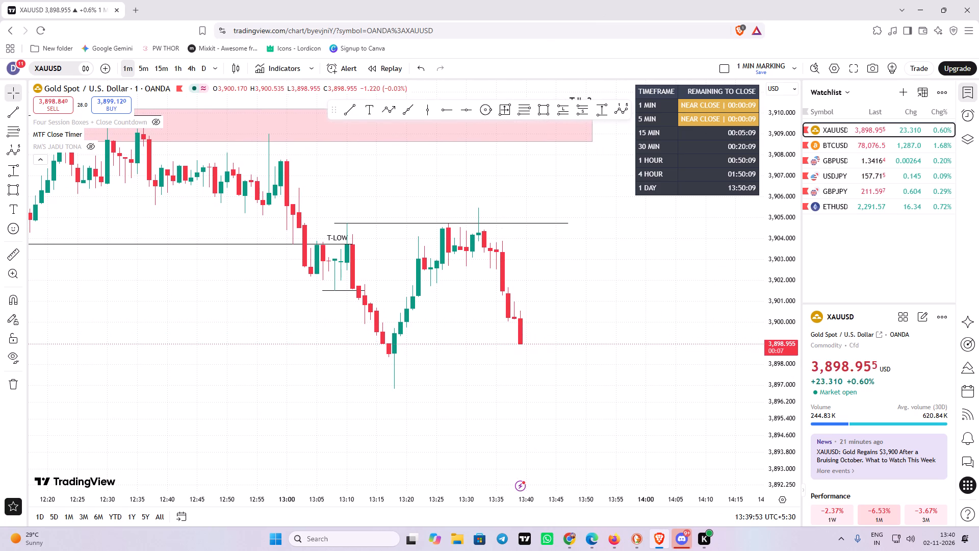
click(349, 110)
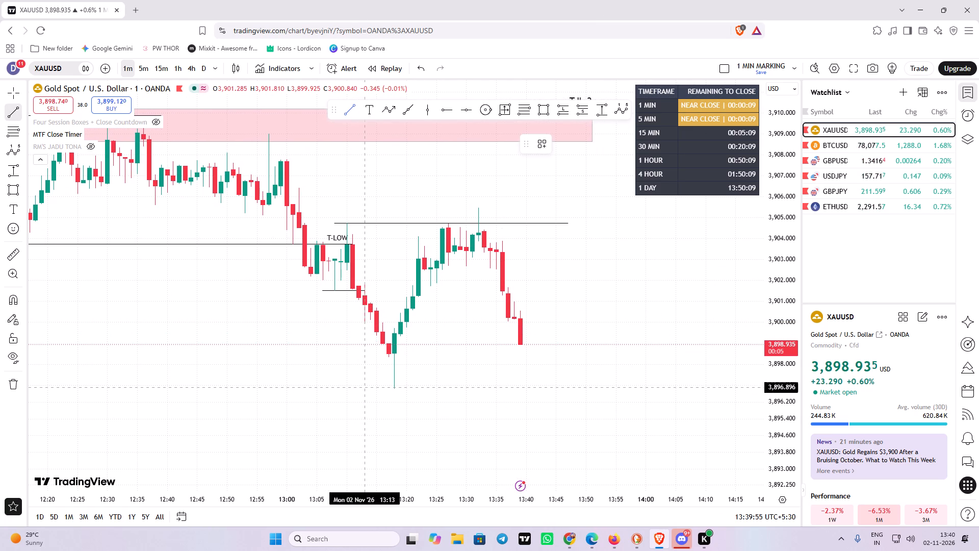
click(367, 389)
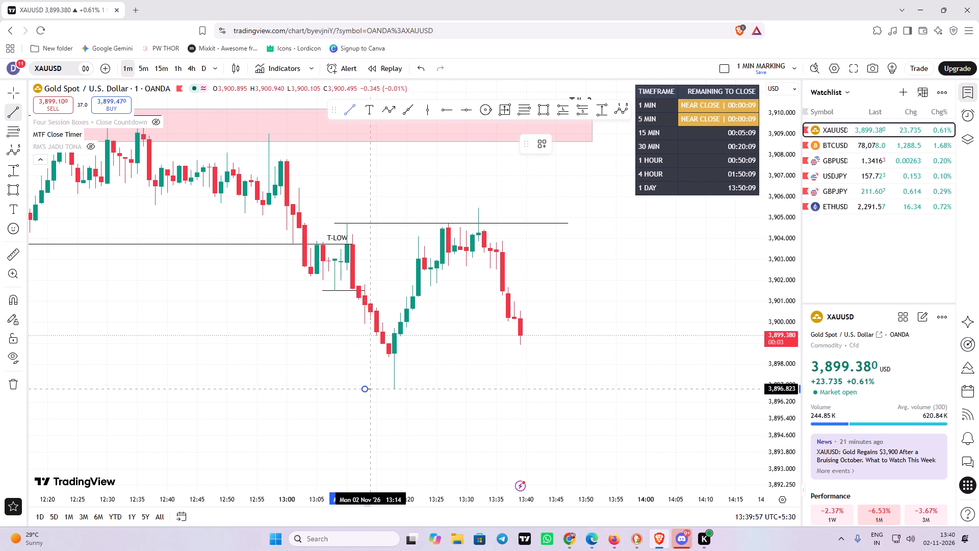
shift+click(641, 386)
click(540, 139)
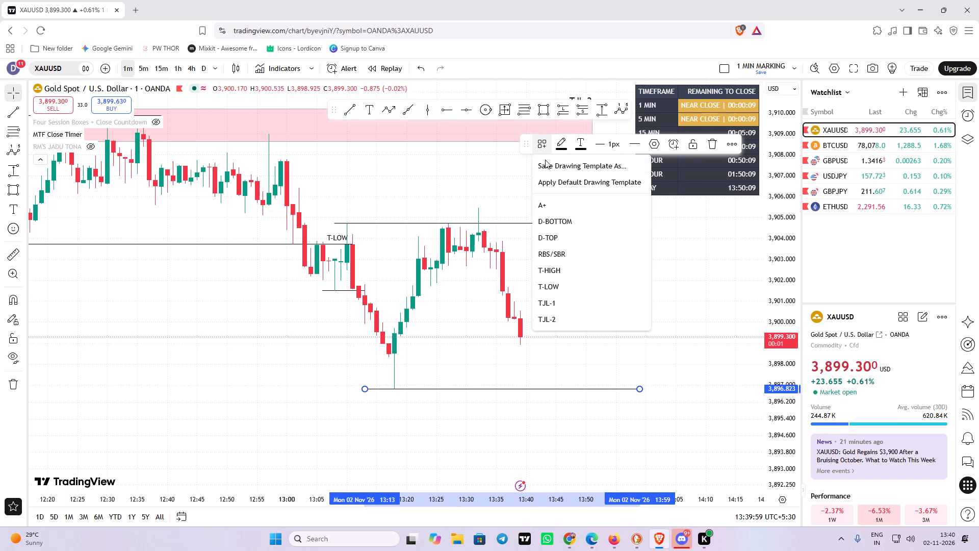
click(654, 362)
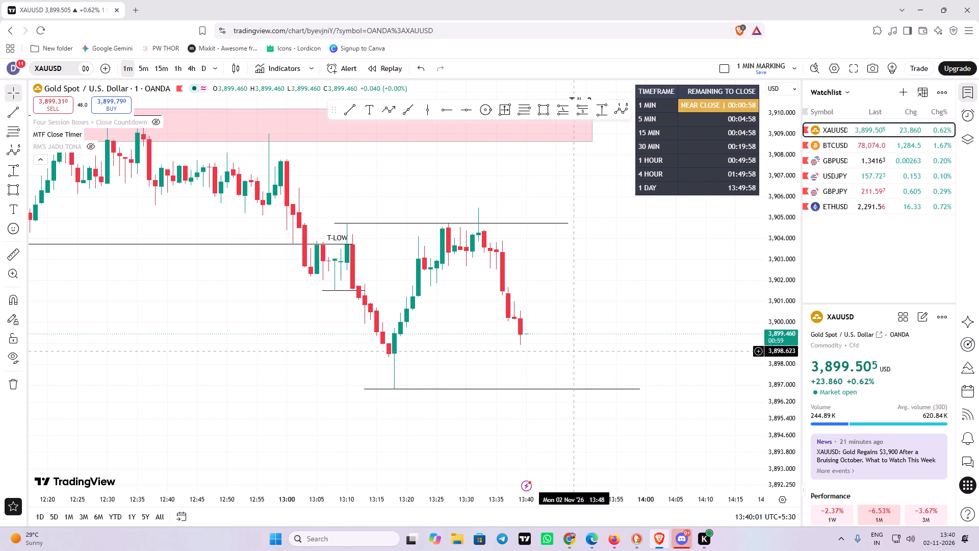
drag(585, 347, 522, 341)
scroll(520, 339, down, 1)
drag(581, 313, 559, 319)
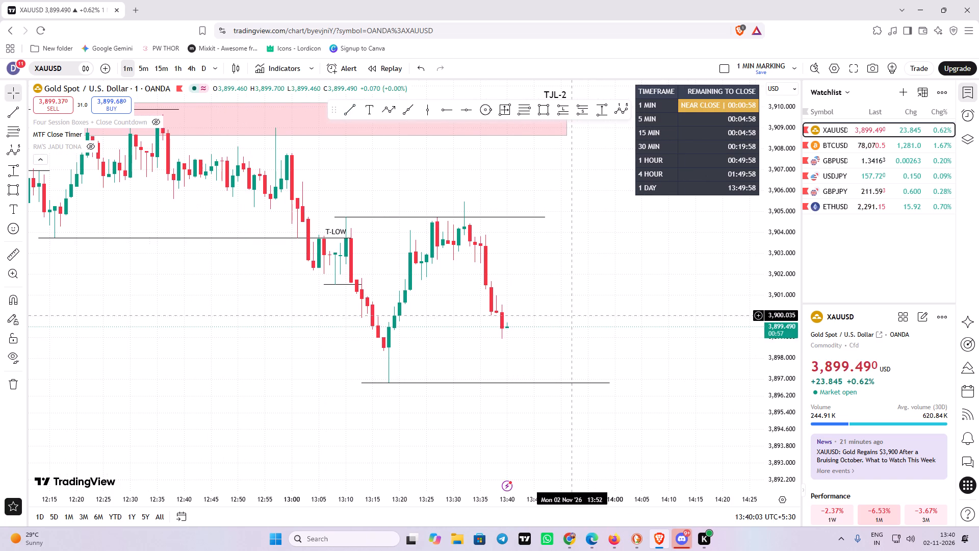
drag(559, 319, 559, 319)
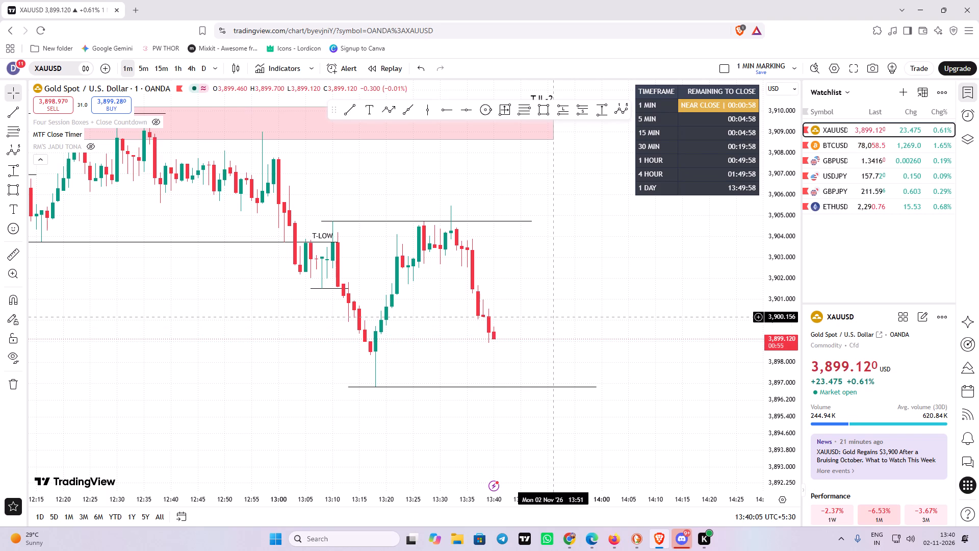
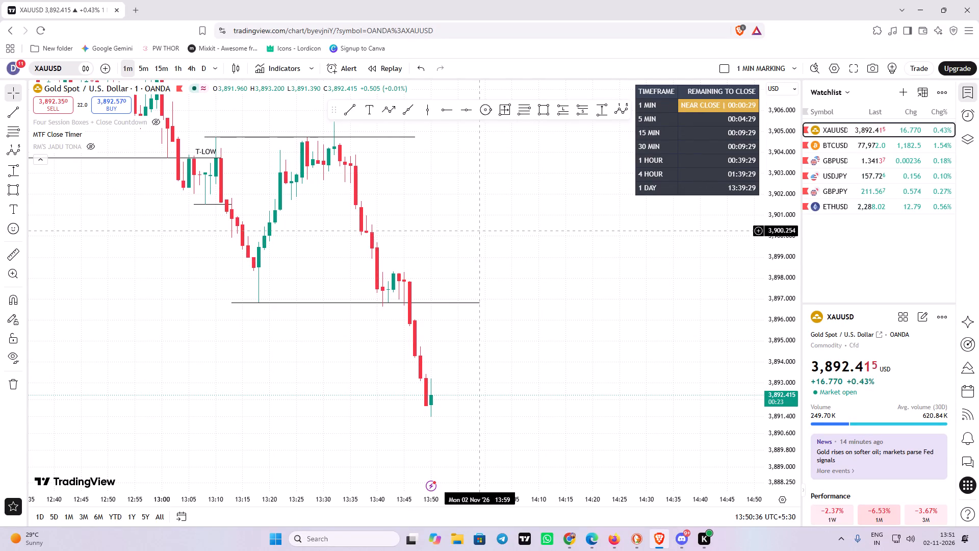
Examine the latest one-minute XAUUSD candles against the line along the 13:18 swing low and the other drawn levels.
drag(480, 231, 313, 231)
drag(372, 241, 418, 276)
scroll(467, 269, down, 1)
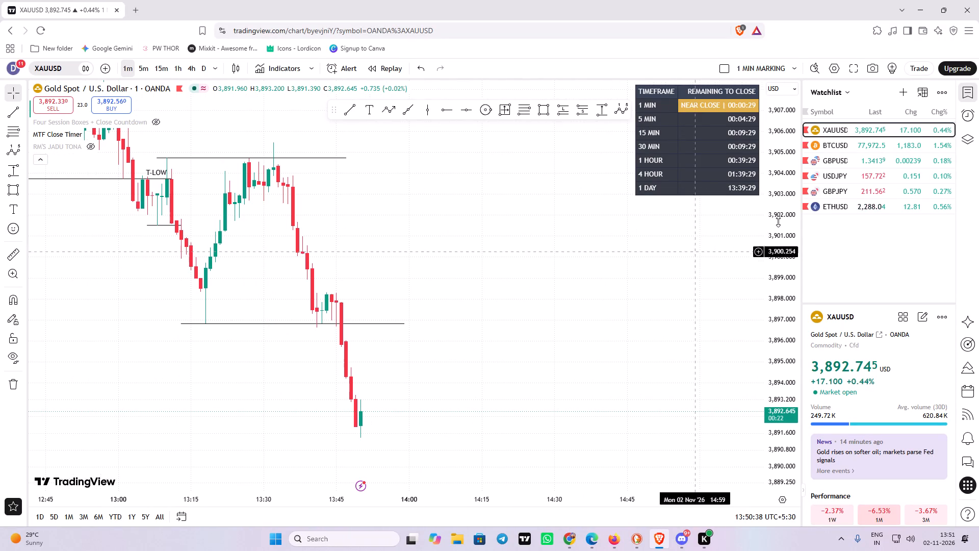
drag(790, 141, 776, 240)
drag(640, 310, 612, 321)
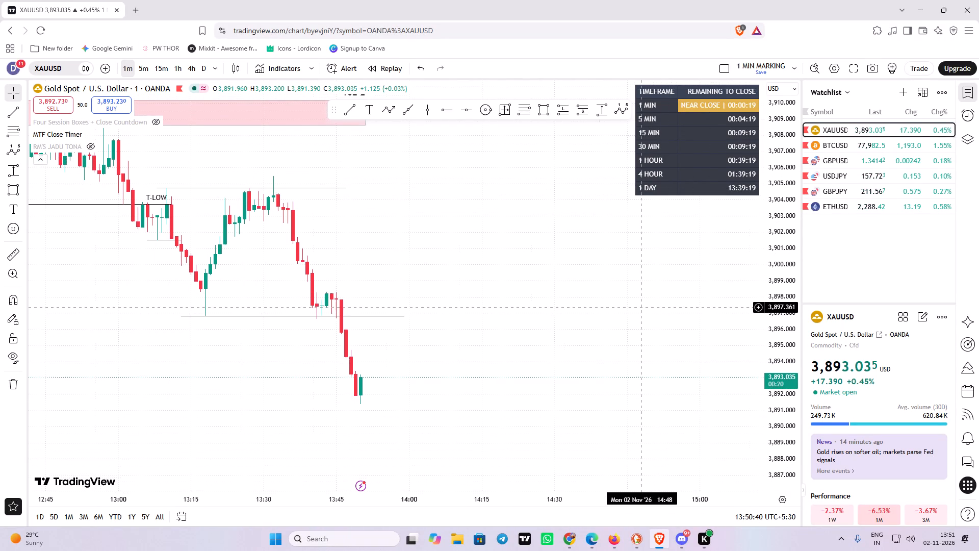
drag(612, 321, 582, 318)
click(515, 323)
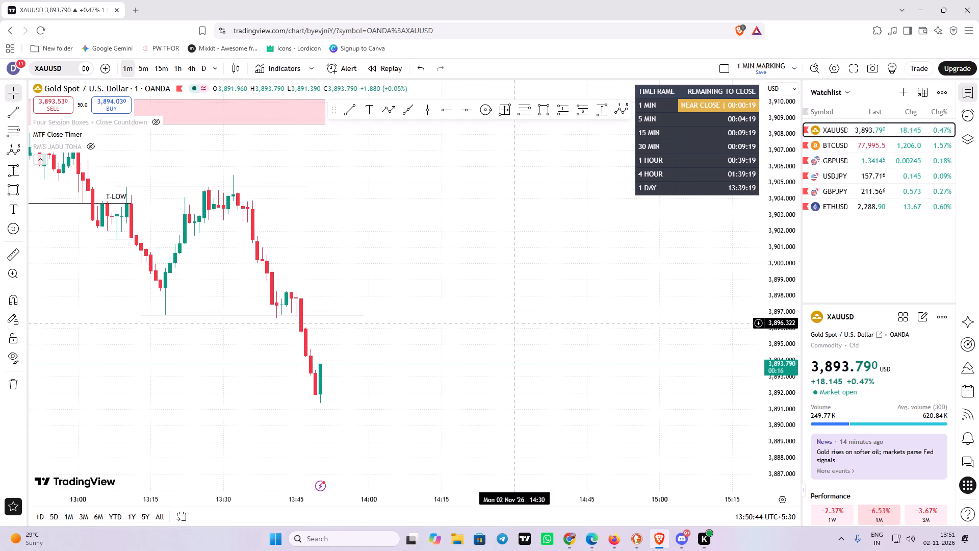
click(514, 323)
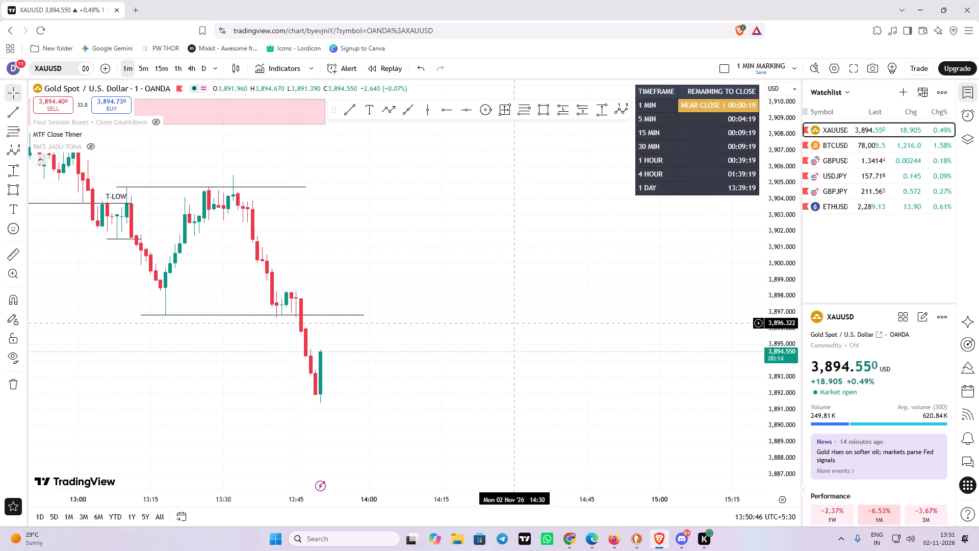
drag(475, 306, 480, 310)
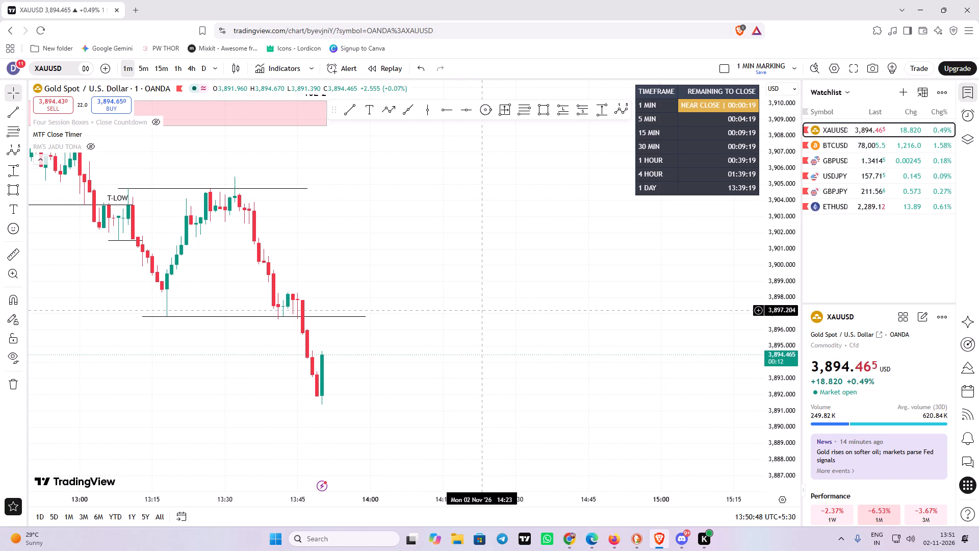
click(452, 287)
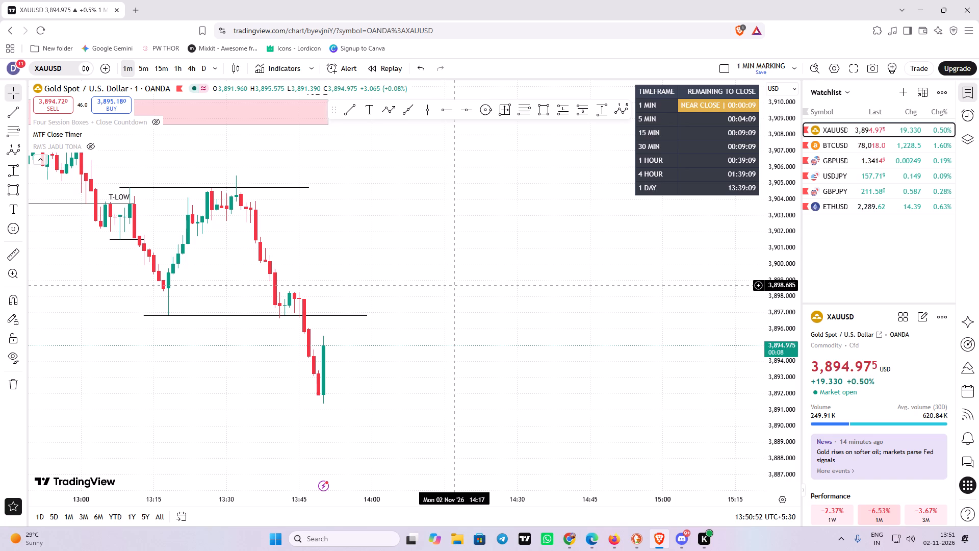
Apply the saved TJL-1 drawing template to the trend line along the 13:18 swing low.
click(341, 316)
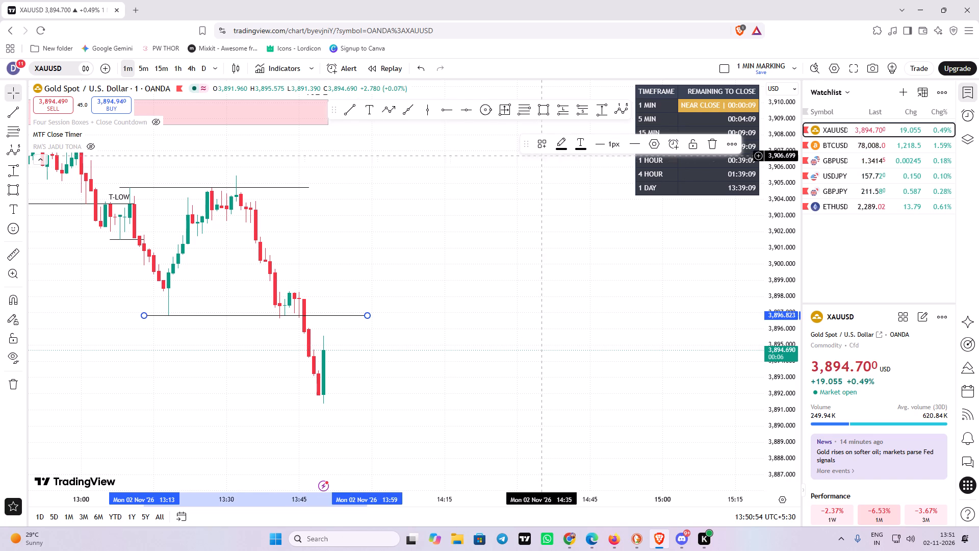
click(542, 148)
click(552, 306)
Shorten the TJL-1 line so it ends at about 13:46, keeping it horizontal at about 3,896.8.
drag(516, 288, 543, 282)
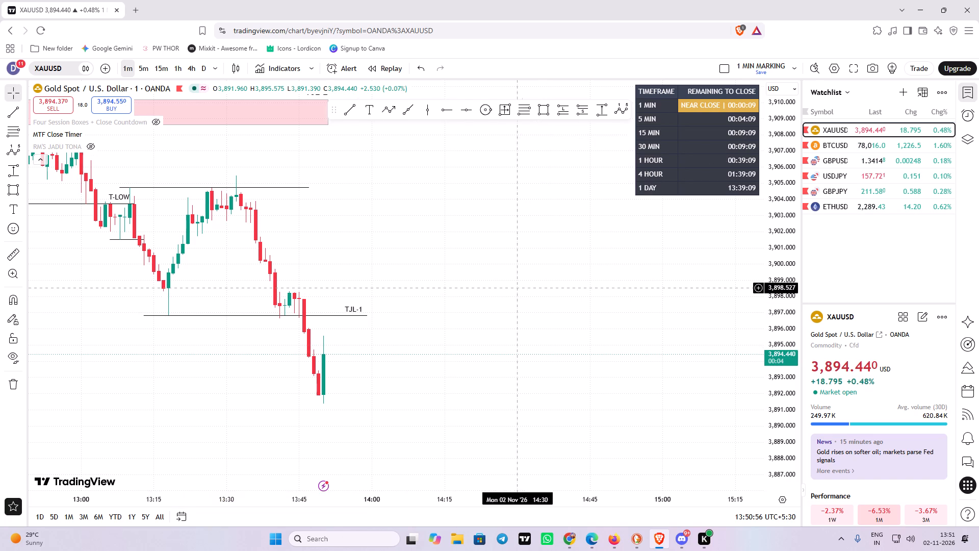
drag(543, 282, 543, 282)
drag(388, 311, 375, 311)
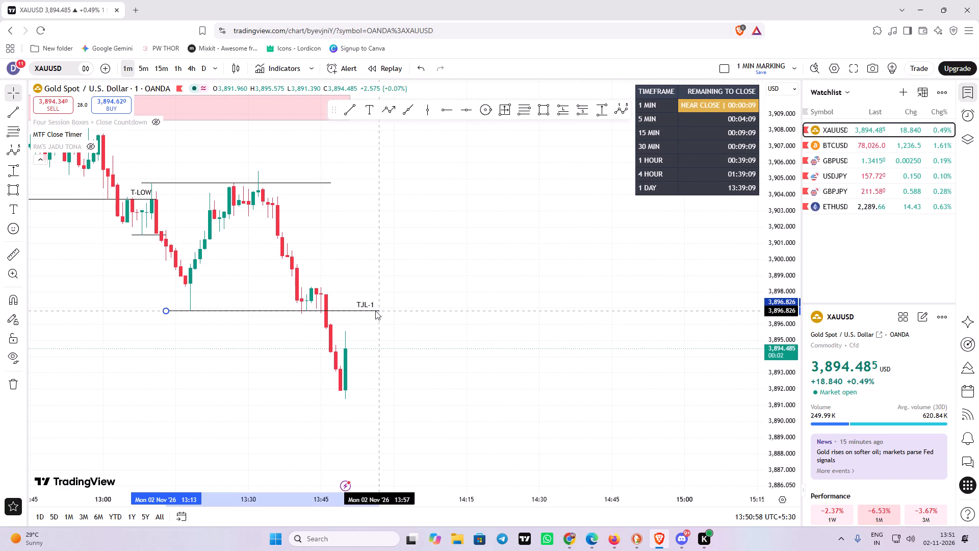
drag(375, 311, 329, 311)
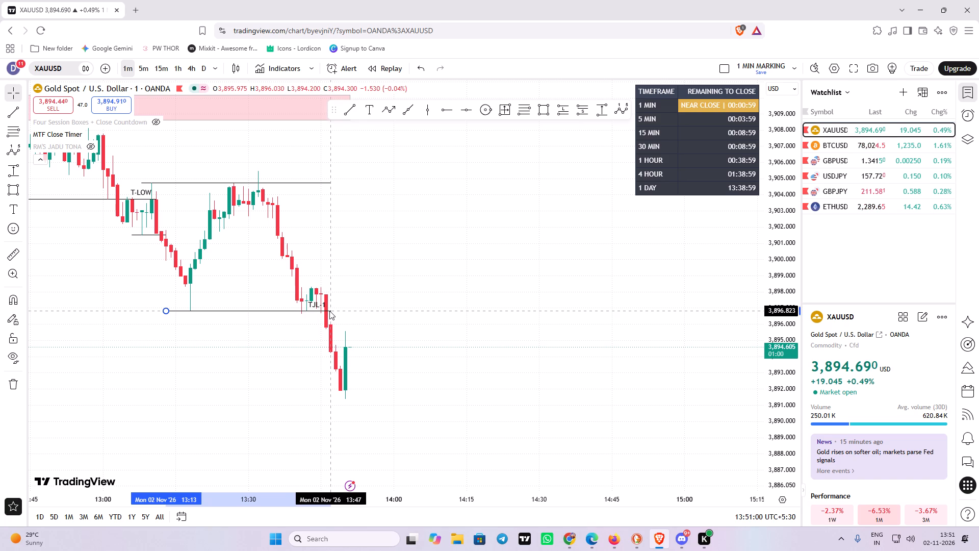
drag(329, 311, 327, 311)
drag(374, 297, 377, 313)
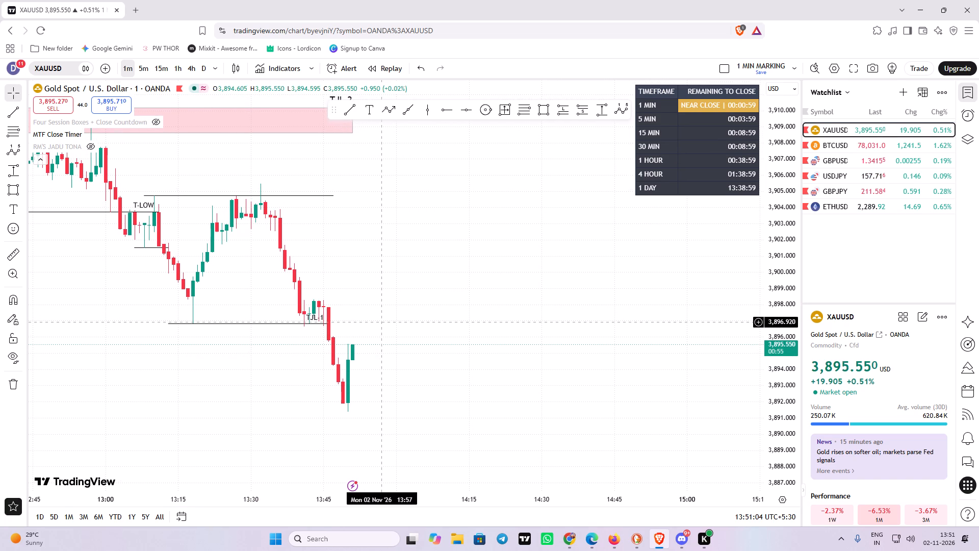
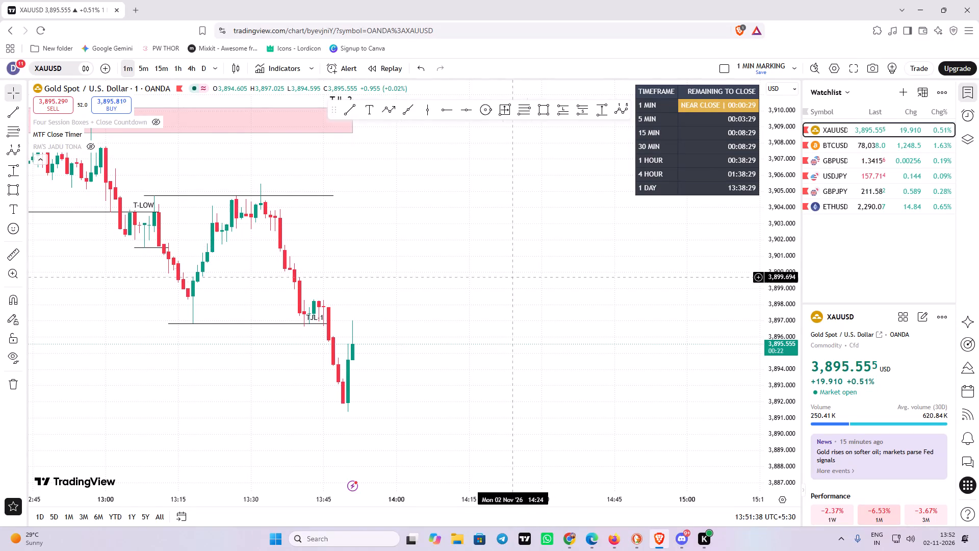
Draw a horizontal trend line along the latest swing low at about 3,891.4, from 13:43 to about 14:36.
drag(501, 283, 446, 275)
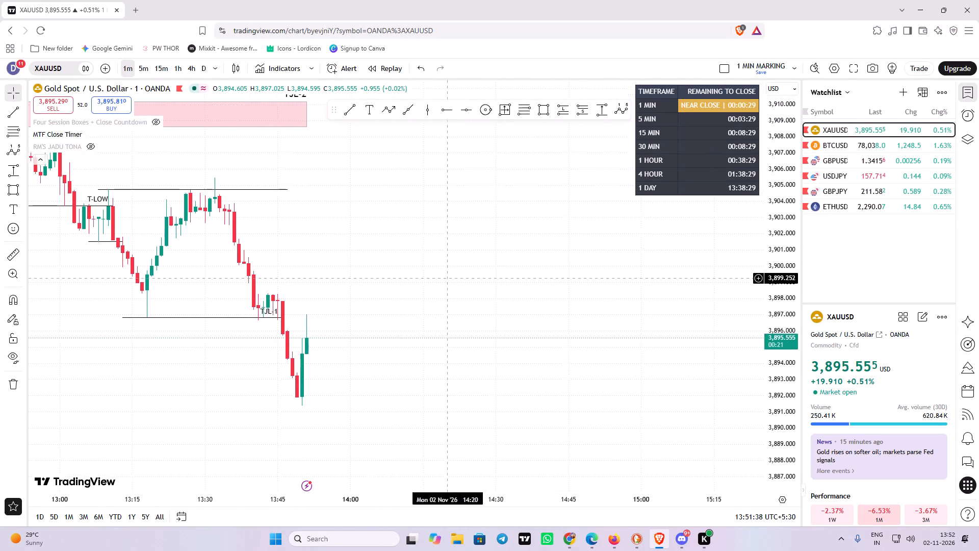
drag(446, 275, 438, 256)
drag(441, 296, 405, 286)
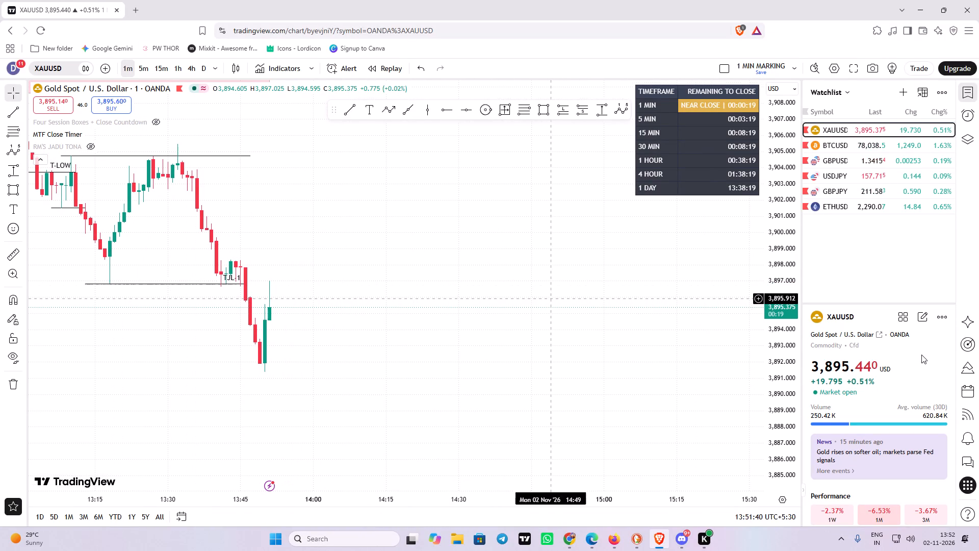
drag(790, 354, 779, 295)
click(353, 106)
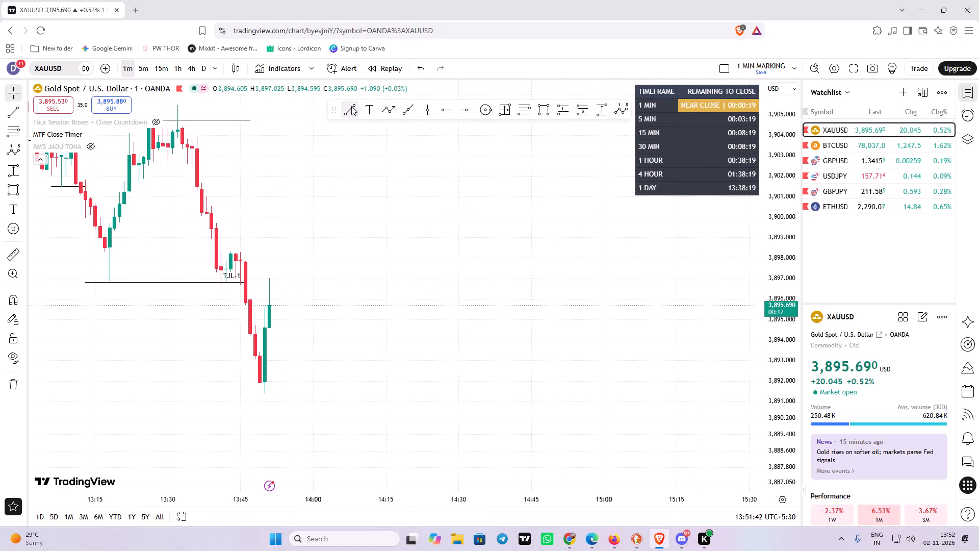
click(232, 393)
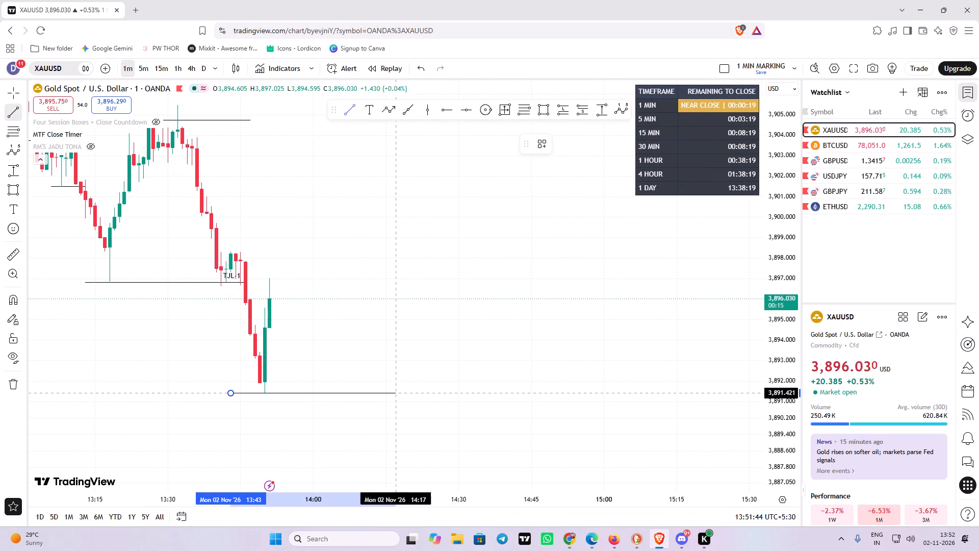
shift+click(488, 390)
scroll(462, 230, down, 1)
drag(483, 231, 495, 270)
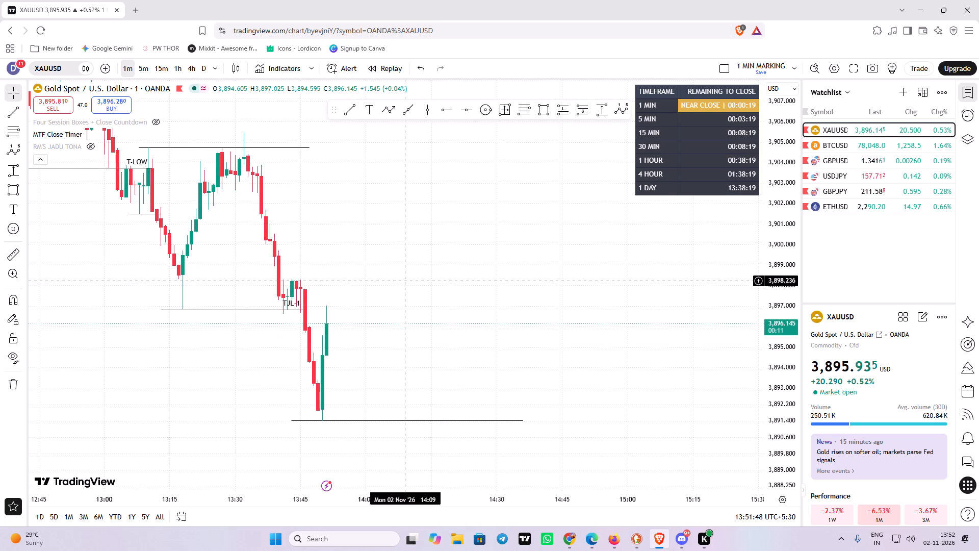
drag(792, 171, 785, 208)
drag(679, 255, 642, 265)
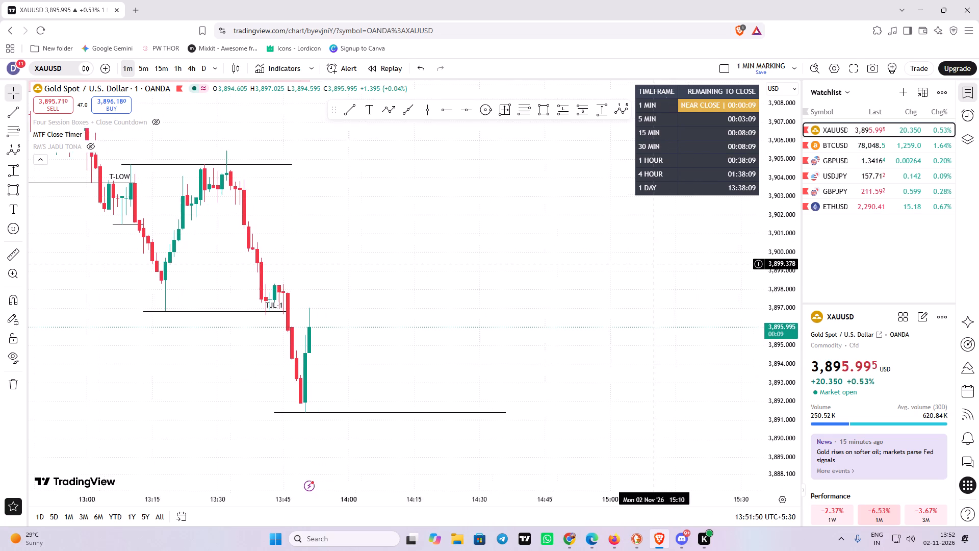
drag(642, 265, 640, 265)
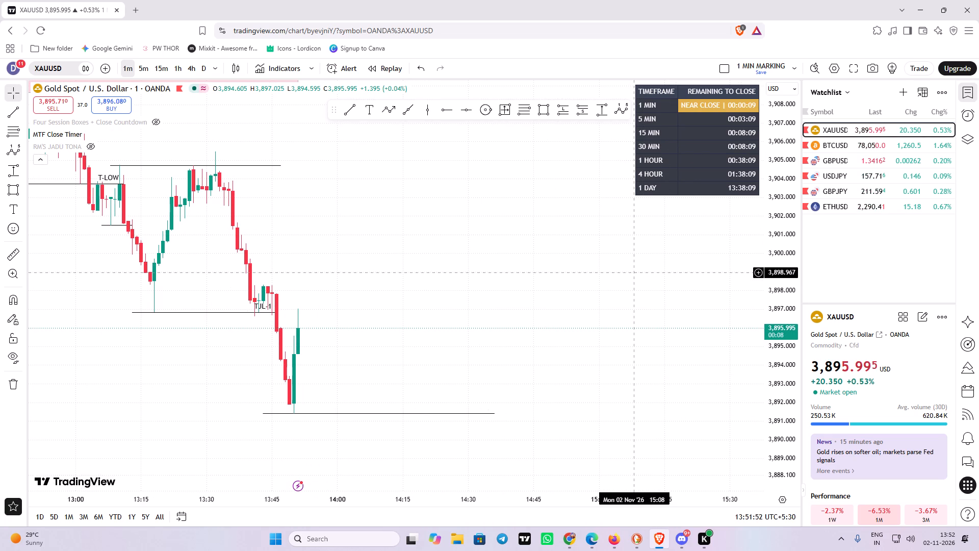
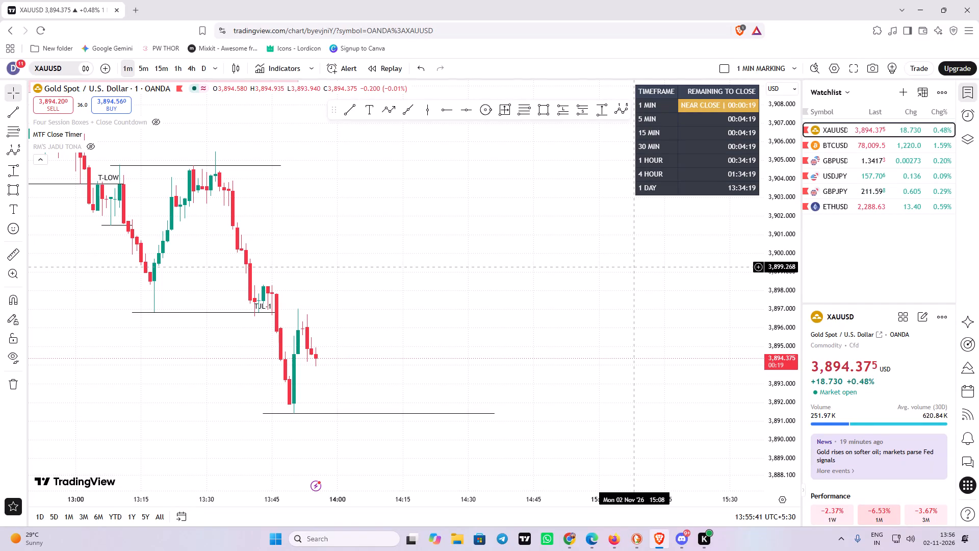
Switch to Firefox and examine XAUUSD's 15-minute price action around the pink 15 MIN zone, the A+ level and the recent lows.
click(606, 538)
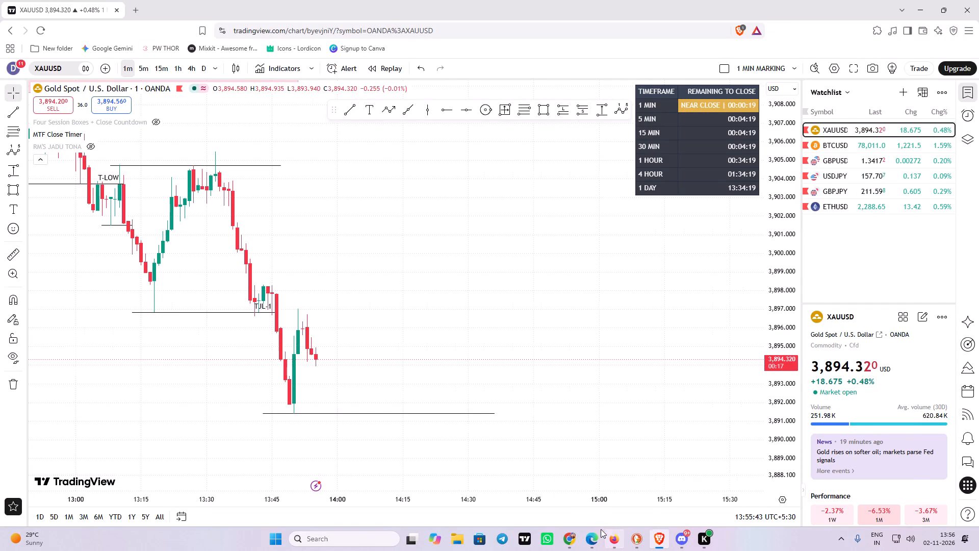
drag(547, 338, 577, 282)
scroll(588, 281, down, 3)
drag(548, 372, 537, 380)
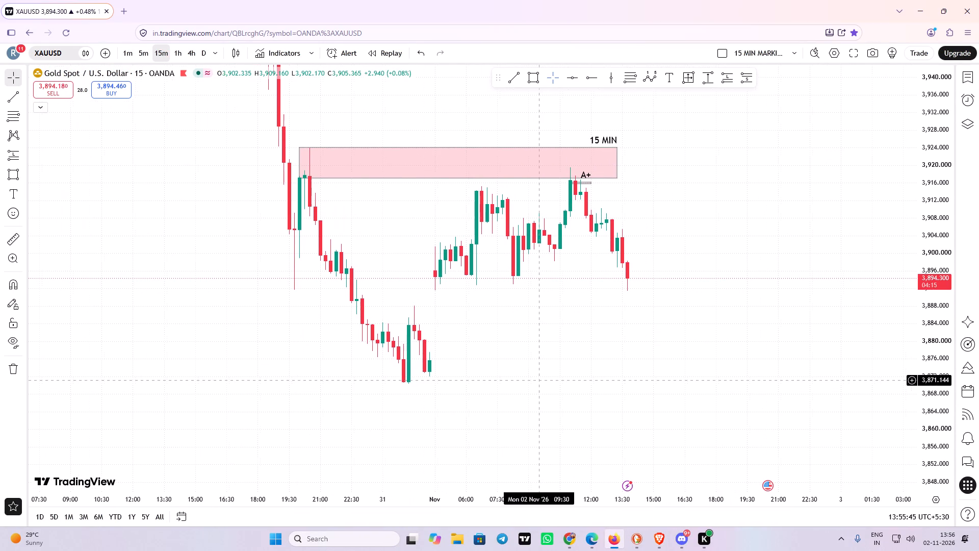
drag(537, 380, 537, 379)
scroll(389, 278, up, 2)
drag(324, 331, 391, 337)
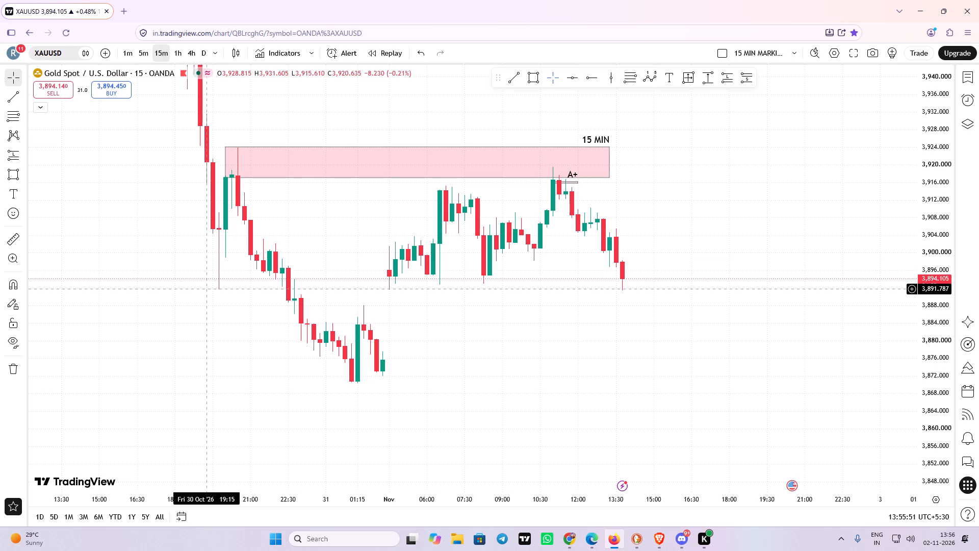
drag(514, 328, 504, 334)
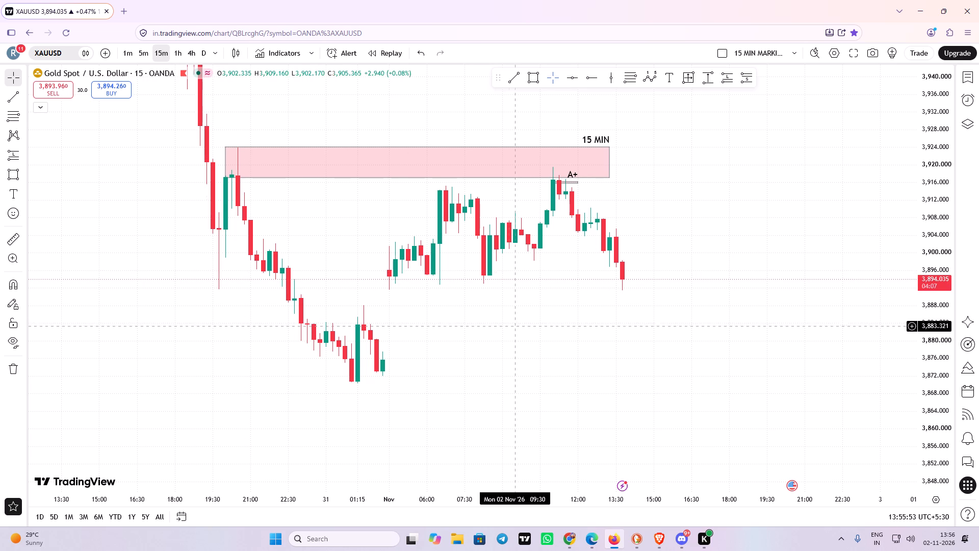
drag(504, 334, 422, 340)
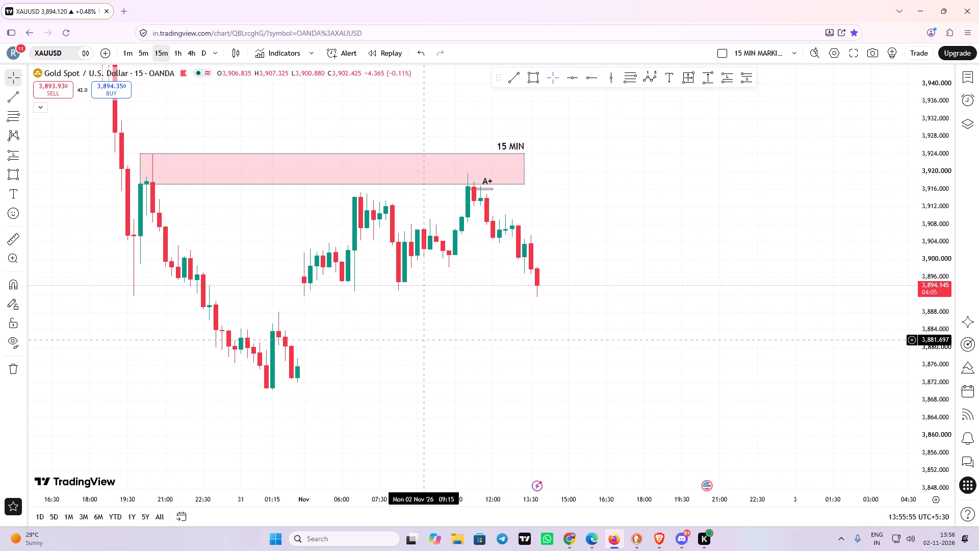
drag(422, 340, 453, 332)
scroll(453, 332, down, 1)
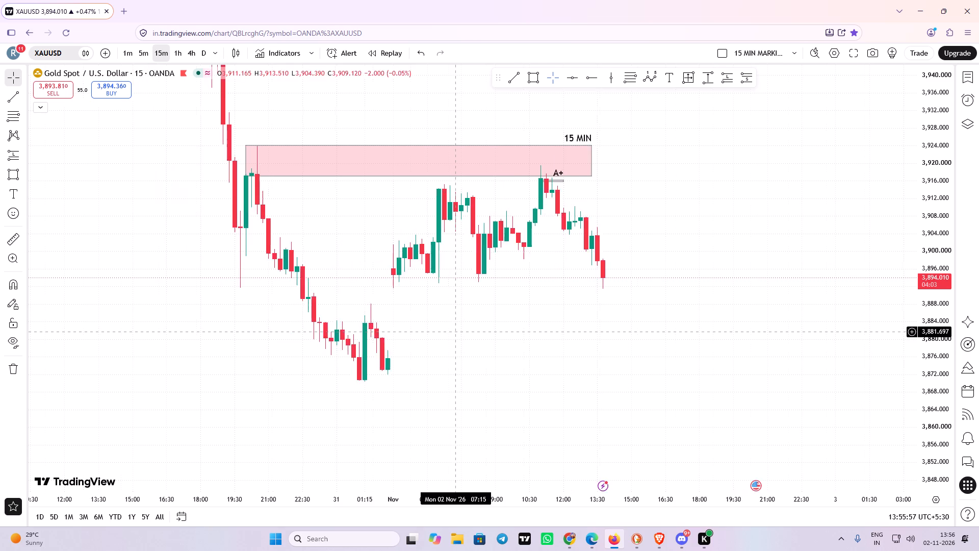
scroll(453, 332, down, 1)
drag(940, 120, 926, 340)
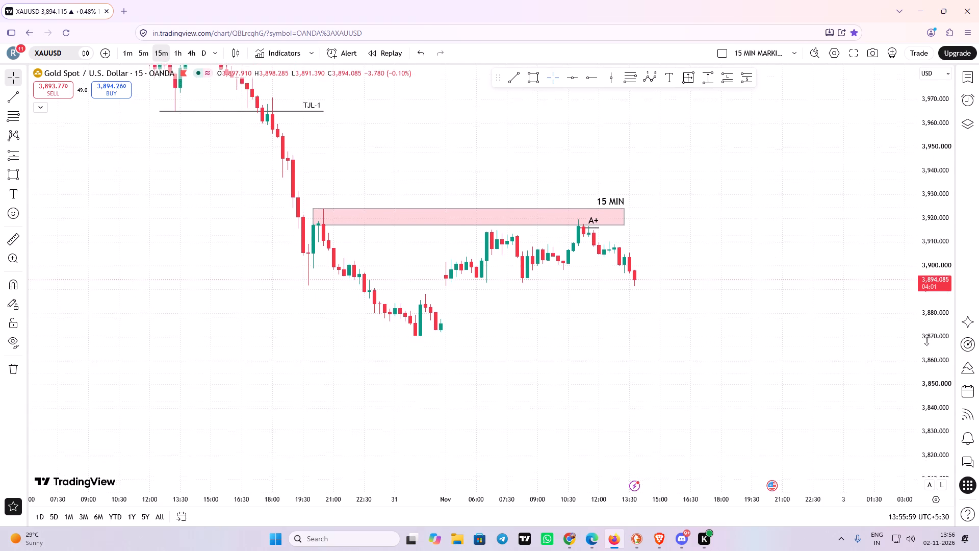
drag(926, 340, 923, 354)
scroll(759, 328, down, 2)
drag(725, 333, 612, 353)
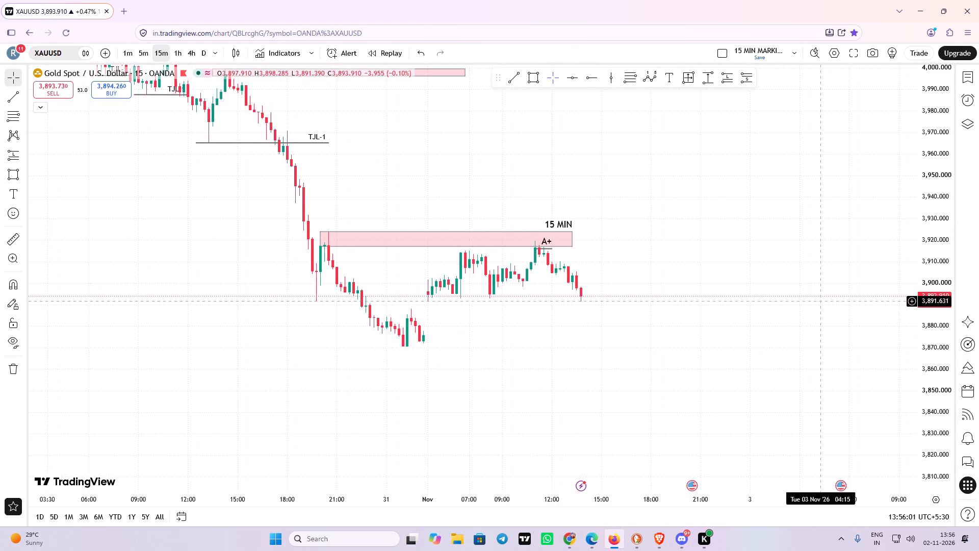
scroll(833, 294, down, 2)
drag(923, 304, 938, 150)
scroll(774, 278, up, 3)
drag(740, 312, 728, 276)
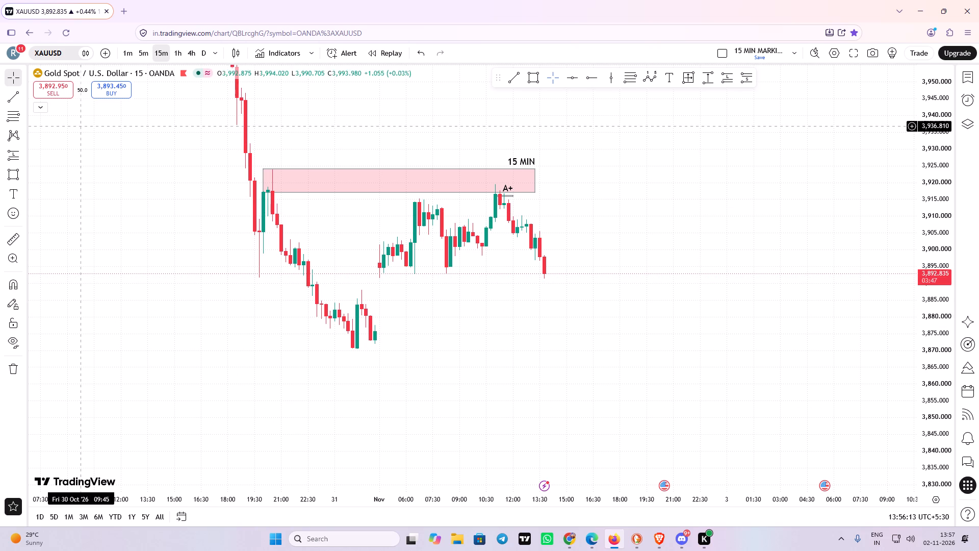
Expand the indicator legend on the 15-minute chart and unhide the RM'S JADU TONA indicator.
click(45, 107)
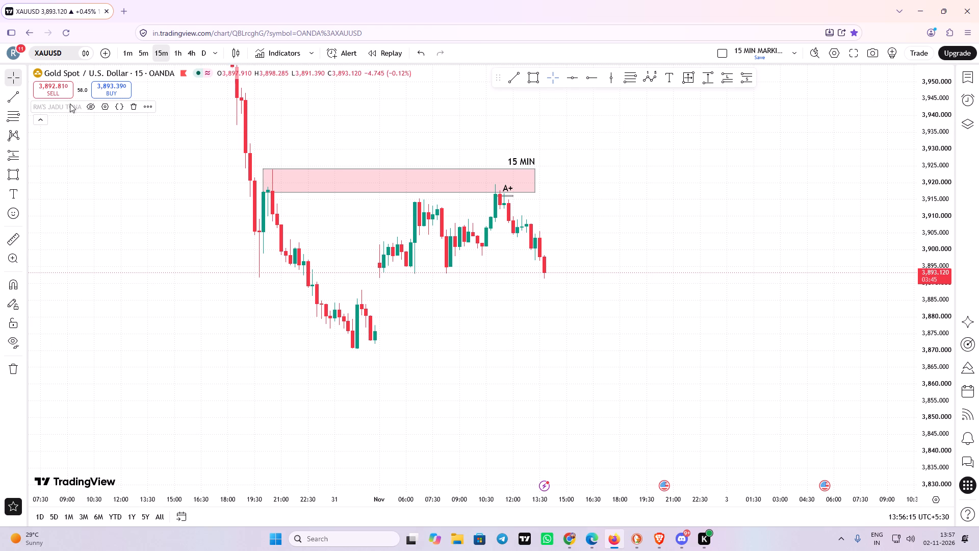
click(87, 104)
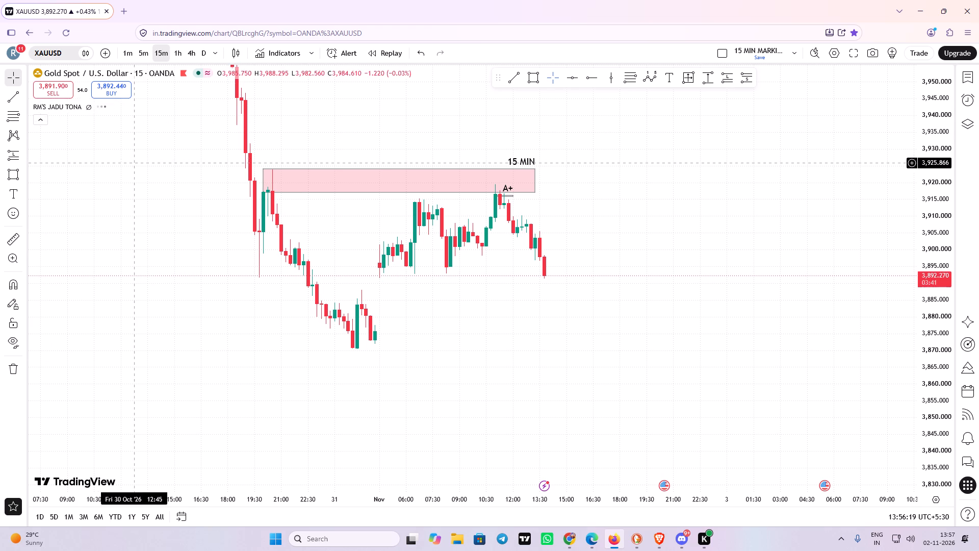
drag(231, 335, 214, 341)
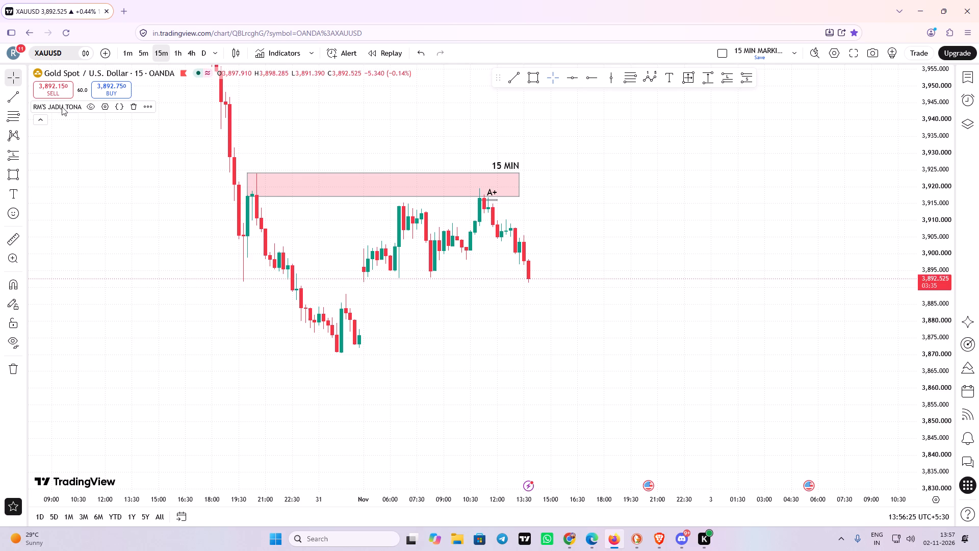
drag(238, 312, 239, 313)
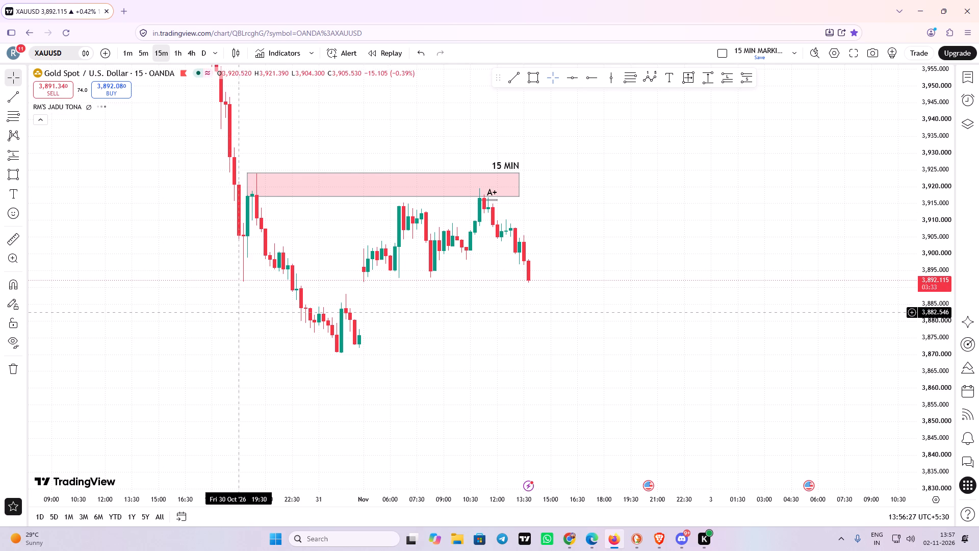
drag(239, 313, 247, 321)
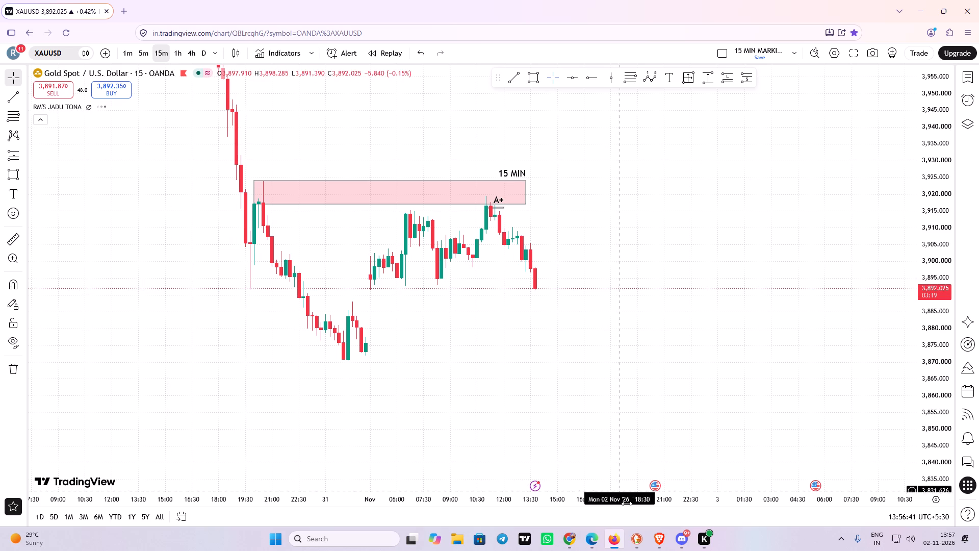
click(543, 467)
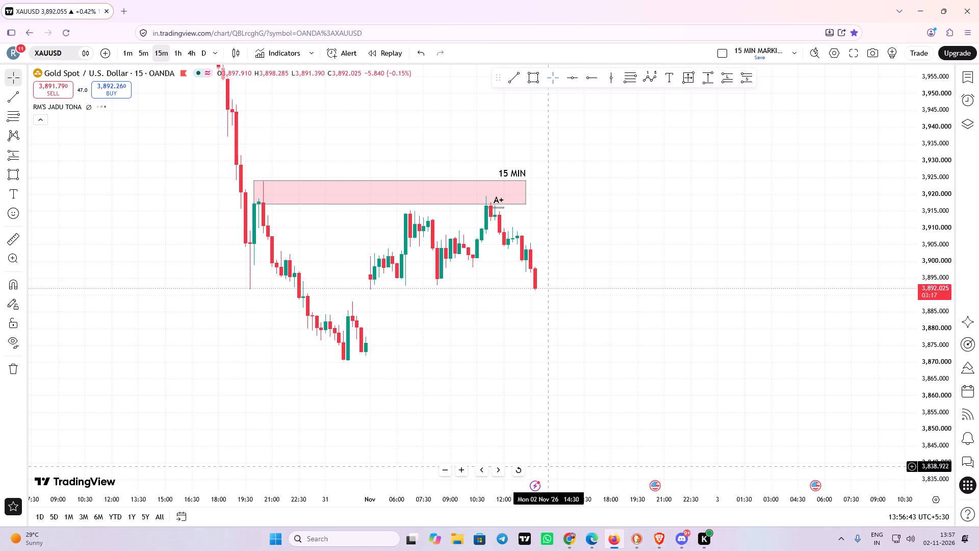
Switch to Microsoft Edge and extend the green TJL-2 zone on the 5-minute chart to end at 09:25.
click(588, 532)
drag(553, 371, 487, 363)
scroll(487, 362, down, 3)
drag(553, 302, 553, 303)
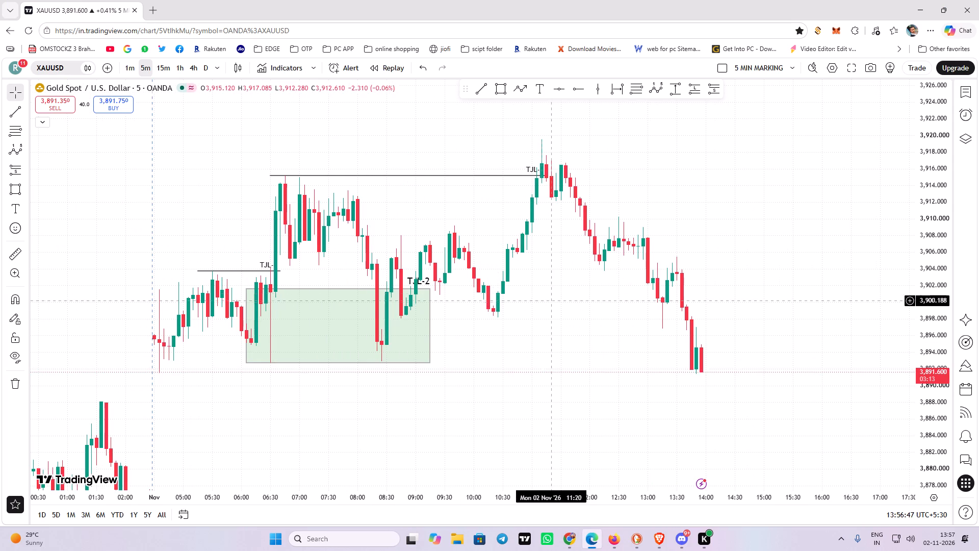
drag(553, 303, 463, 338)
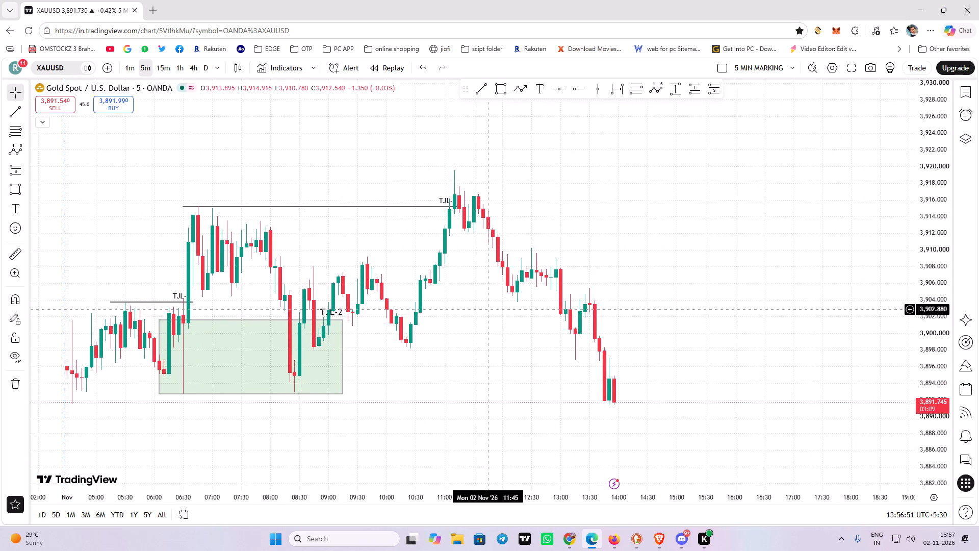
drag(476, 309, 631, 273)
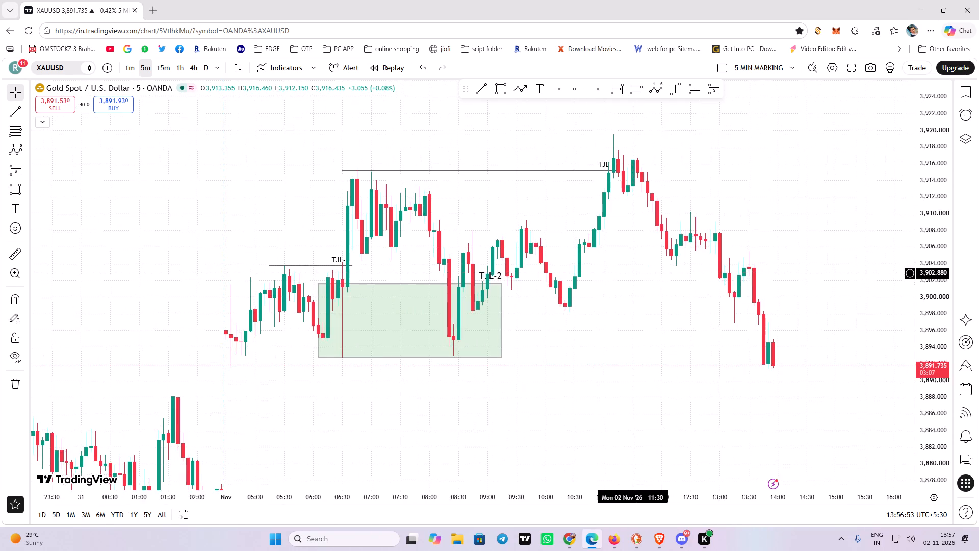
drag(631, 273, 497, 323)
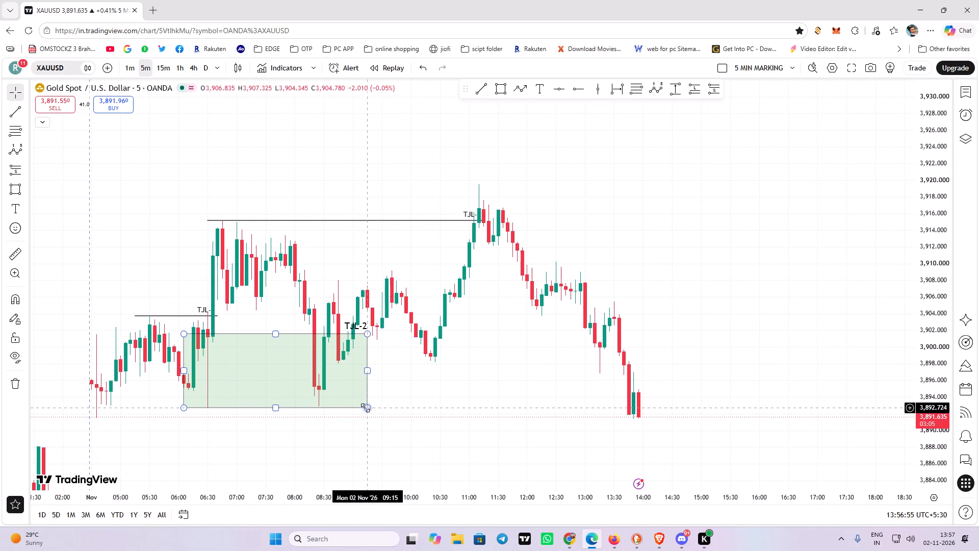
click(366, 408)
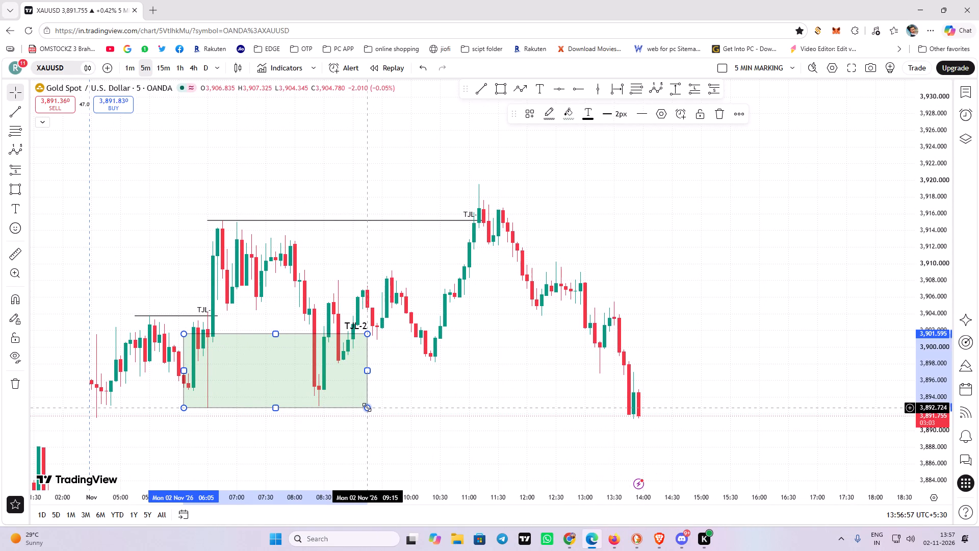
drag(370, 372, 375, 372)
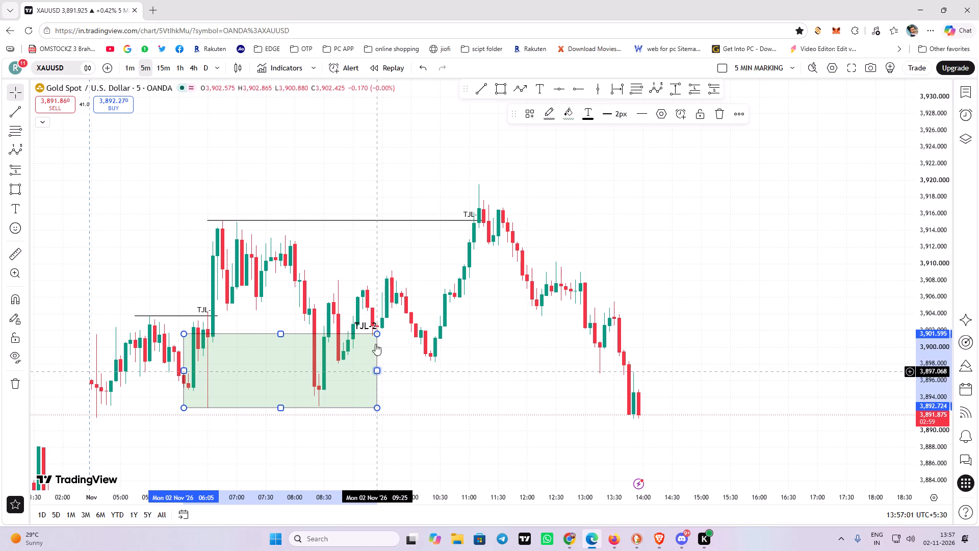
Draw a horizontal trend line under the TJL-2 zone's low at about 3,892.9, from 07:55 to about 14:15.
click(483, 86)
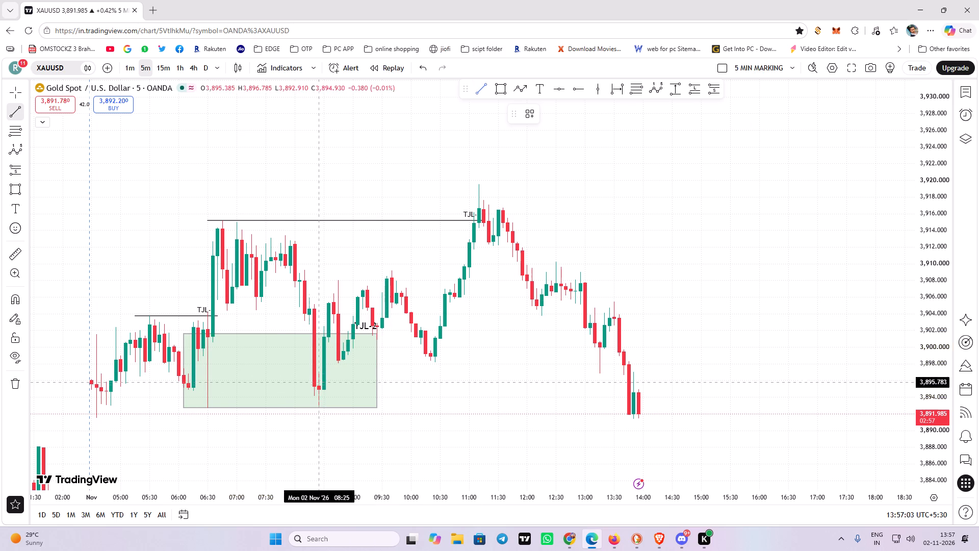
click(292, 406)
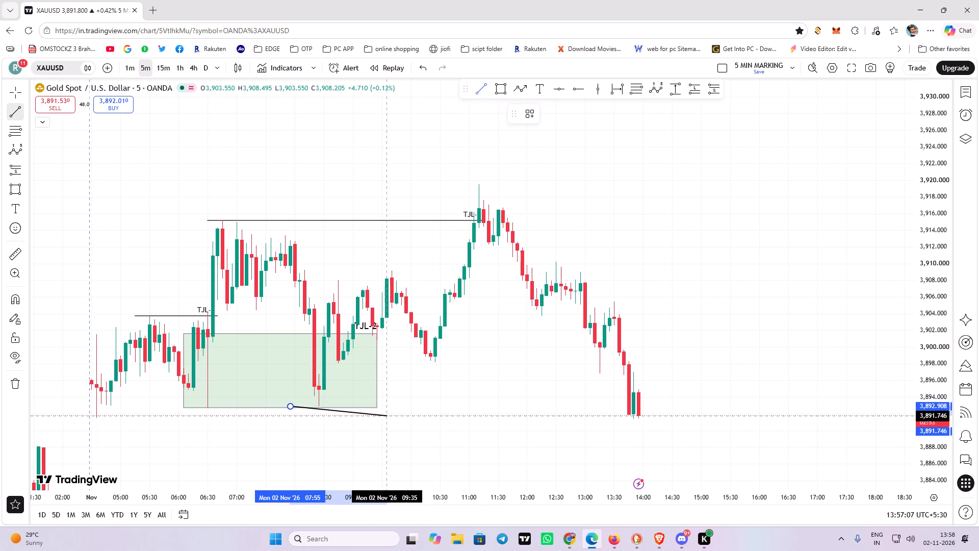
shift+click(657, 423)
Examine the 5-minute price action around the new line beneath the TJL-2 zone and the decline from the day's high.
drag(685, 436, 582, 388)
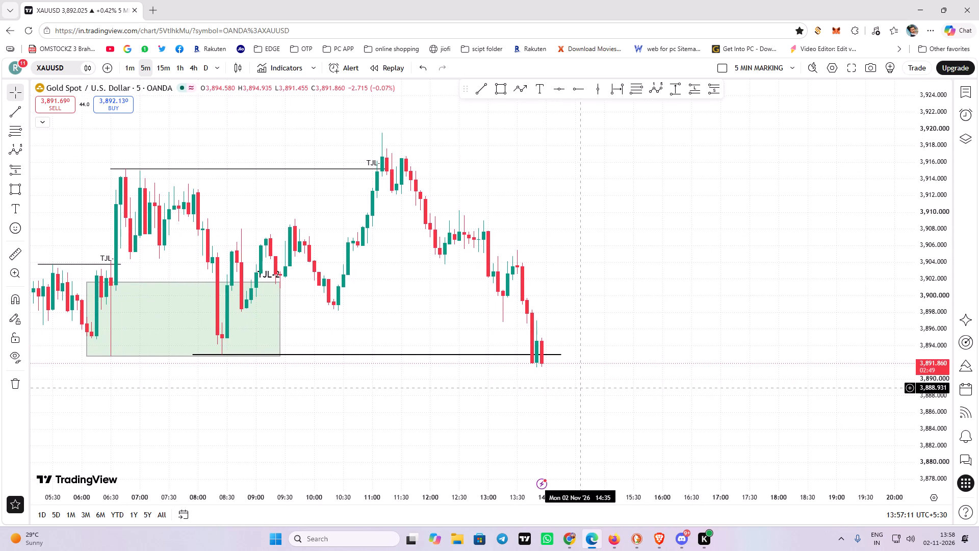
drag(582, 388, 656, 387)
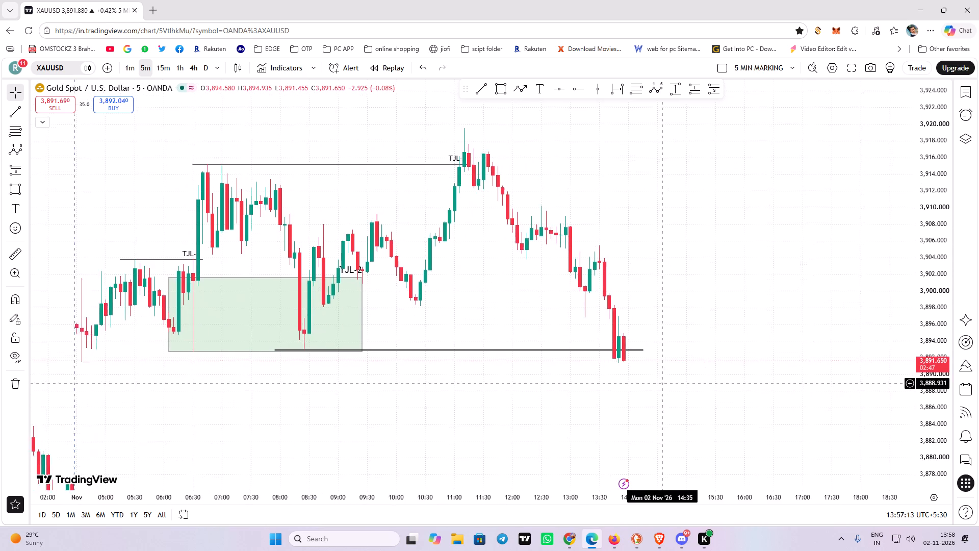
drag(656, 387, 564, 413)
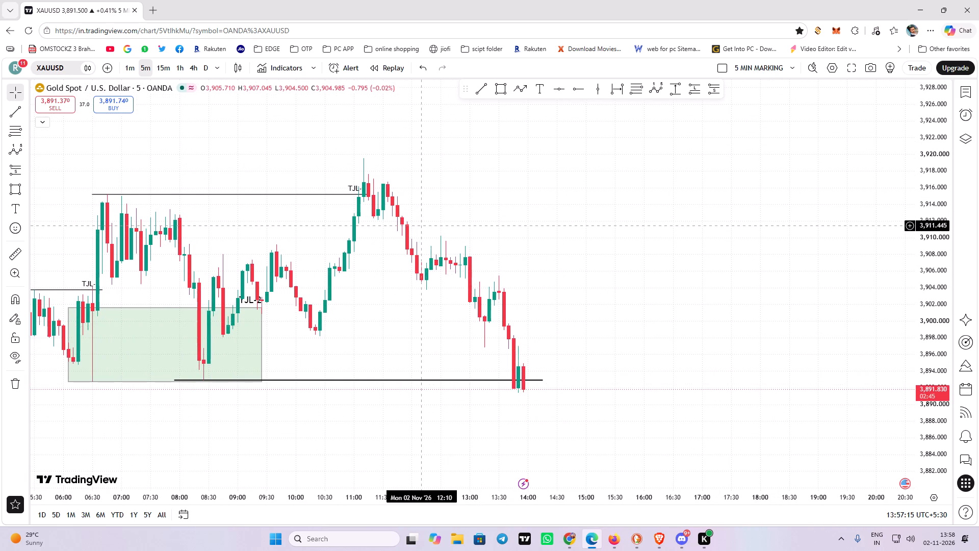
scroll(423, 224, up, 1)
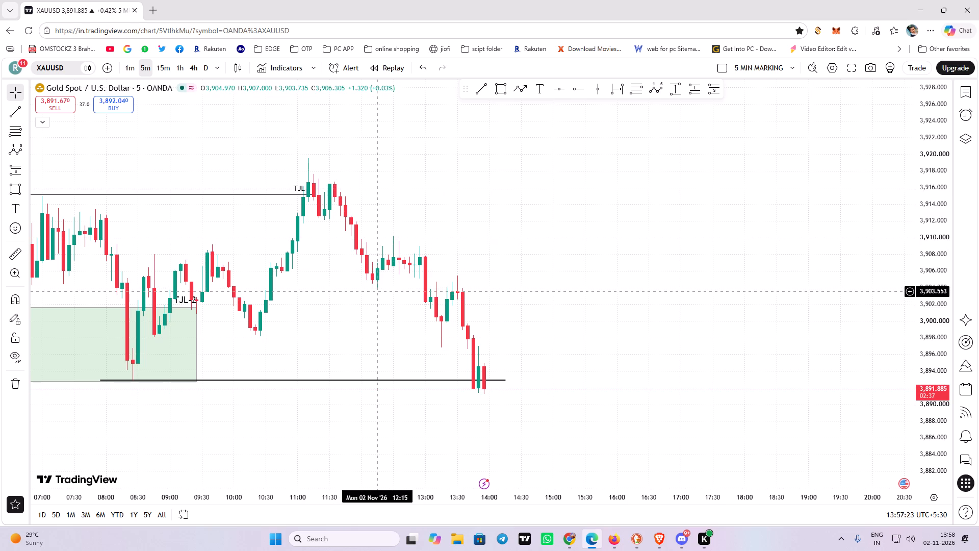
drag(547, 312, 530, 315)
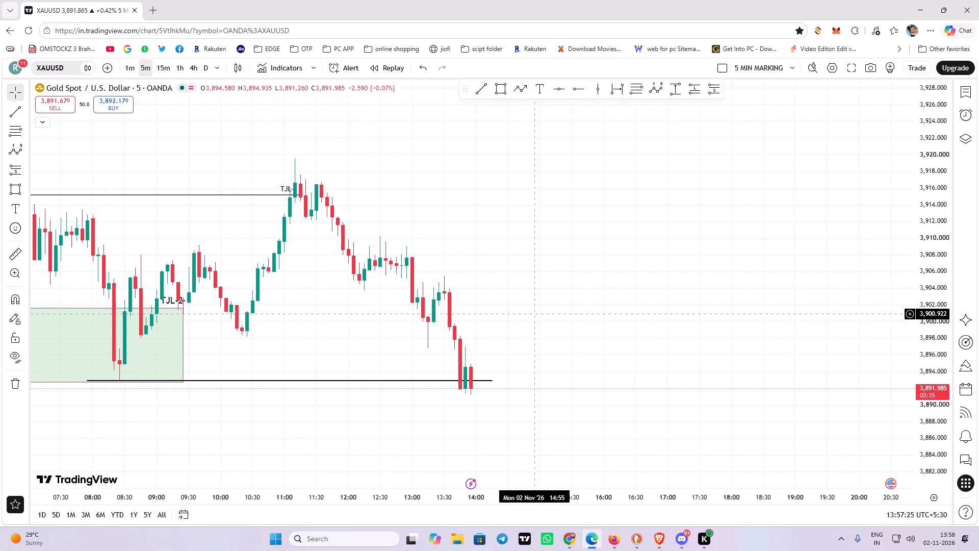
drag(530, 315, 523, 306)
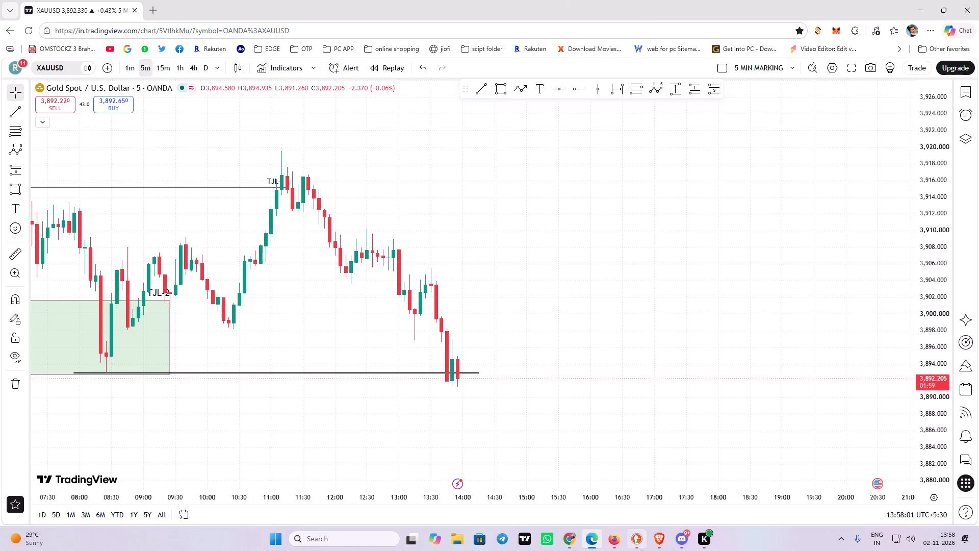
Switch to Brave and examine the 1-minute XAUUSD candles around the horizontal line at the latest swing low.
click(657, 544)
drag(559, 325, 498, 235)
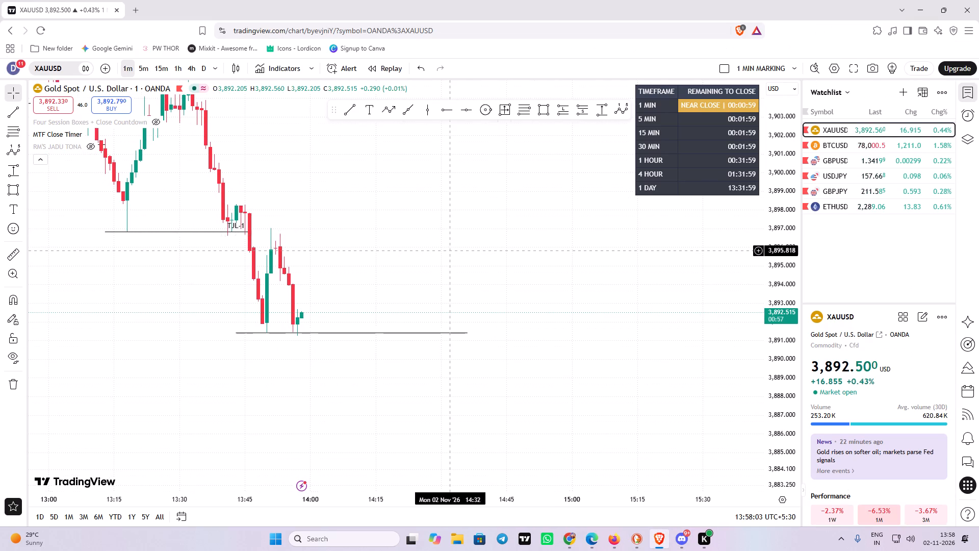
scroll(452, 251, up, 3)
drag(385, 284, 599, 307)
drag(548, 292, 546, 292)
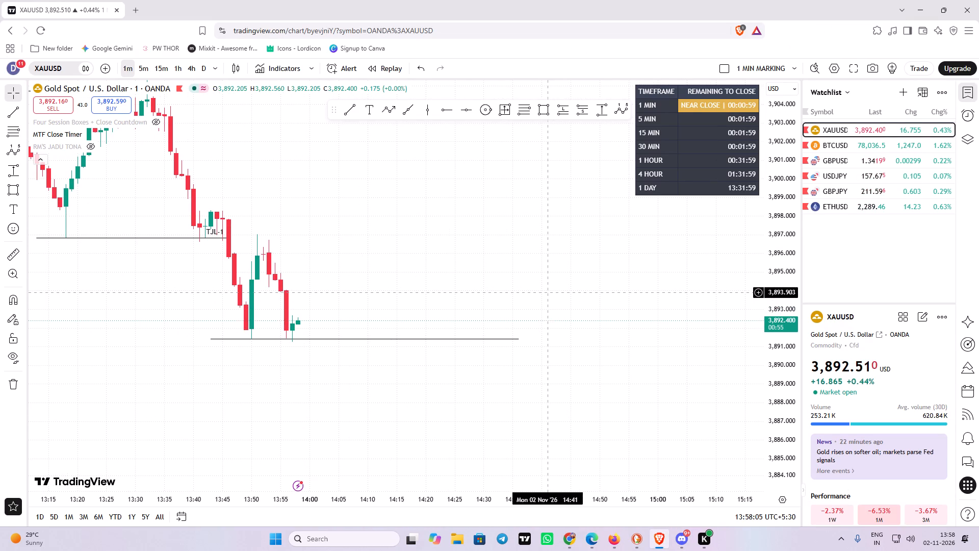
drag(546, 292, 543, 292)
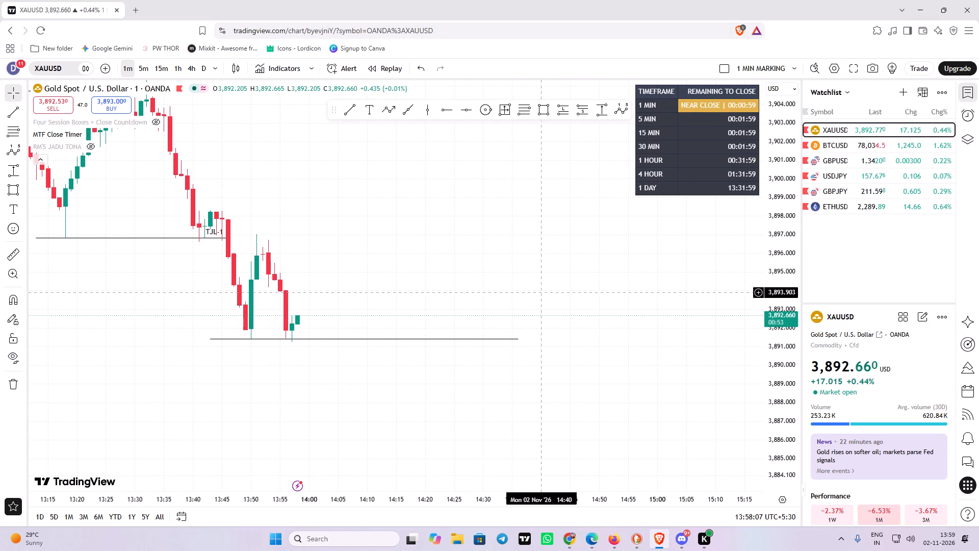
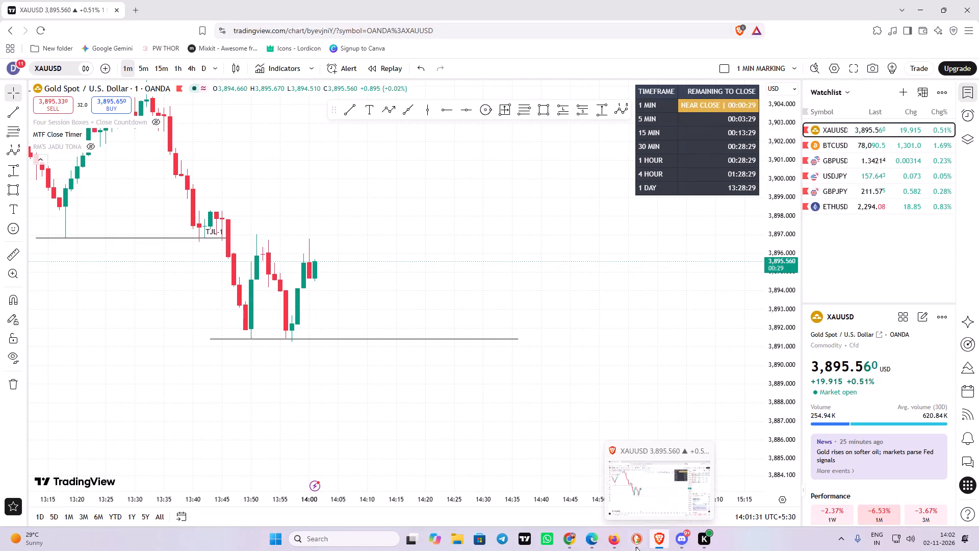
Switch to Microsoft Edge and examine the 5-minute XAUUSD price action around the TJL-2 zone and the horizontal line beneath it.
click(598, 545)
drag(570, 390, 557, 392)
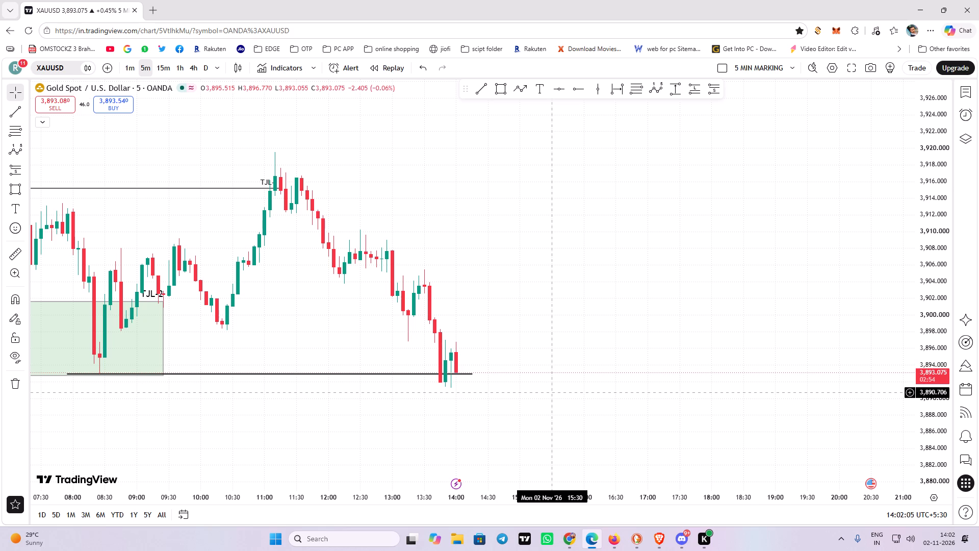
drag(578, 314, 513, 308)
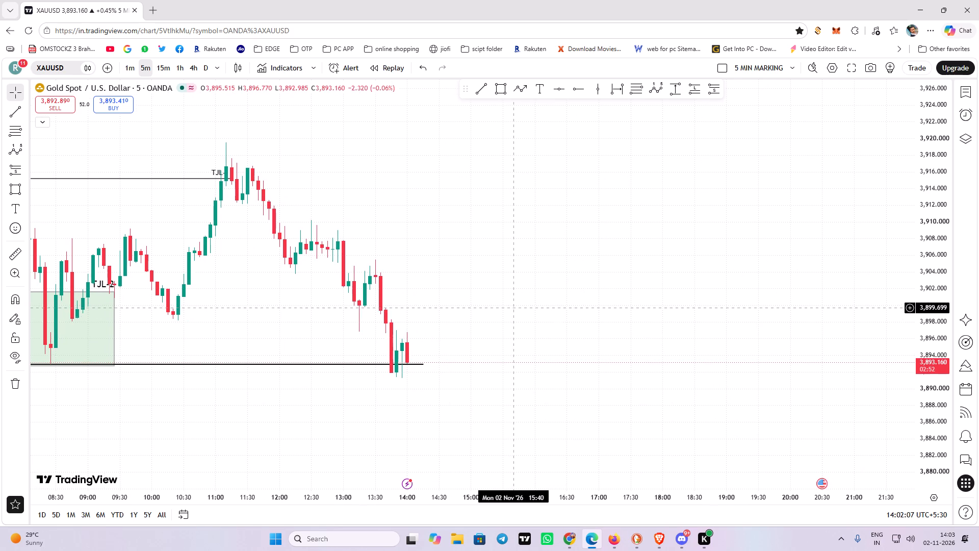
drag(512, 398, 671, 387)
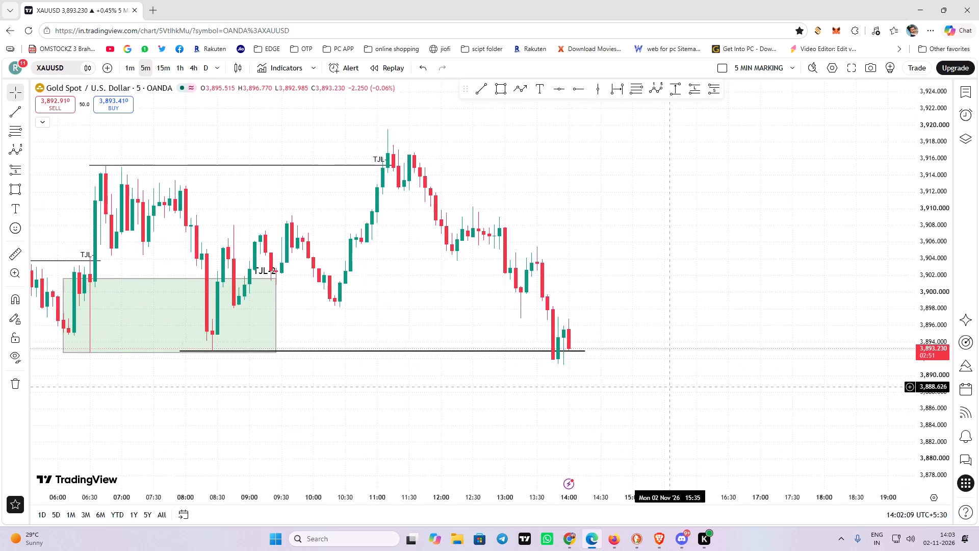
scroll(671, 384, down, 3)
drag(593, 422, 547, 429)
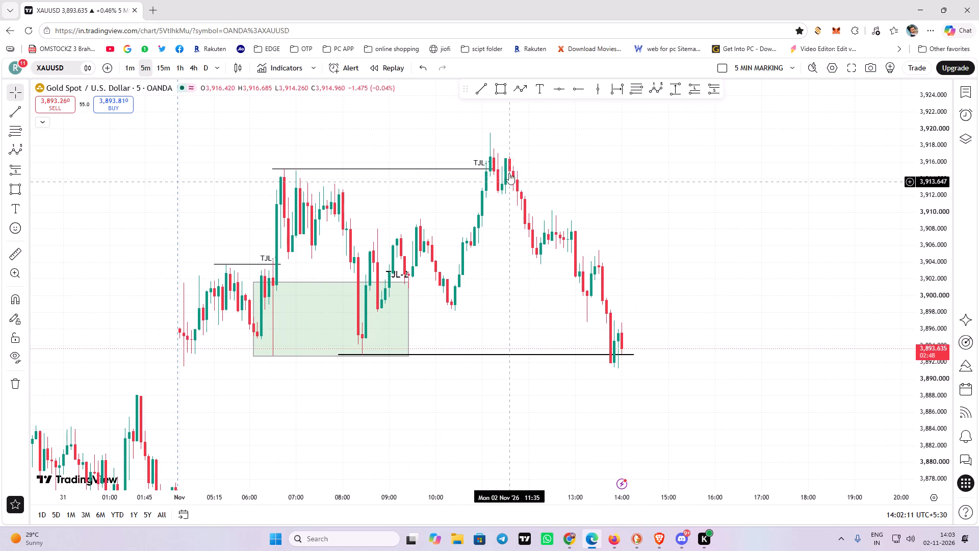
scroll(498, 163, up, 1)
click(536, 176)
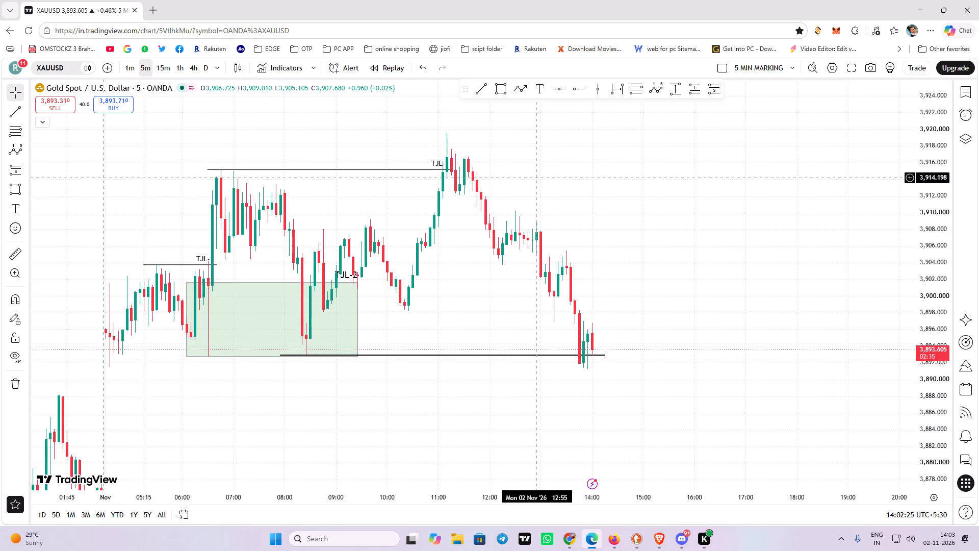
Switch to Brave and examine the latest 1-minute XAUUSD candles above the horizontal line at the swing low.
click(658, 547)
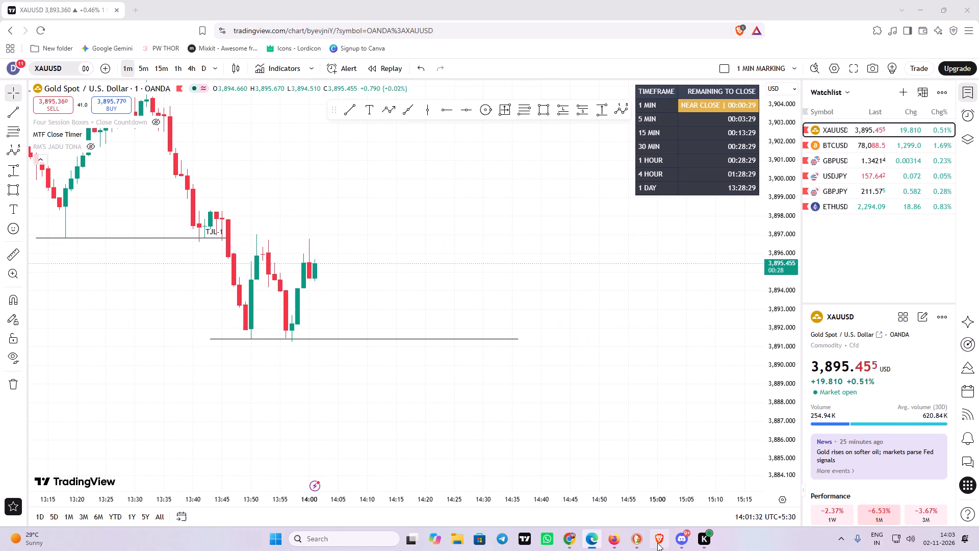
drag(454, 267, 455, 269)
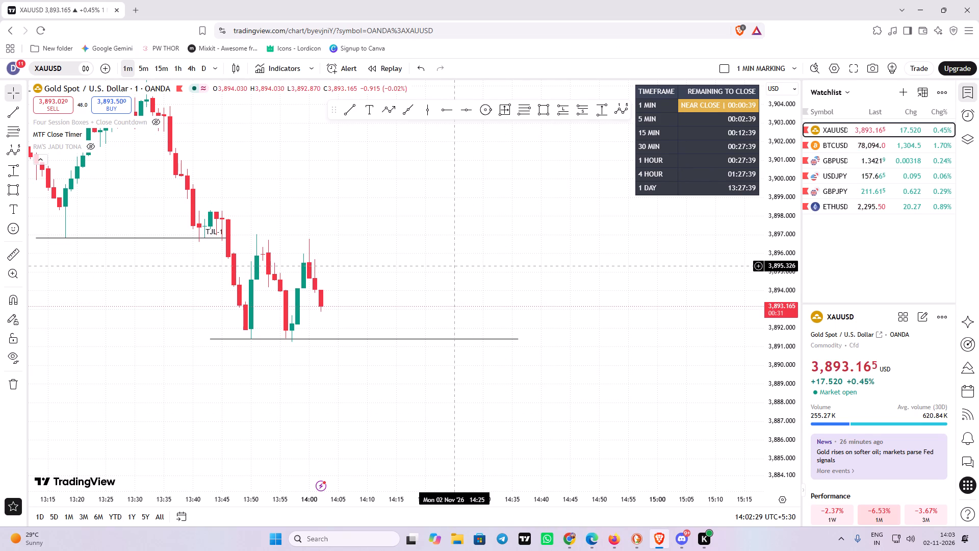
drag(455, 269, 456, 278)
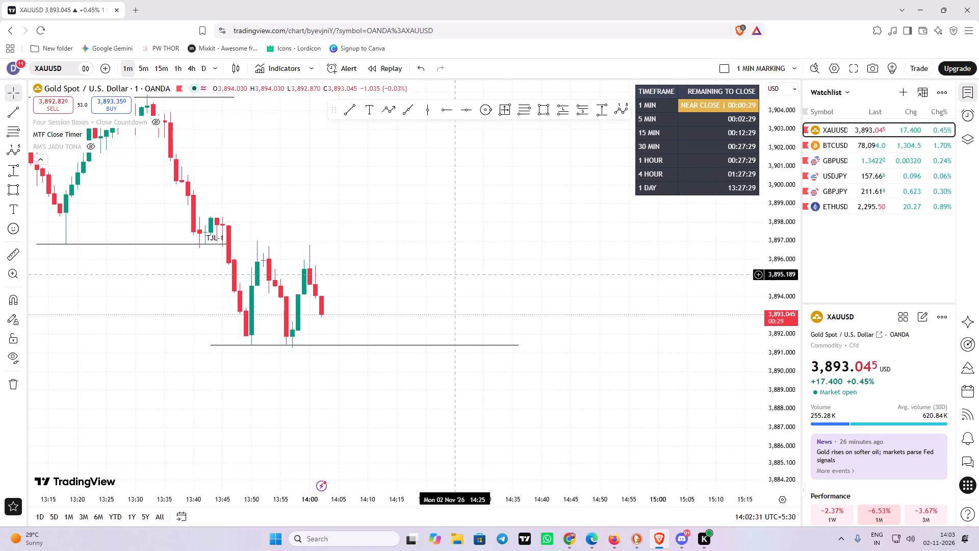
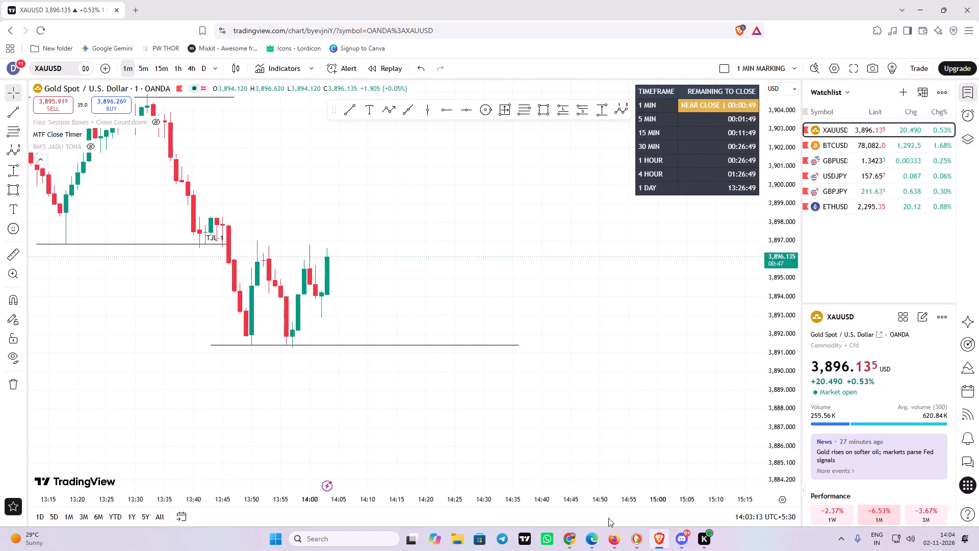
Switch to Microsoft Edge and examine the 5-minute XAUUSD candles around the horizontal line beneath the TJL-2 zone.
click(561, 543)
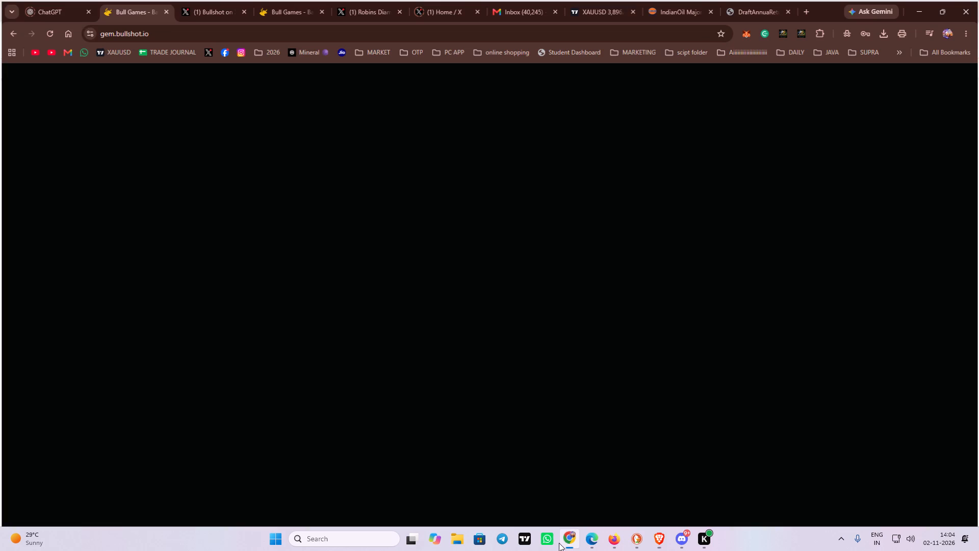
click(597, 535)
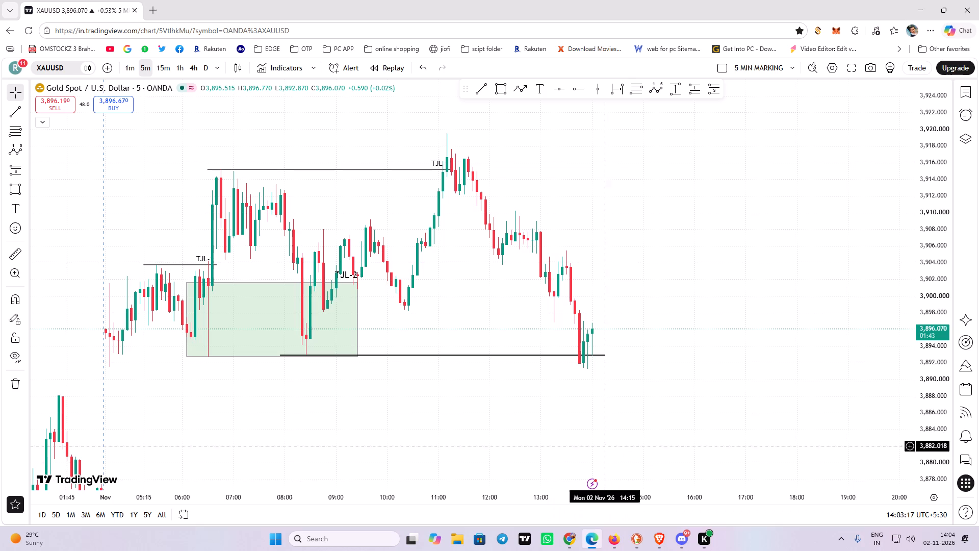
drag(942, 144, 934, 216)
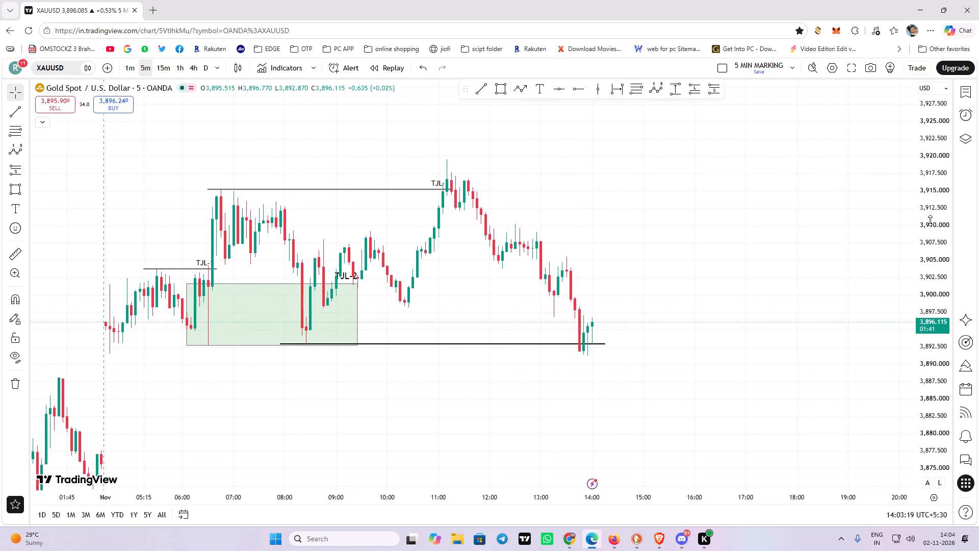
drag(786, 292, 785, 293)
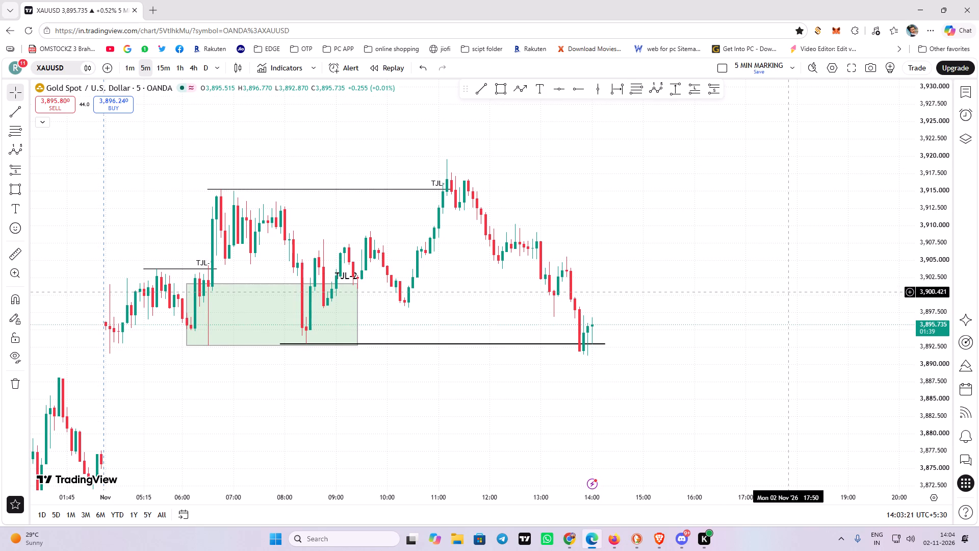
drag(785, 293, 802, 317)
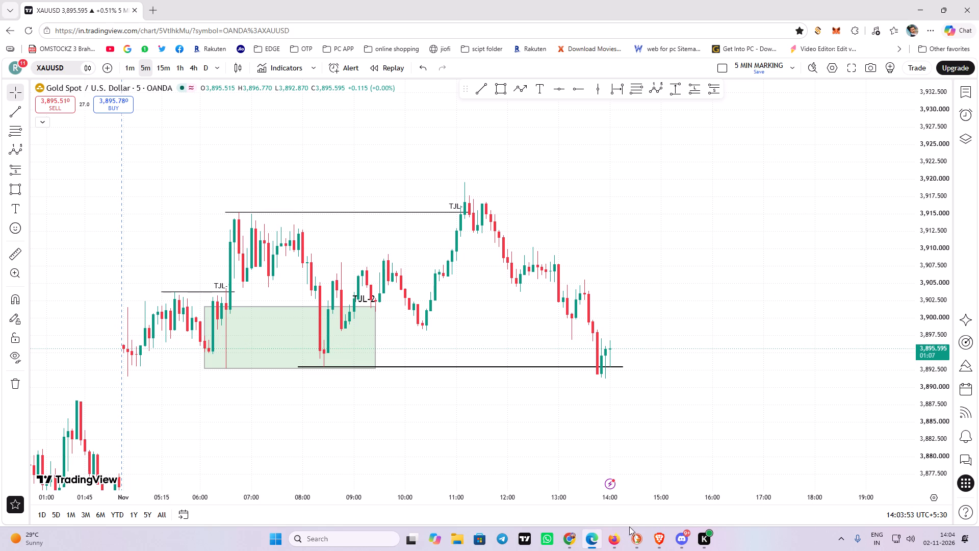
Switch to Firefox and examine the 15-minute XAUUSD price action below the 15 MIN zone and the A+ mark.
click(615, 537)
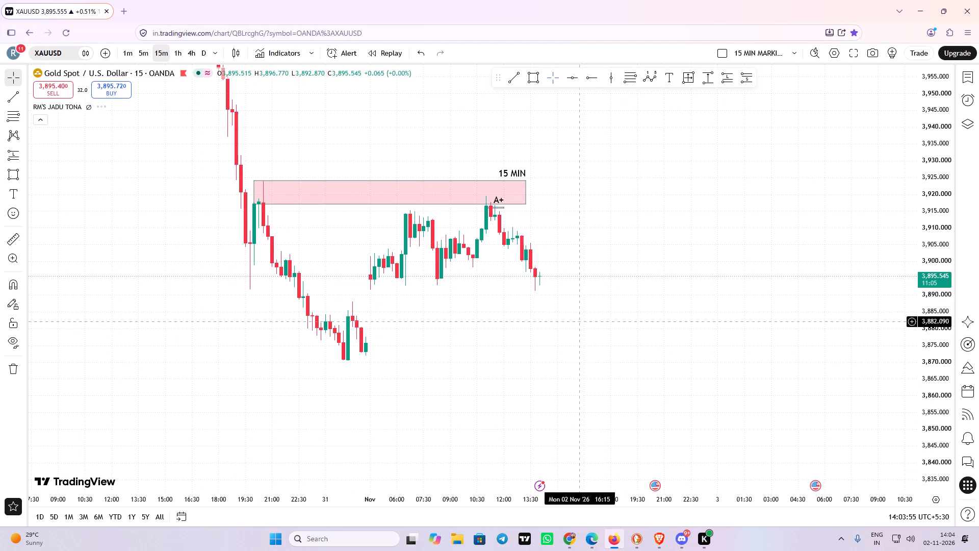
drag(522, 331, 525, 351)
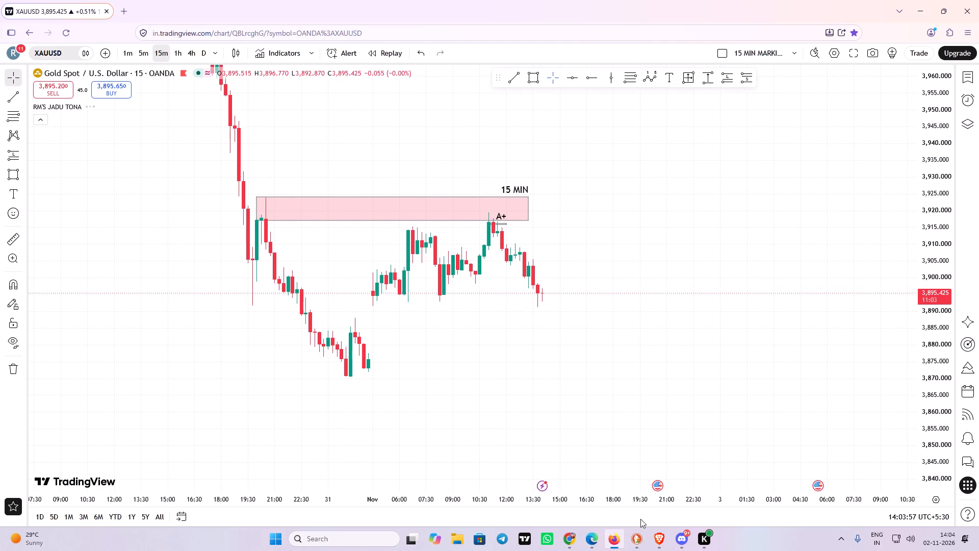
Switch to Brave and examine the 1-minute XAUUSD swings between the T-LOW and TJL-1 levels and the swing-low line.
click(658, 533)
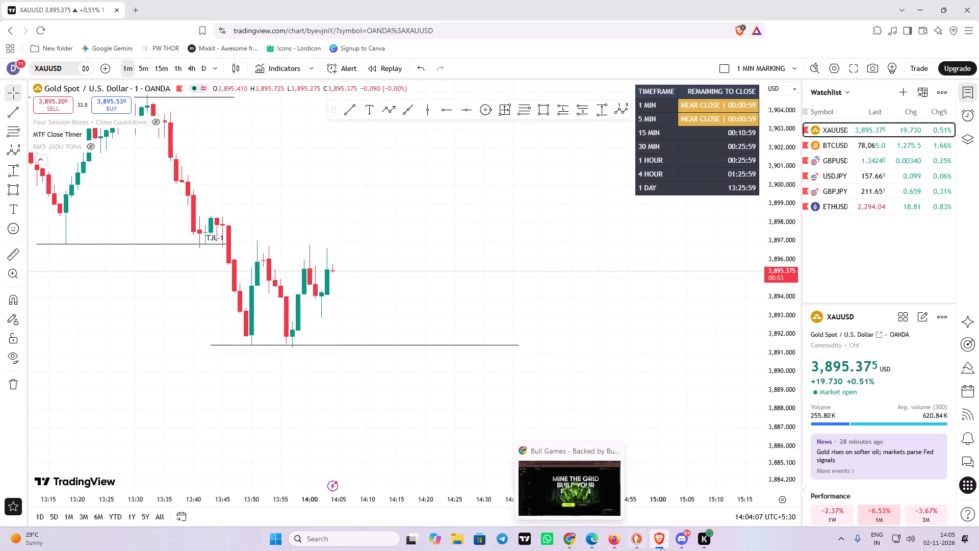
drag(295, 403, 345, 414)
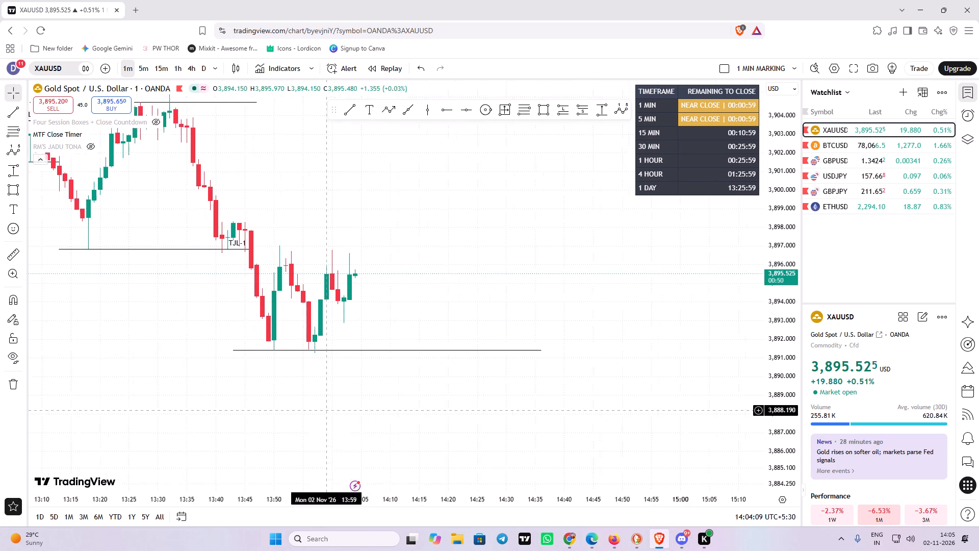
drag(345, 414, 501, 442)
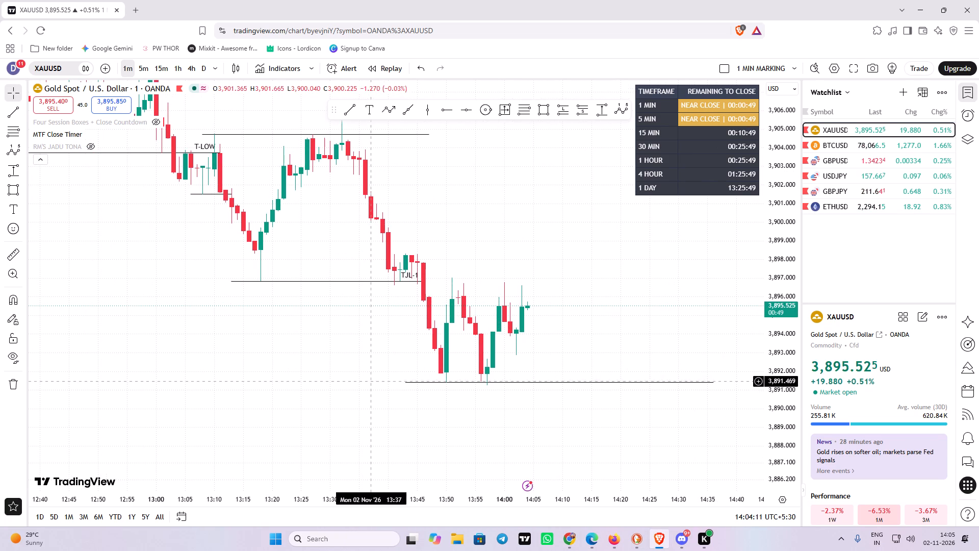
drag(342, 346, 335, 387)
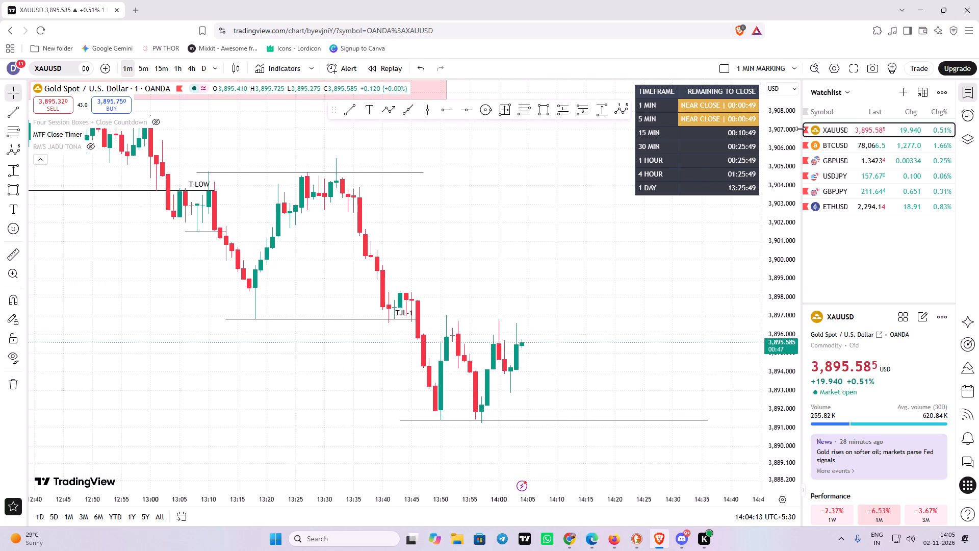
drag(792, 177, 782, 230)
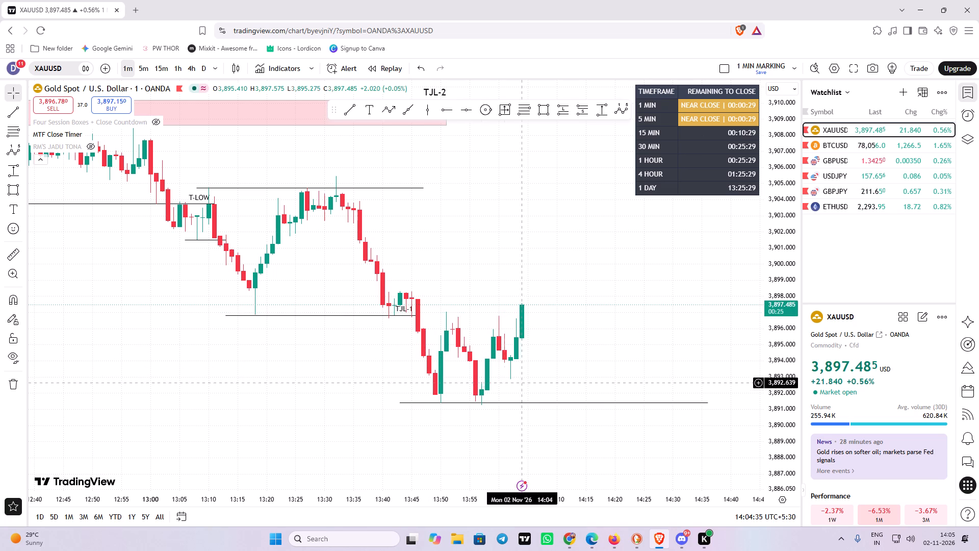
drag(555, 336, 544, 352)
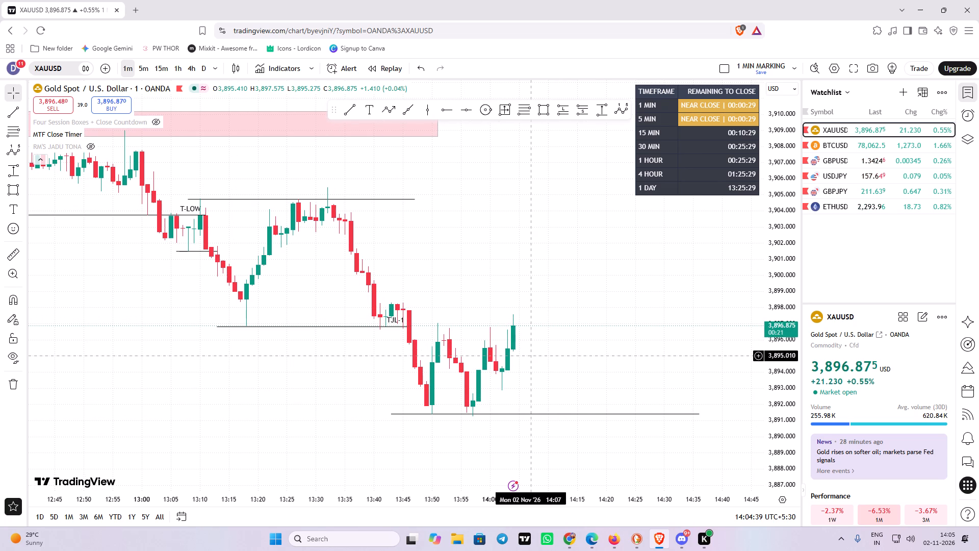
drag(308, 368, 512, 384)
click(512, 384)
drag(500, 388, 346, 400)
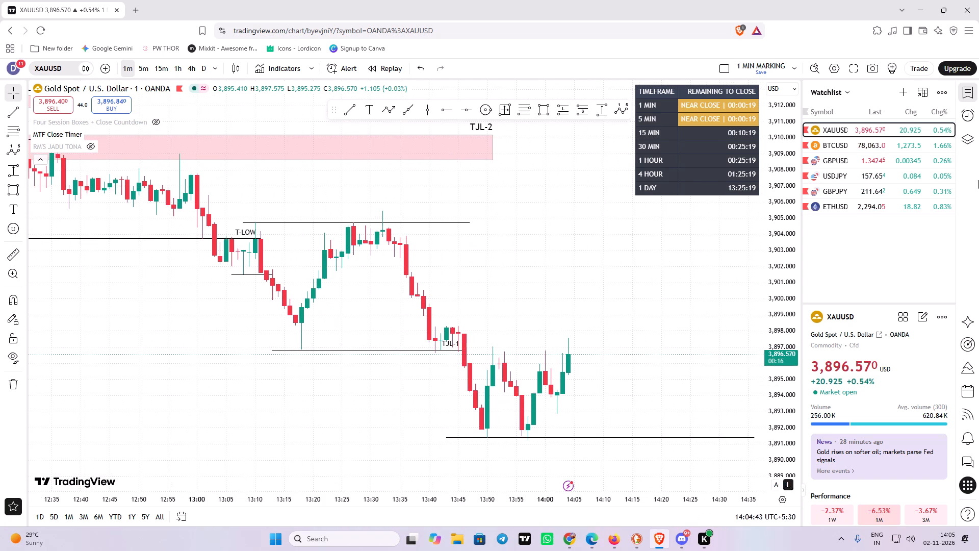
Hide the watchlist and details beside the 1-minute chart.
click(961, 89)
Examine the 1-minute XAUUSD decline from the TJL-2 zone to the swing-low line and the latest candles.
drag(734, 230, 683, 239)
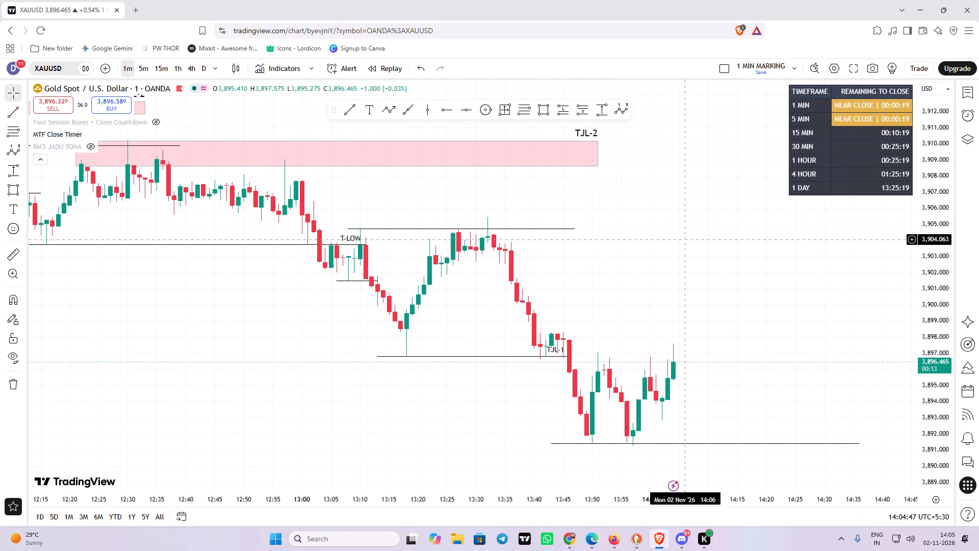
drag(735, 262, 728, 257)
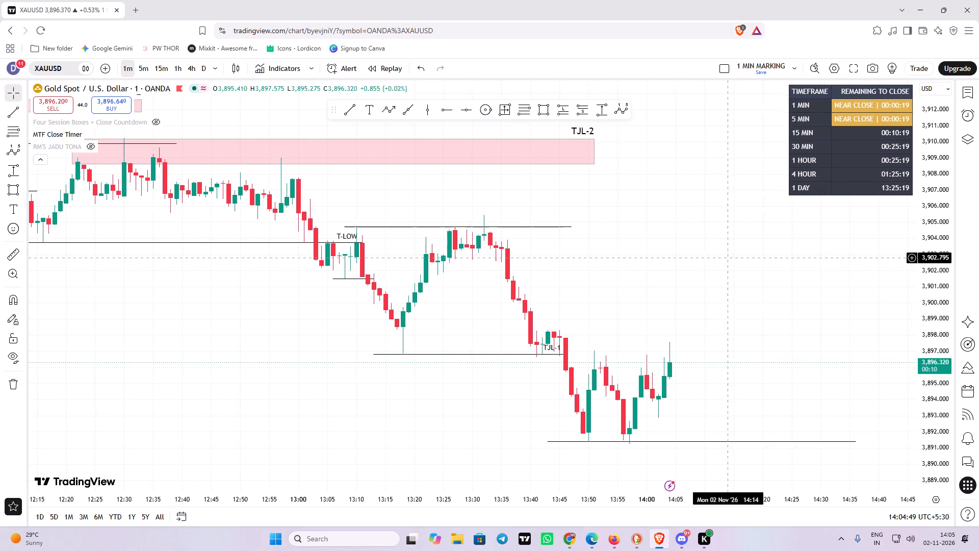
drag(728, 257, 710, 249)
drag(709, 249, 694, 253)
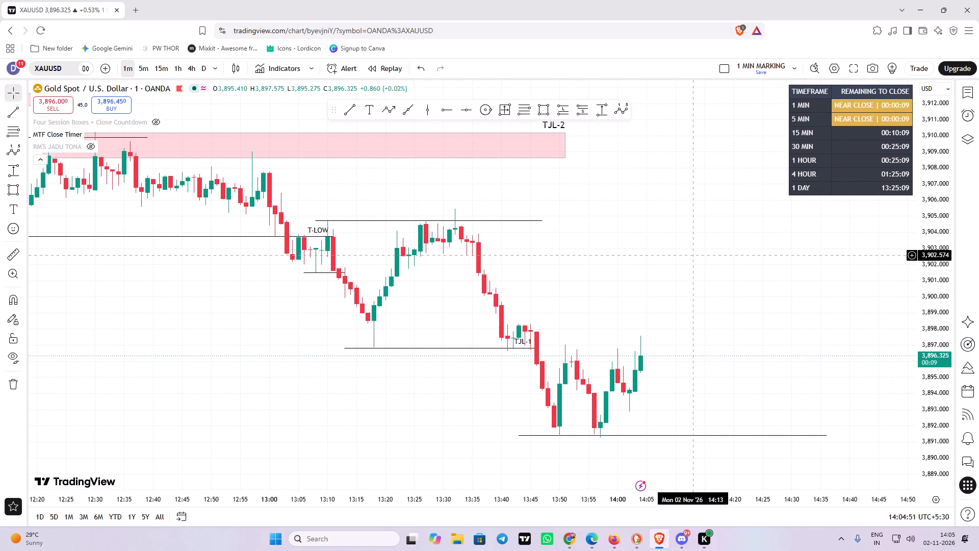
drag(721, 257, 702, 260)
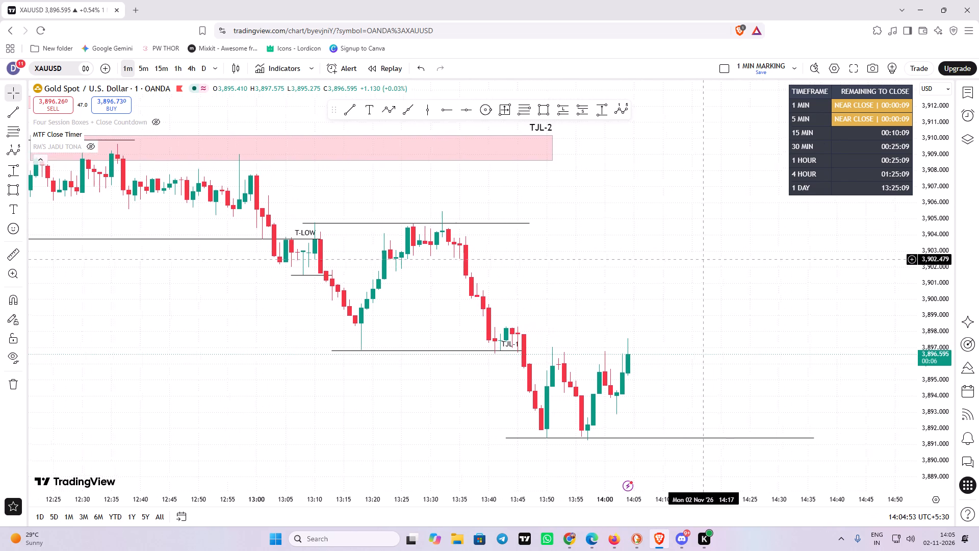
drag(702, 260, 700, 261)
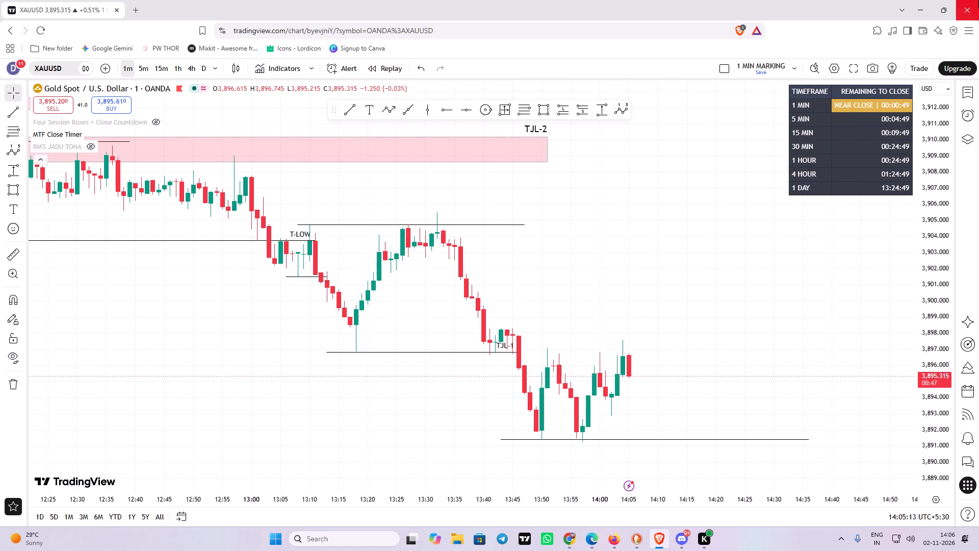
Draw a Fibonacci retracement from the swing high at about 3,905.46 down to the swing-low line at about 3,891.34.
scroll(677, 313, down, 2)
drag(687, 293, 627, 290)
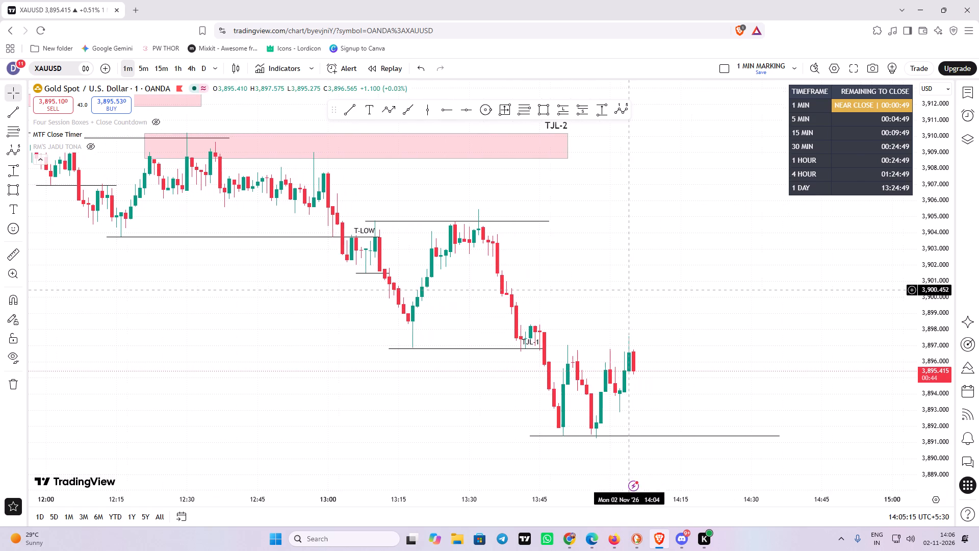
drag(627, 290, 617, 289)
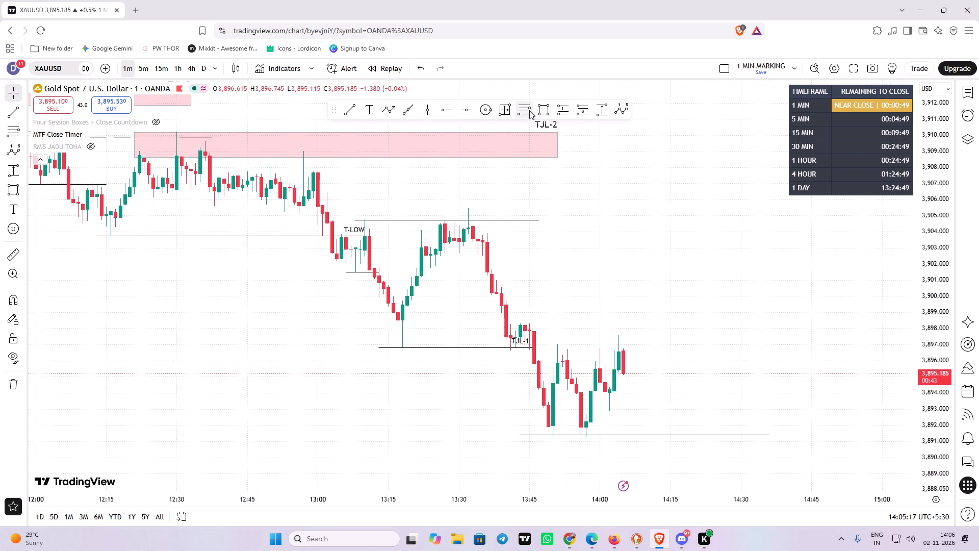
click(525, 110)
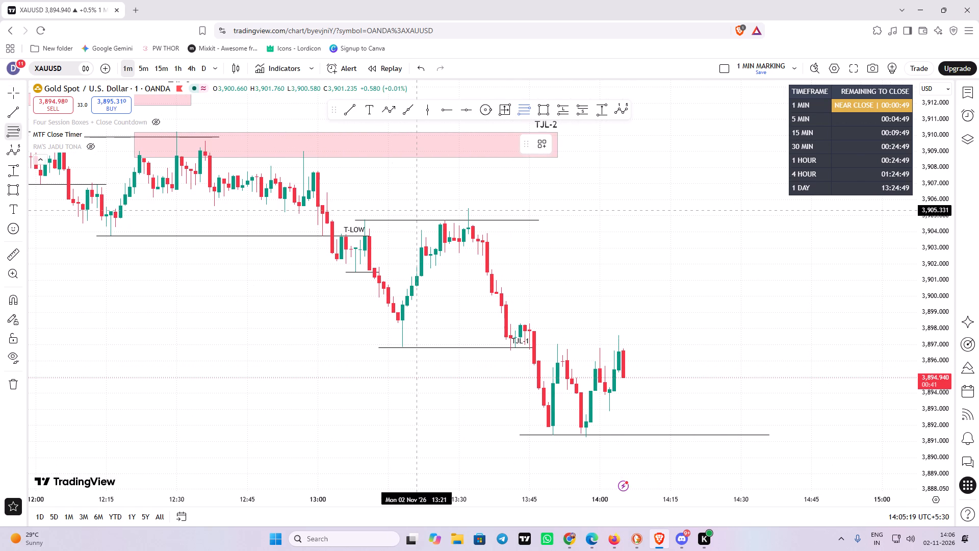
click(423, 208)
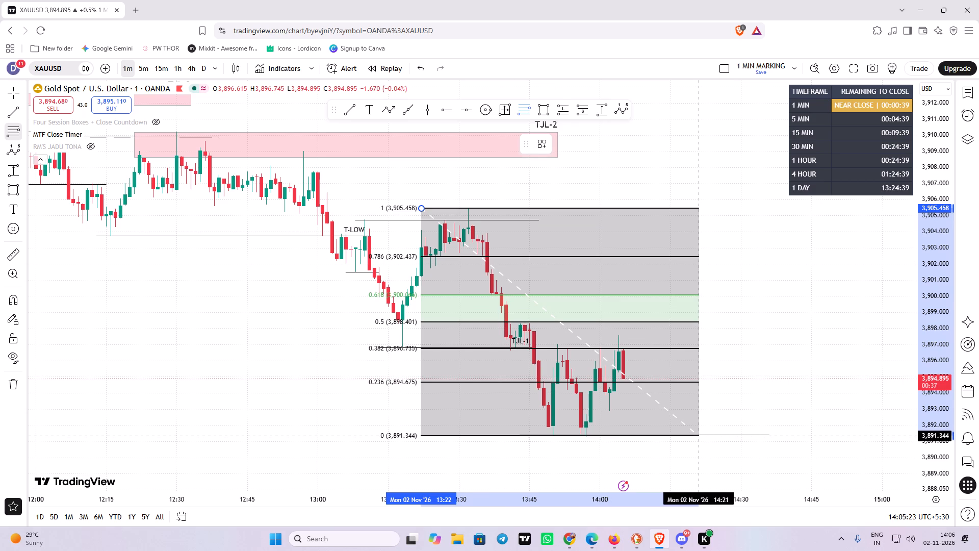
click(700, 436)
right_click(731, 356)
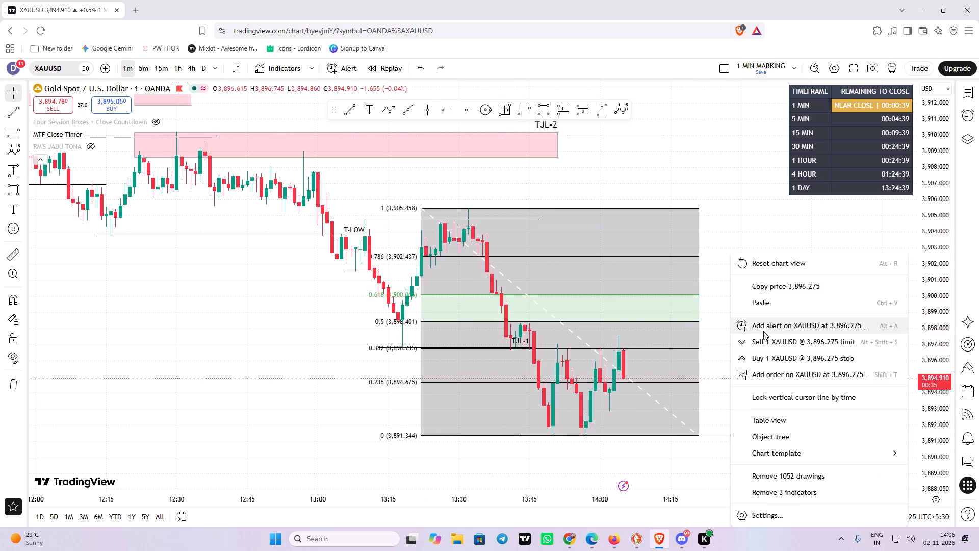
click(764, 331)
click(762, 293)
Examine the latest 1-minute candles and the TJL-1 level against the Fibonacci retracement levels.
drag(762, 293, 708, 305)
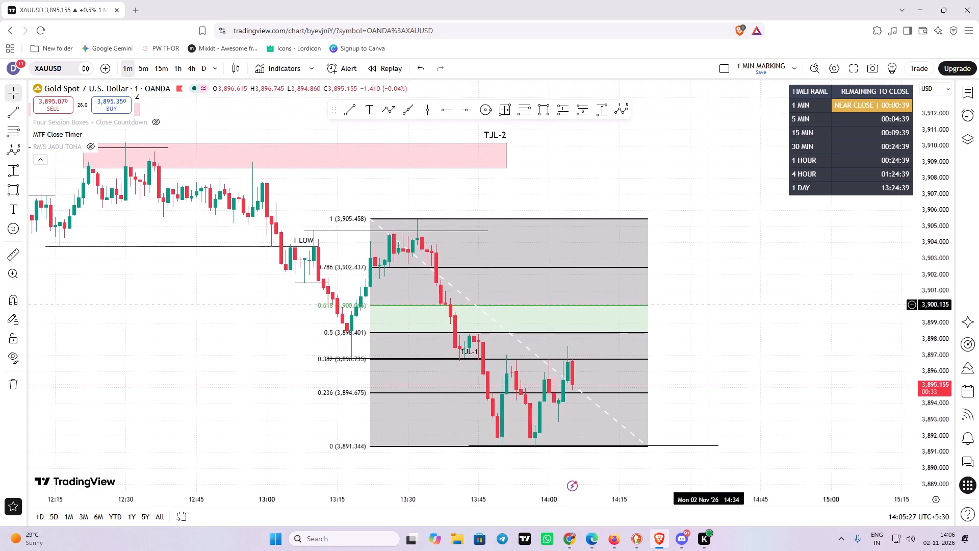
click(599, 186)
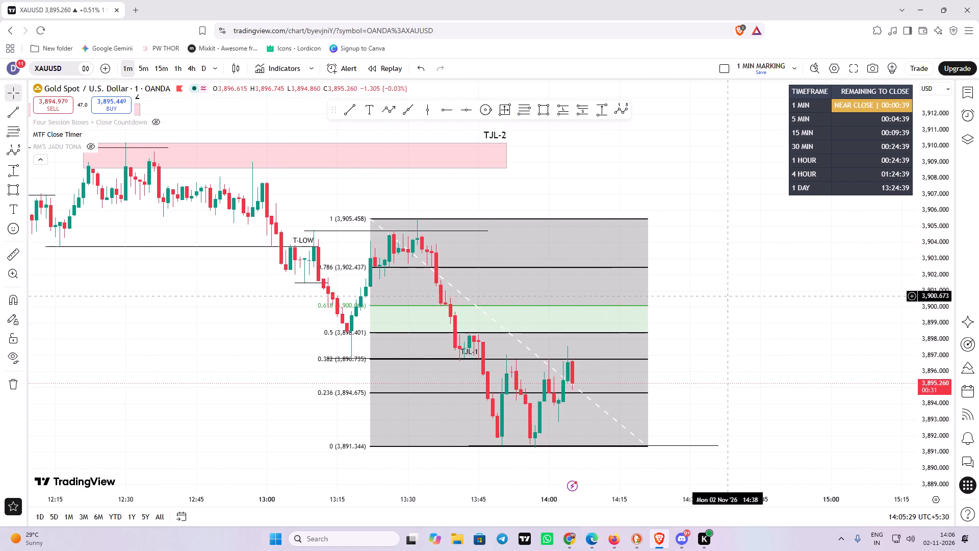
drag(776, 321, 741, 302)
scroll(741, 304, down, 1)
drag(749, 318, 743, 303)
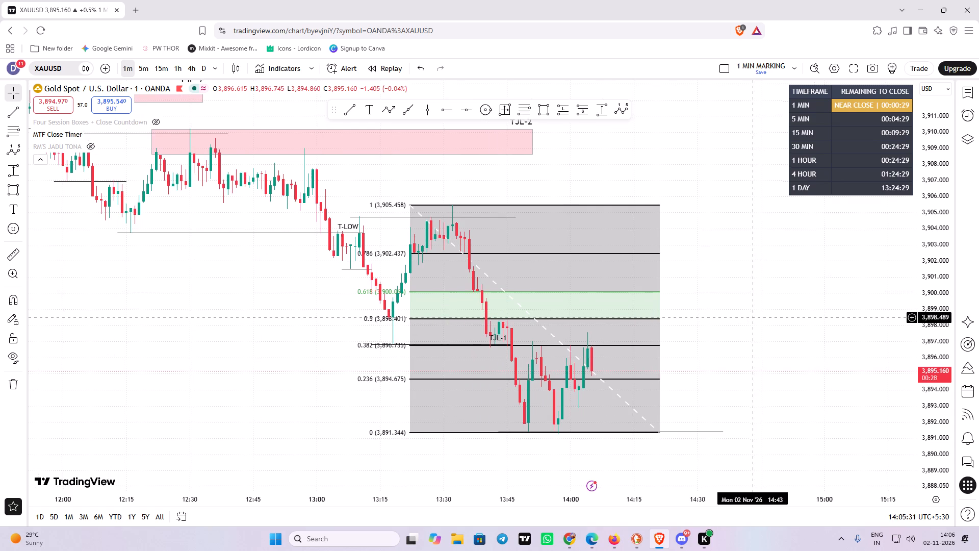
drag(743, 303, 739, 299)
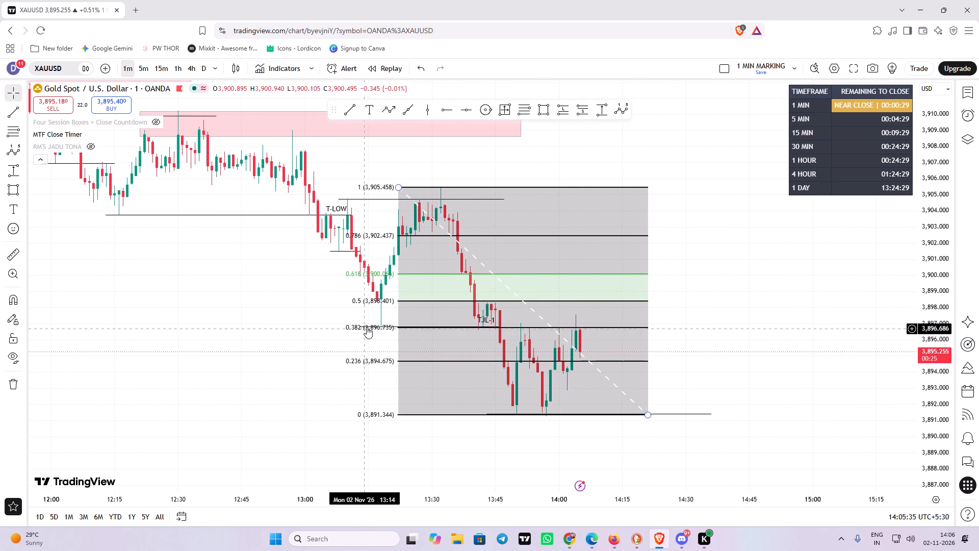
drag(465, 224, 478, 234)
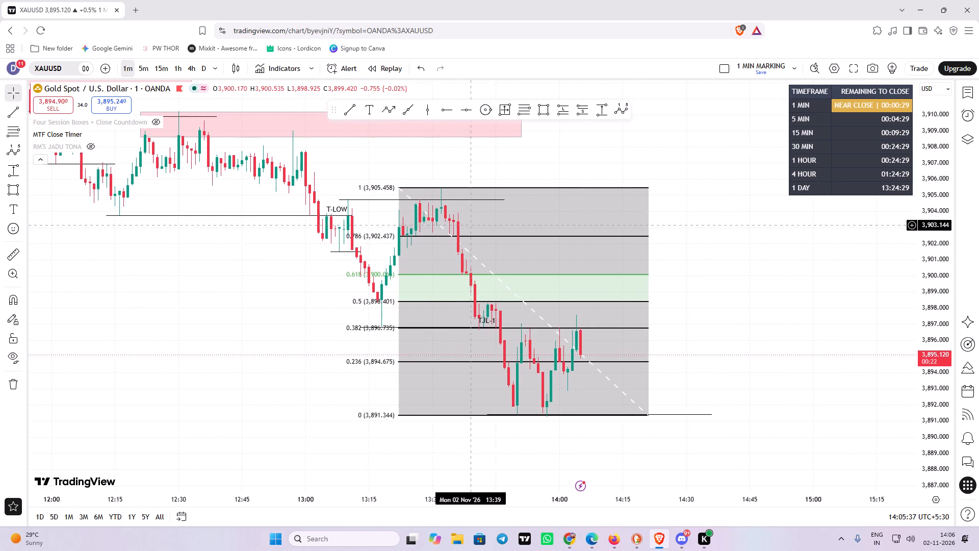
drag(478, 234, 514, 249)
Move the whole Fibonacci retracement to start at 13:18, with level 1 at about 3,905.30 and level 0 at about 3,891.19.
click(524, 211)
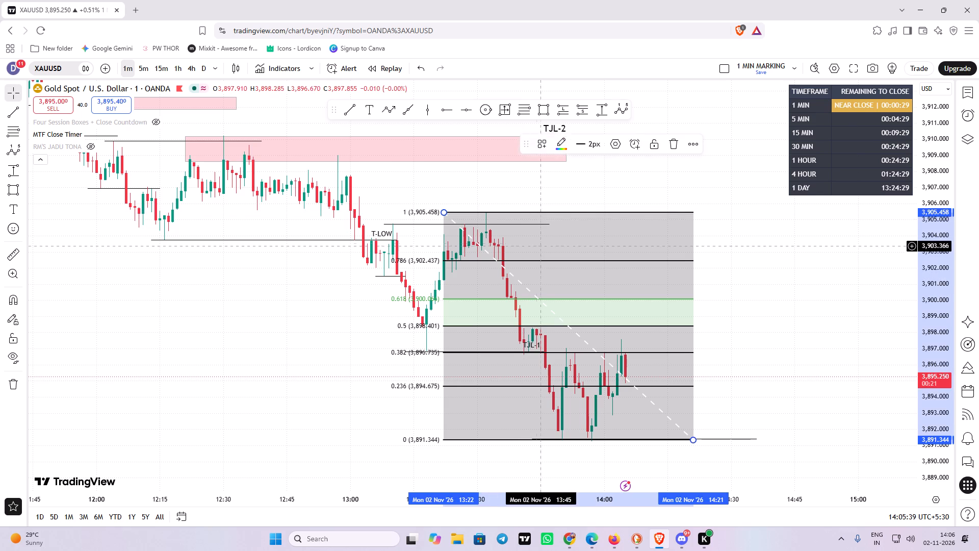
drag(541, 252, 577, 264)
click(578, 220)
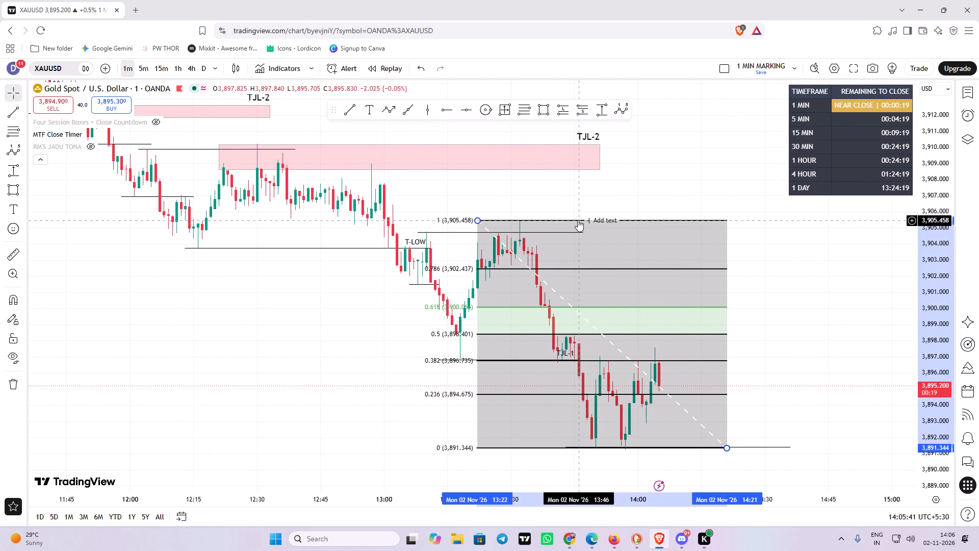
drag(578, 220, 607, 267)
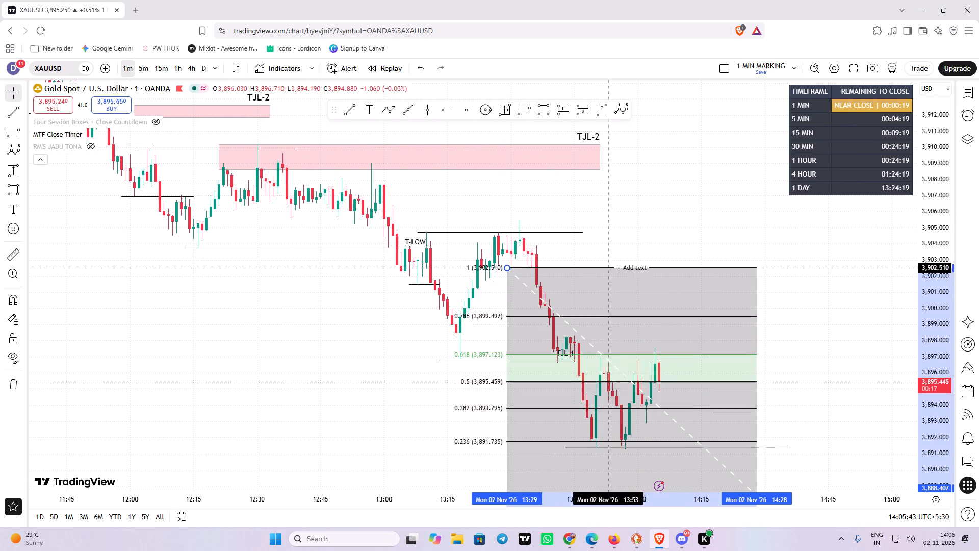
drag(607, 267, 562, 222)
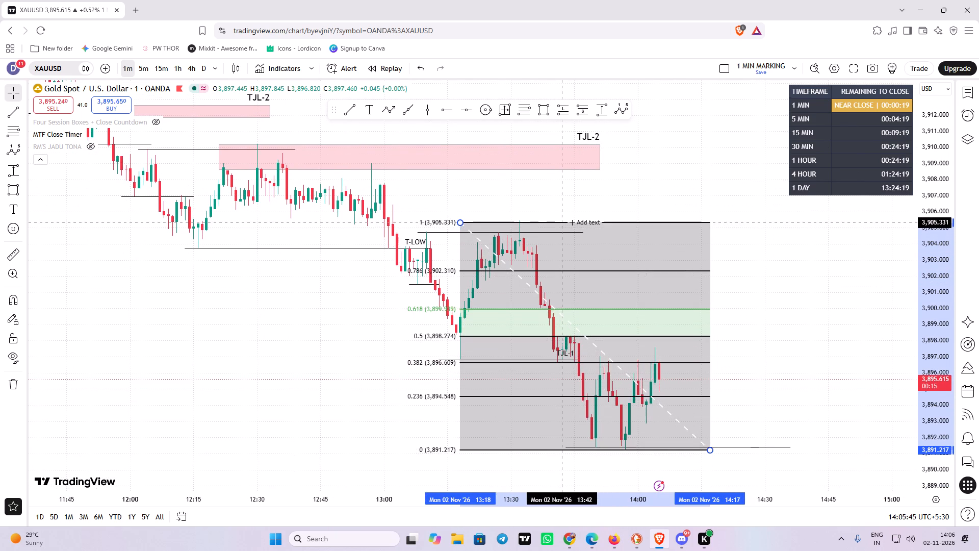
drag(562, 222, 563, 231)
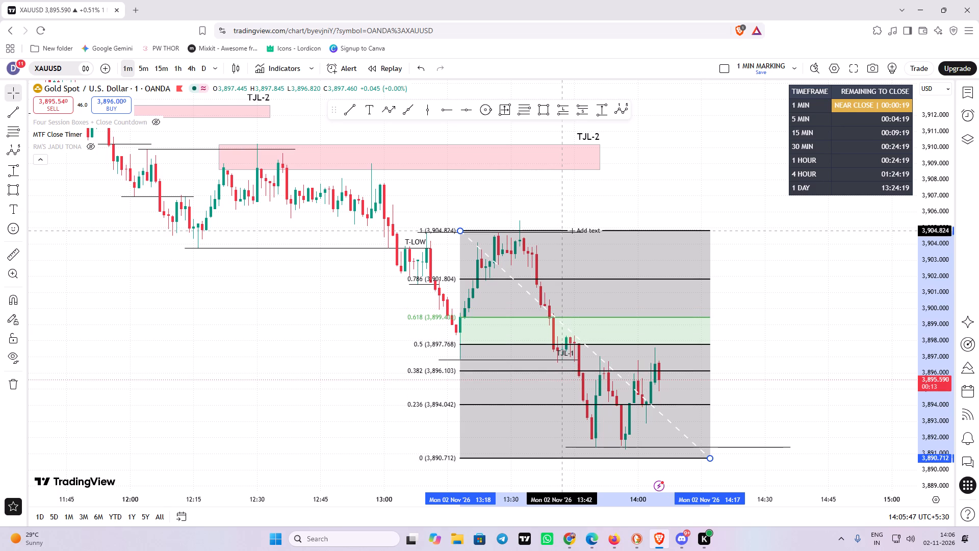
drag(563, 231, 563, 223)
click(563, 223)
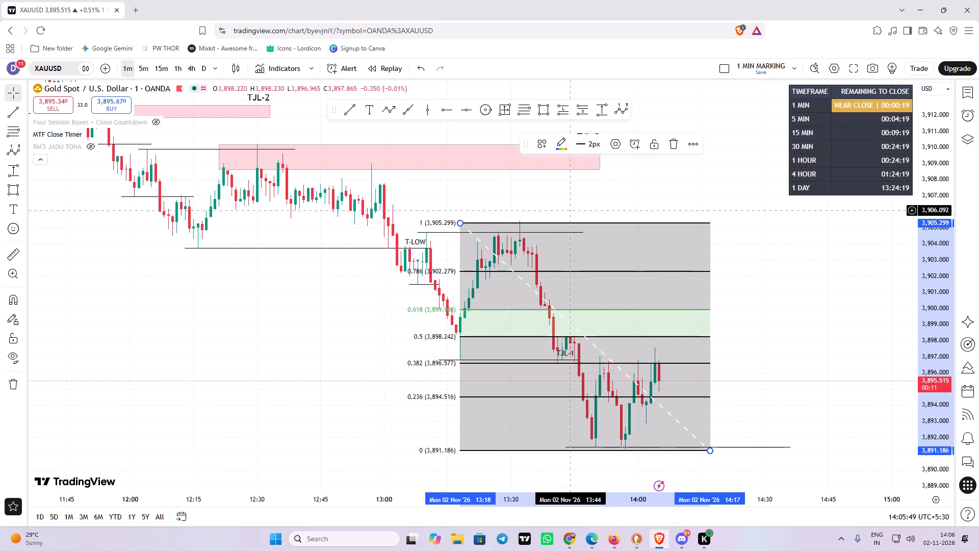
Delete the Fibonacci retracement that starts at 13:18.
click(672, 143)
Draw a Fibonacci retracement from about 3,905.49 at 13:24 down to the swing-low line at about 3,891.44 near 14:20.
drag(791, 252, 762, 240)
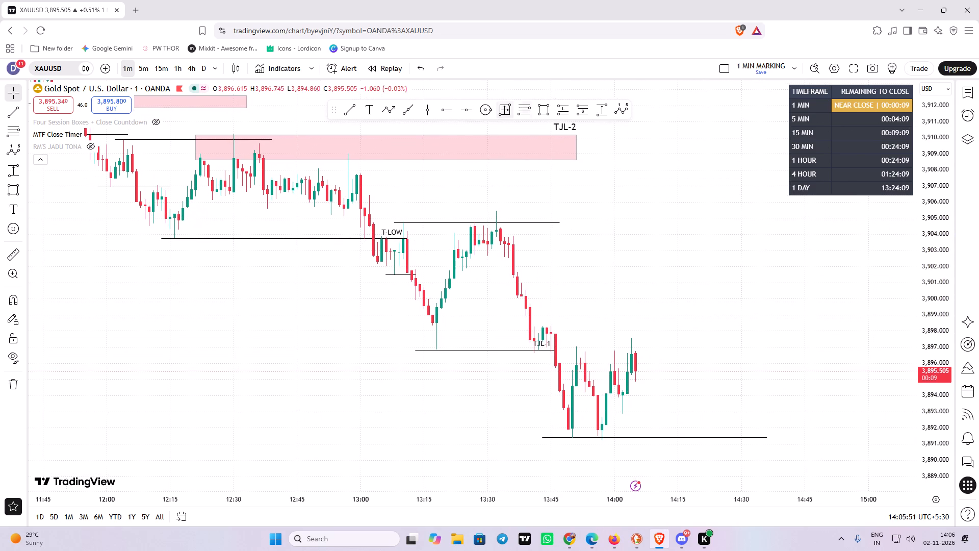
click(524, 111)
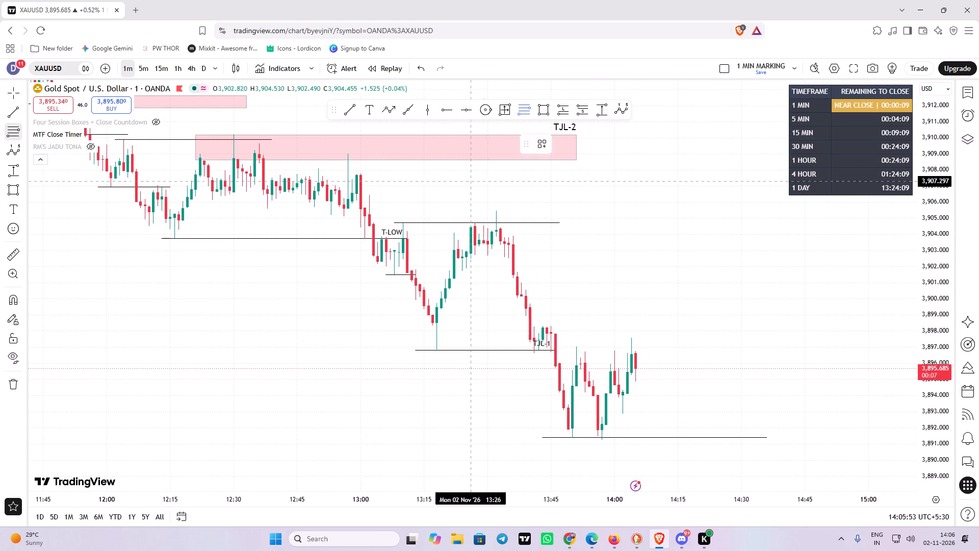
click(461, 210)
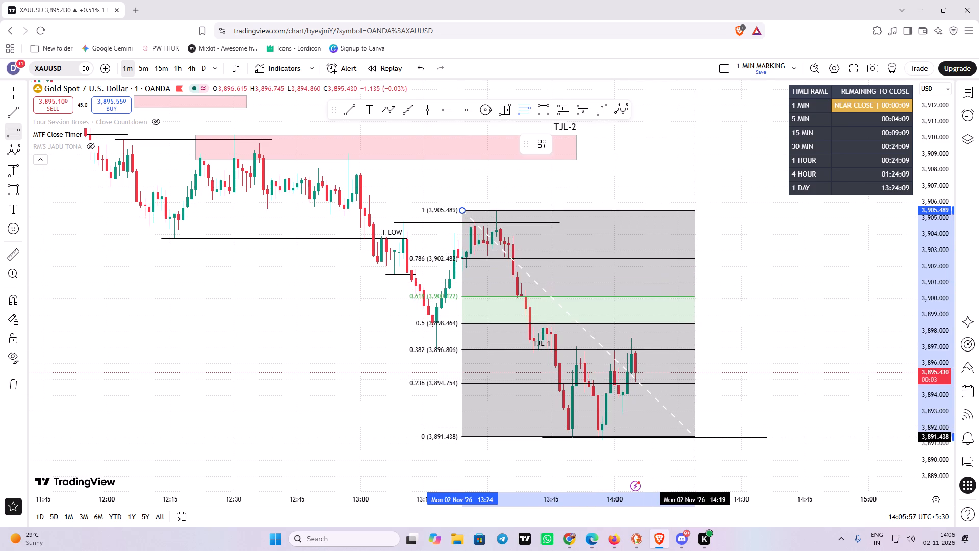
click(698, 437)
click(744, 387)
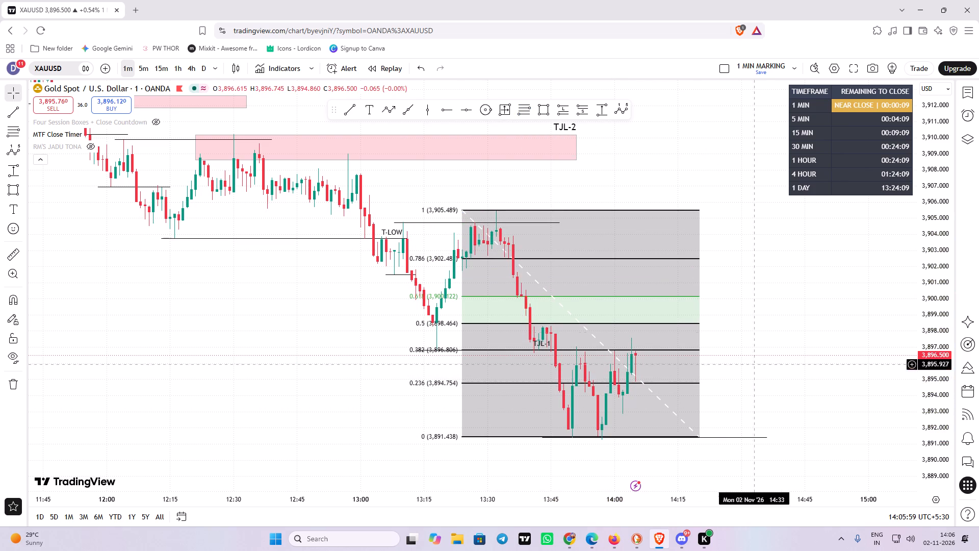
Place horizontal rays near the 0.618 and 0.5 Fibonacci levels, at about 3,900.23 and 3,898.43, starting around 13:37.
drag(779, 293, 777, 288)
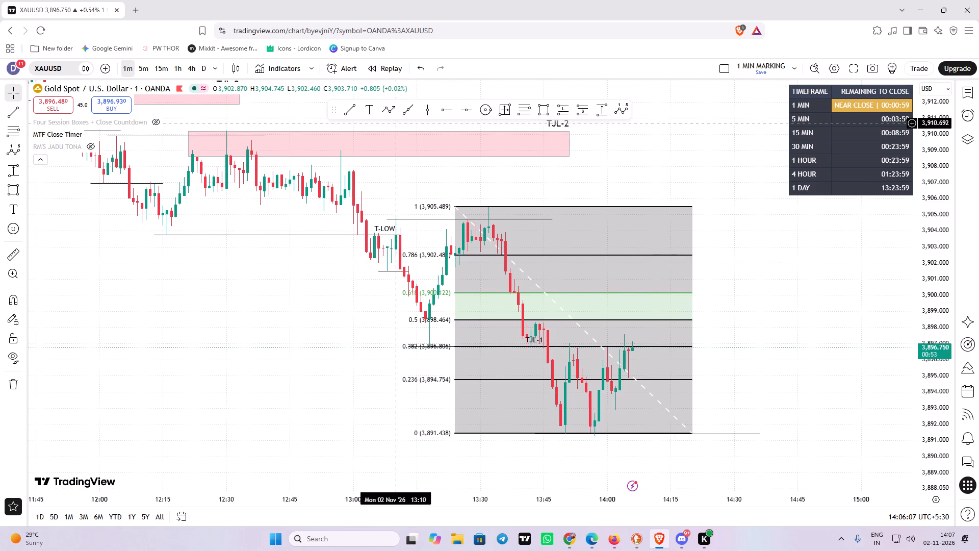
click(447, 110)
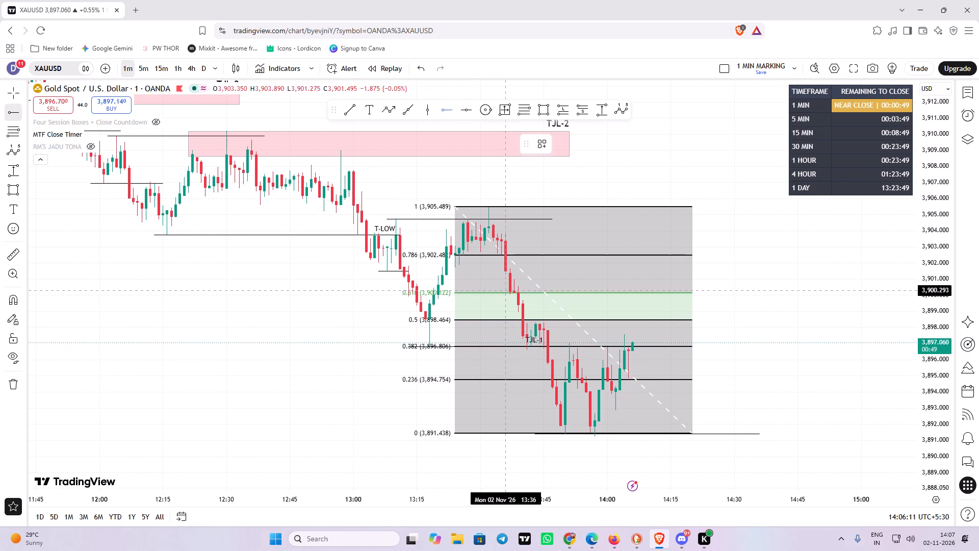
click(507, 291)
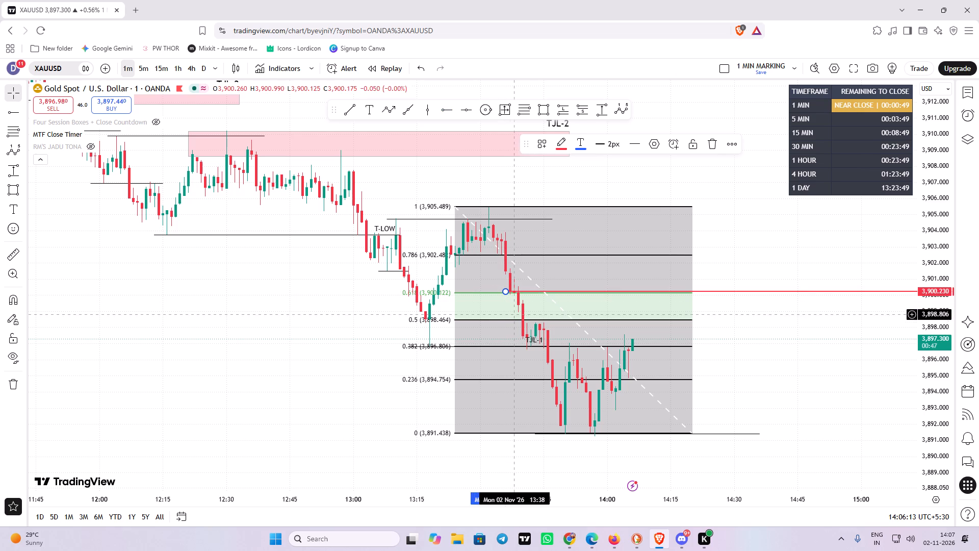
click(446, 113)
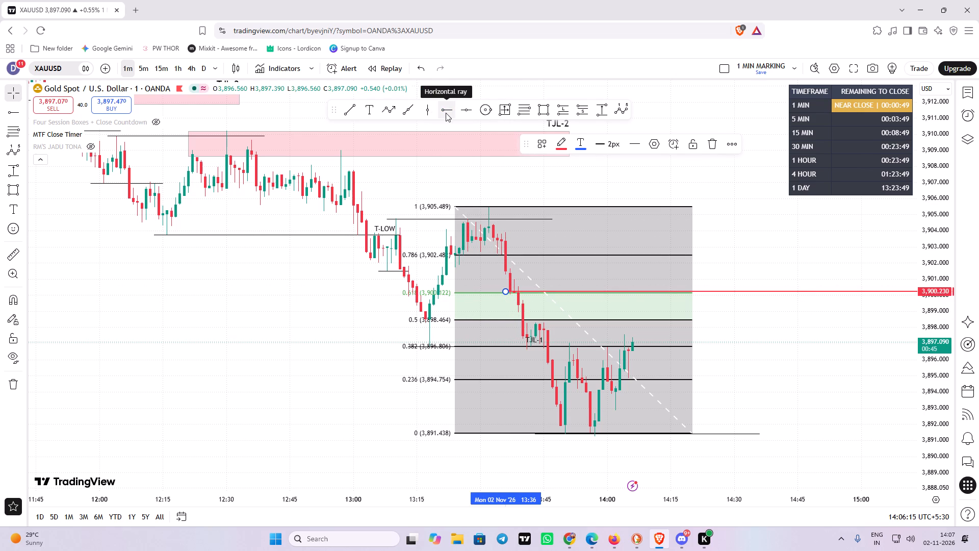
click(511, 320)
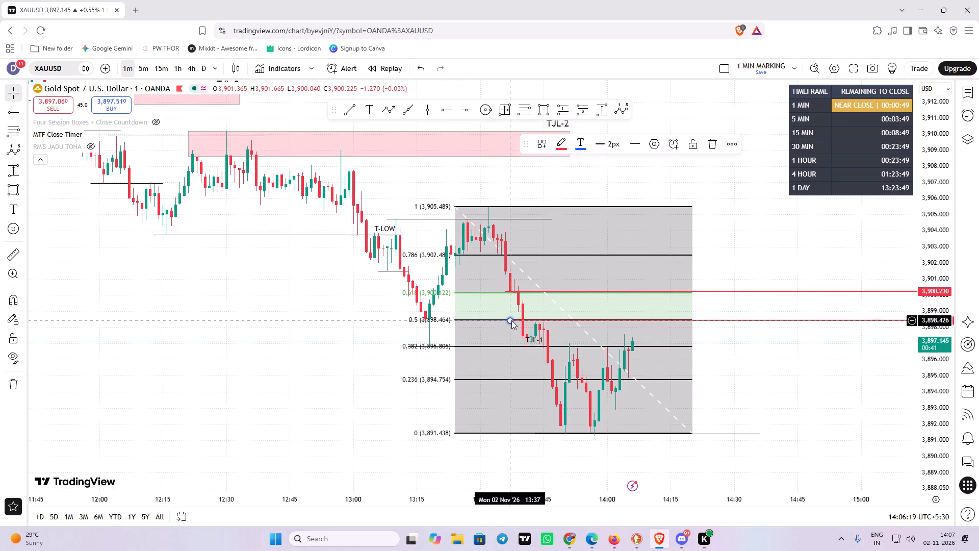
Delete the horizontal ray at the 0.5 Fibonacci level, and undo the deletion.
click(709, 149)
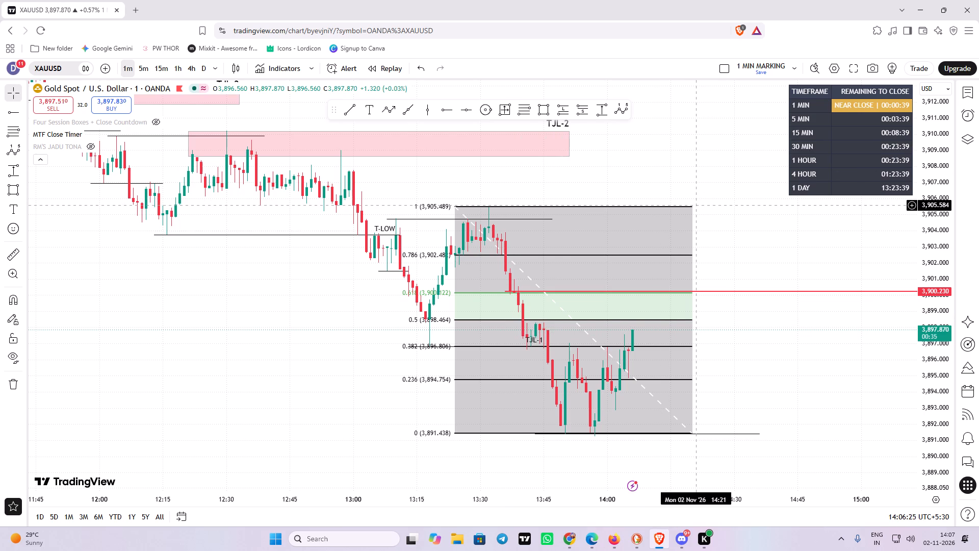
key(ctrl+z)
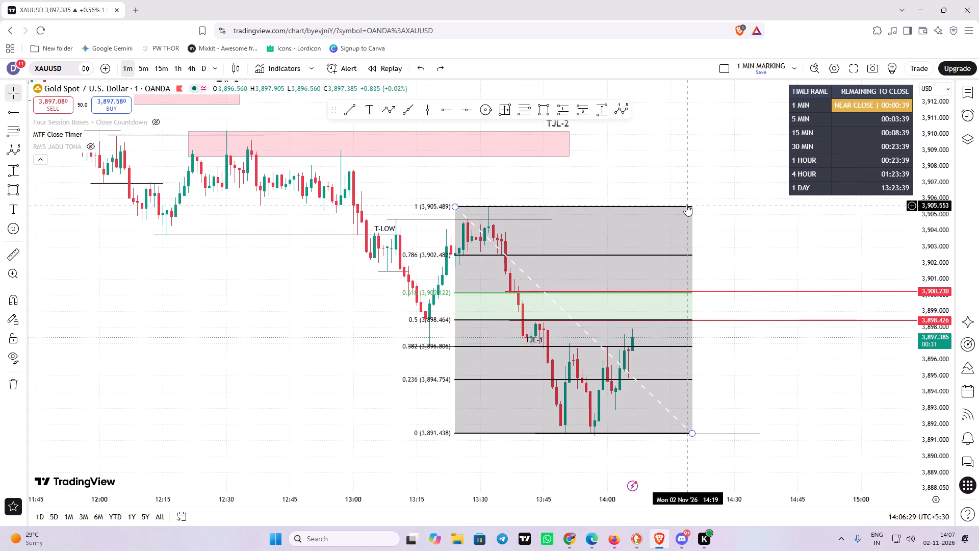
Delete the Fibonacci retracement, keeping the two horizontal rays.
click(686, 205)
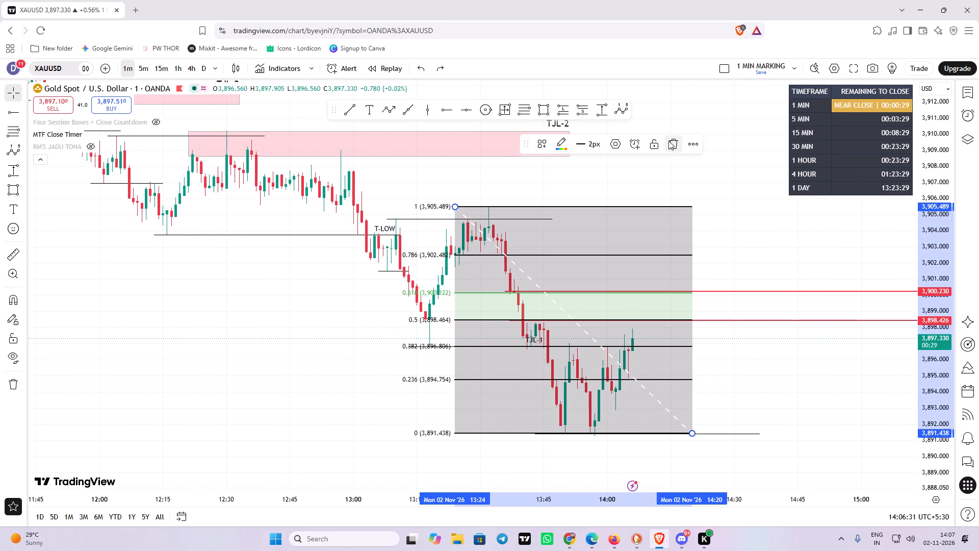
click(668, 141)
drag(710, 193, 685, 191)
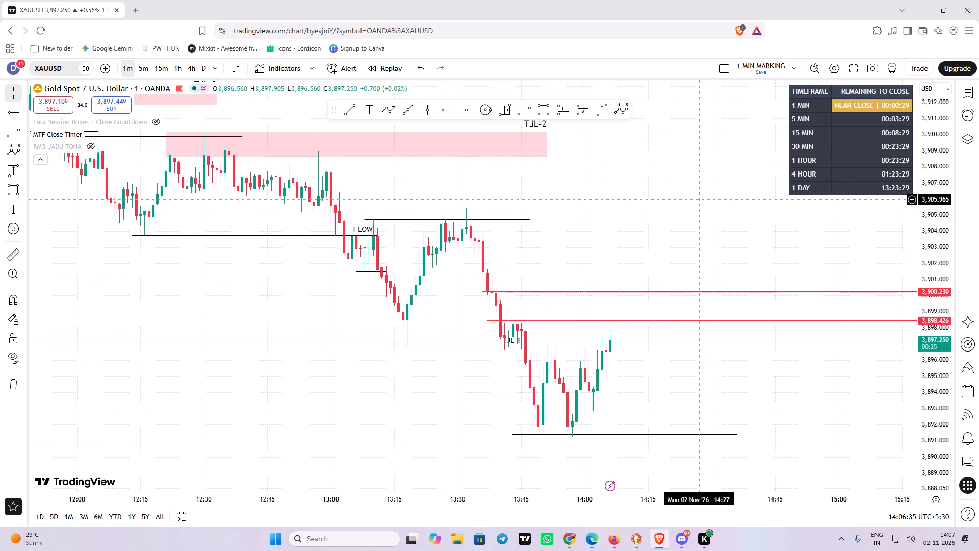